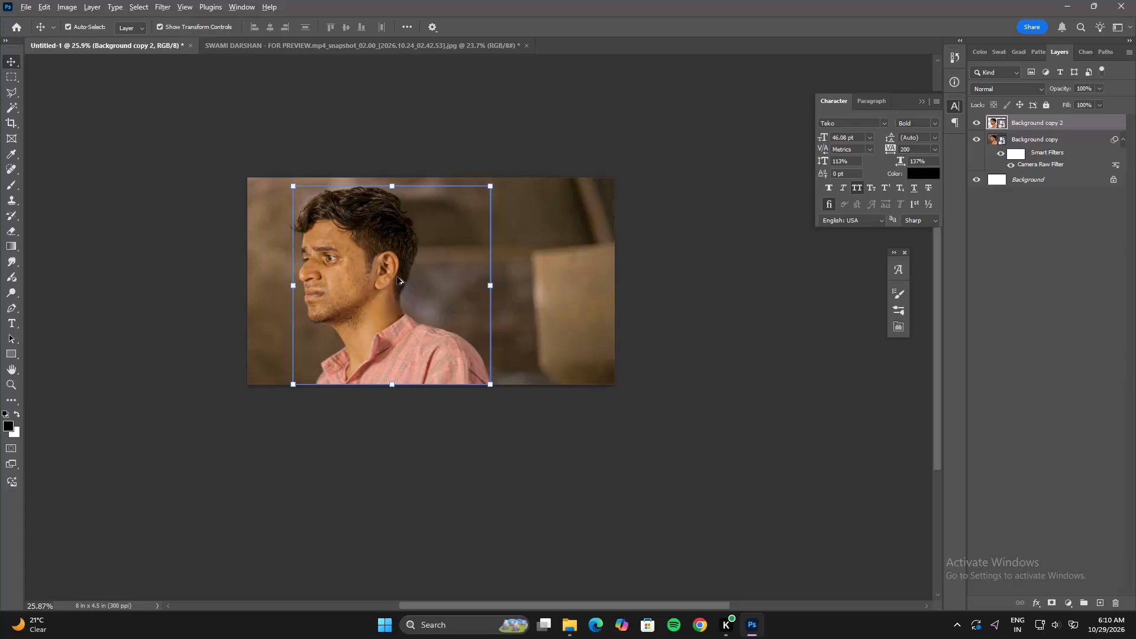
Place the brown leather texture download - 2026-10-28T235125.739.jpg from Downloads into Untitled-1, directly above the Background copy layer.
click(552, 263)
double_click(492, 260)
click(535, 251)
key(alt+Tab)
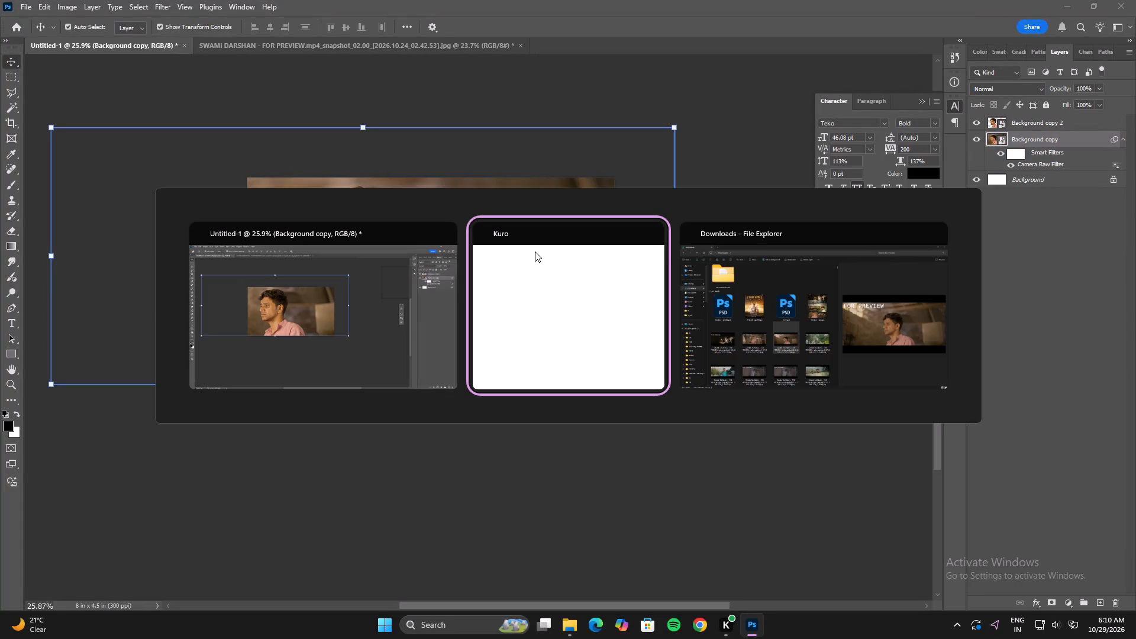
key(alt+Tab)
click(30, 188)
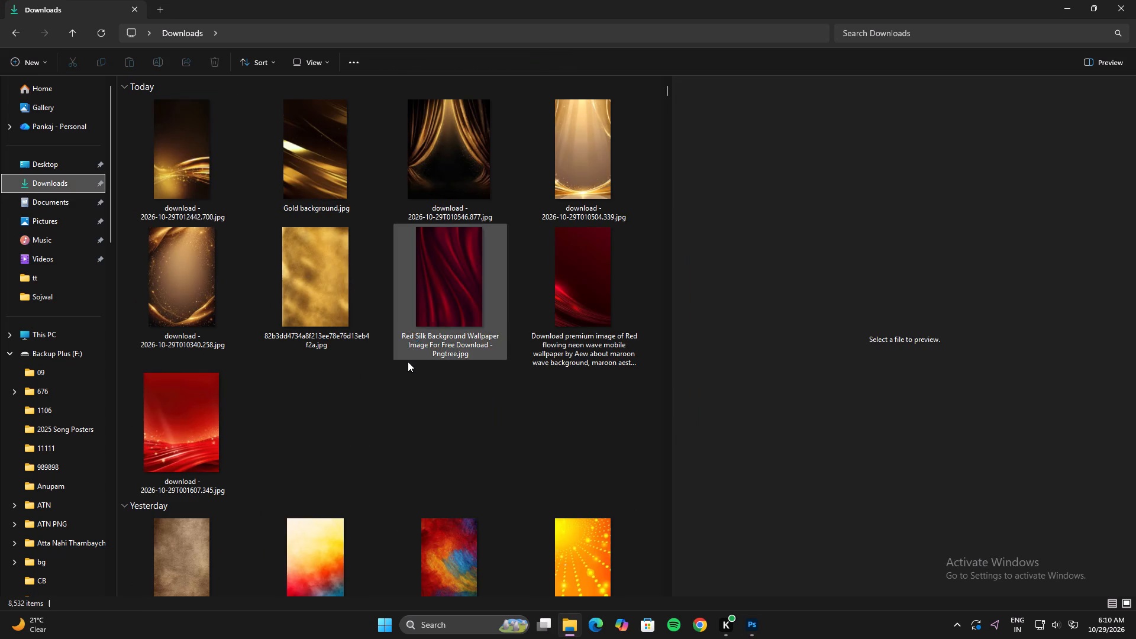
scroll(408, 363, up, 2)
click(322, 306)
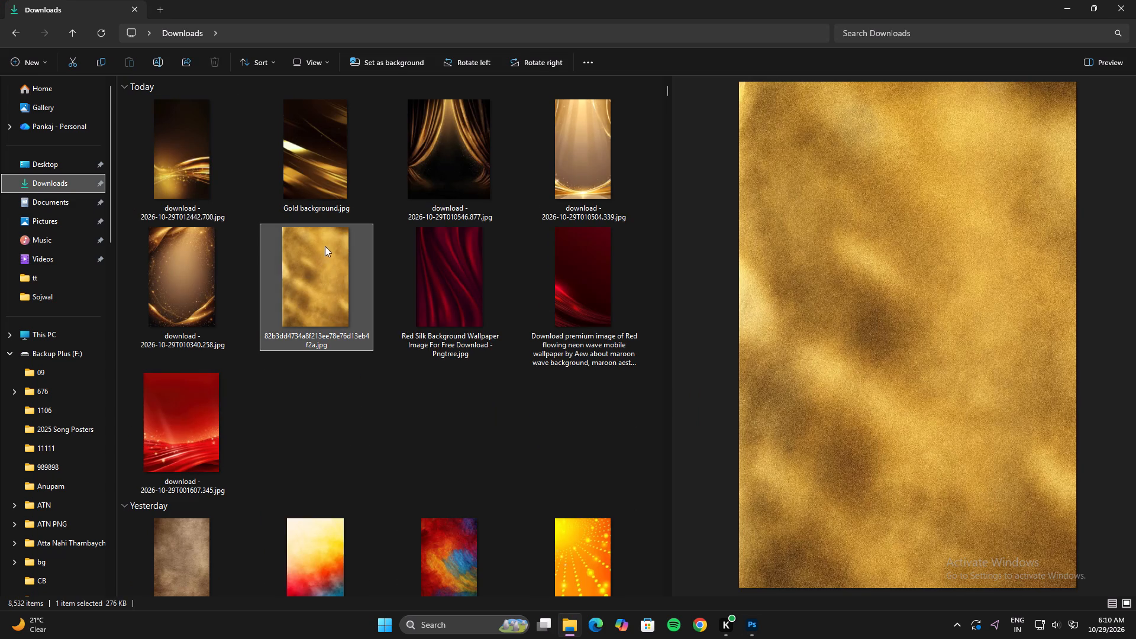
scroll(438, 348, down, 2)
scroll(438, 350, up, 1)
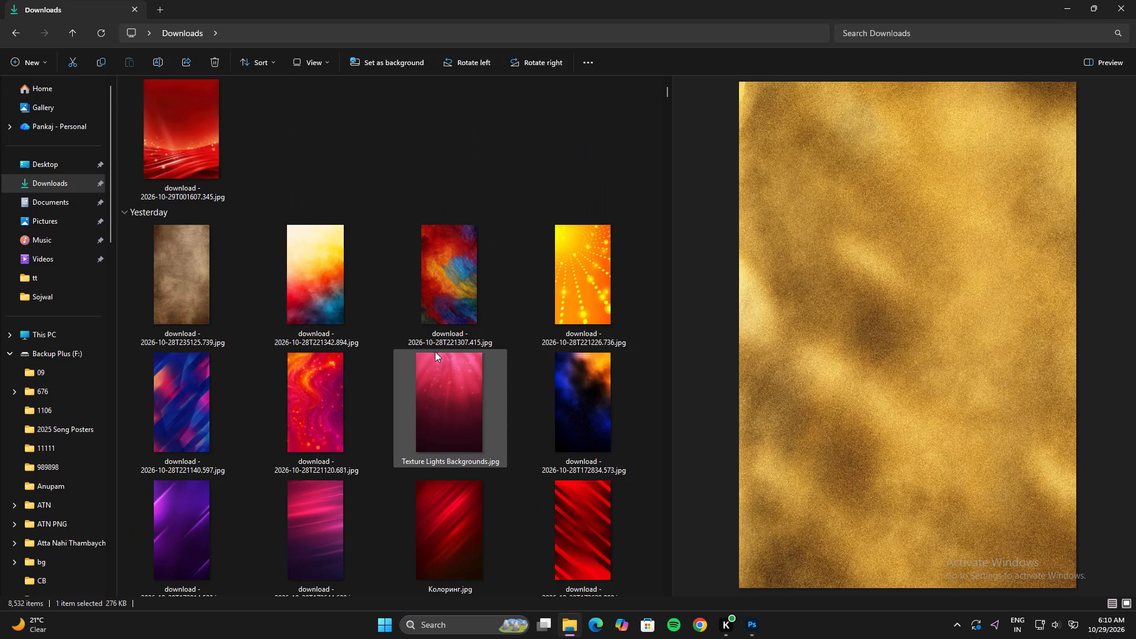
click(183, 282)
drag(183, 257, 369, 412)
key(alt+Tab)
Rotate the placed leather texture 90° clockwise and scale it up to cover the whole canvas behind the man.
right_click(425, 301)
click(477, 399)
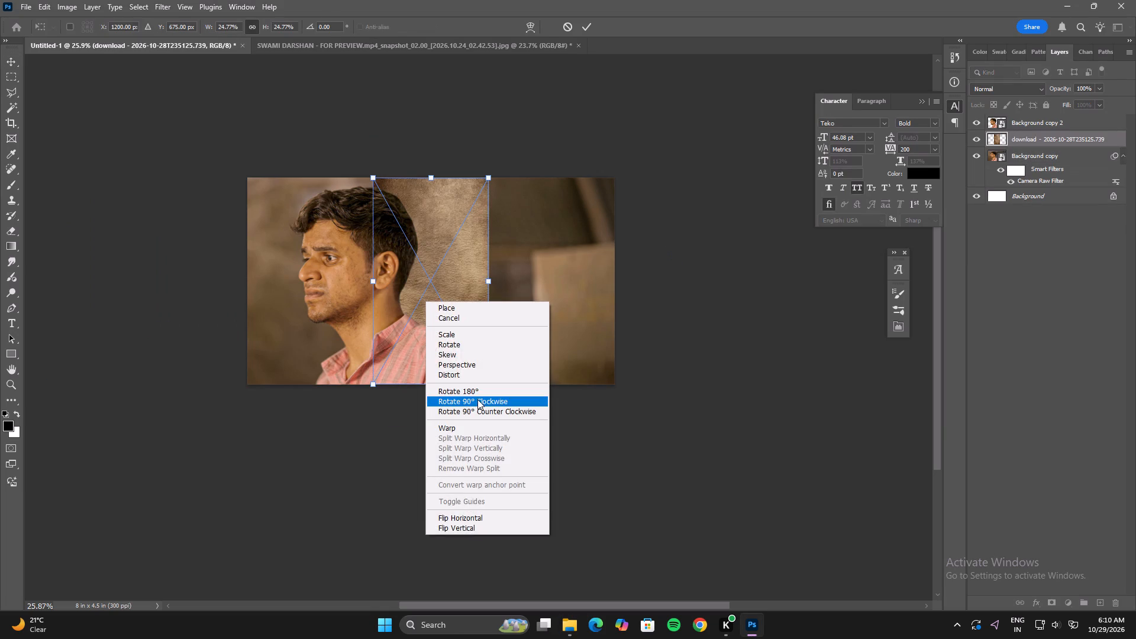
alt+drag(536, 283, 610, 285)
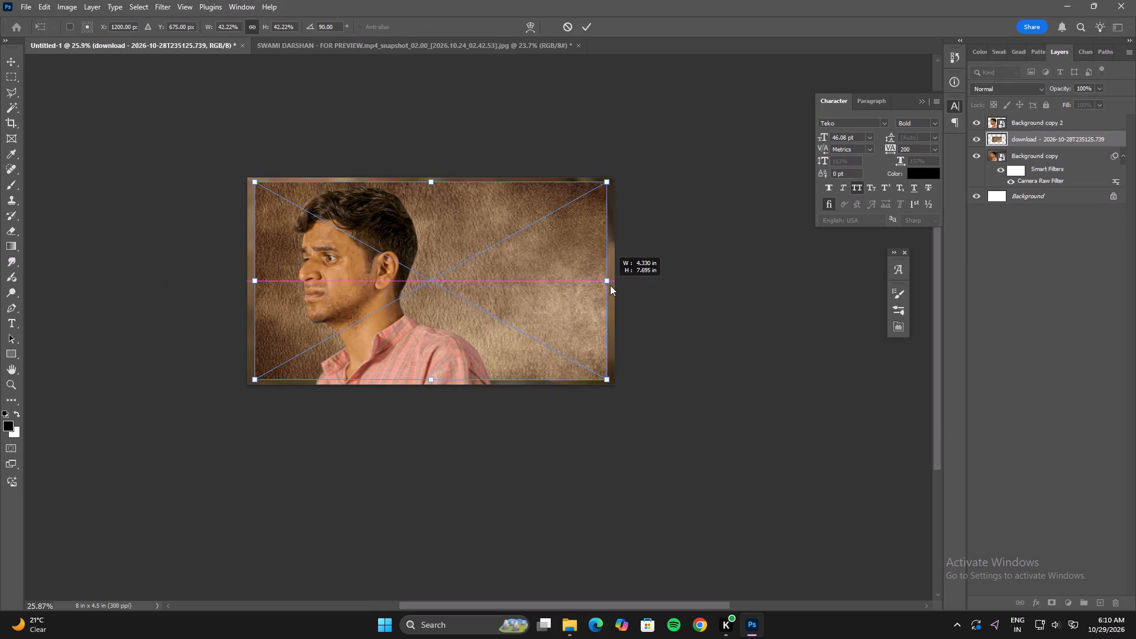
alt+drag(610, 285, 615, 283)
double_click(575, 275)
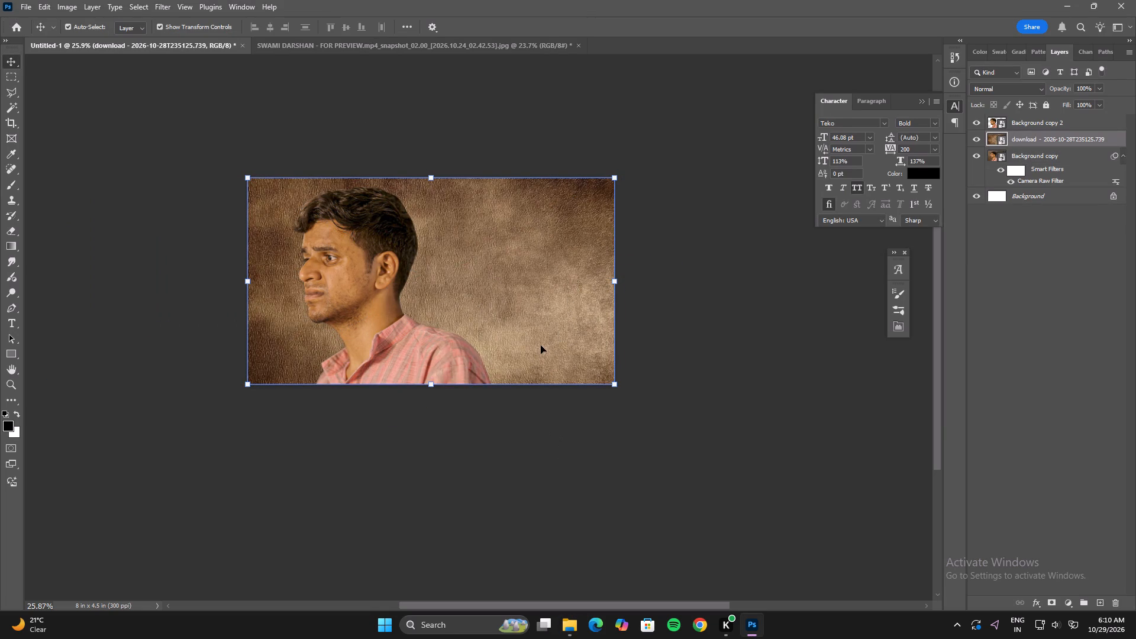
Lower the leather texture layer's opacity to 30%, comparing the background with the layer hidden and shown.
drag(1057, 88, 1043, 86)
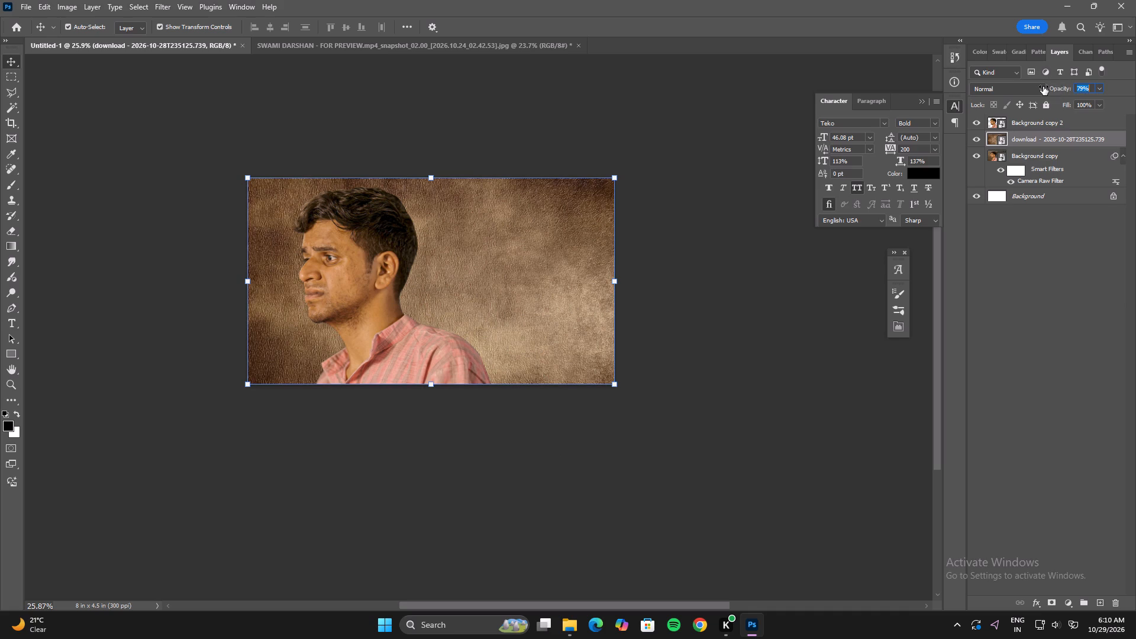
drag(1043, 86, 1027, 93)
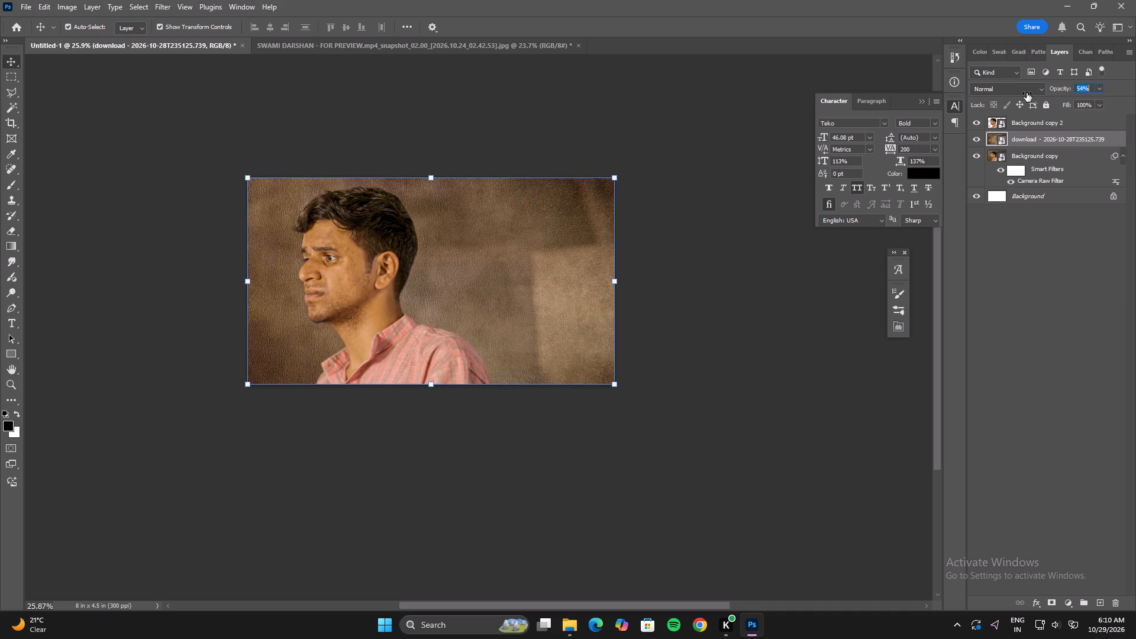
drag(1027, 93, 1026, 93)
click(973, 133)
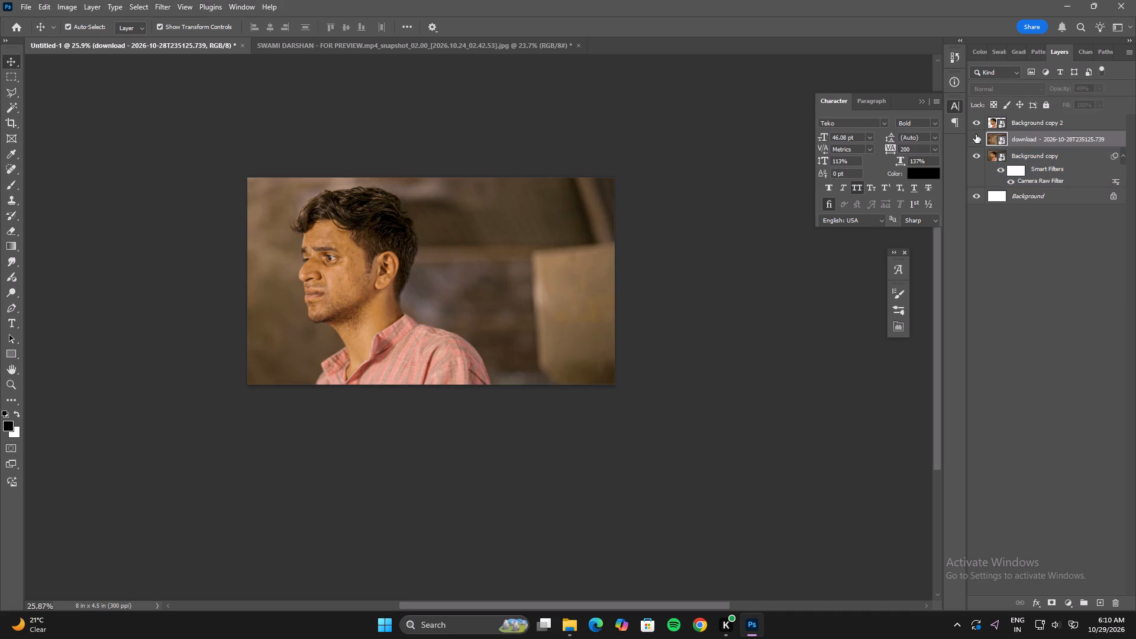
click(976, 134)
drag(1056, 88, 1050, 90)
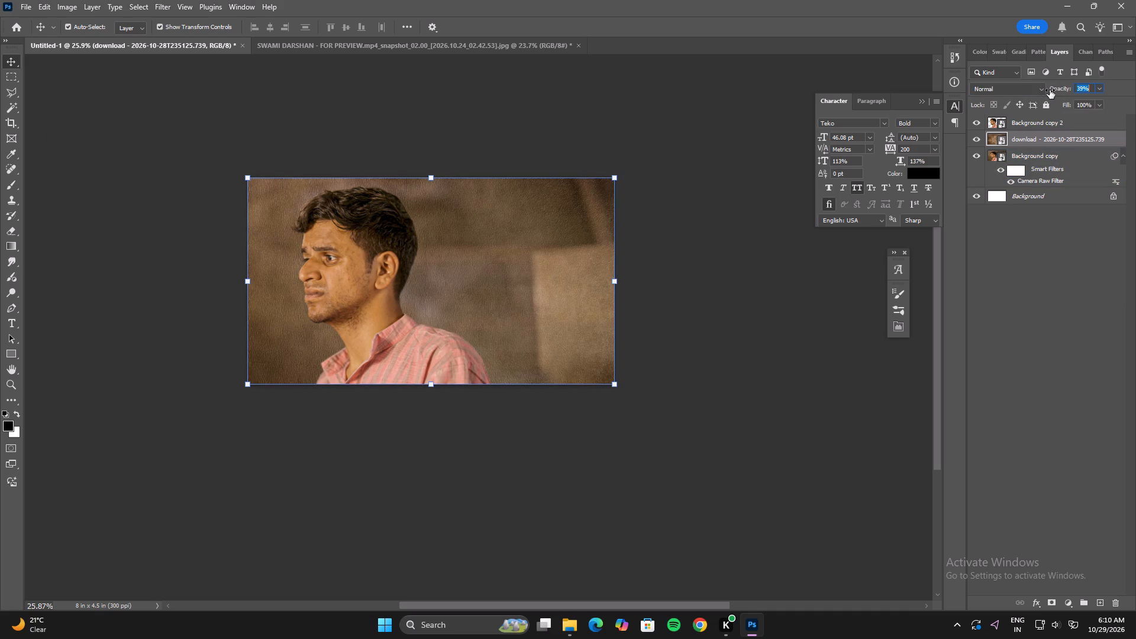
drag(1050, 90, 1044, 98)
drag(1044, 98, 1044, 99)
click(981, 137)
click(981, 137)
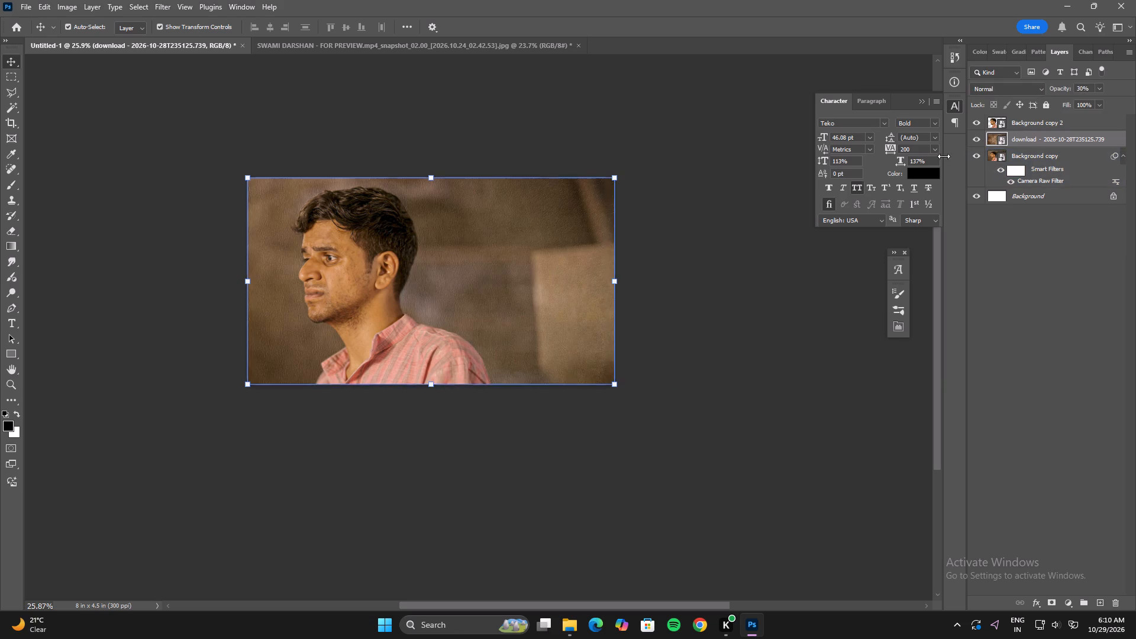
Browse the Downloads images and the tt folder on Backup Plus for further backgrounds and earlier poster files.
key(alt+Tab)
scroll(452, 414, down, 1)
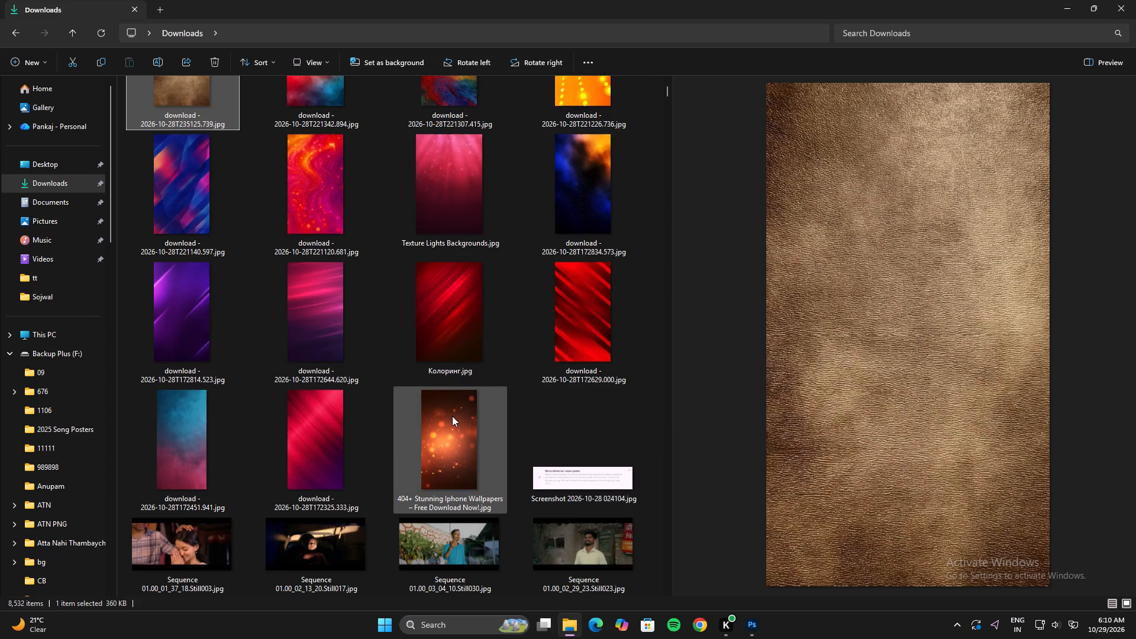
scroll(452, 416, down, 1)
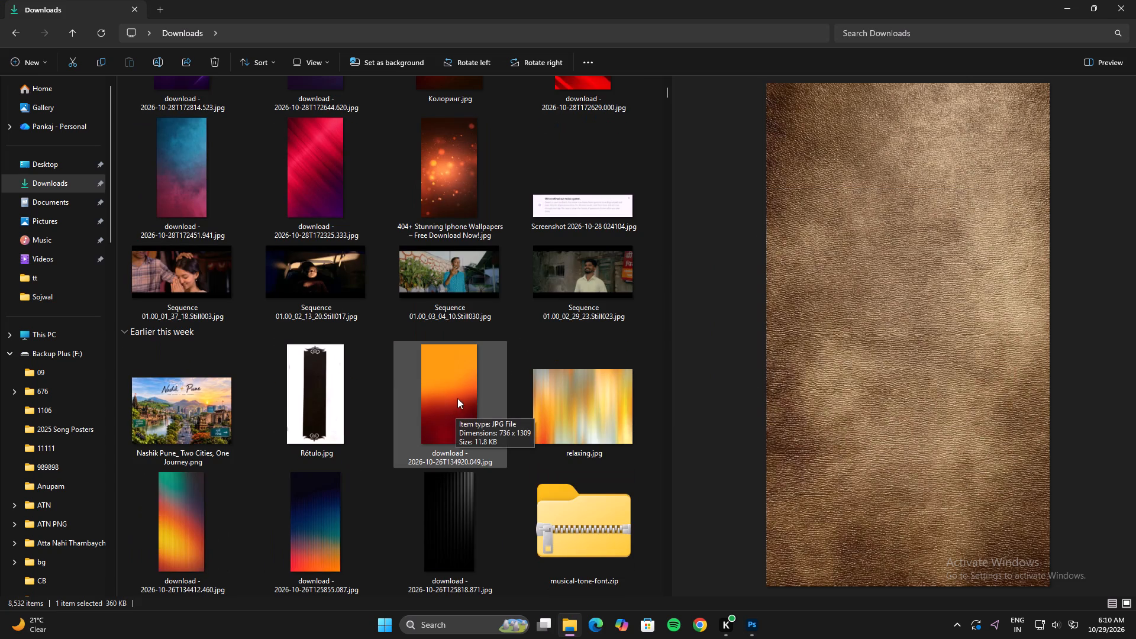
scroll(386, 334, up, 2)
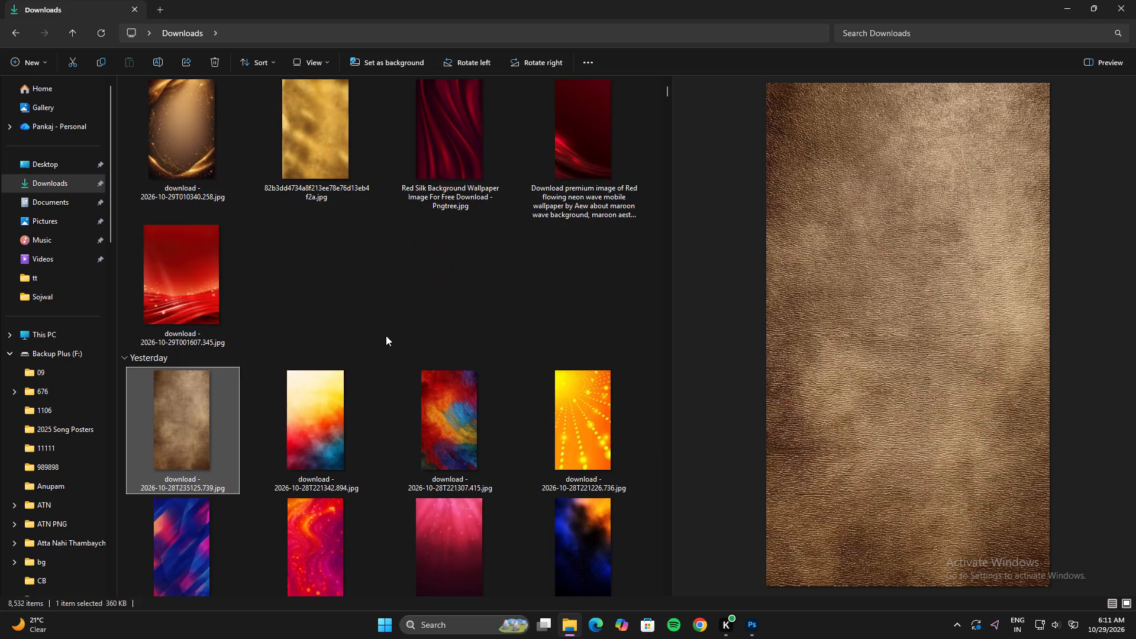
scroll(366, 359, up, 3)
click(49, 287)
scroll(365, 233, up, 2)
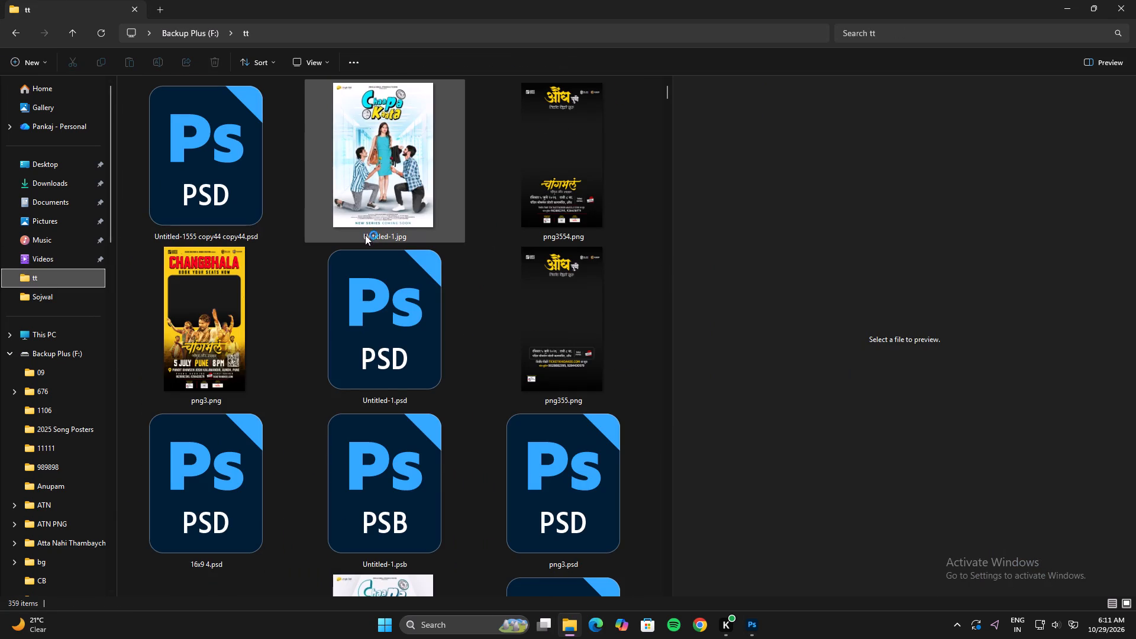
scroll(363, 254, up, 2)
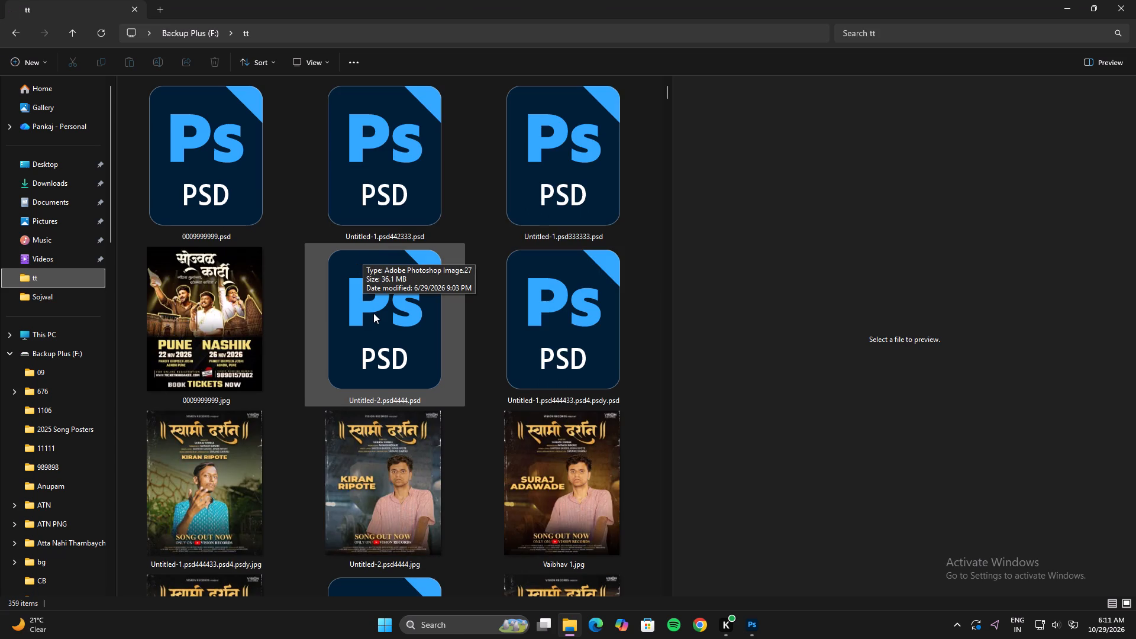
scroll(225, 237, up, 1)
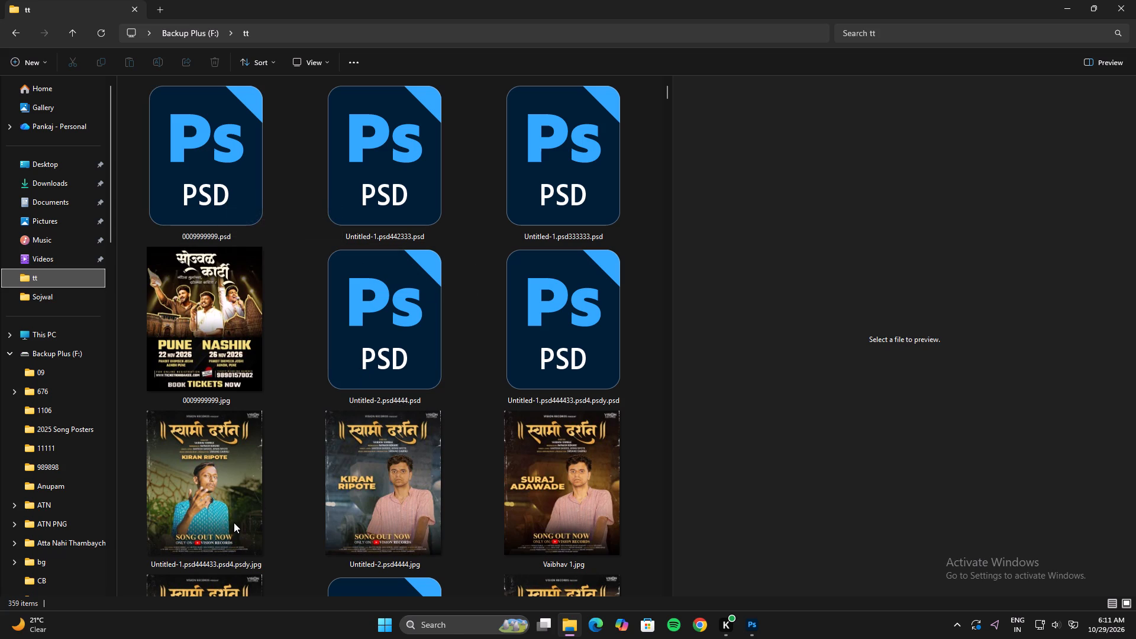
scroll(253, 498, down, 1)
scroll(255, 489, up, 2)
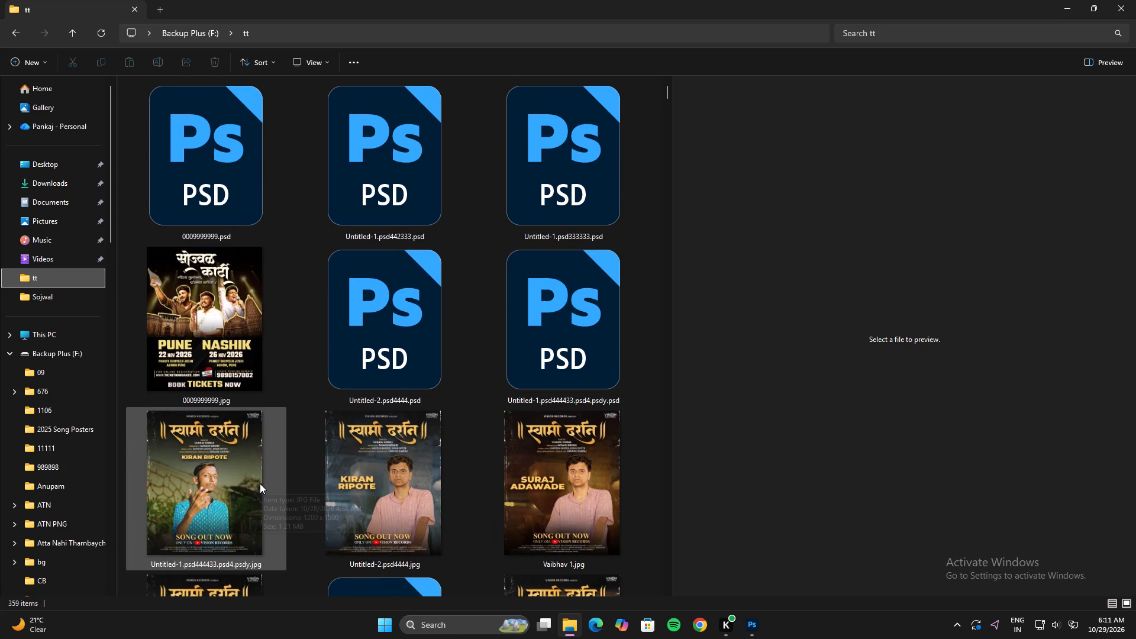
Open Untitled-1.psd442333.psd from the tt folder, look over its design and layers, and close it.
double_click(403, 144)
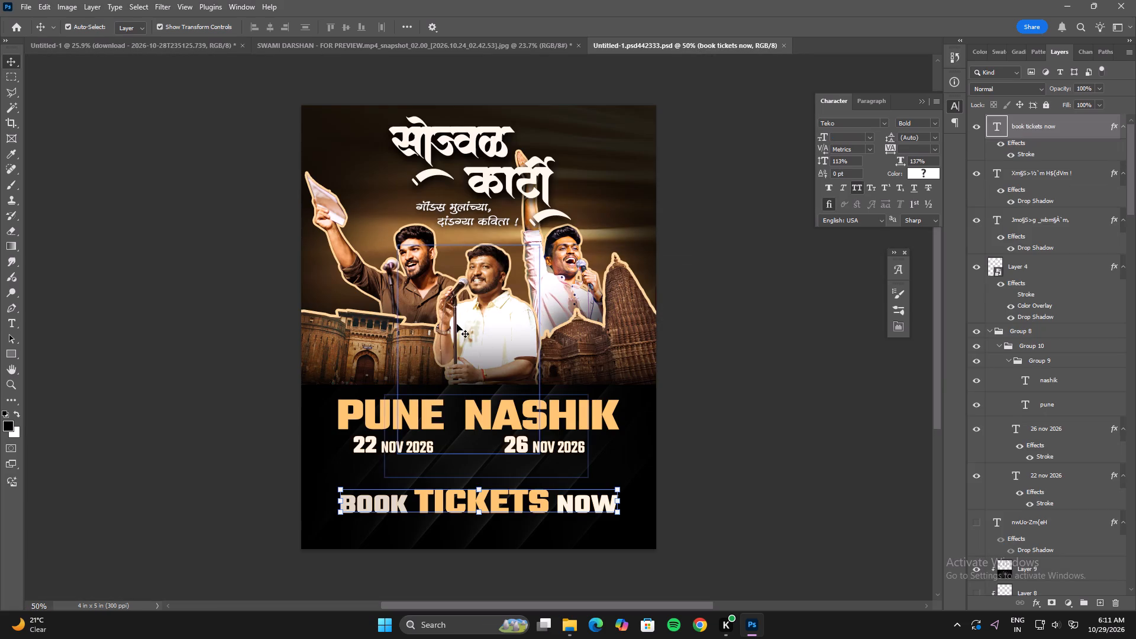
scroll(737, 183, down, 1)
click(780, 46)
Open Untitled-1.psd333333.psd and Untitled-1.psd444433.psd from the tt folder to inspect their designs, and close both.
key(alt+Tab)
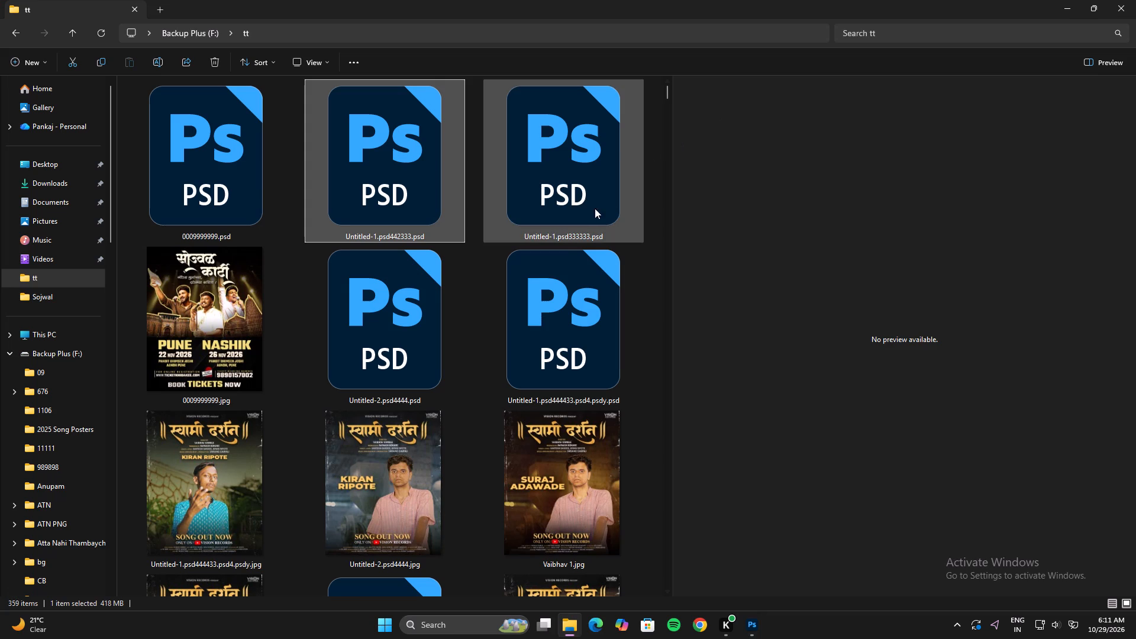
double_click(576, 194)
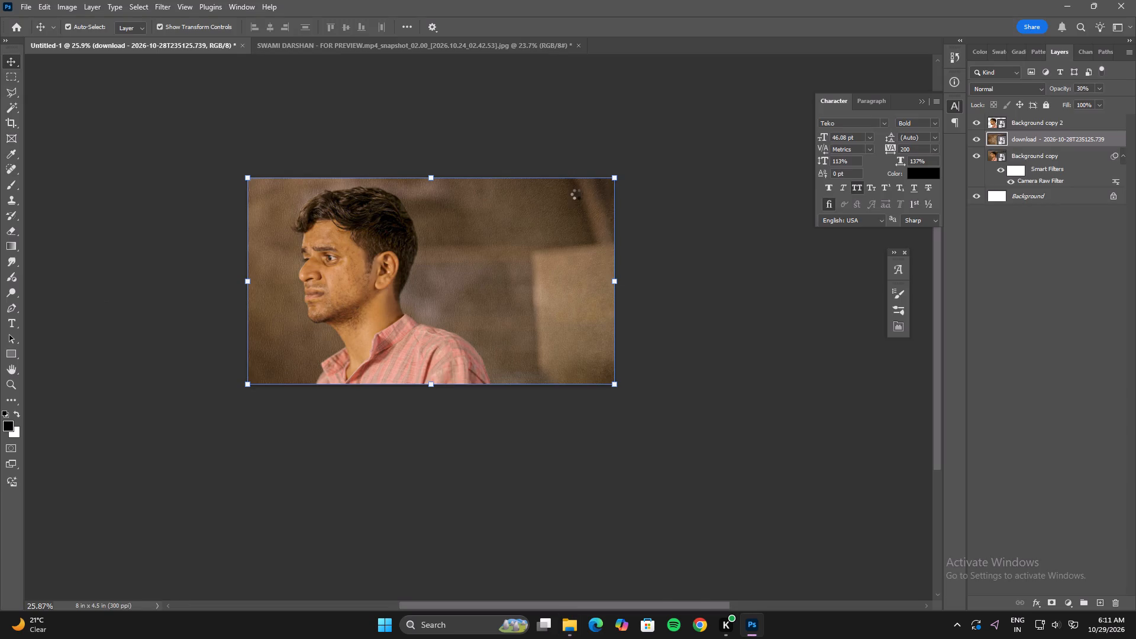
key(alt+Tab)
scroll(516, 480, down, 1)
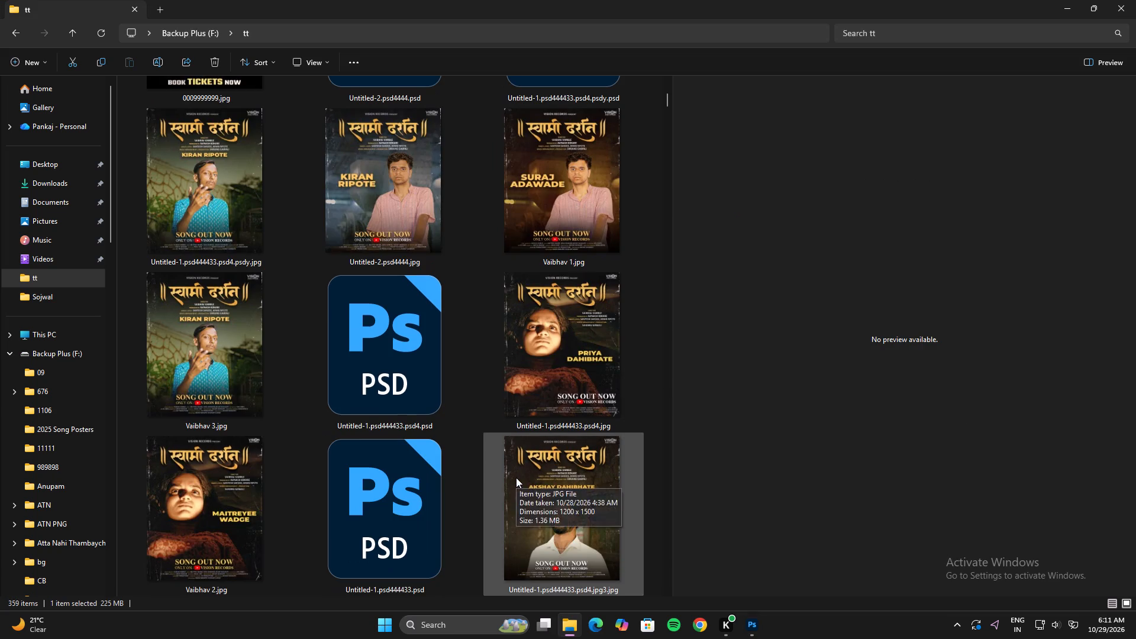
scroll(516, 477, down, 1)
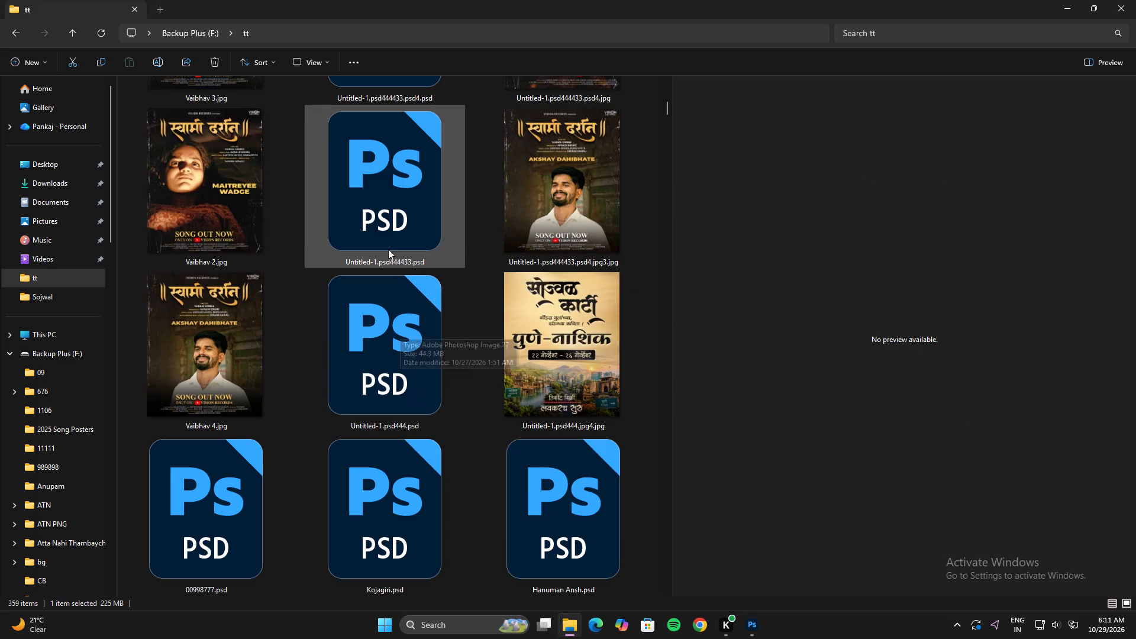
key(alt+Tab)
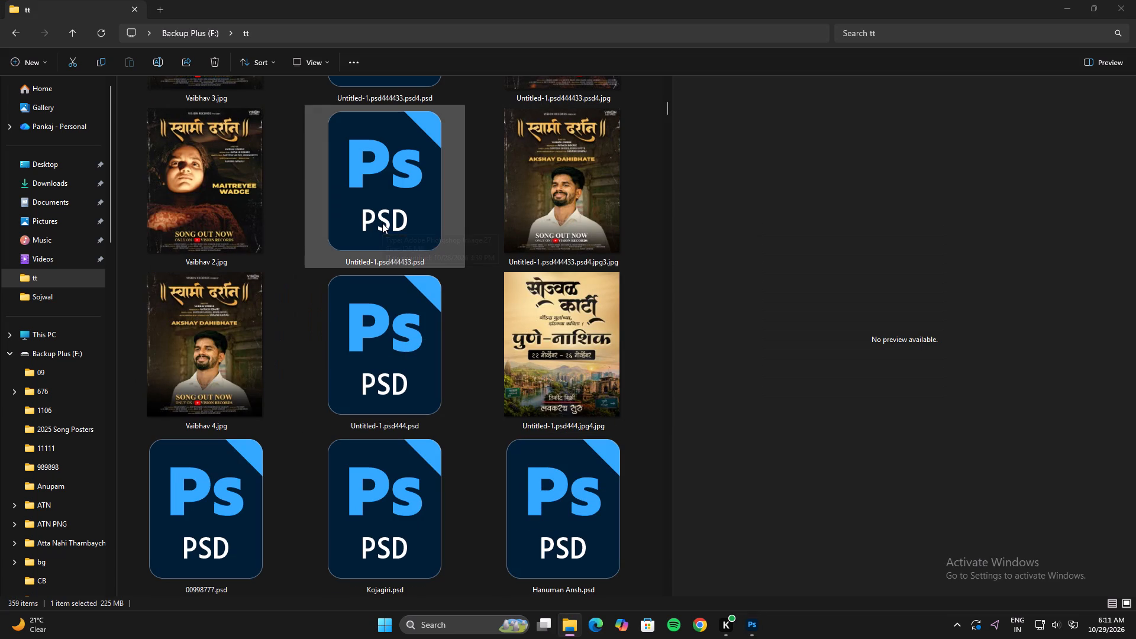
double_click(382, 223)
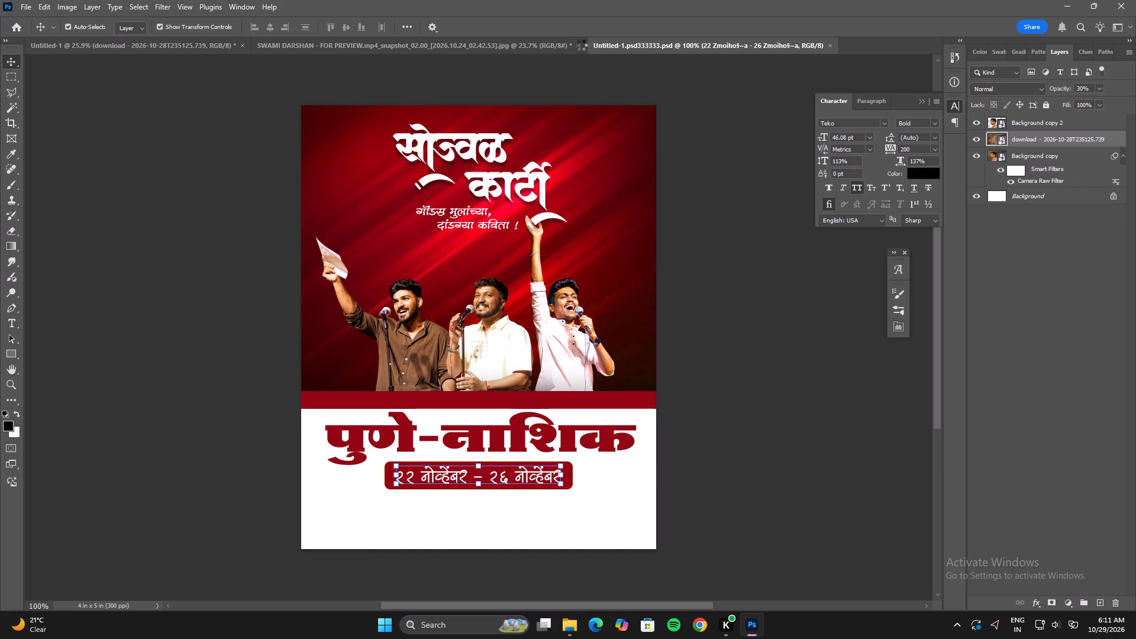
click(829, 43)
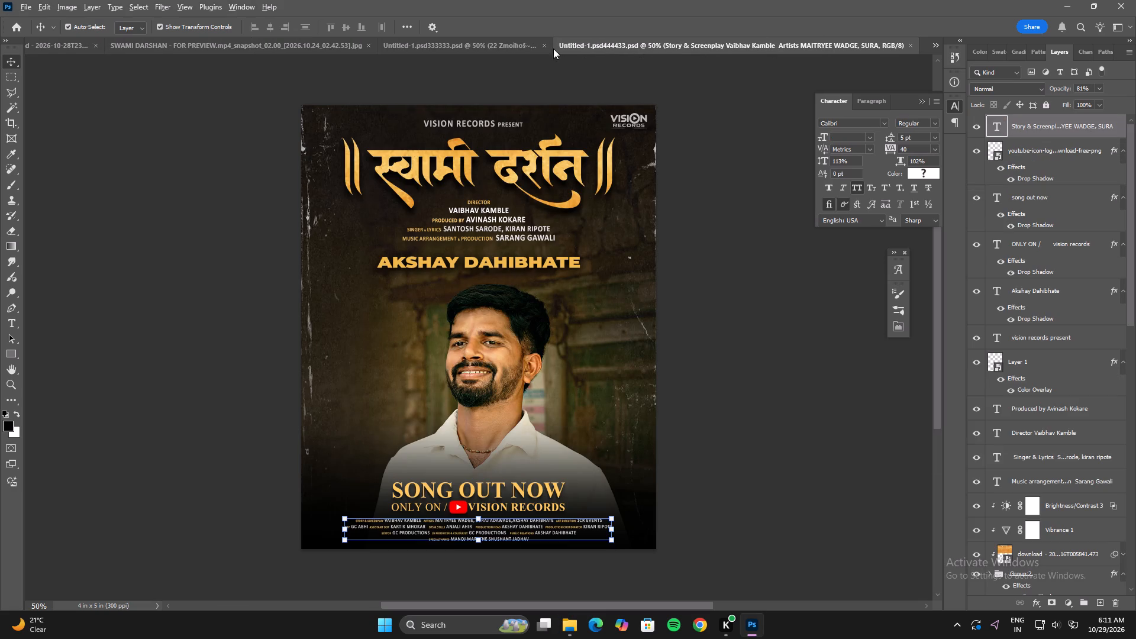
click(543, 45)
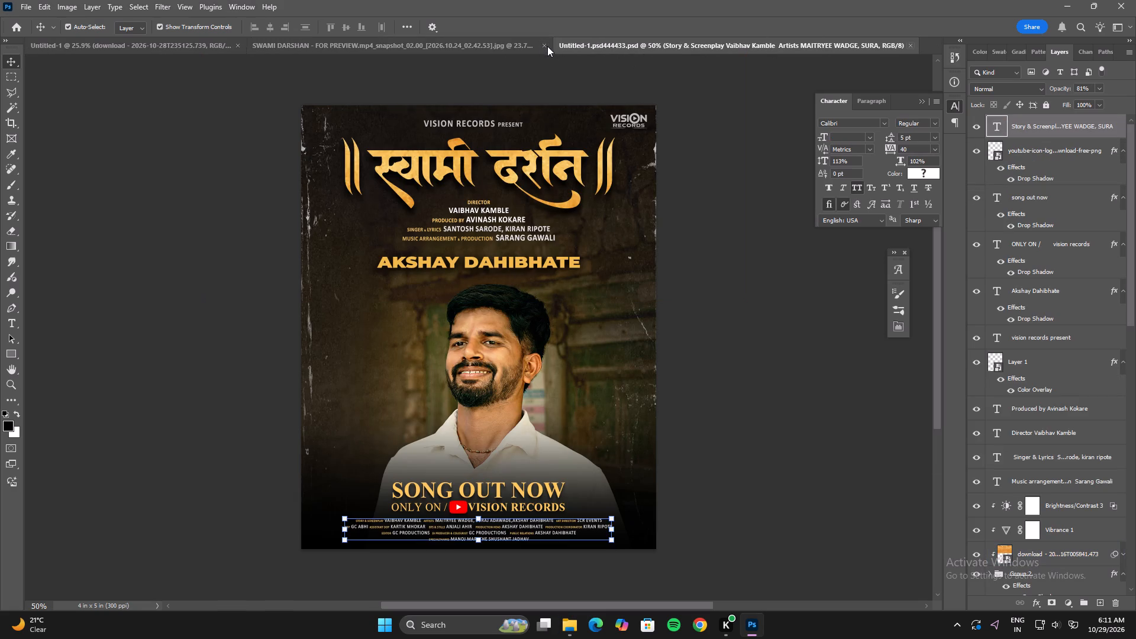
click(479, 46)
click(598, 43)
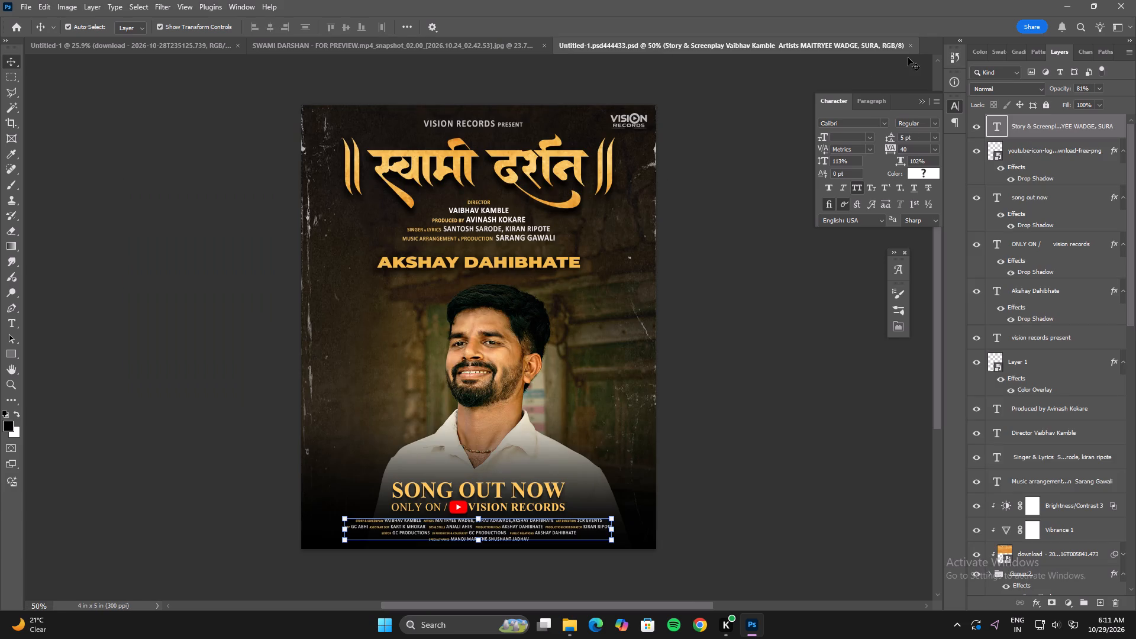
click(911, 47)
Open Untitled-1.psd444.psd from the tt folder to check its contents, and close it.
key(alt+Tab)
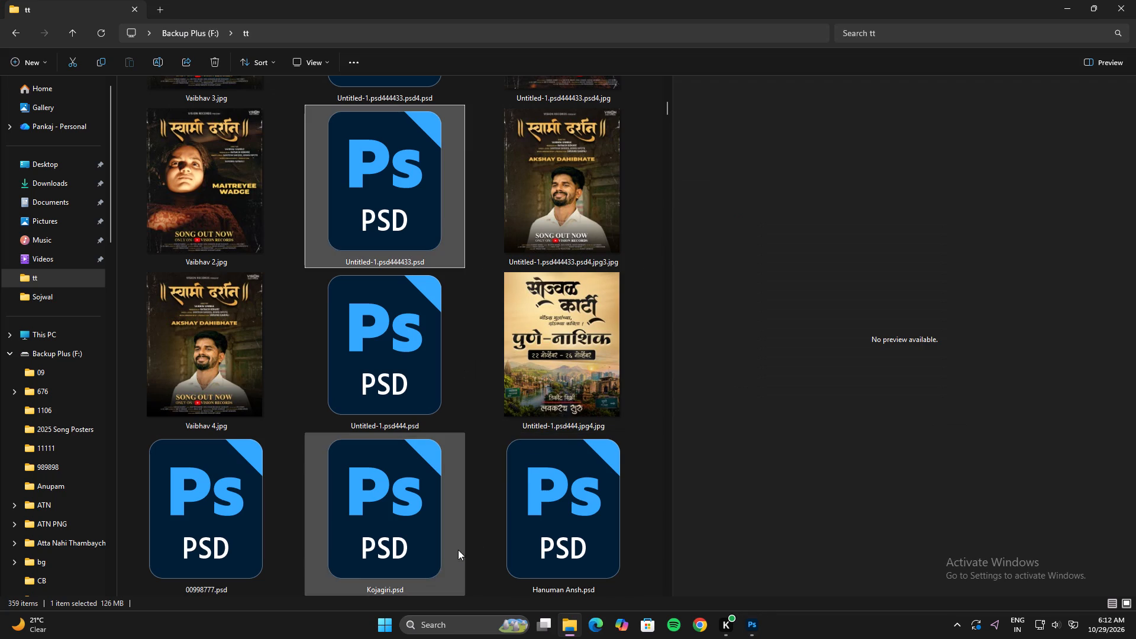
double_click(405, 378)
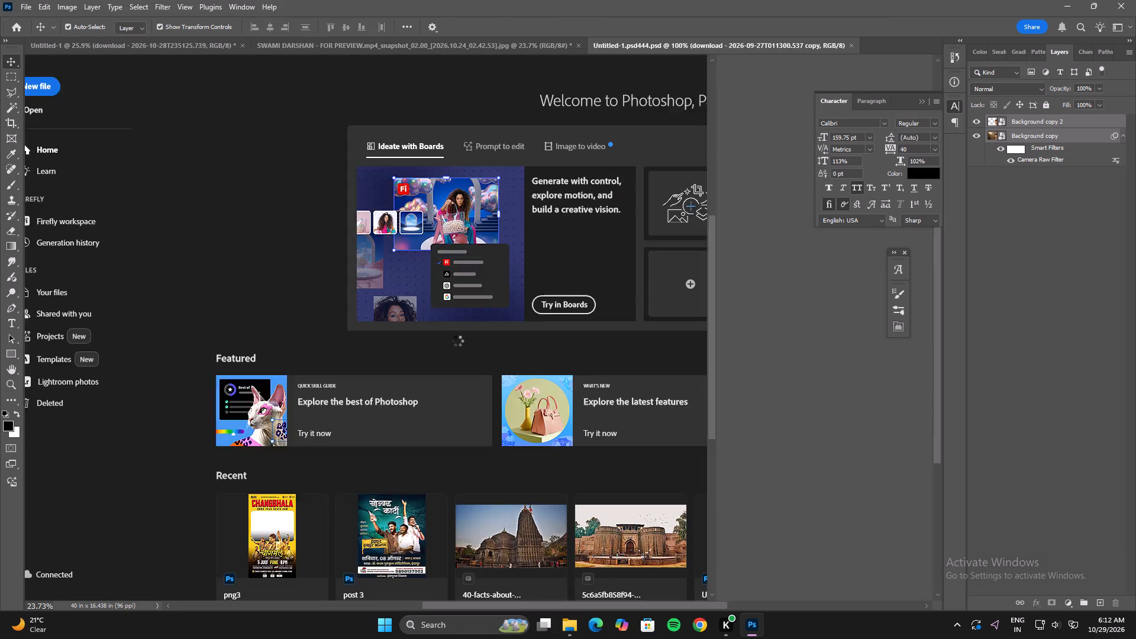
click(846, 45)
Open Untitled-2.psd4444.psd from the tt folder to inspect its poster design, and close it.
key(alt+Tab)
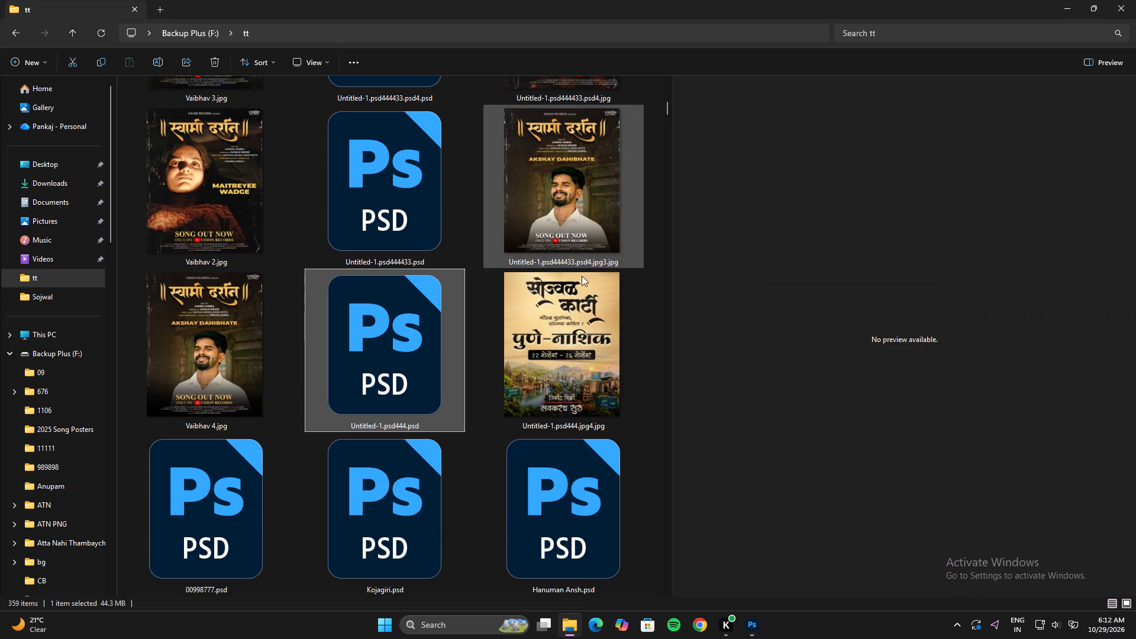
scroll(520, 400, up, 1)
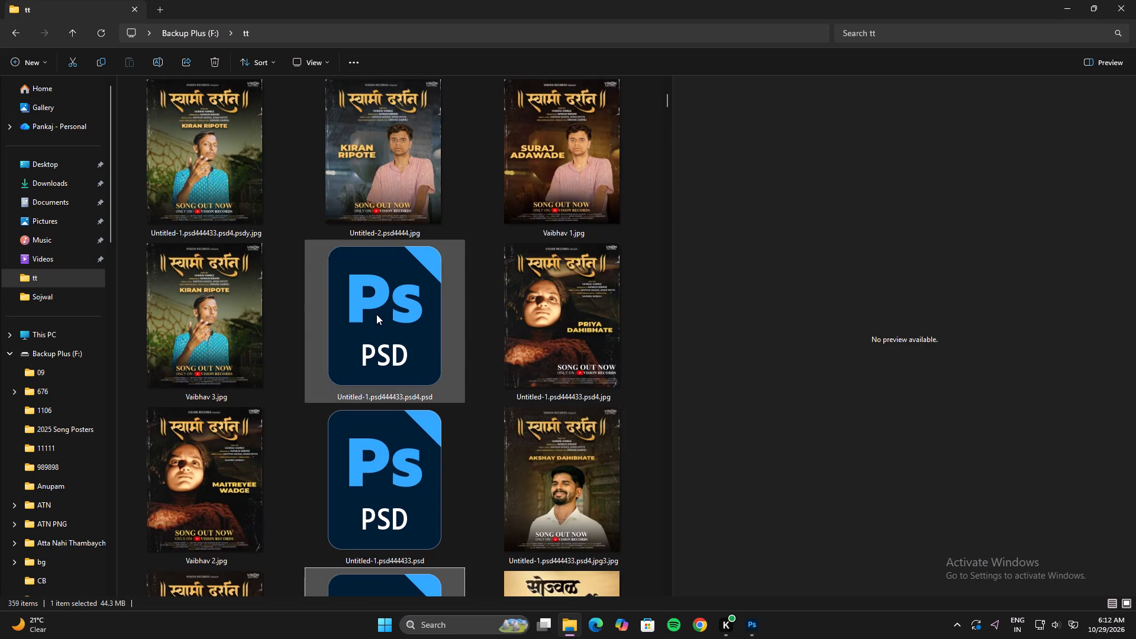
scroll(376, 314, up, 1)
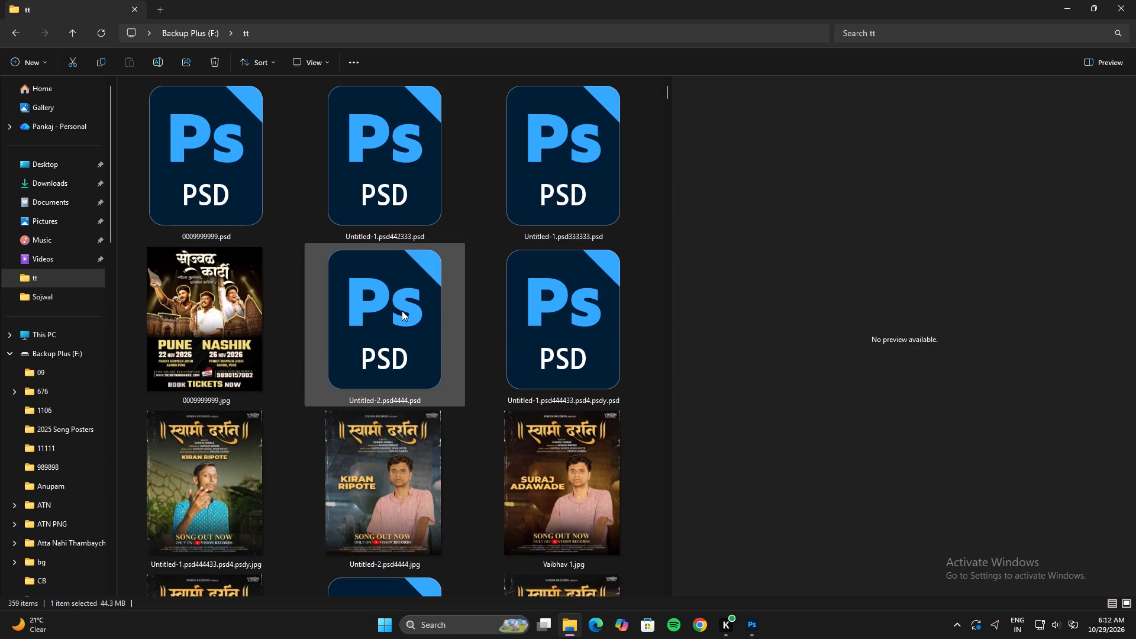
double_click(402, 311)
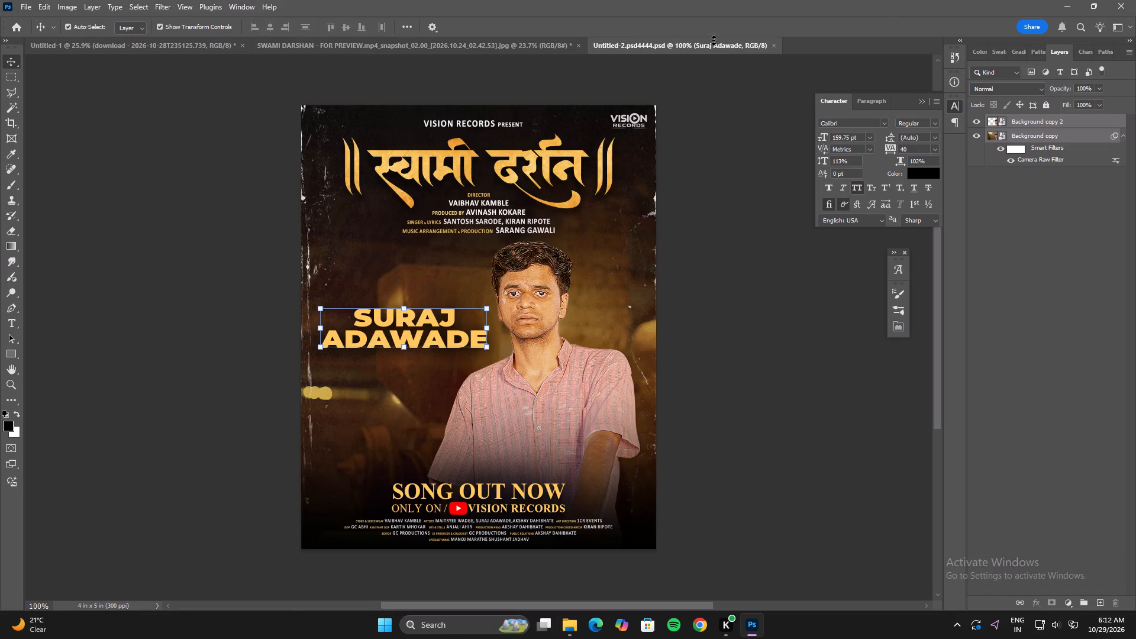
click(772, 43)
Open Untitled-1.psd444433.psd4.psdy.psd from the tt folder and look through its layer stack for the blue-shirted man's cutout and adjustments.
key(alt+Tab)
double_click(589, 333)
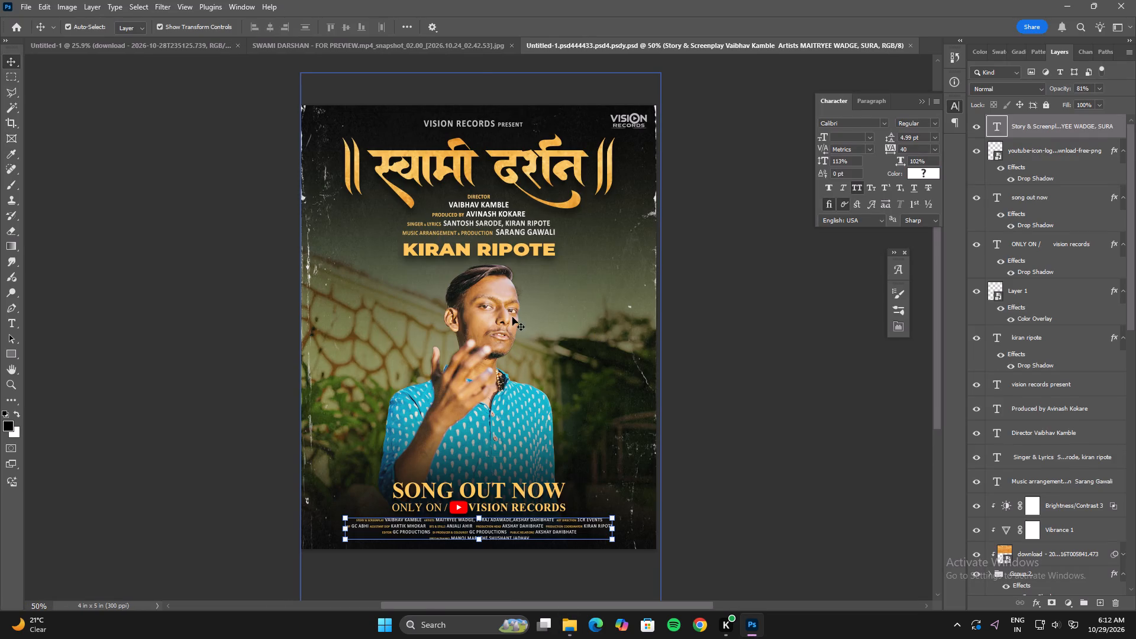
click(508, 315)
scroll(1080, 546, down, 8)
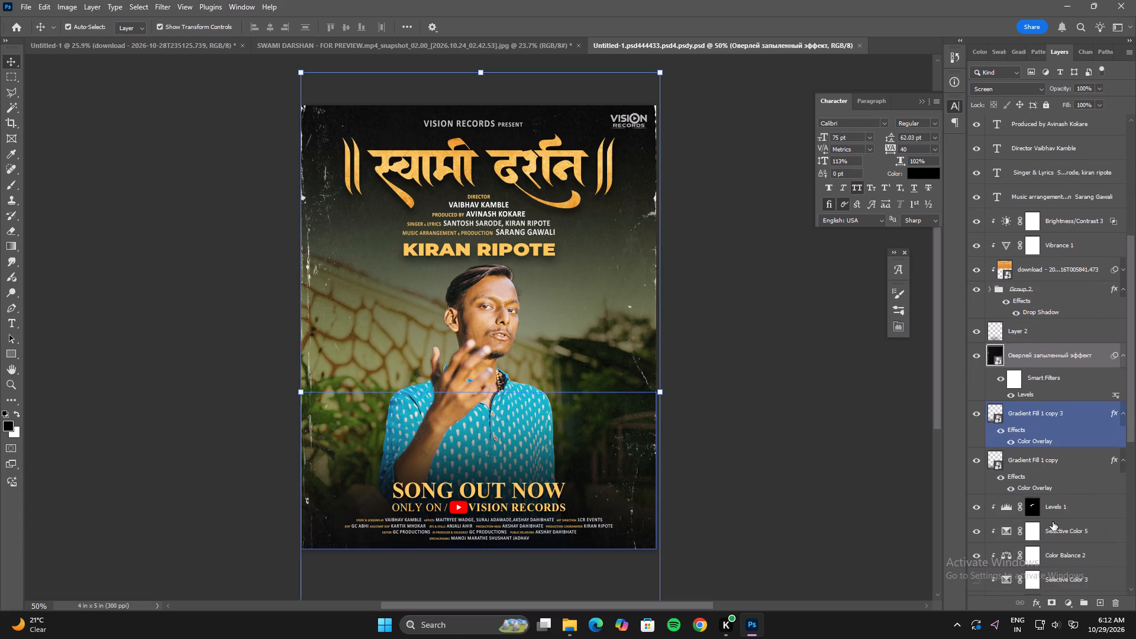
scroll(1051, 519, down, 11)
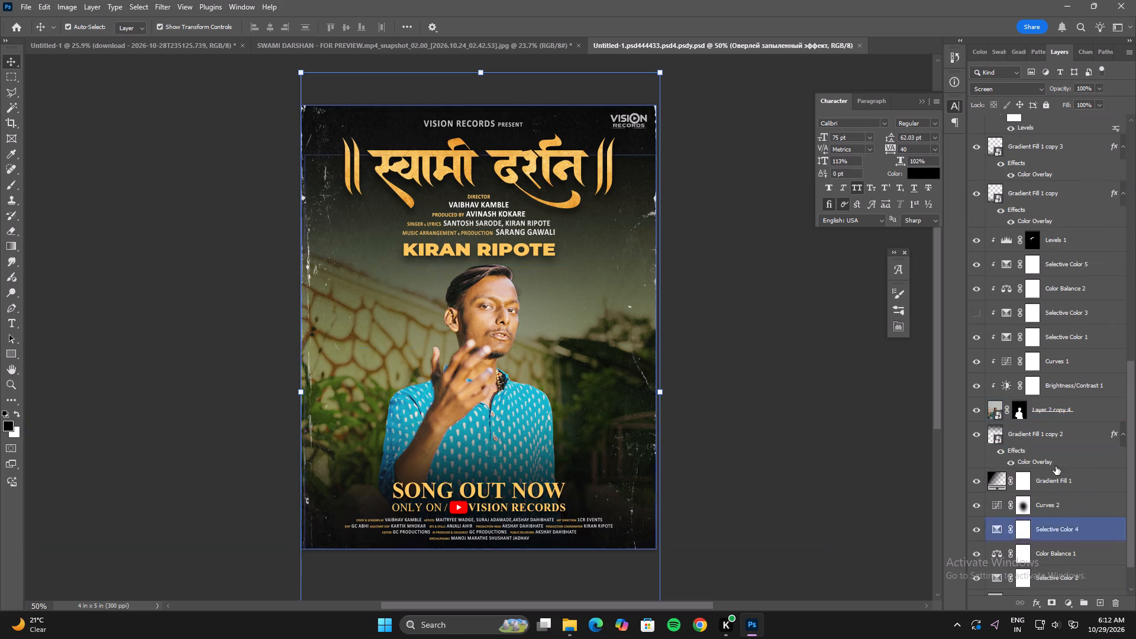
Delete the hidden Selective Color 3 adjustment layer above the blue-shirted man's cutout.
click(1057, 412)
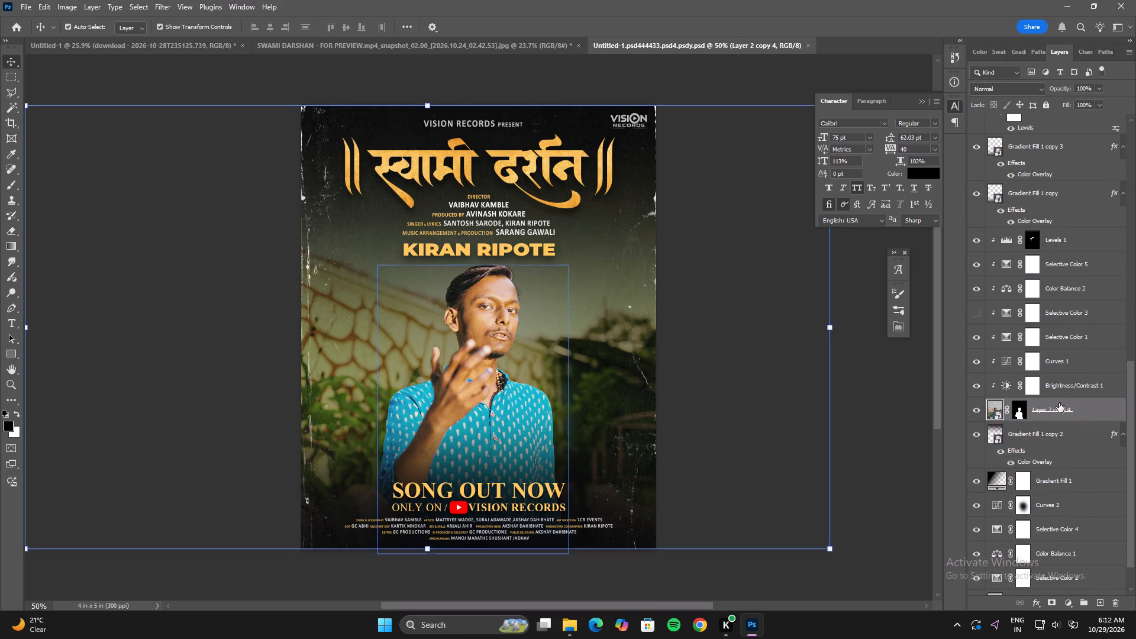
click(1064, 309)
key(BackSpace)
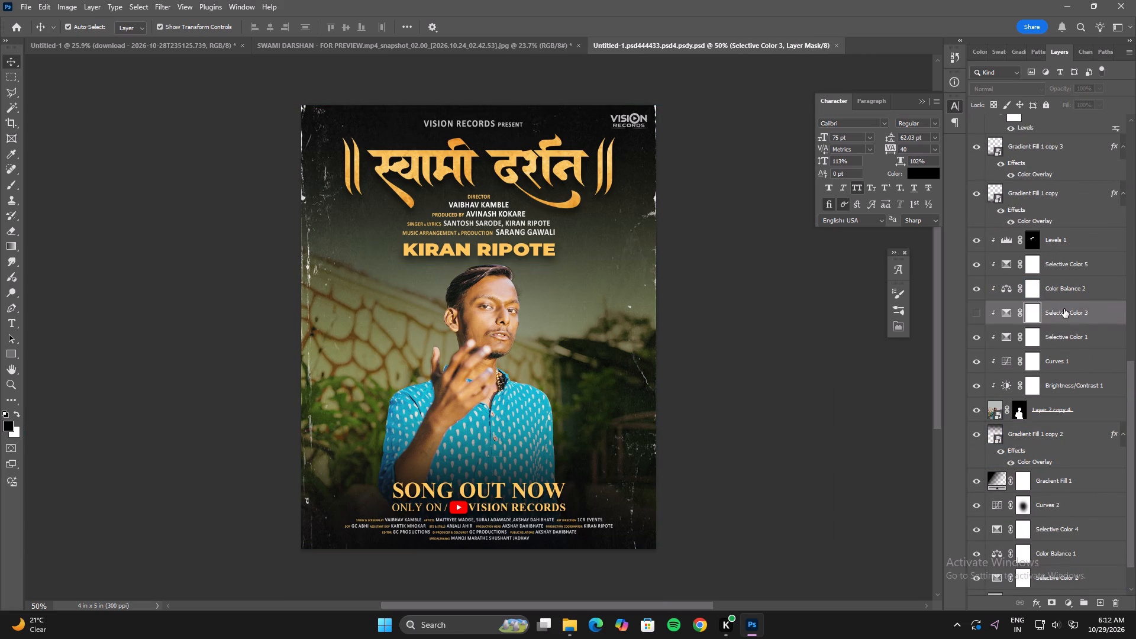
key(BackSpace)
Group the cutout layer Layer 2 copy 4 with its clipped adjustments up to Levels 1, and check the group's visibility.
click(1067, 243)
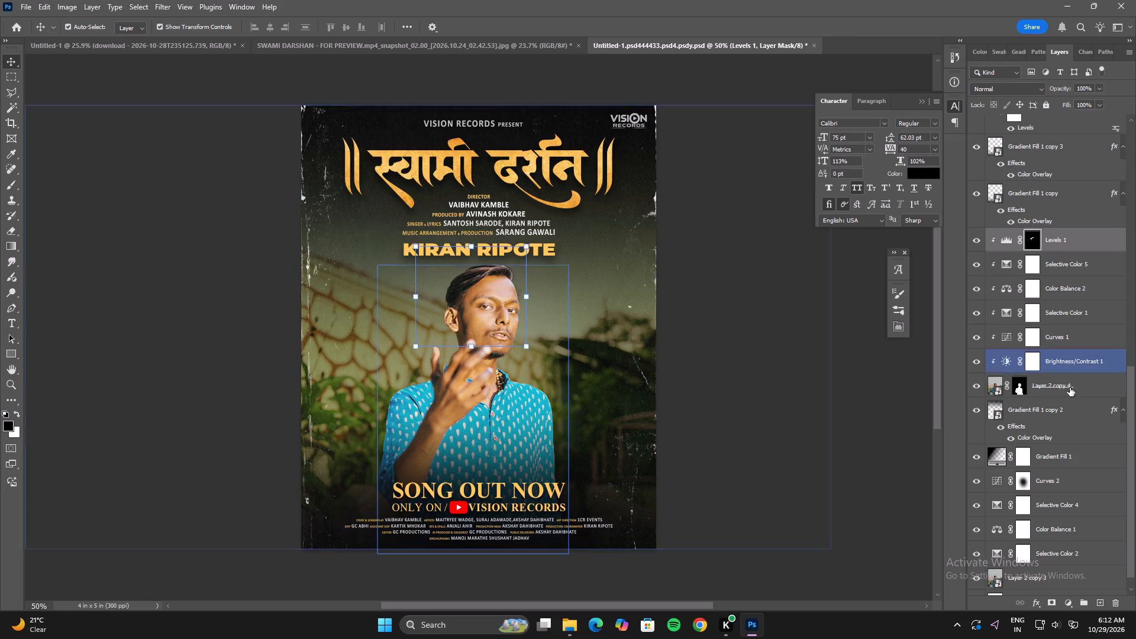
shift+click(1070, 390)
click(1083, 602)
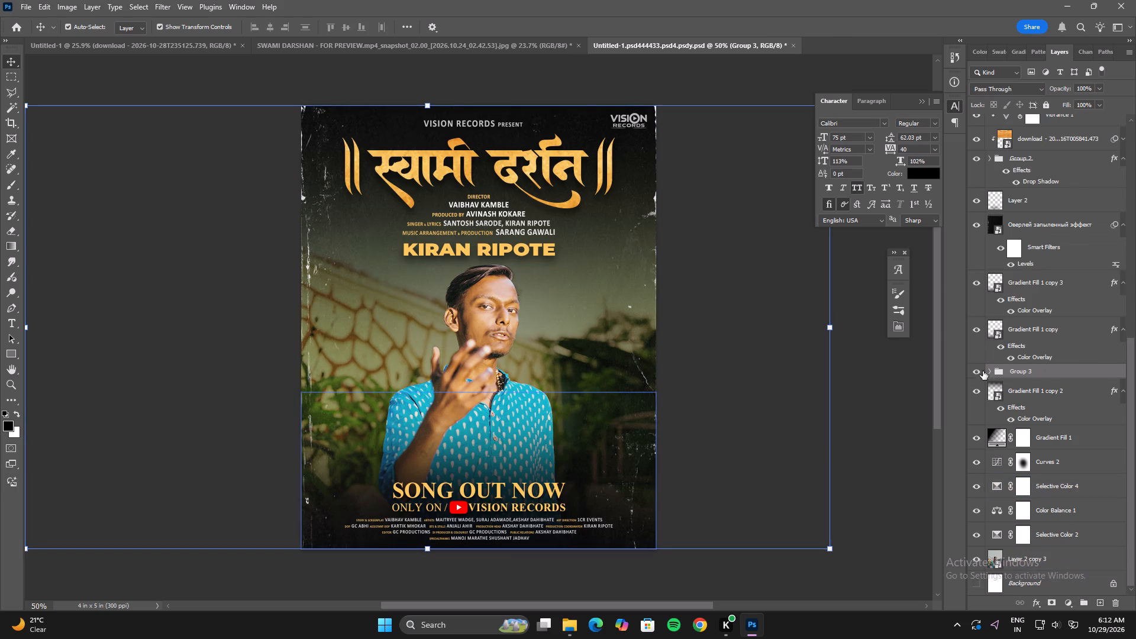
double_click(974, 367)
Copy the blue-shirted man's group into Untitled-1, scale it to about 67%, and place it over the large man's shoulder area.
drag(1037, 370, 391, 325)
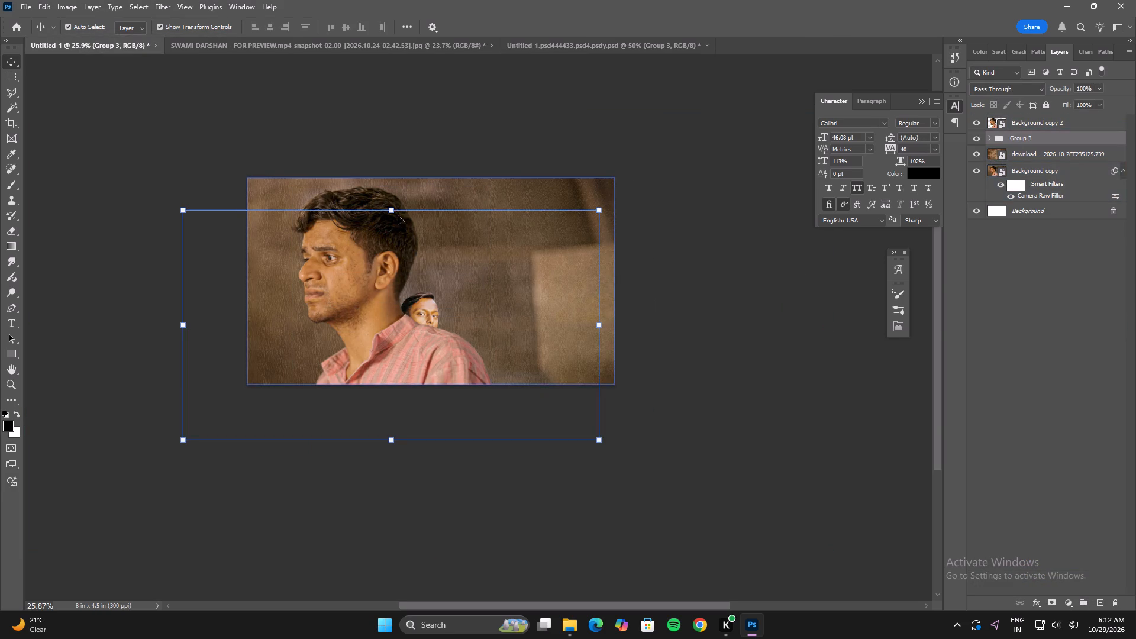
drag(391, 212, 397, 288)
drag(444, 370, 488, 280)
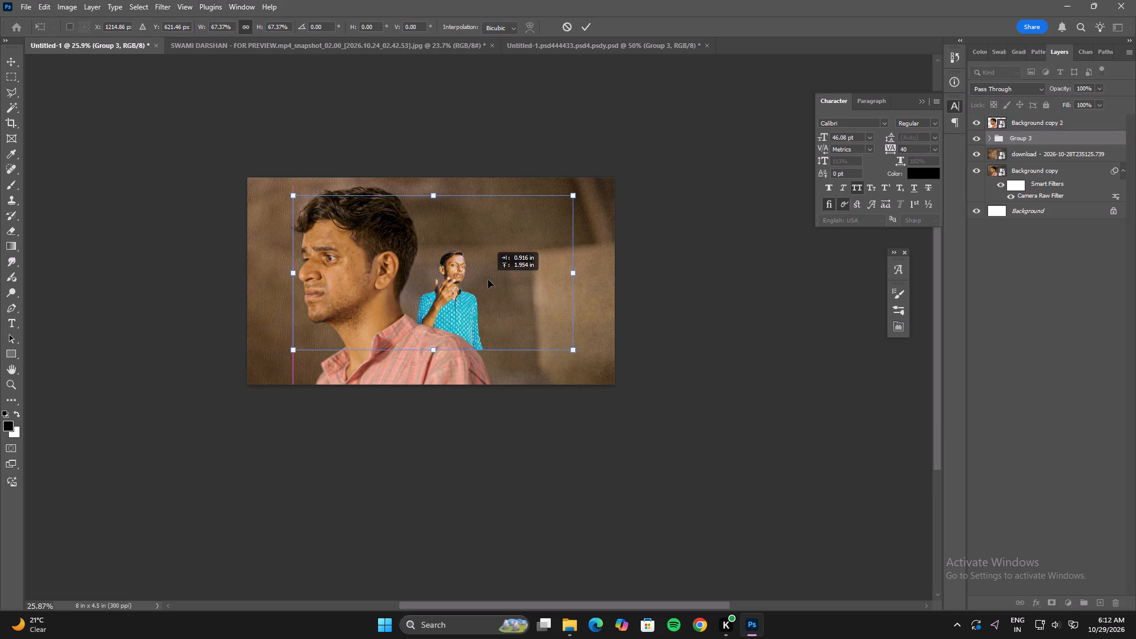
drag(488, 280, 453, 338)
double_click(453, 338)
Move the blue-shirted man's group above Background copy 2 in the layer order.
drag(1041, 138, 1035, 114)
click(406, 254)
Enlarge the blue-shirted man's group to about 112% and position it over the pink shirt, aligned with the canvas bottom edge.
drag(422, 317, 437, 291)
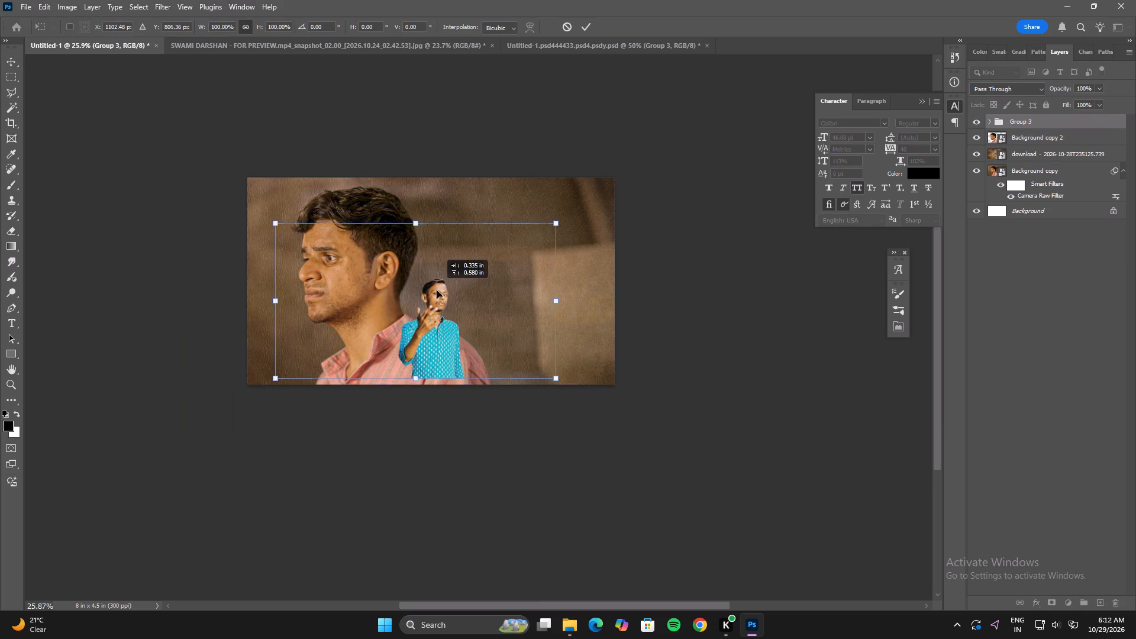
drag(437, 291, 436, 293)
drag(416, 230, 415, 204)
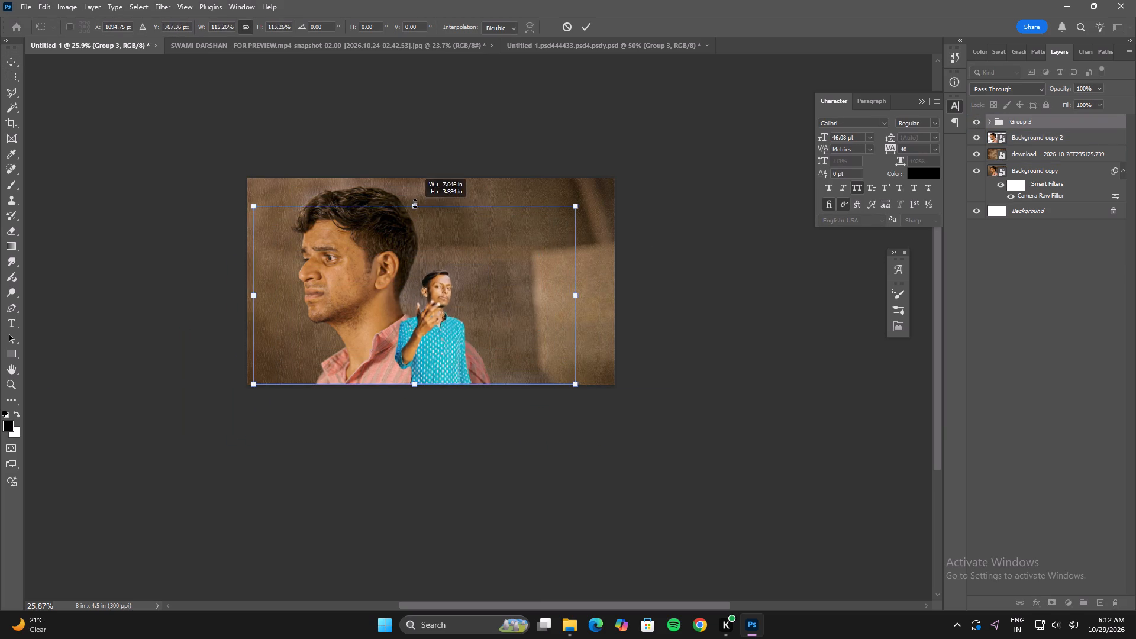
drag(415, 204, 413, 206)
shift+drag(444, 299, 412, 297)
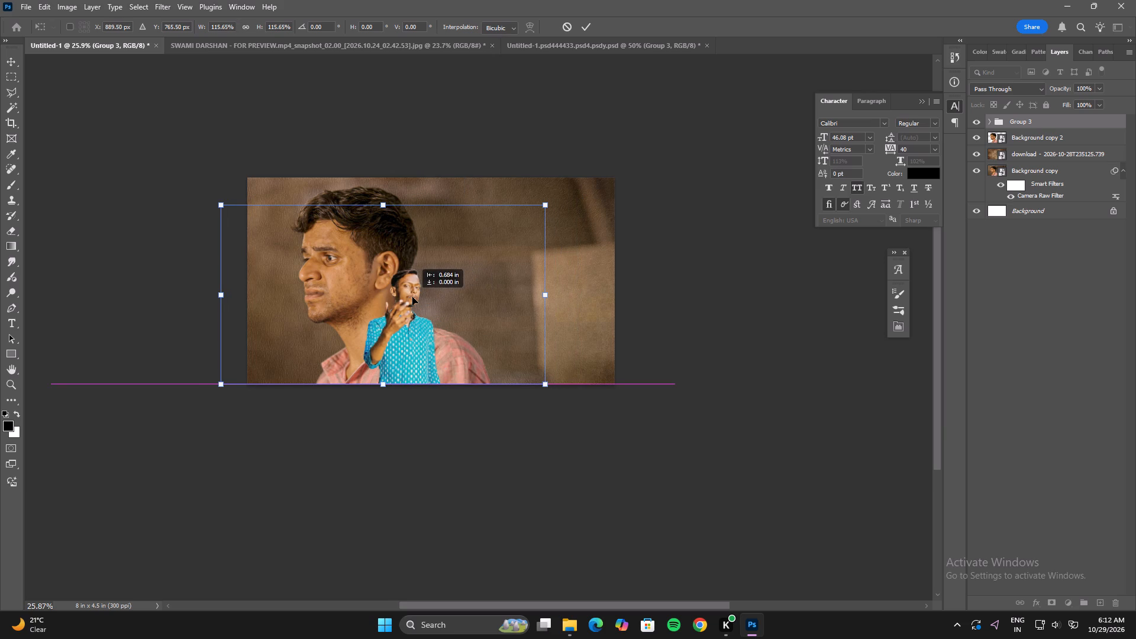
shift+drag(412, 297, 419, 297)
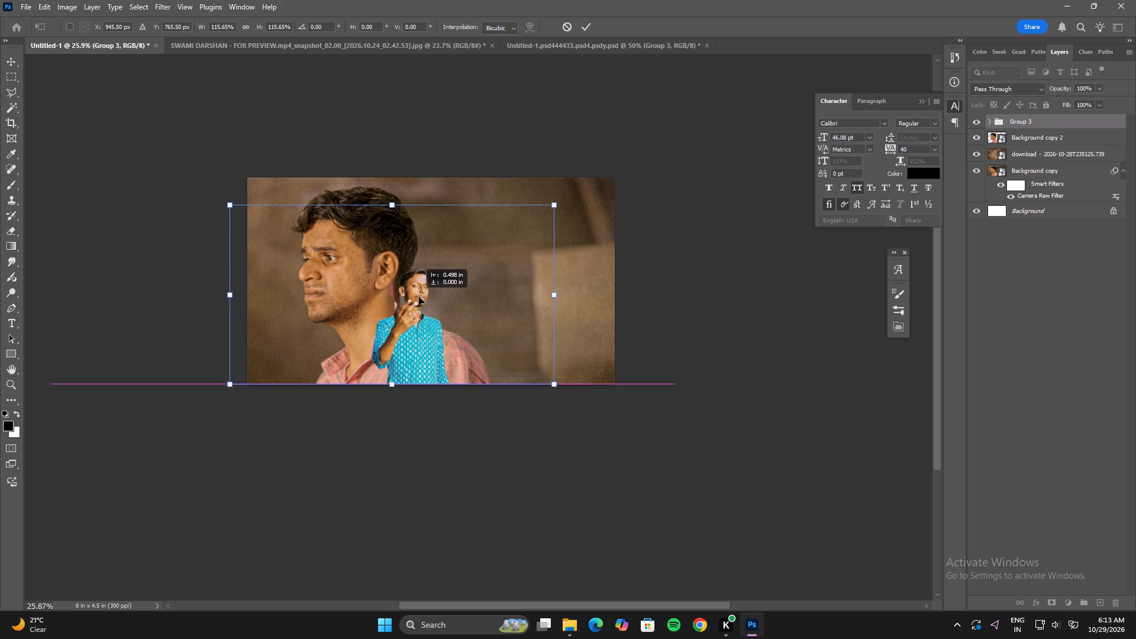
shift+drag(419, 297, 415, 297)
click(415, 297)
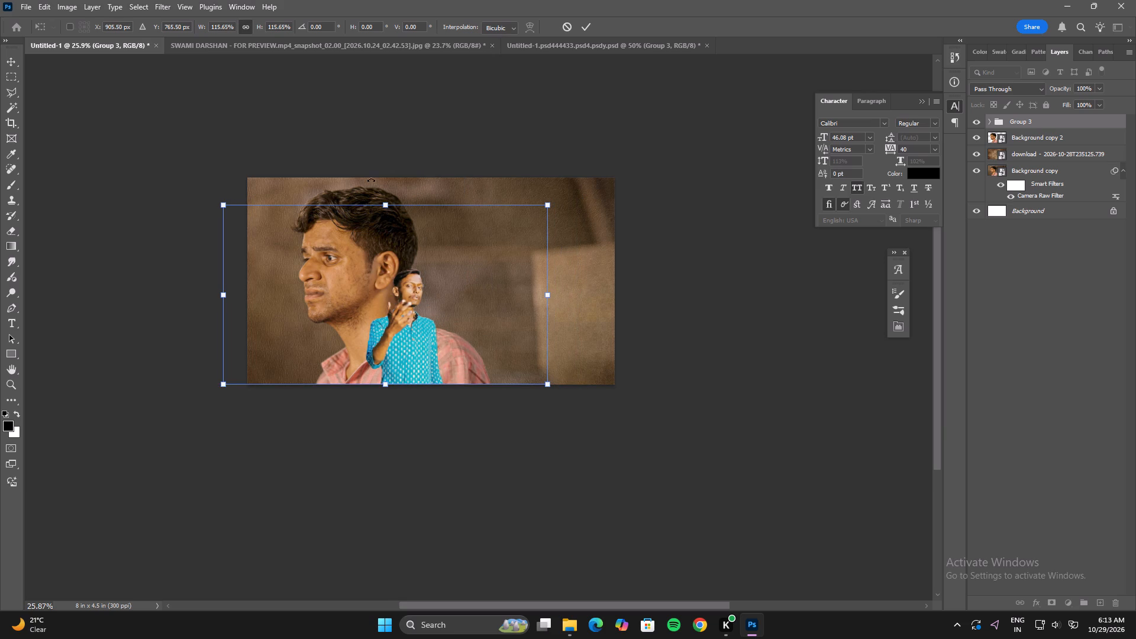
drag(388, 208, 379, 170)
shift+drag(417, 254, 392, 256)
drag(371, 164, 377, 224)
shift+drag(400, 277, 422, 277)
drag(402, 225, 402, 211)
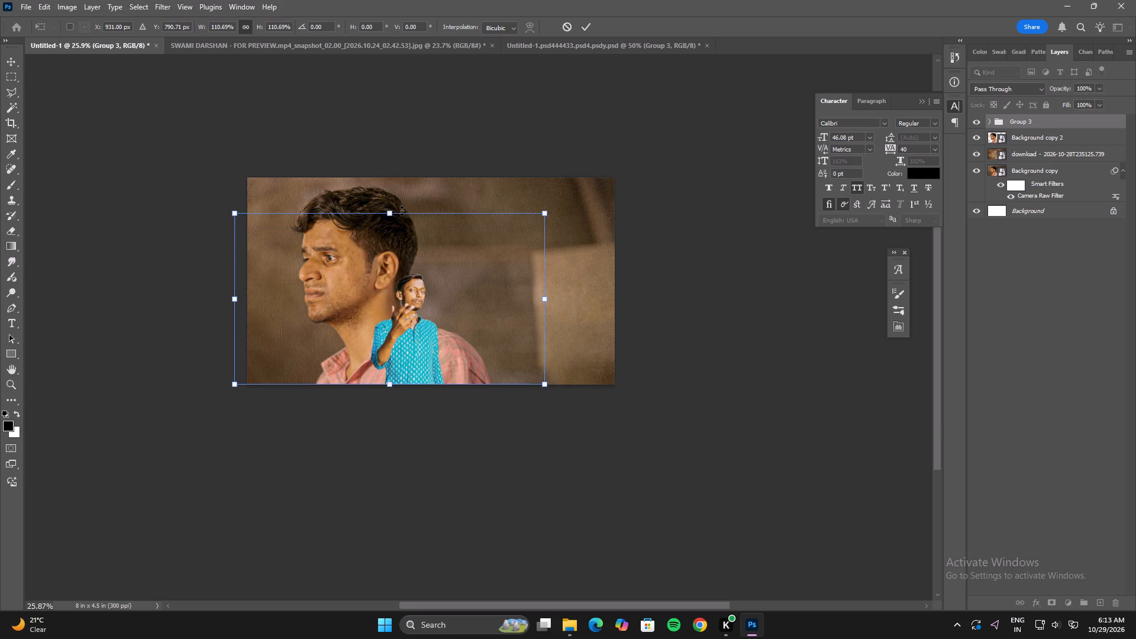
click(544, 214)
shift+click(543, 240)
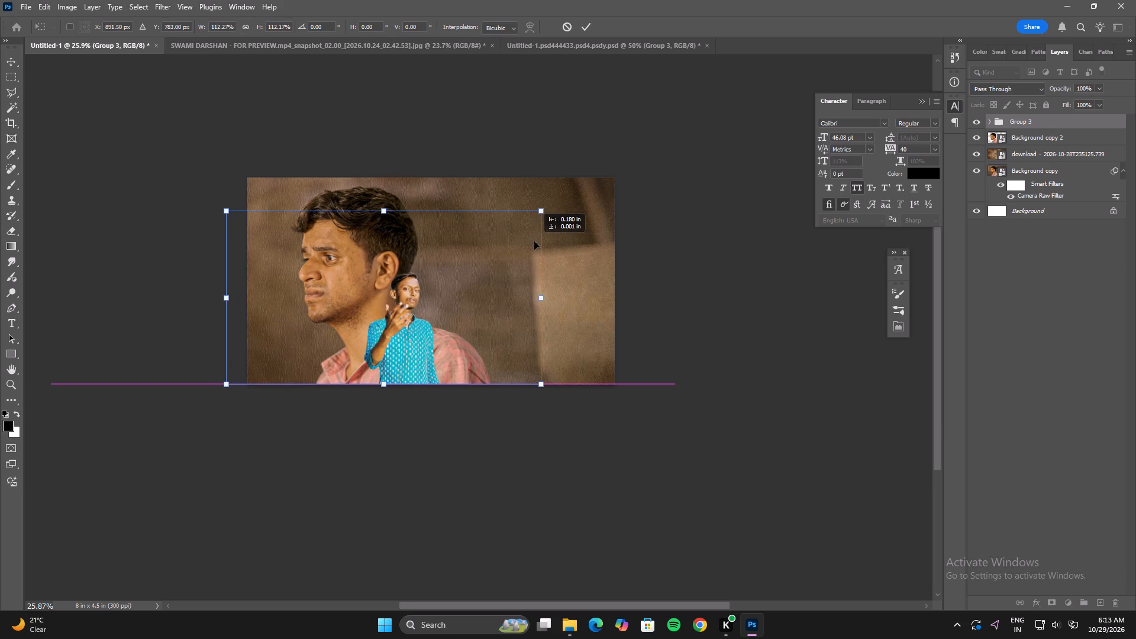
double_click(538, 241)
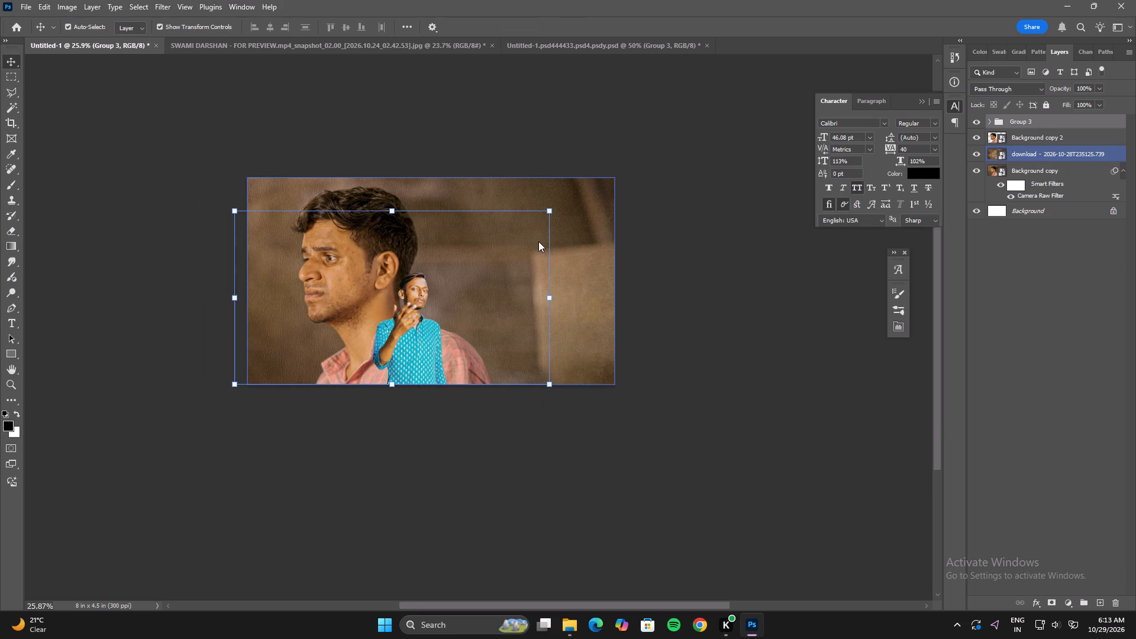
Nudge the blue-shirted man's group slightly leftward over the pink shirt, and clear the selection.
key(Left)
key(Left)
key(Left)
key(Left)
key(Left)
key(Left)
key(Left)
key(Left)
key(Left)
key(Left)
key(Left)
key(Left)
key(Left)
key(Left)
key(Left)
key(Left)
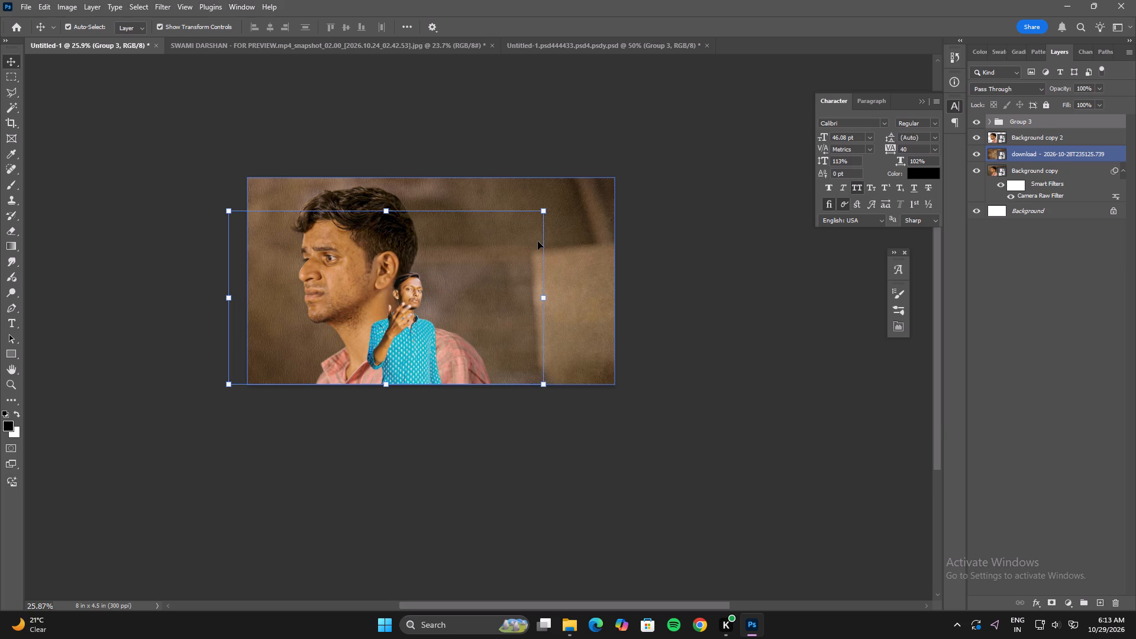
click(738, 280)
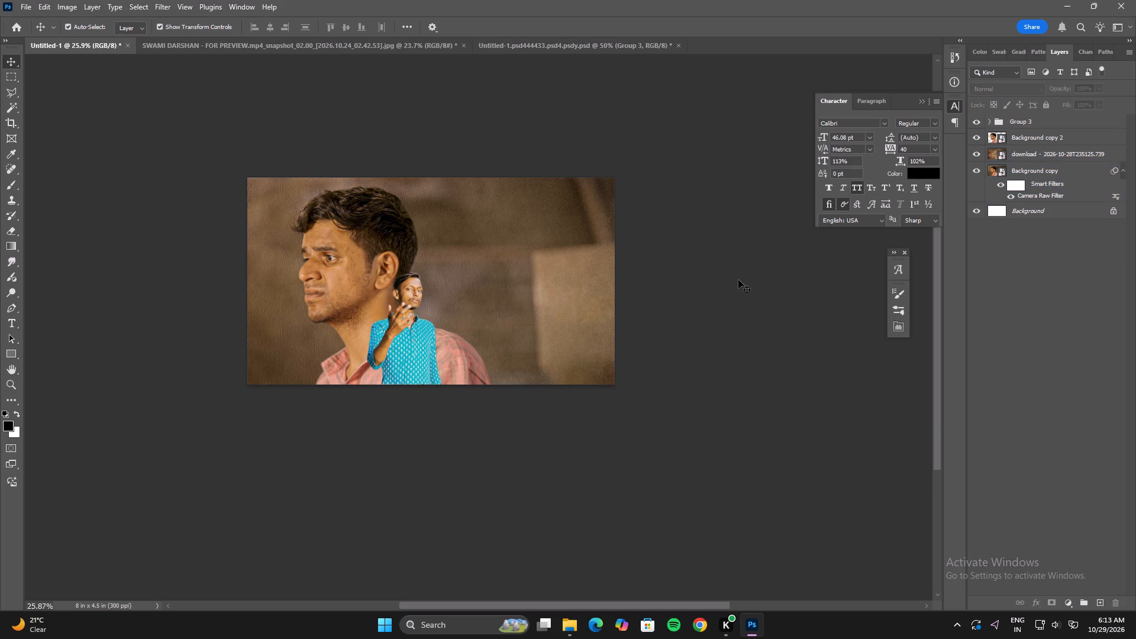
Copy the Swami Darshan title group with its clipped gold texture, Vibrance 1 and Brightness/Contrast 3 from the poster into Untitled-1.
click(515, 303)
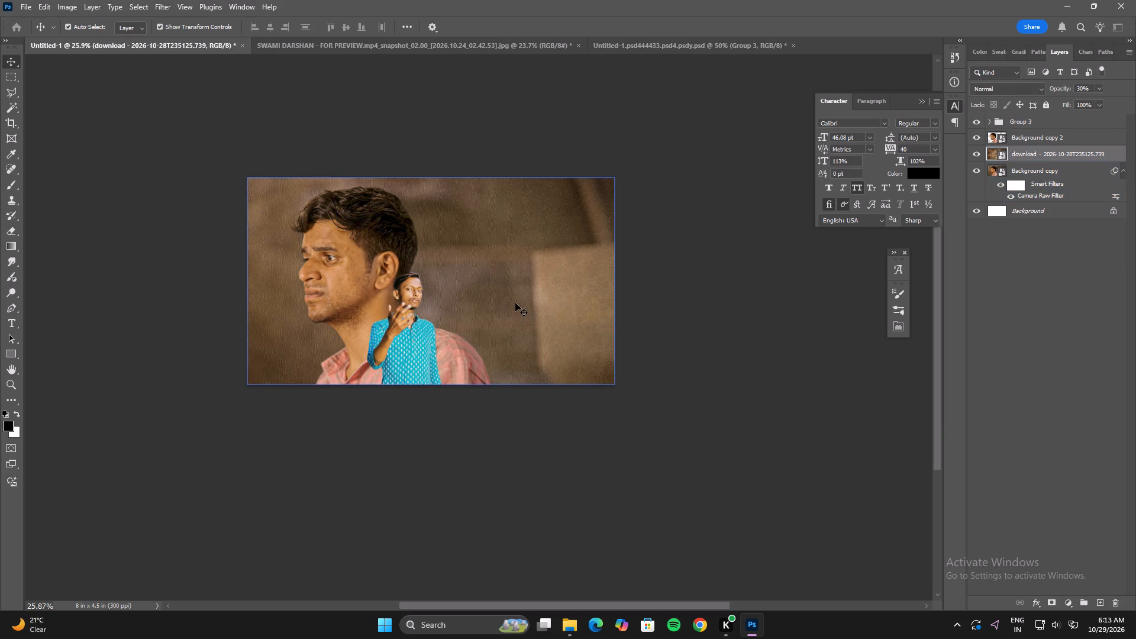
click(627, 50)
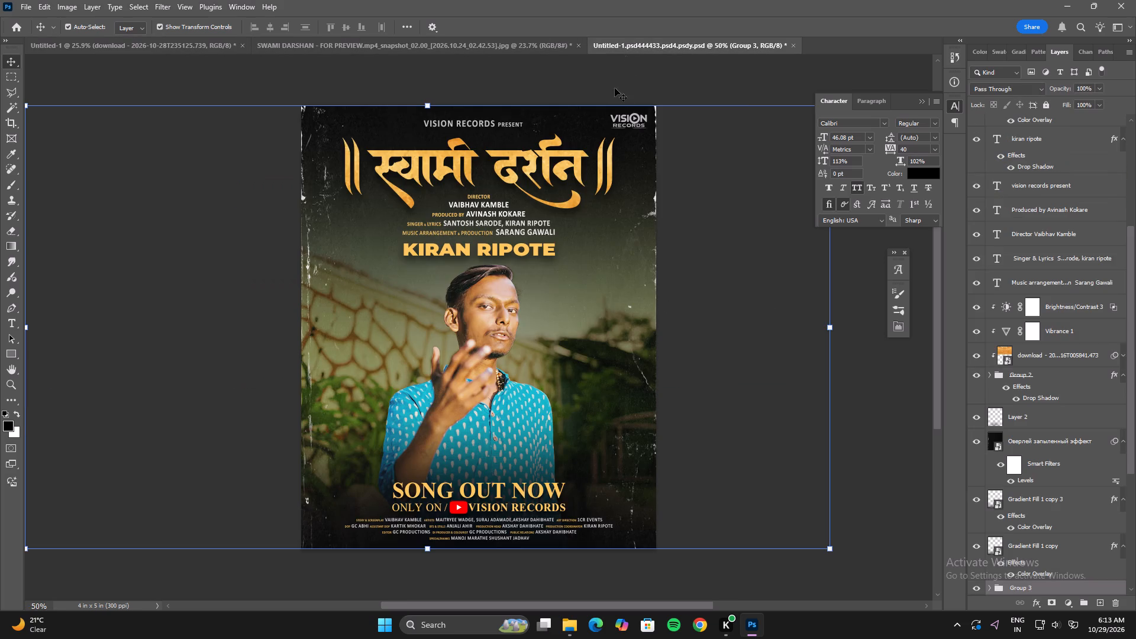
click(546, 157)
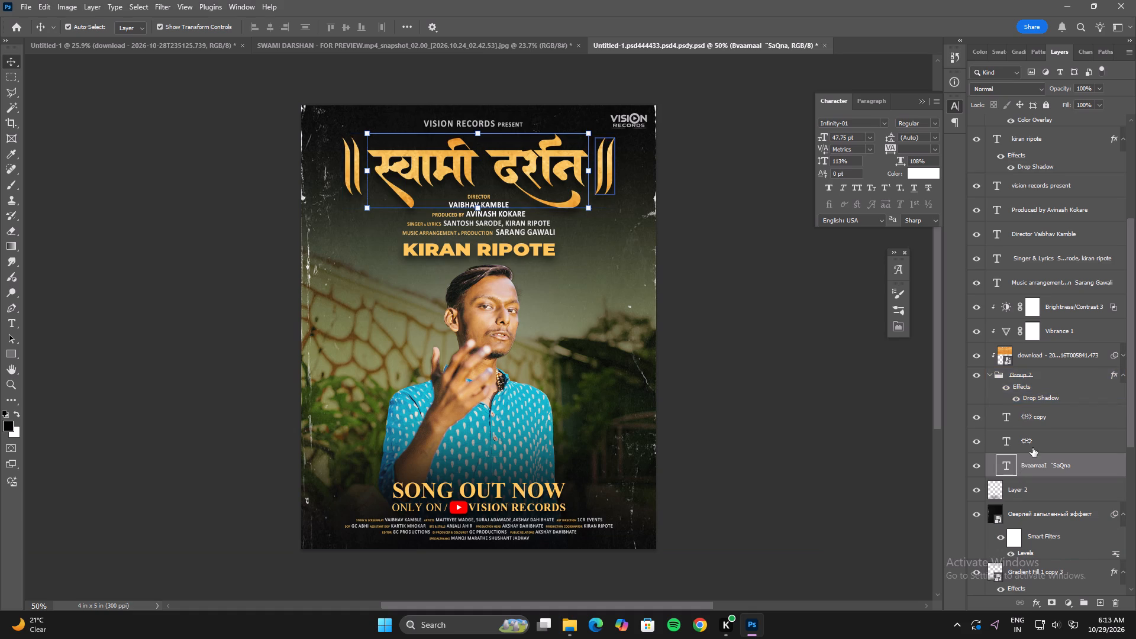
click(989, 375)
click(1012, 377)
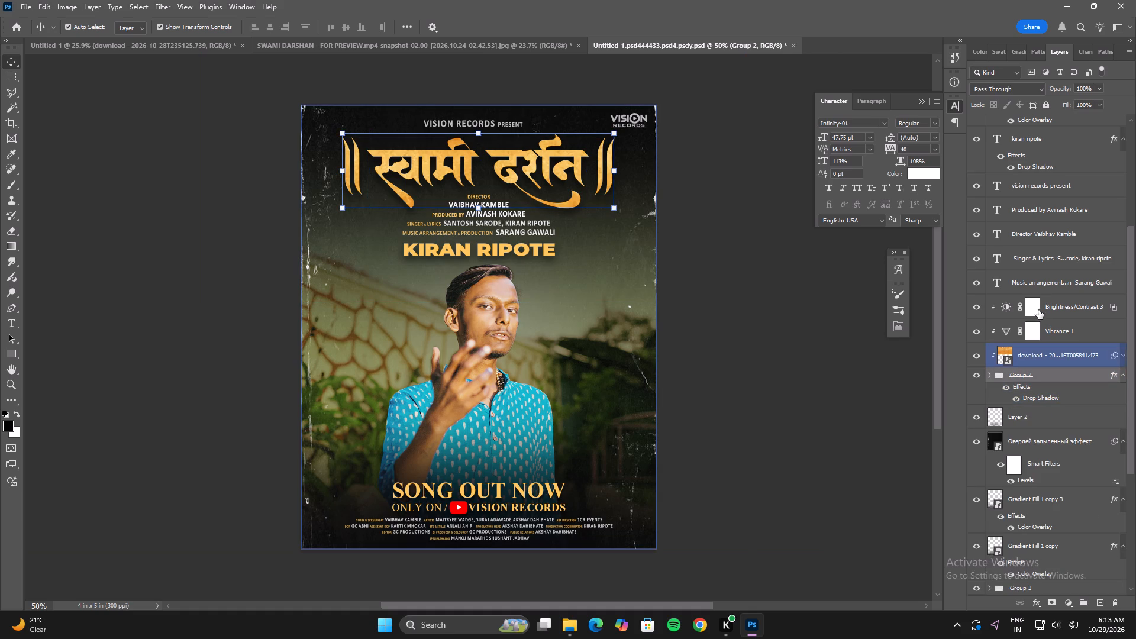
shift+click(1047, 304)
drag(1069, 307, 382, 49)
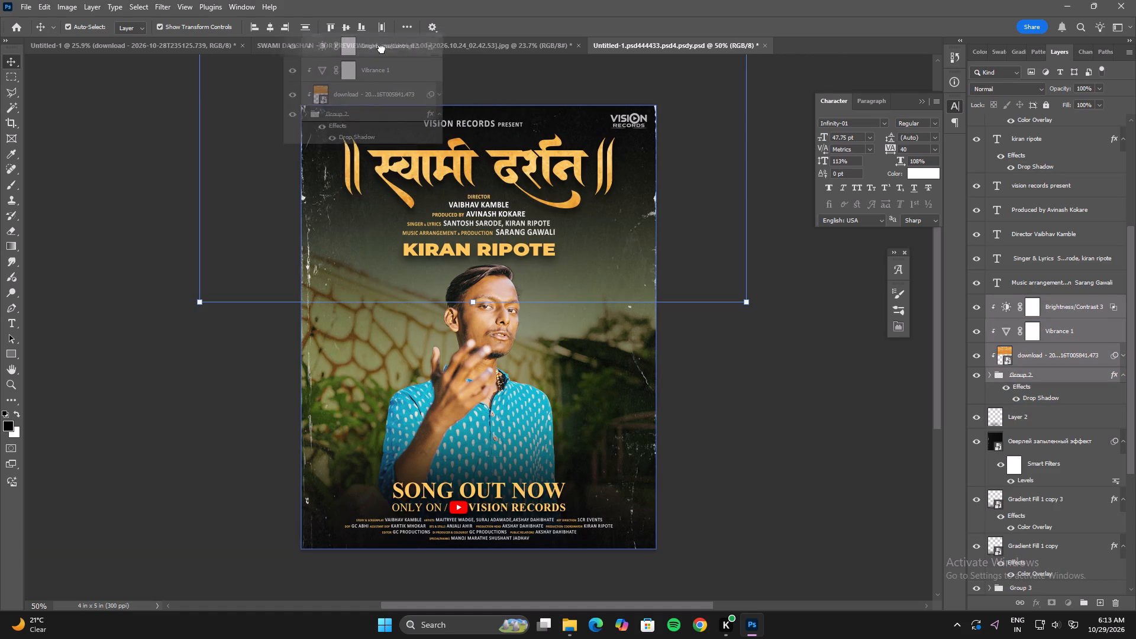
drag(382, 49, 464, 277)
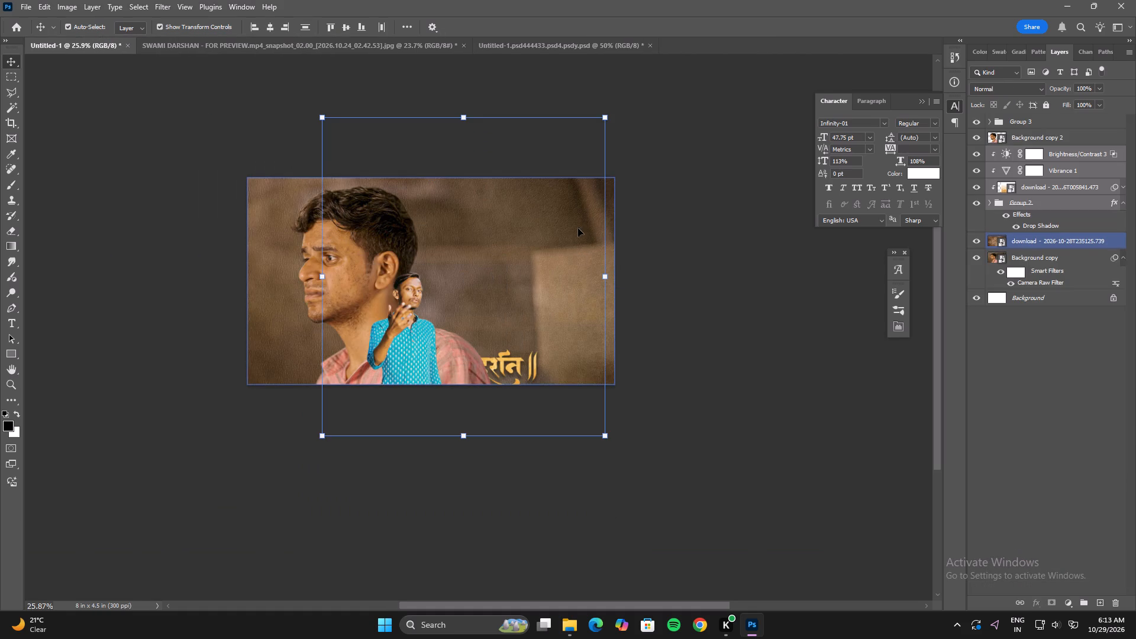
Scale the Swami Darshan title layers to about 122% and position them in the canvas's upper right, beside the large man's head.
alt+drag(605, 118, 580, 152)
drag(546, 254, 595, 150)
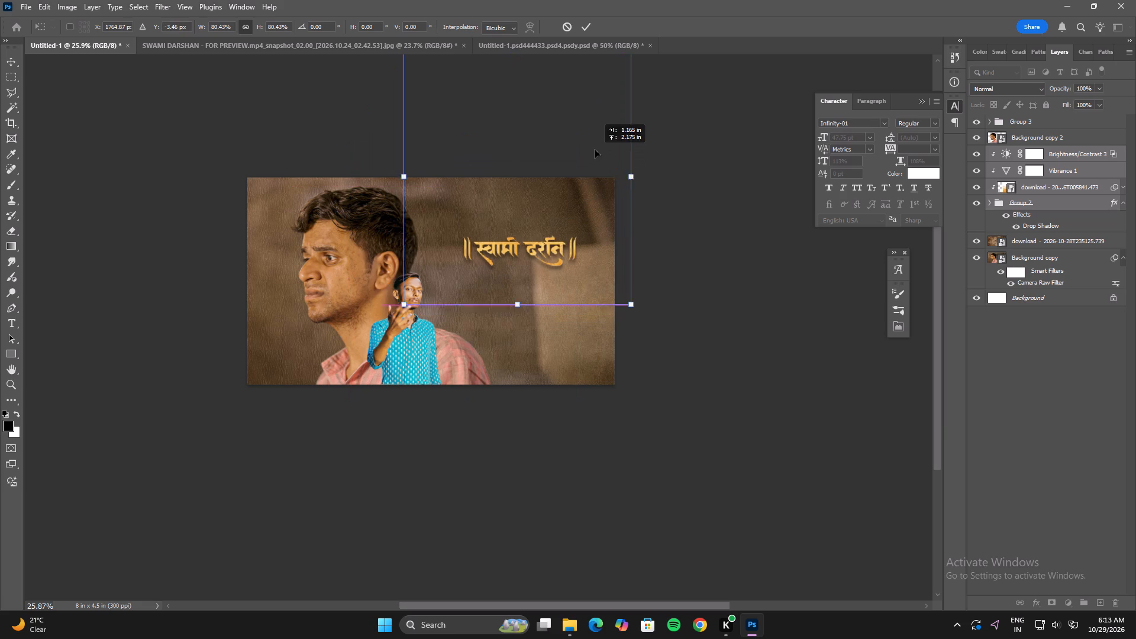
drag(595, 150, 595, 149)
alt+drag(628, 169, 673, 189)
drag(649, 264, 649, 225)
alt+drag(676, 250, 692, 257)
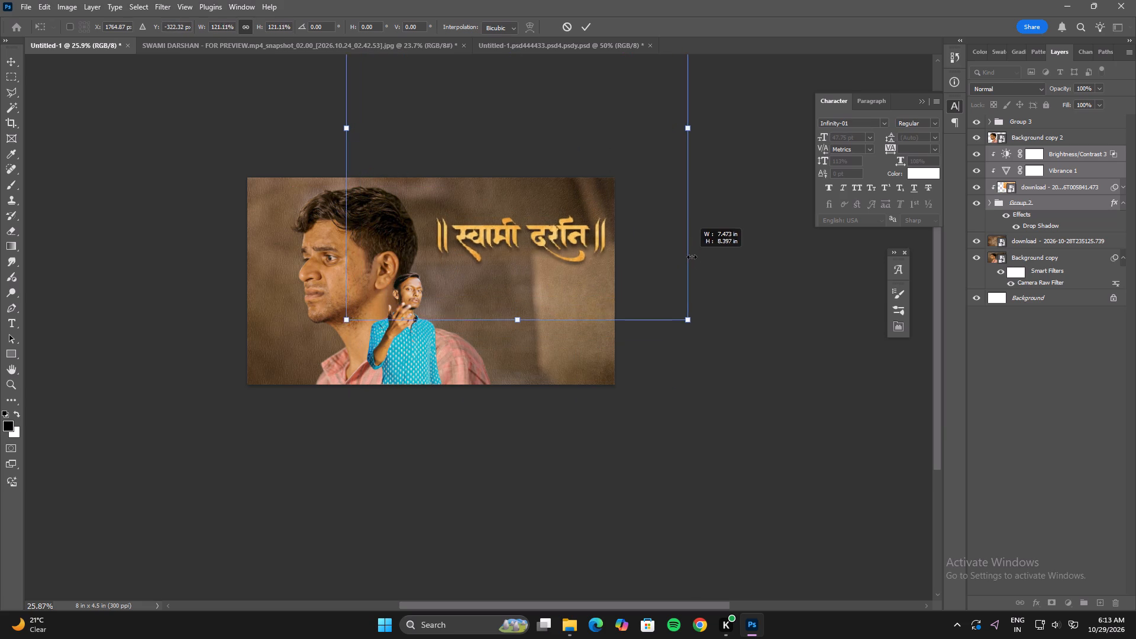
alt+drag(692, 257, 692, 259)
drag(679, 265, 674, 250)
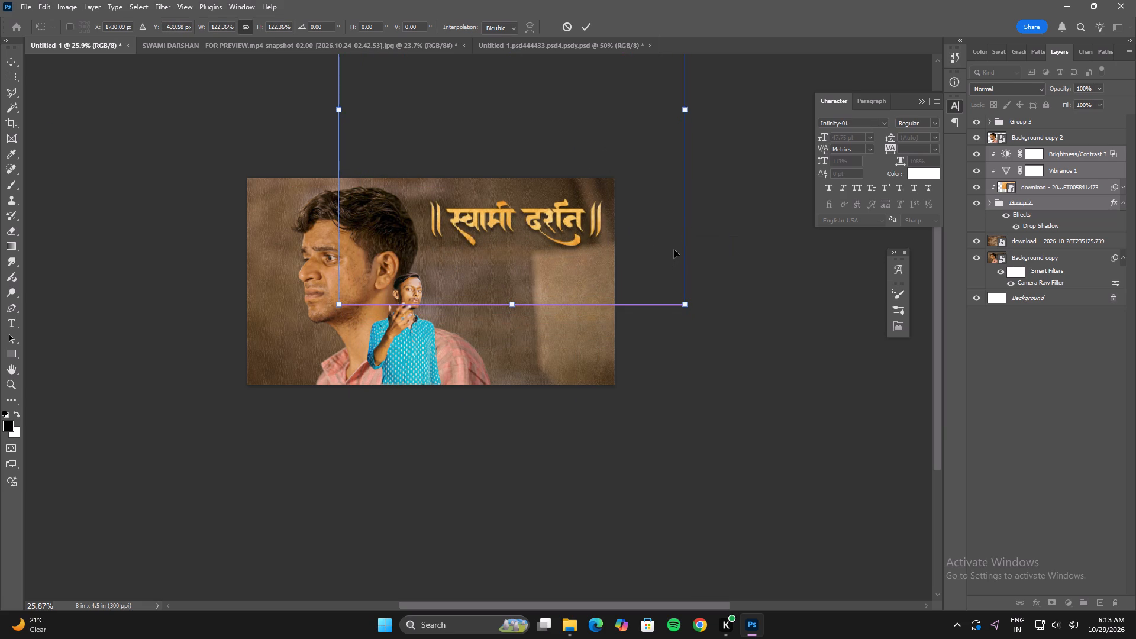
double_click(674, 250)
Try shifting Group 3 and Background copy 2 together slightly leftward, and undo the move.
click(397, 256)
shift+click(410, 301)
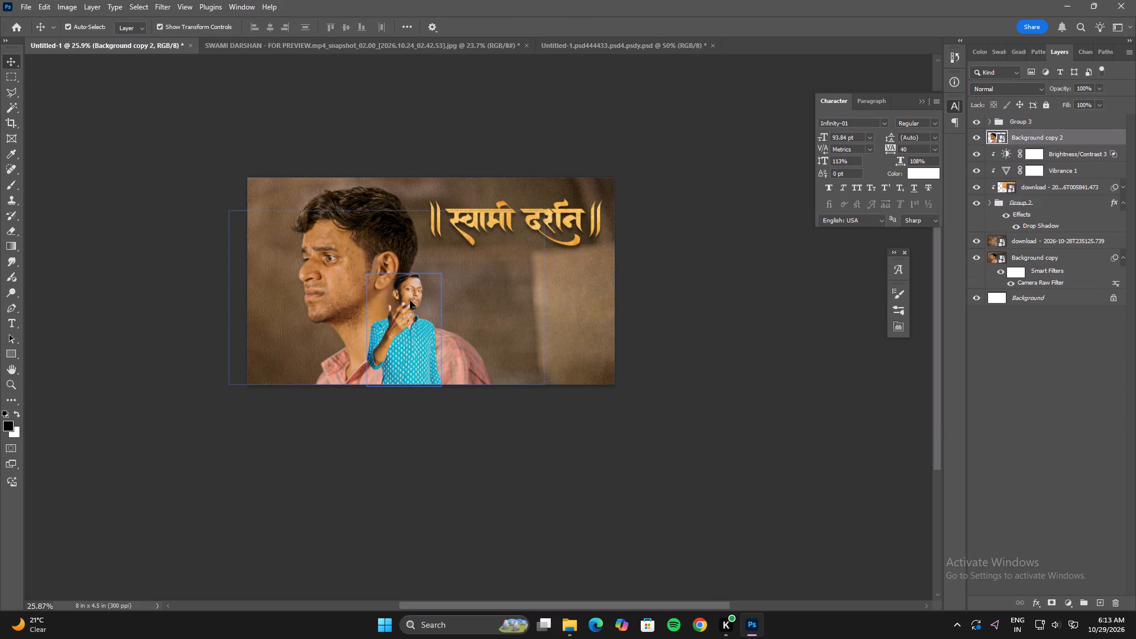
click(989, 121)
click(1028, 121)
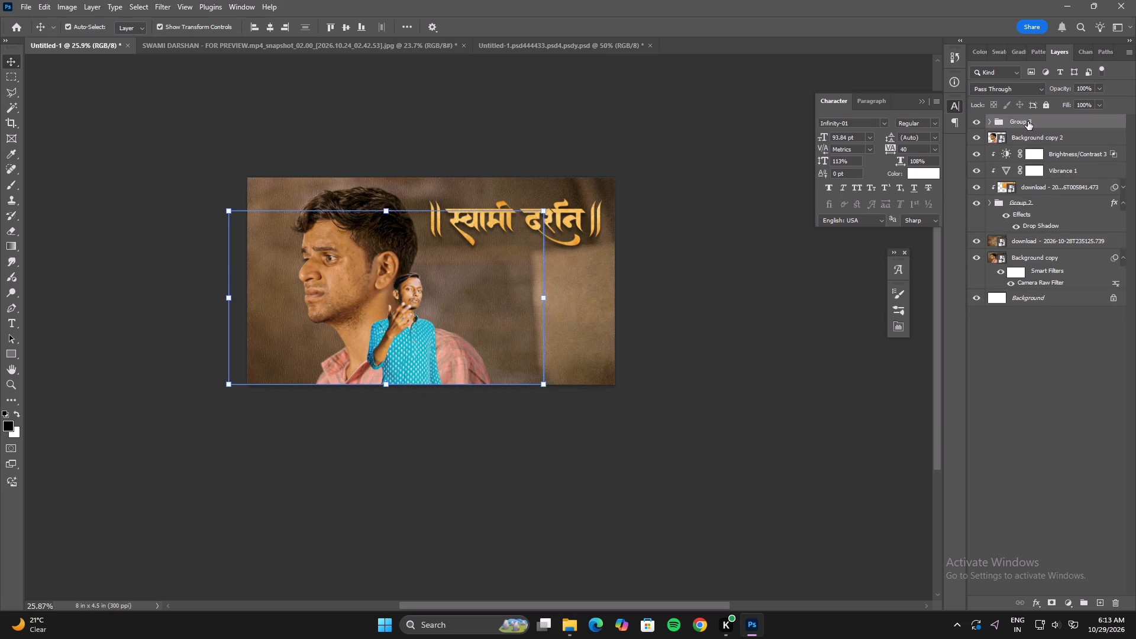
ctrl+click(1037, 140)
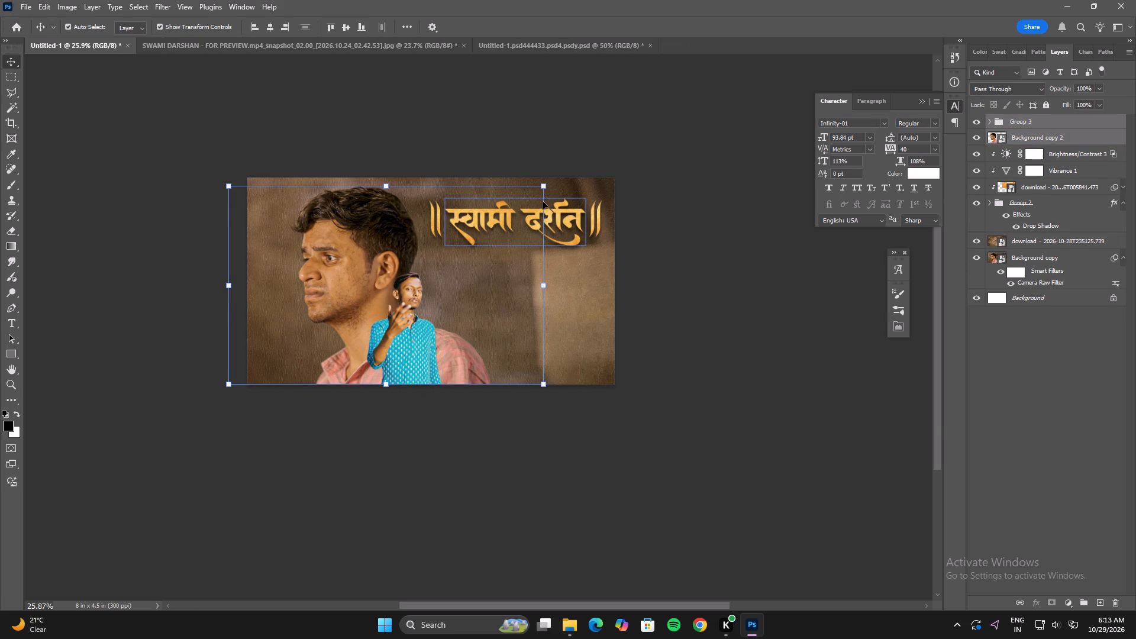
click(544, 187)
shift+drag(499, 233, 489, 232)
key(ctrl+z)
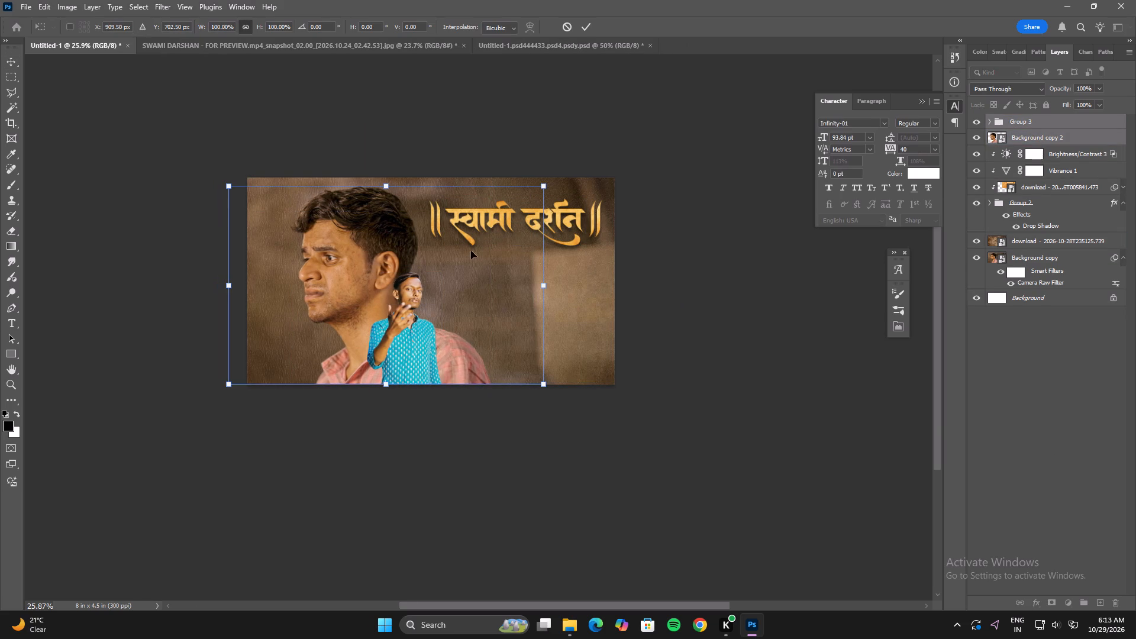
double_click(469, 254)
Shift Group 3, Background copy 2 and Background copy together slightly leftward and enlarge them to about 102%, keeping the bottom edge aligned.
ctrl+click(1045, 262)
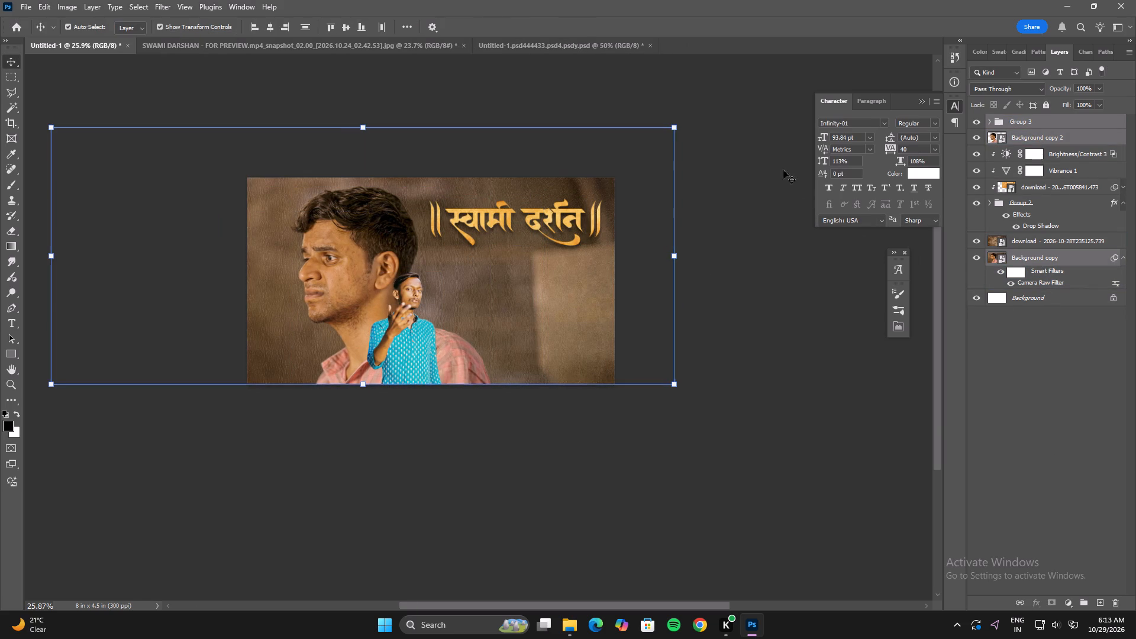
click(679, 130)
shift+drag(606, 188, 586, 188)
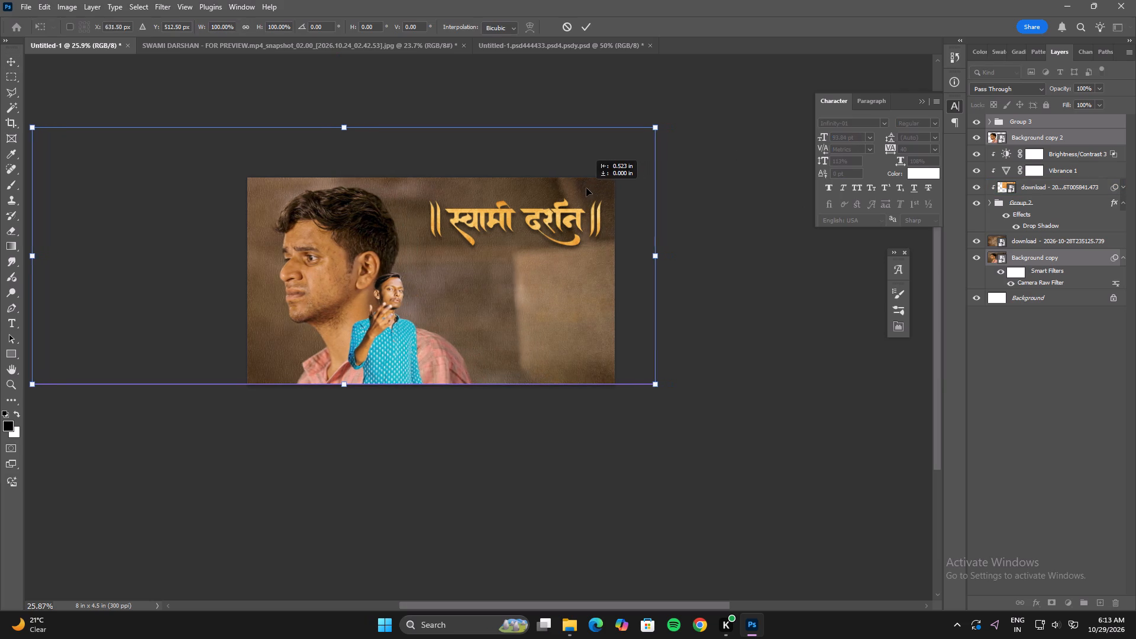
shift+drag(586, 188, 595, 192)
drag(350, 125, 347, 116)
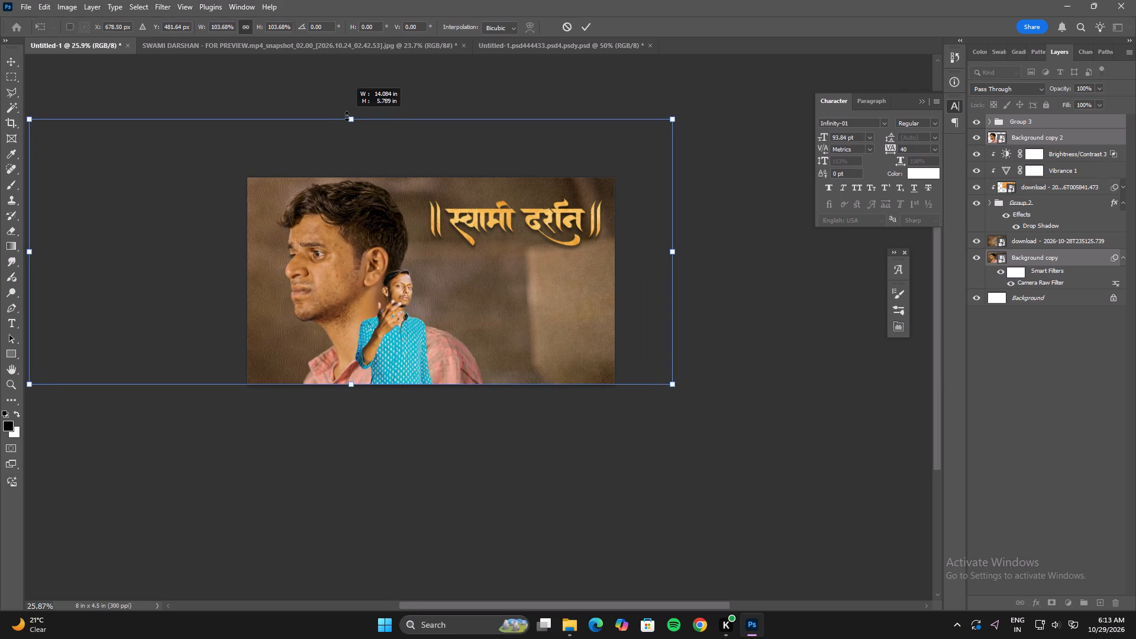
drag(347, 116, 346, 121)
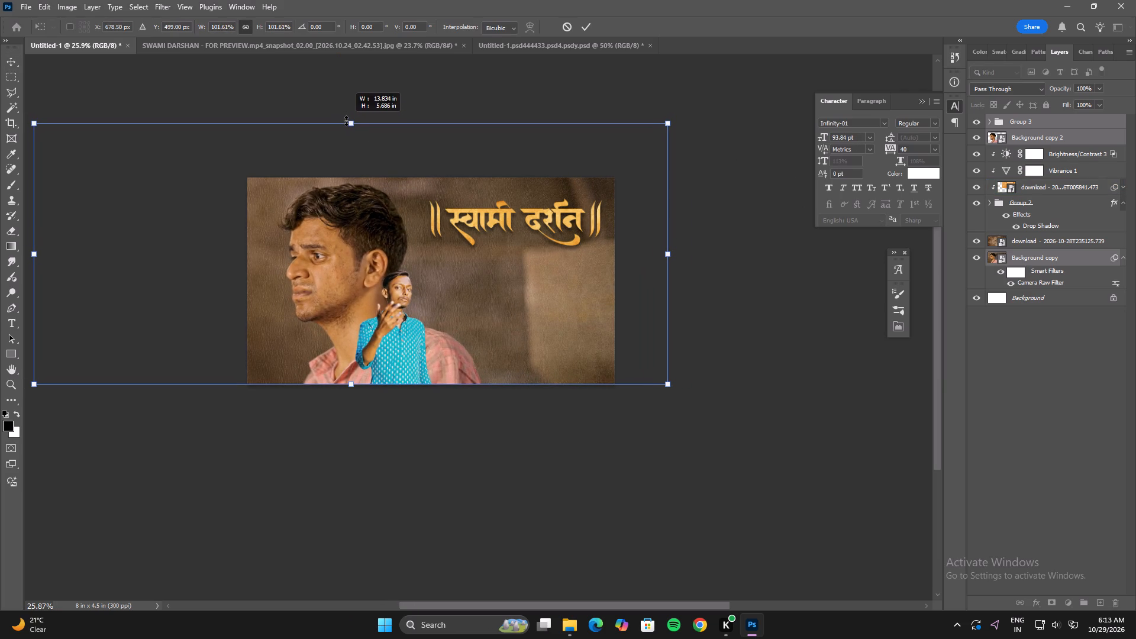
drag(346, 121, 346, 120)
double_click(361, 177)
Darken the backdrop with a Curves adjustment above the download texture layer, lifting the curve's zero-input end and adding a point at input 48, output 80.
click(547, 317)
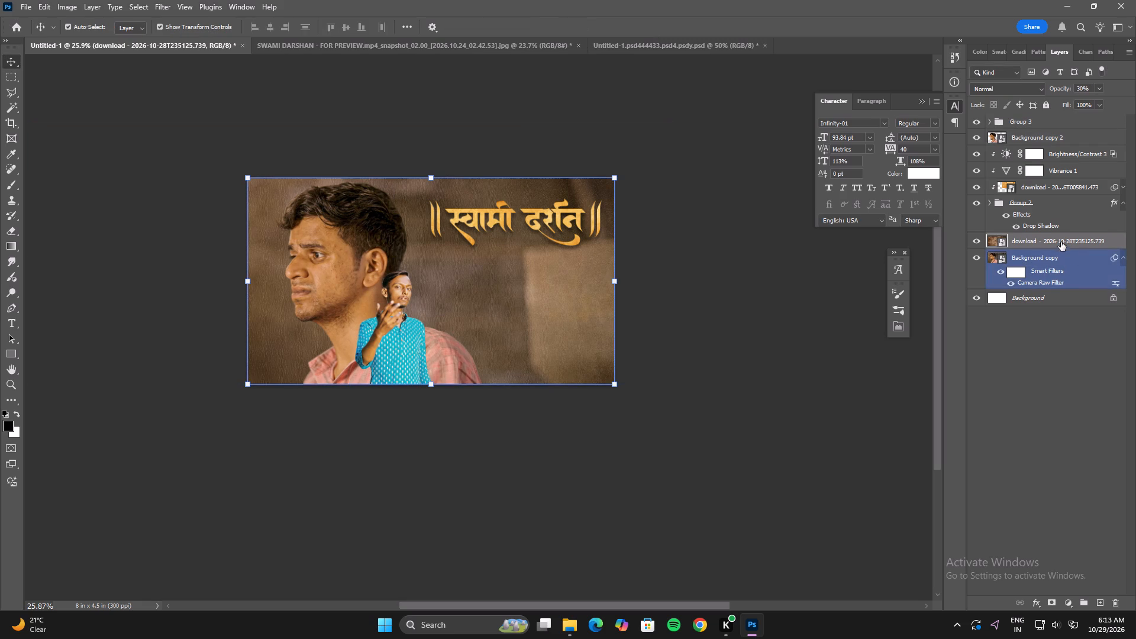
click(1058, 240)
click(1066, 602)
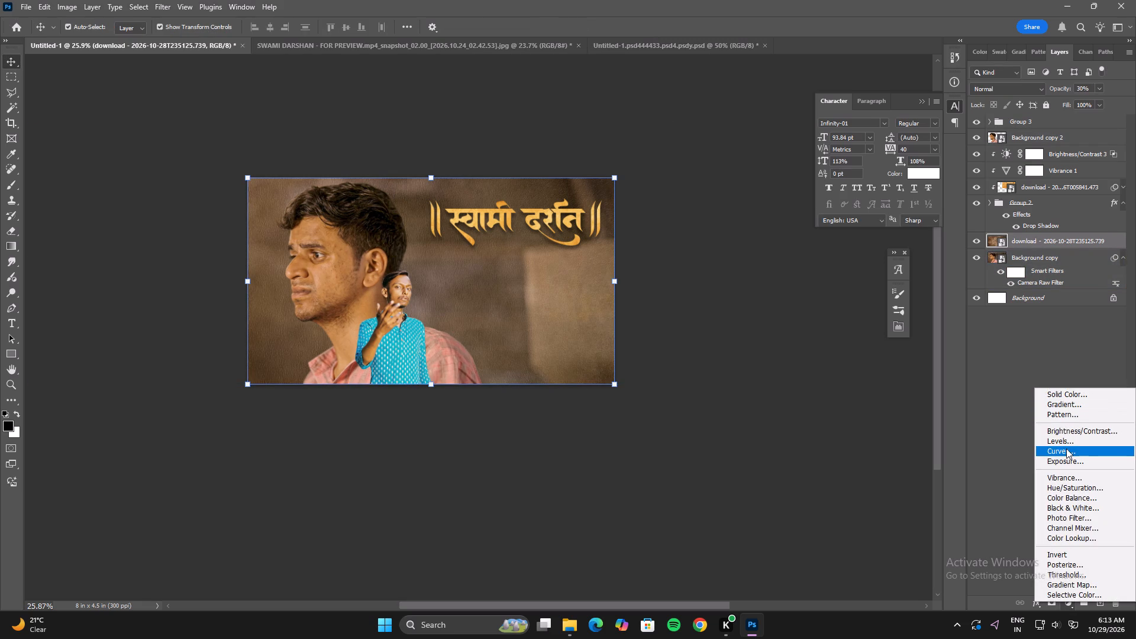
click(1066, 448)
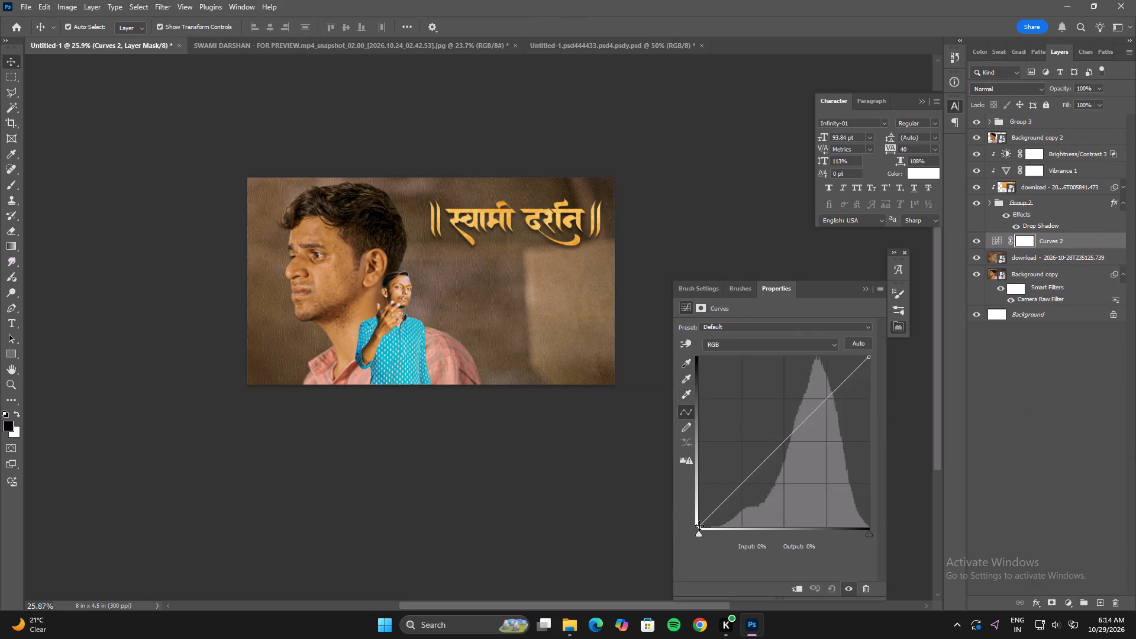
drag(699, 525, 667, 432)
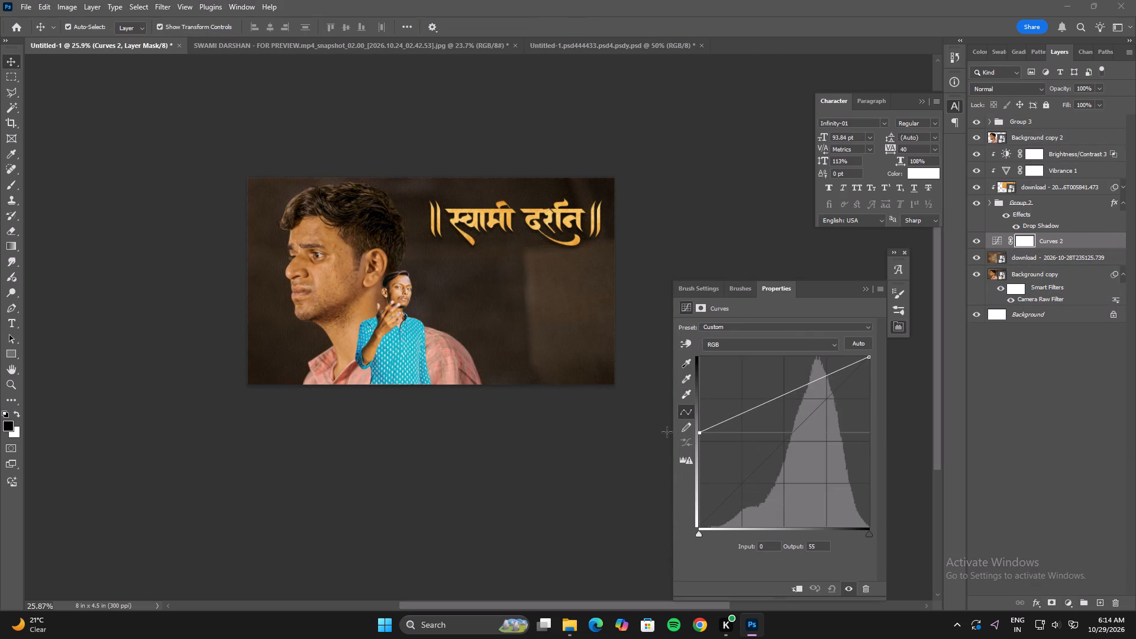
drag(667, 432, 666, 445)
drag(785, 401, 781, 392)
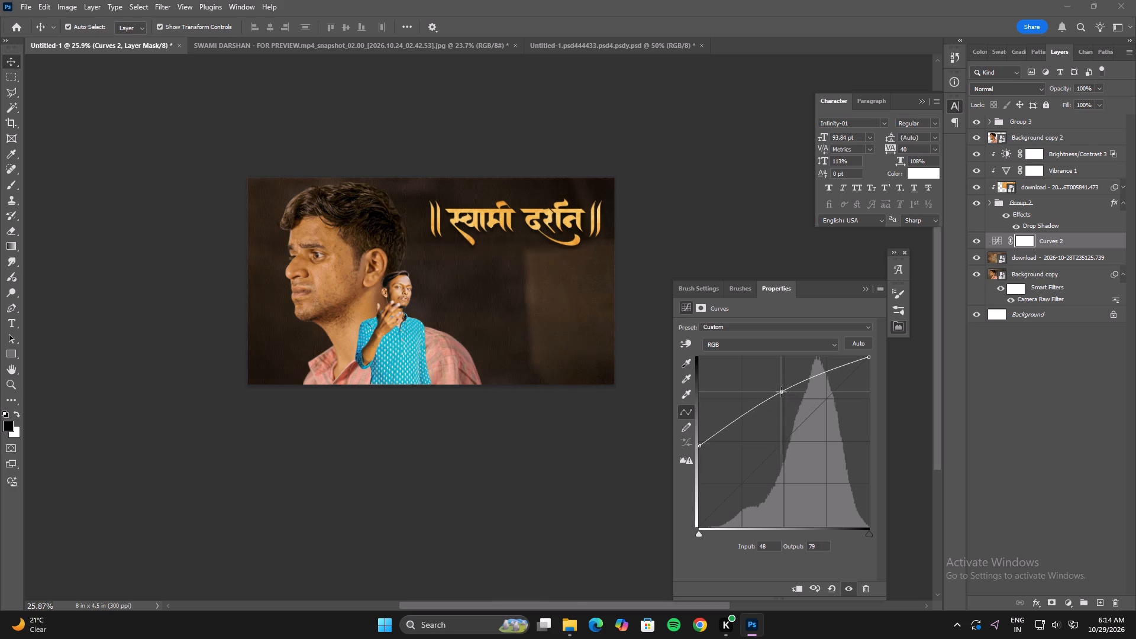
drag(781, 392, 780, 391)
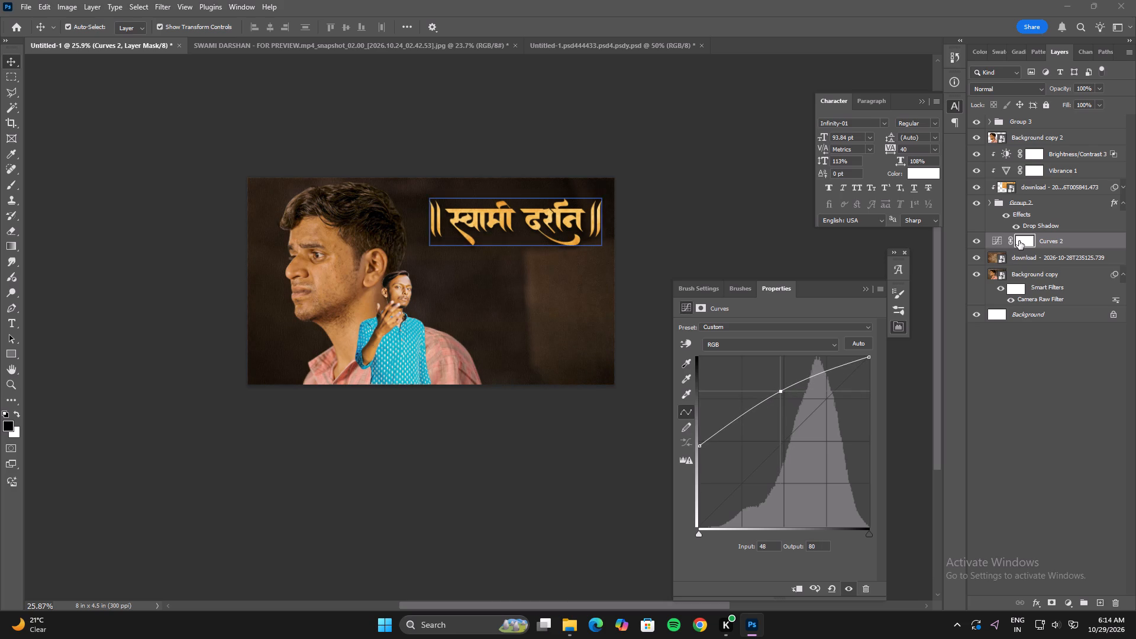
Paint black on the Curves 2 mask over the large man's face with a soft 900 px brush at 12% opacity.
click(1019, 241)
key(b)
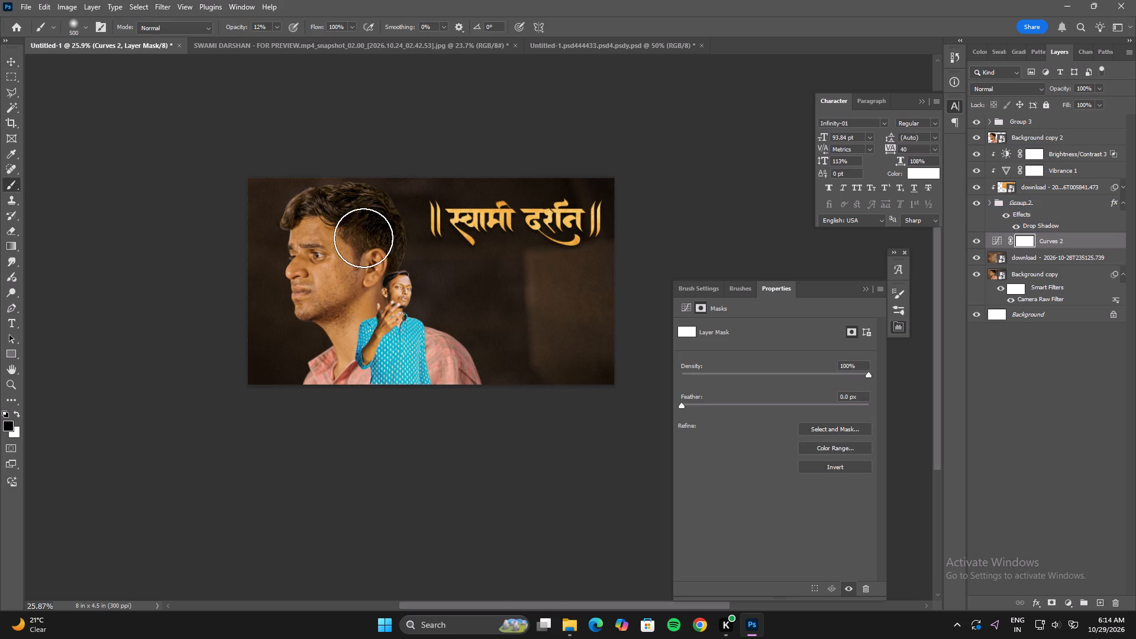
key(bracketright)
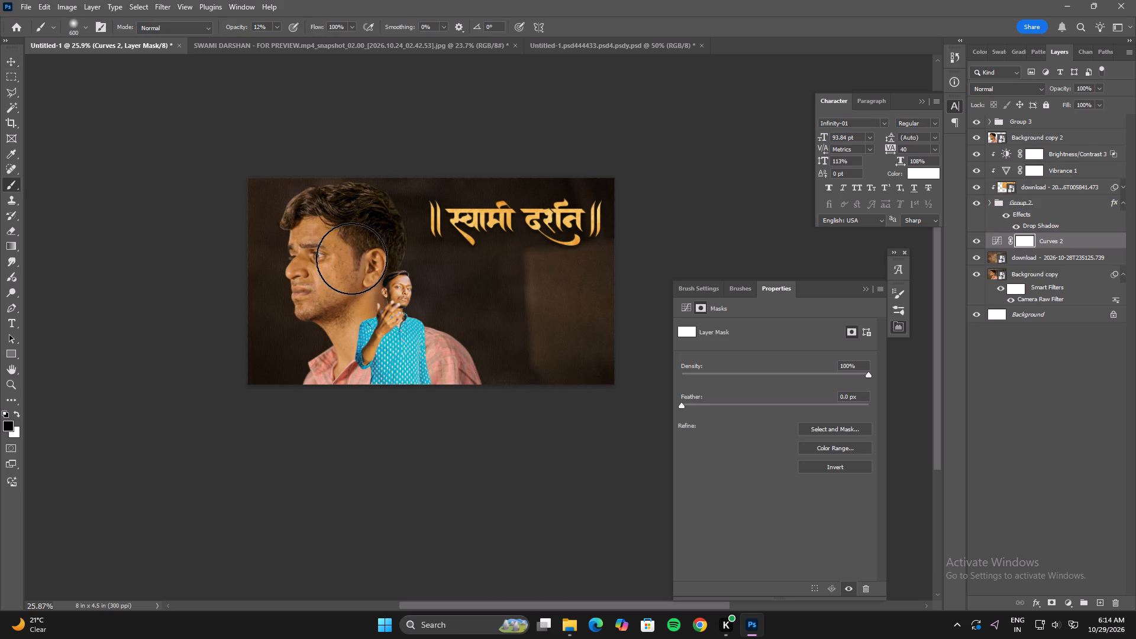
key(bracketright)
key(bracketright)
key(bracketright)
click(312, 289)
click(315, 280)
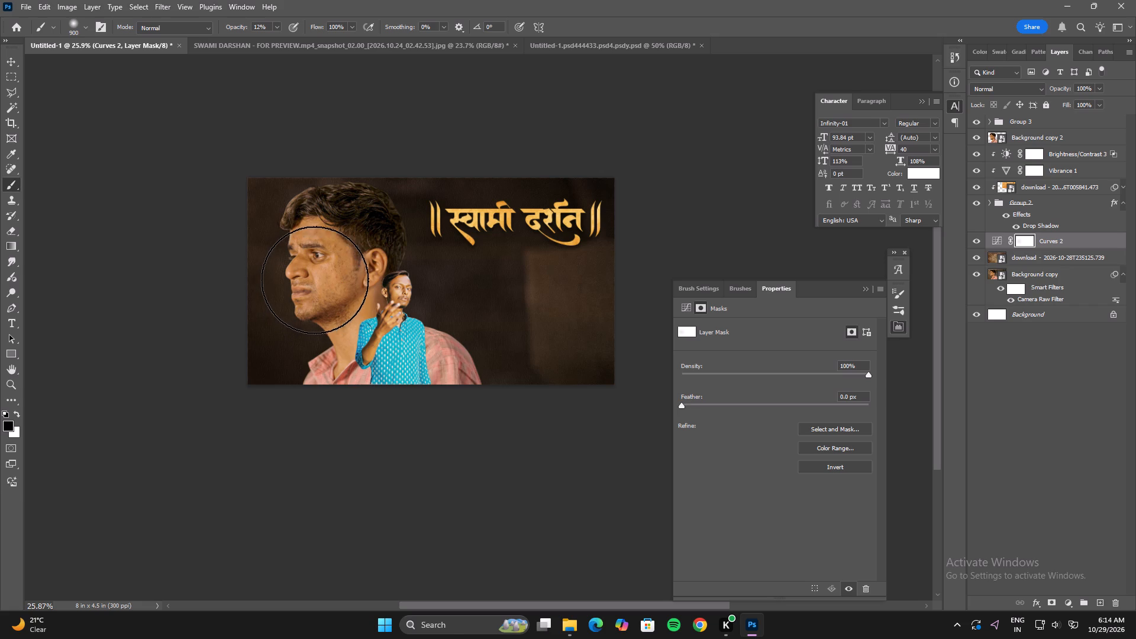
Raise the brush opacity to 38% and mask the curve further over the large man's face and temple, using 800 to 1000 px brush sizes.
drag(238, 27, 253, 35)
key(bracketleft)
click(313, 292)
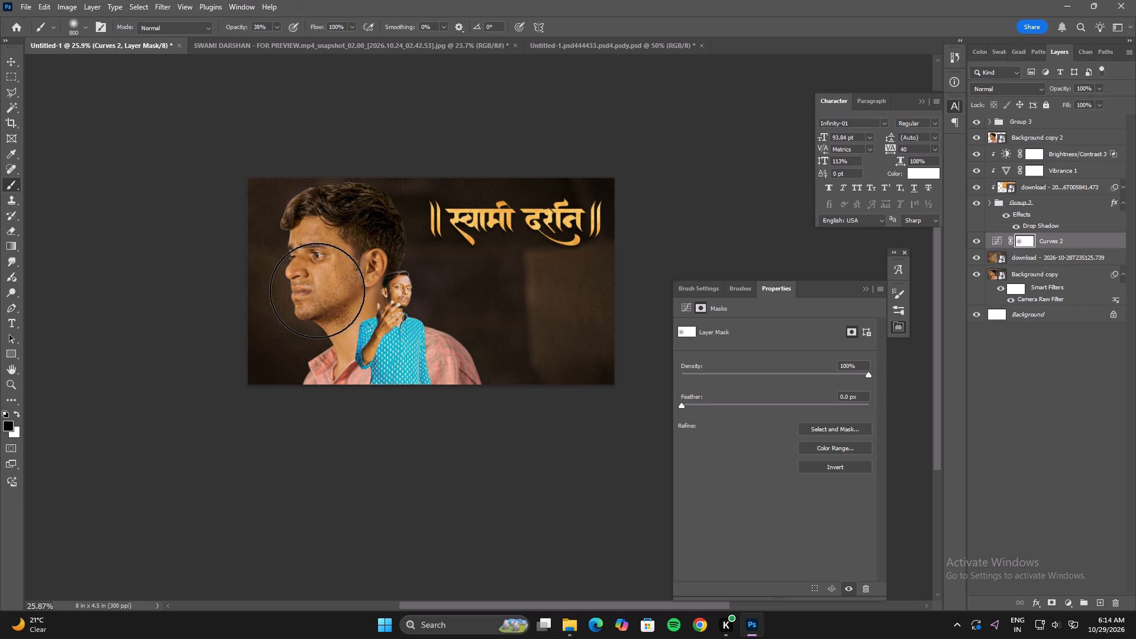
click(330, 305)
key(bracketright)
key(bracketright)
click(317, 259)
click(321, 262)
key(bracketleft)
click(370, 239)
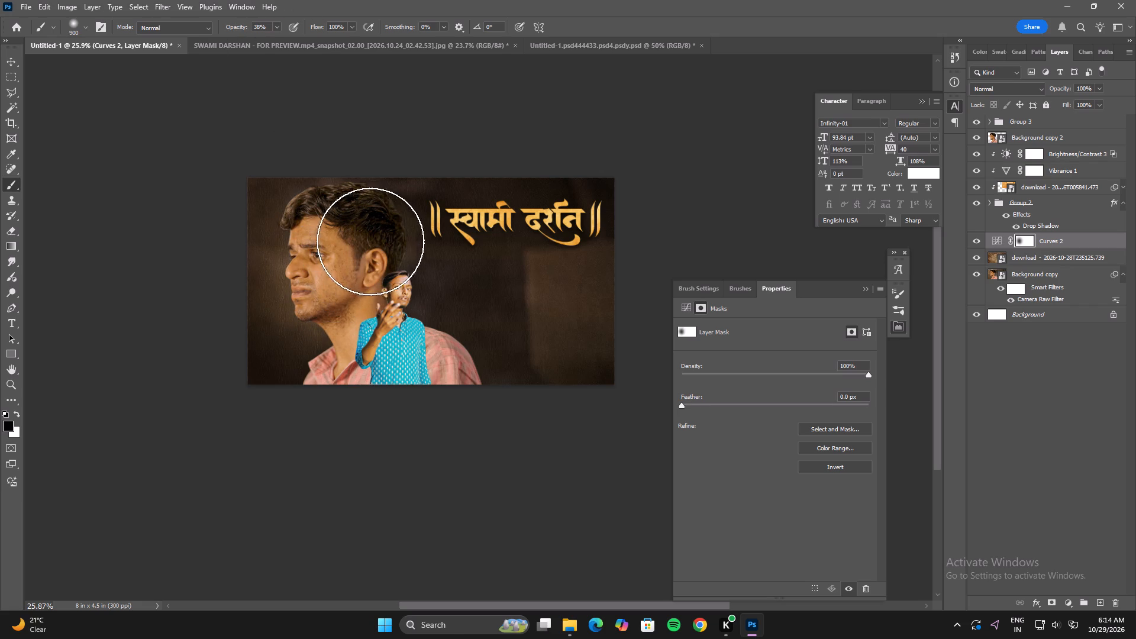
Paint the Curves 2 mask over the large man's hair, ear and the side of his neck with a 600 to 700 px brush.
key(bracketleft)
key(bracketleft)
key(bracketleft)
click(368, 250)
click(385, 233)
click(363, 212)
key(bracketright)
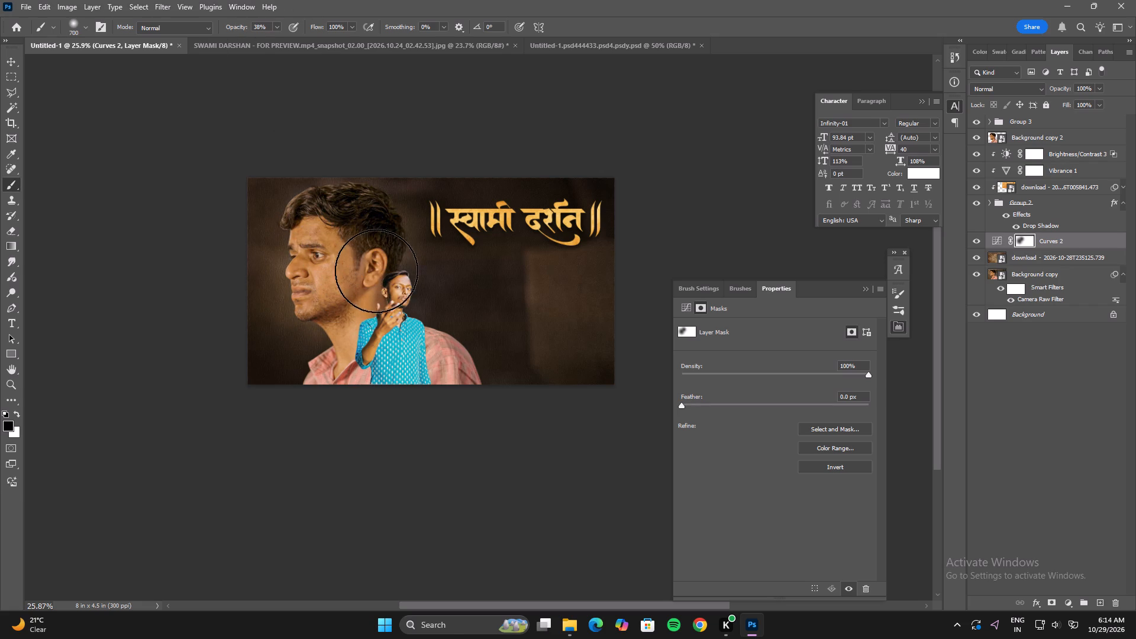
click(379, 272)
click(383, 282)
click(382, 262)
click(380, 294)
Paint the Curves 2 mask over the blue-shirted man, the pink shirt and the large man's ear area with an 800 px brush.
key(bracketright)
click(407, 325)
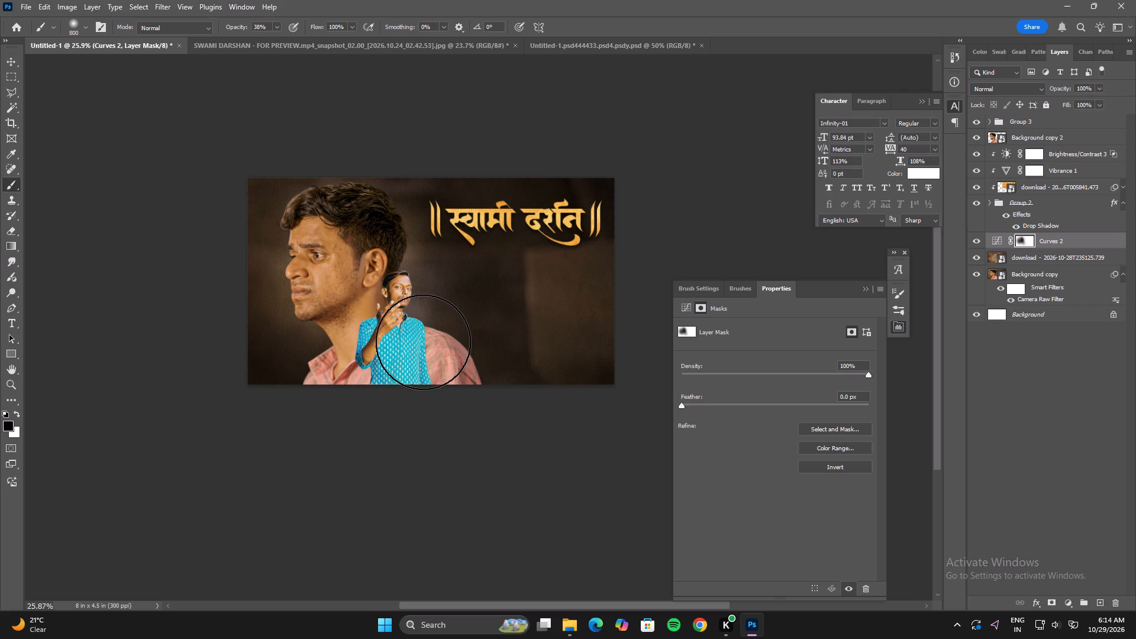
click(429, 346)
drag(346, 351, 347, 356)
drag(383, 301, 375, 279)
click(367, 252)
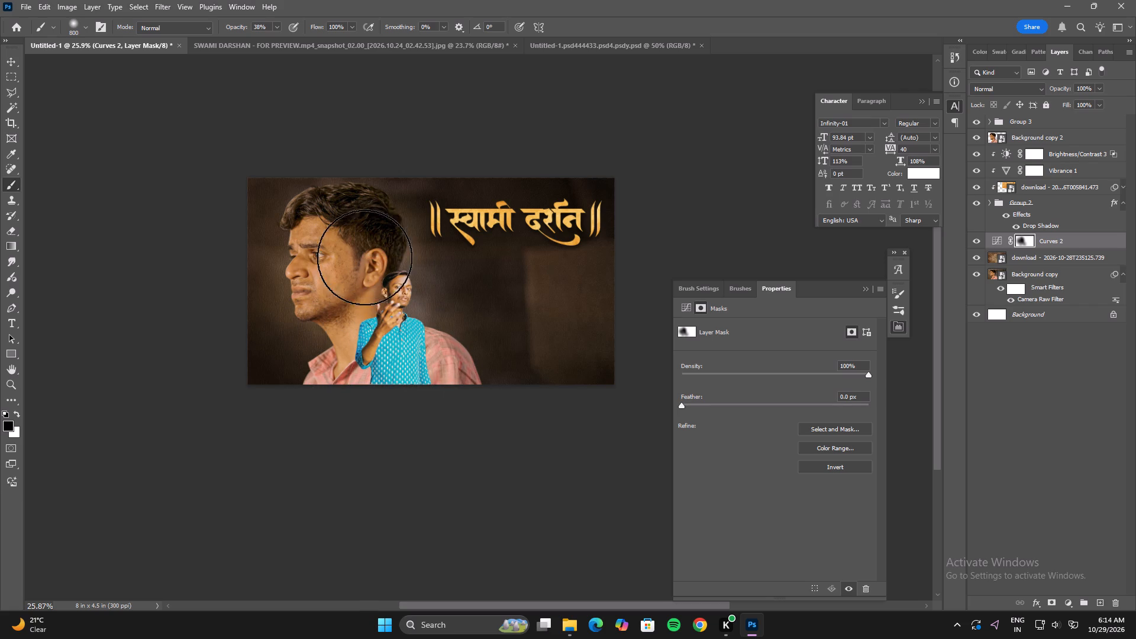
Switch to a textured brush at 32% opacity, enlarge it, and paint the Curves 2 mask over the large man's chin, cheek and collar.
key(bracketleft)
key(bracketleft)
right_drag(369, 276, 369, 283)
click(450, 378)
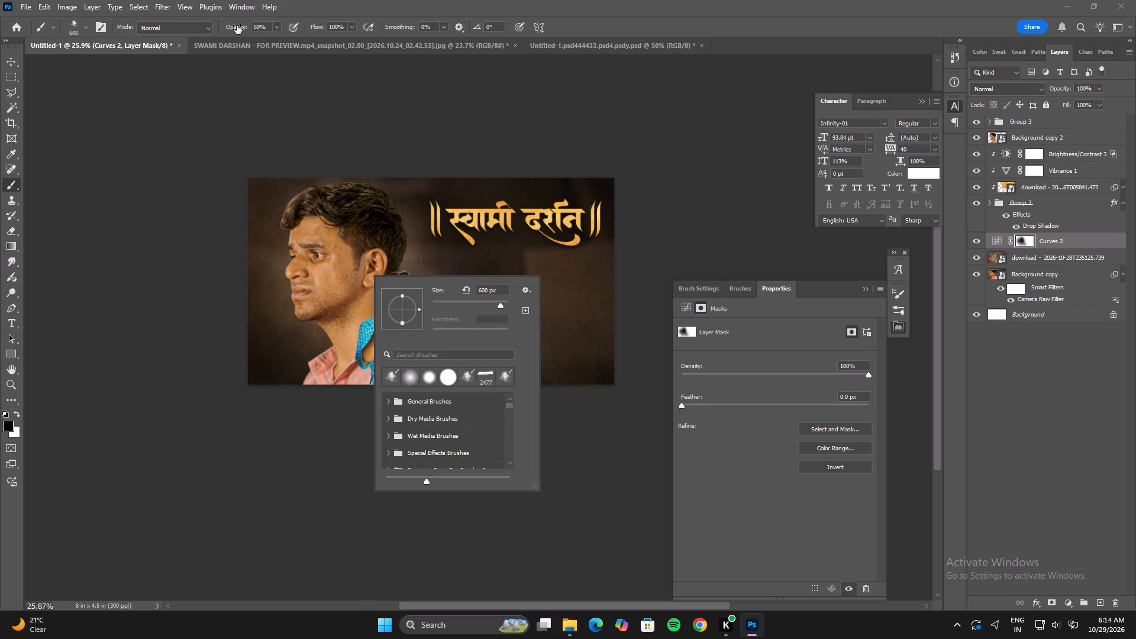
click(237, 25)
drag(234, 28, 216, 33)
click(128, 253)
key(bracketright)
key(bracketright)
key(bracketright)
key(space)
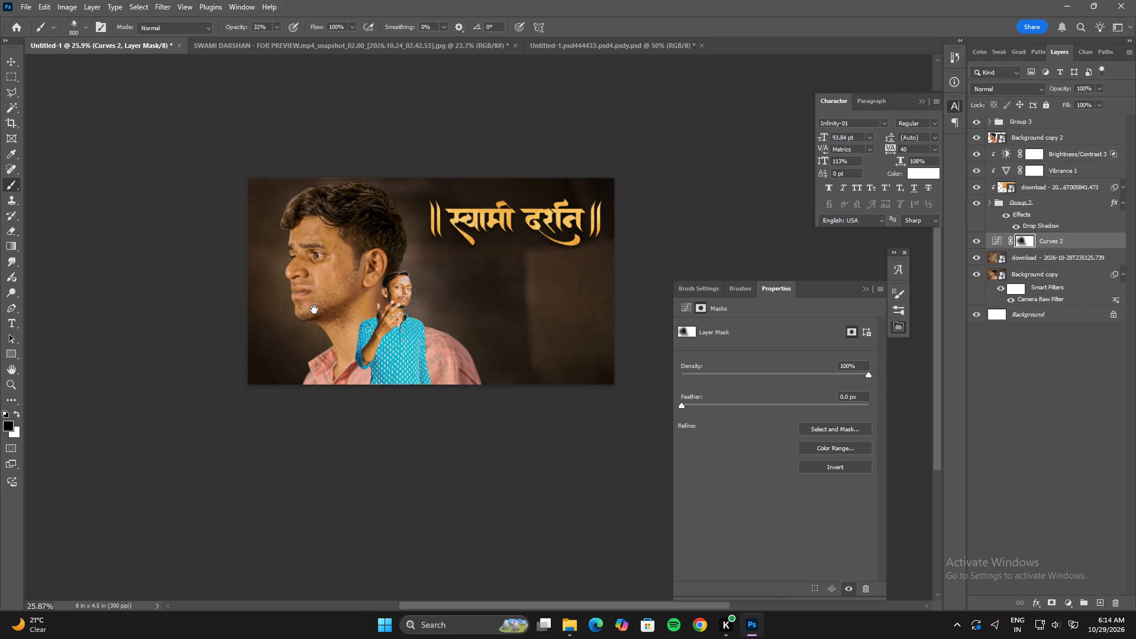
double_click(314, 318)
key(bracketright)
click(302, 292)
click(341, 348)
Enlarge the textured brush to 1100 px and paint the Curves 2 mask over the large man's forehead, hair, neck and lower shirt area.
key(bracketright)
click(313, 257)
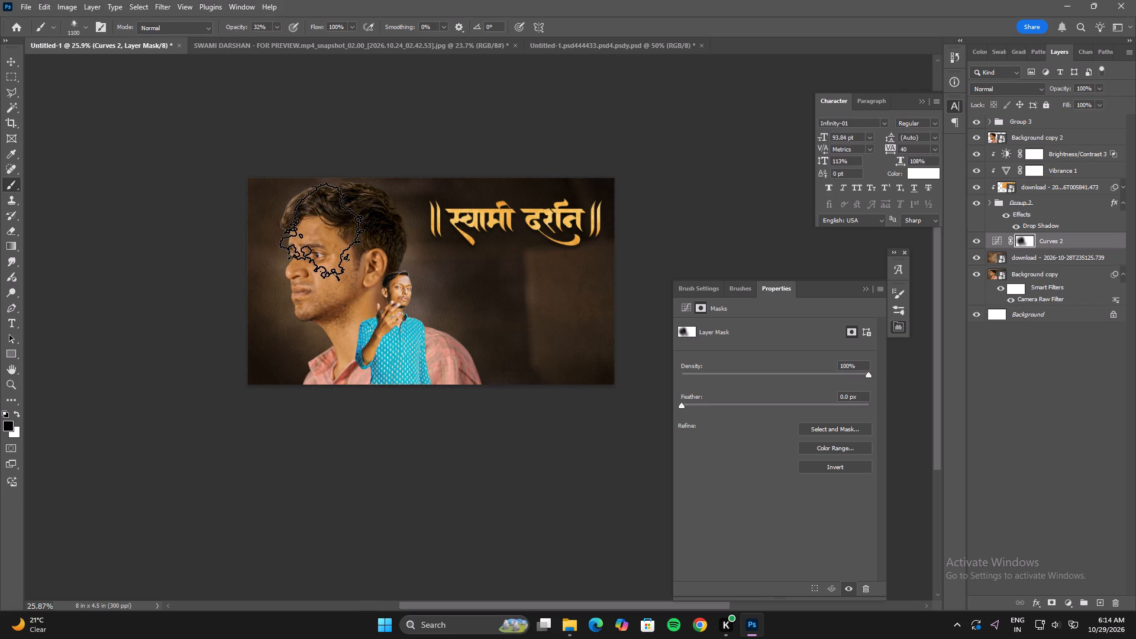
click(322, 233)
click(351, 275)
click(380, 228)
drag(388, 297, 390, 313)
drag(396, 323, 399, 331)
drag(416, 360, 427, 373)
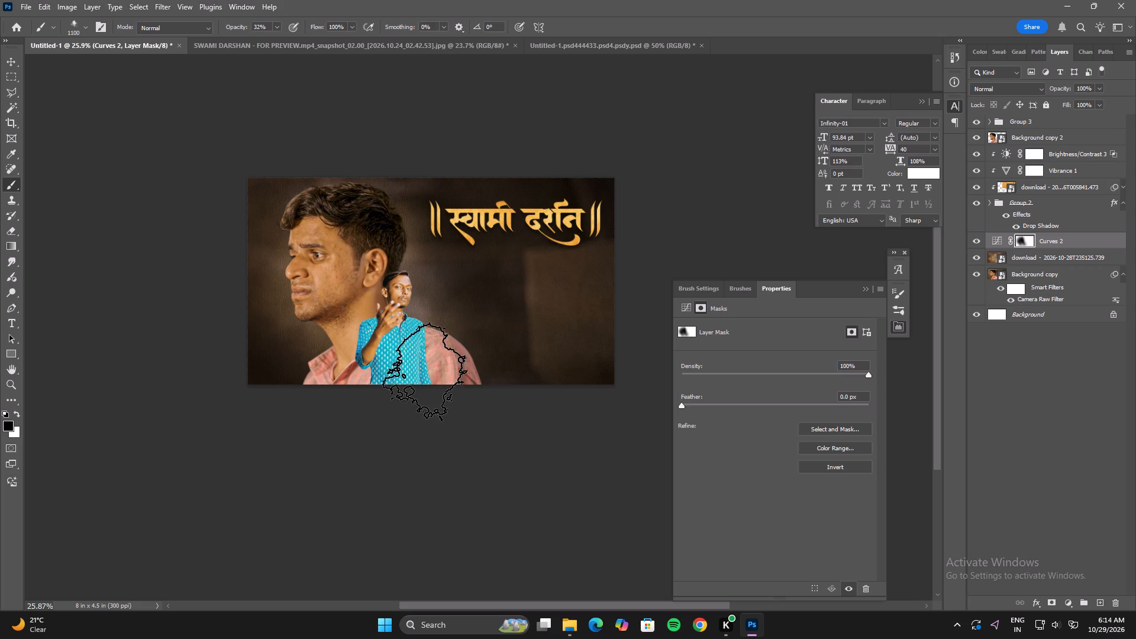
click(424, 379)
click(425, 385)
click(382, 306)
Warm the backdrop with a Selective Color adjustment above the download texture layer, setting Neutrals to Cyan -16% and Yellow +13%.
click(1077, 261)
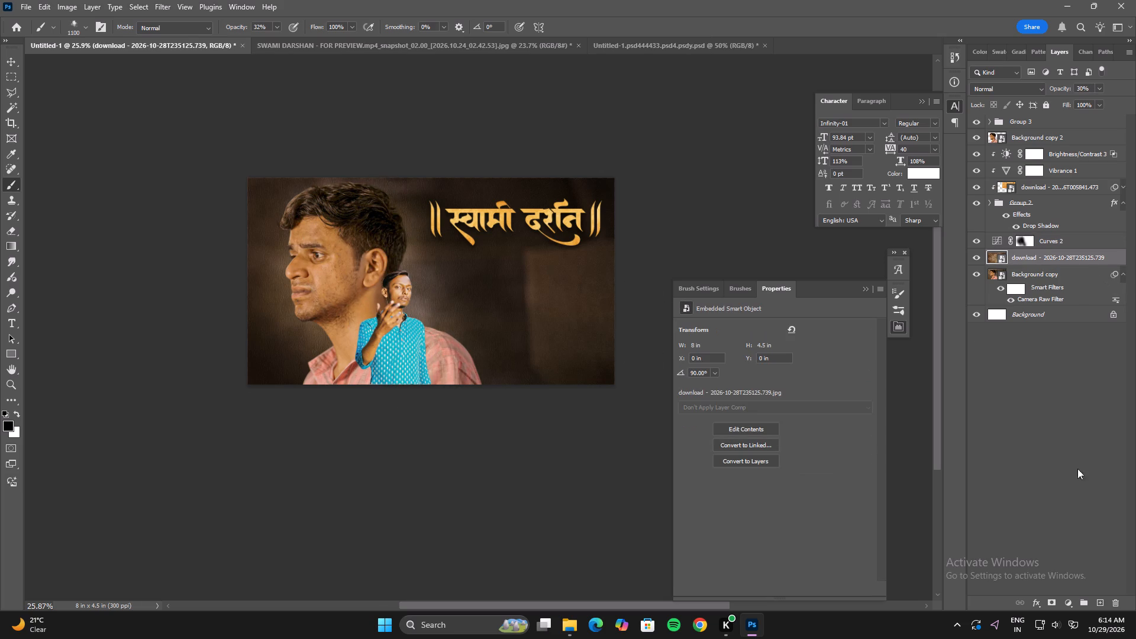
click(1069, 599)
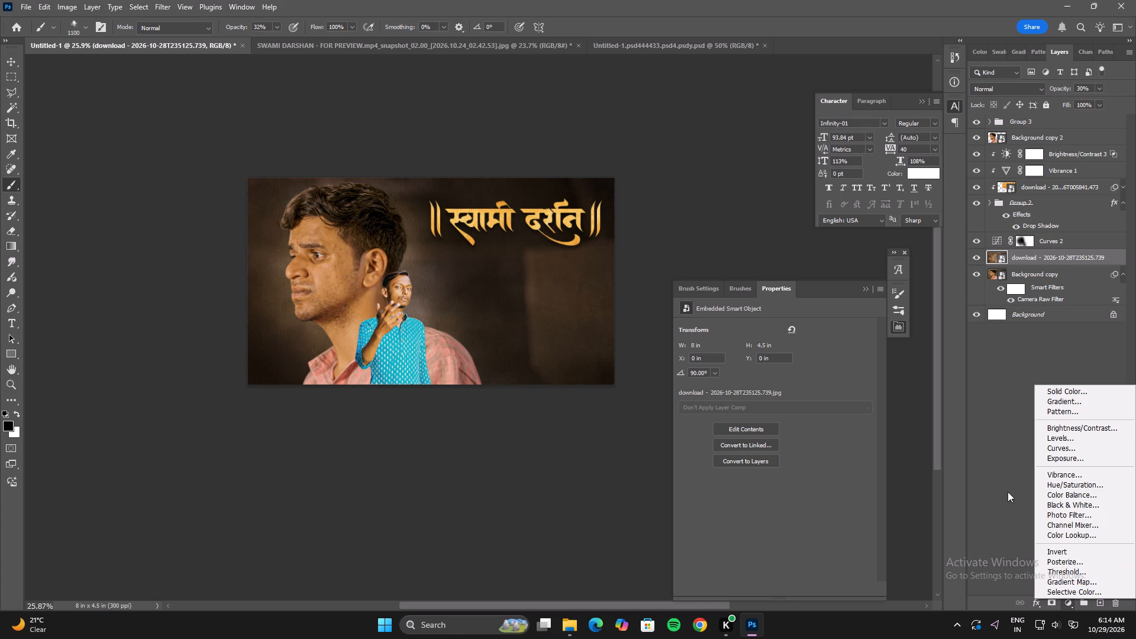
click(1074, 592)
click(746, 342)
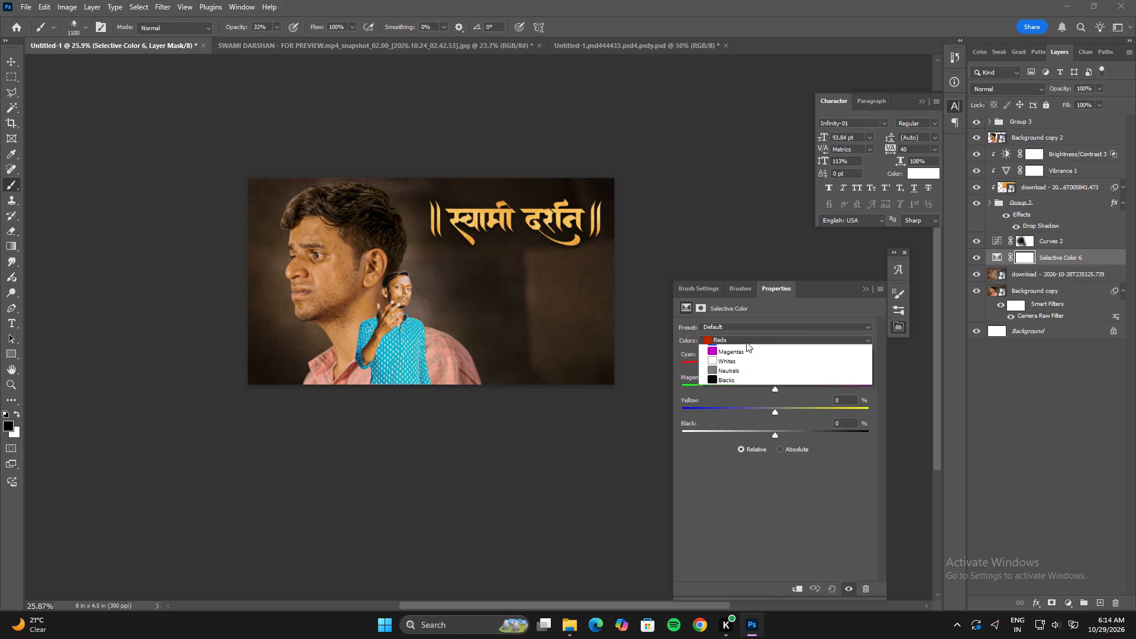
click(740, 419)
drag(774, 364, 757, 364)
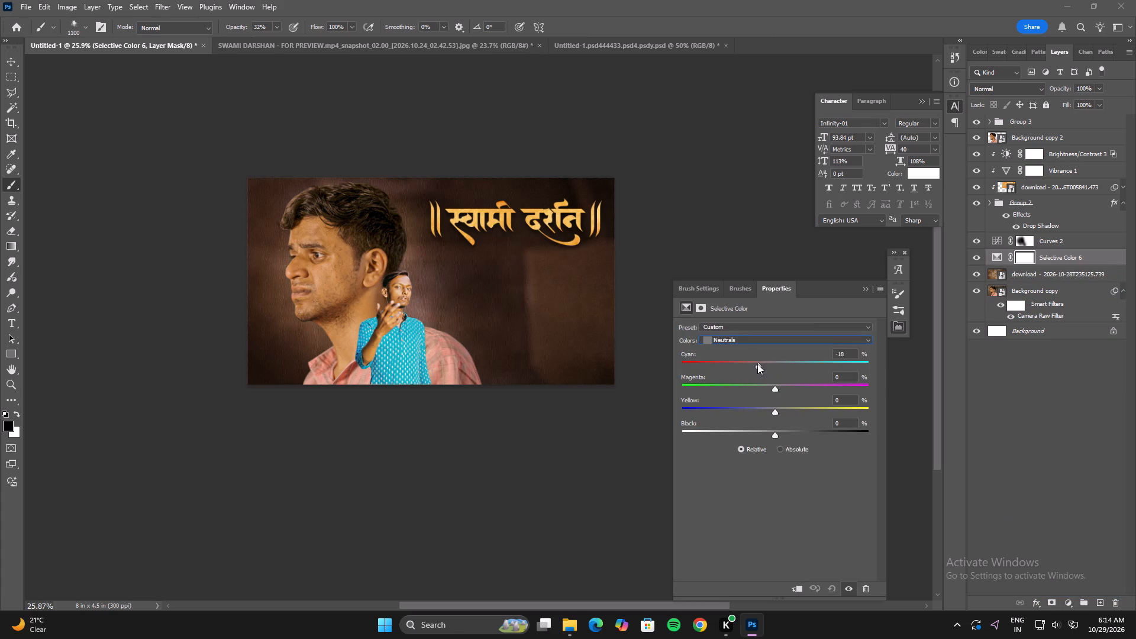
drag(757, 364, 756, 370)
drag(777, 410, 795, 414)
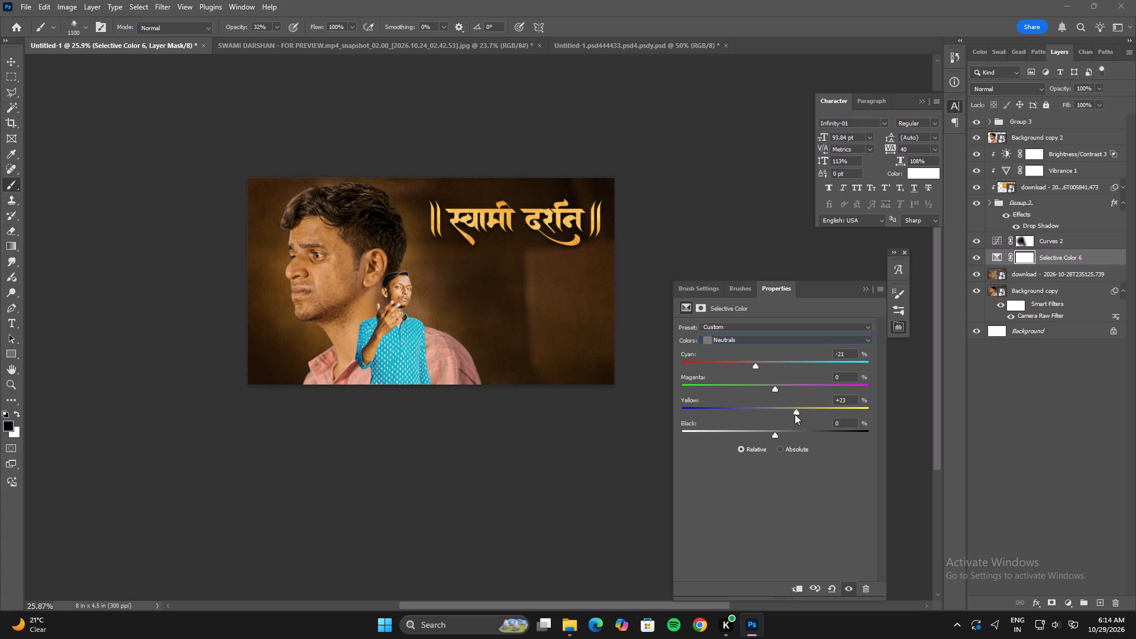
drag(795, 414, 788, 411)
drag(756, 364, 756, 366)
drag(756, 366, 747, 371)
drag(747, 371, 760, 370)
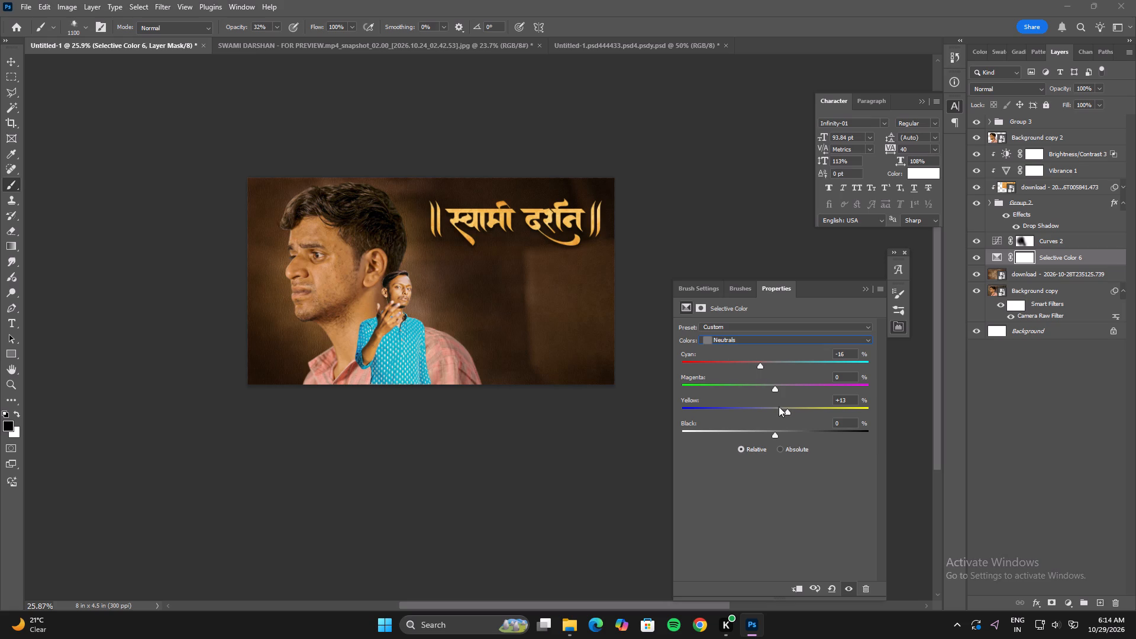
Set the Yellow value for Neutrals in Selective Color 6 to +16%.
click(786, 411)
click(761, 342)
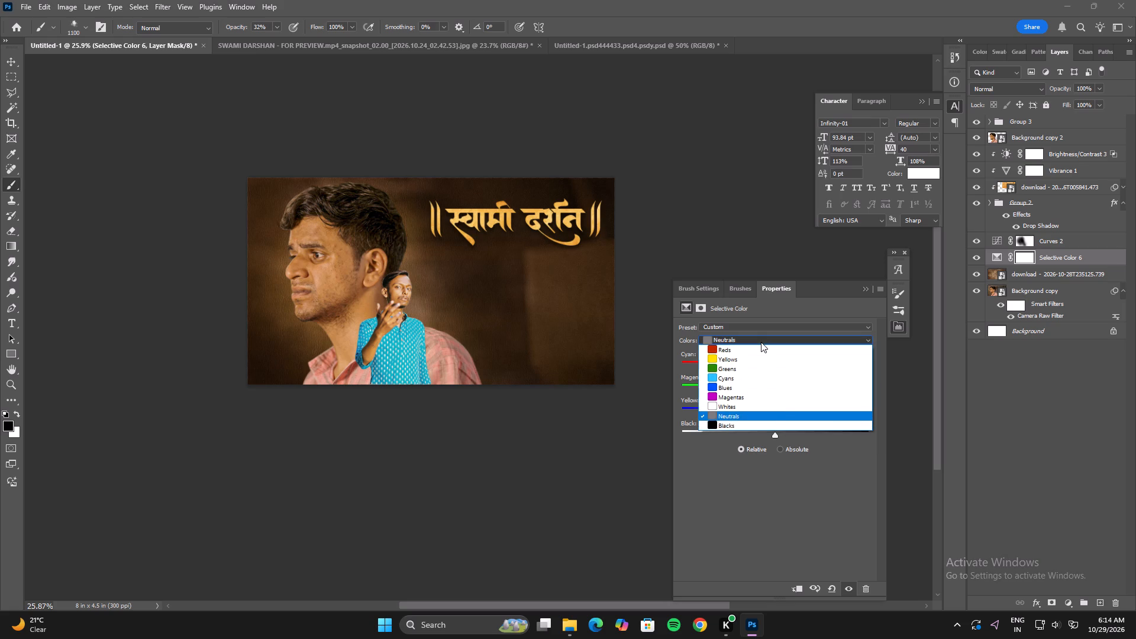
click(761, 342)
Add a Color Balance adjustment above Selective Color 6: Midtones Cyan-Red +21, Yellow-Blue -28; Shadows Cyan-Red +13, Yellow-Blue -20.
click(1070, 603)
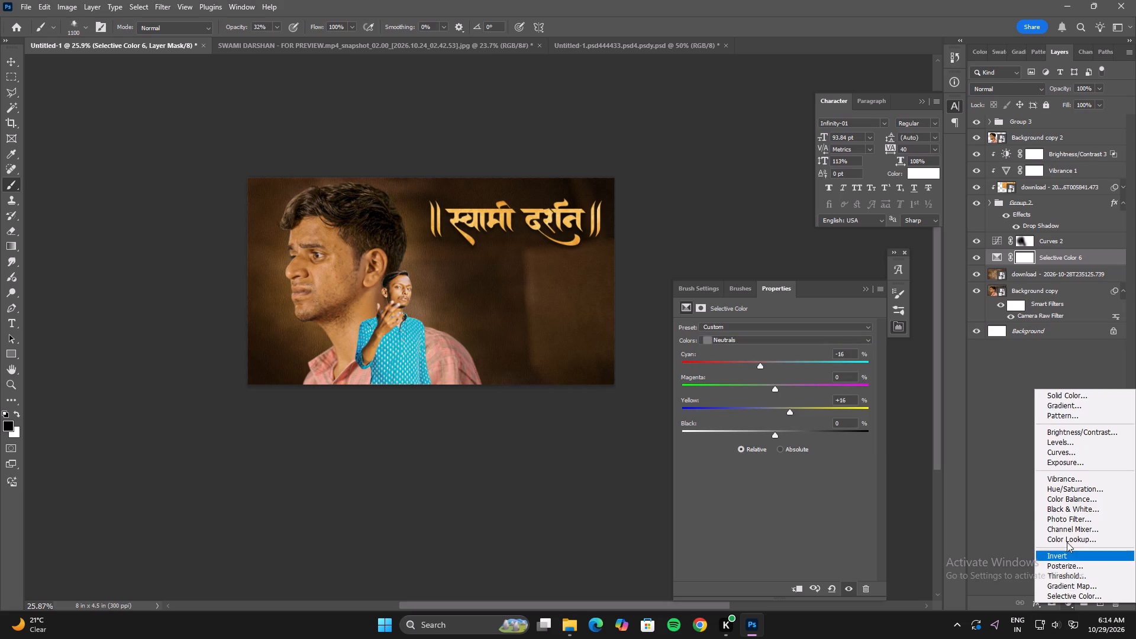
click(1067, 501)
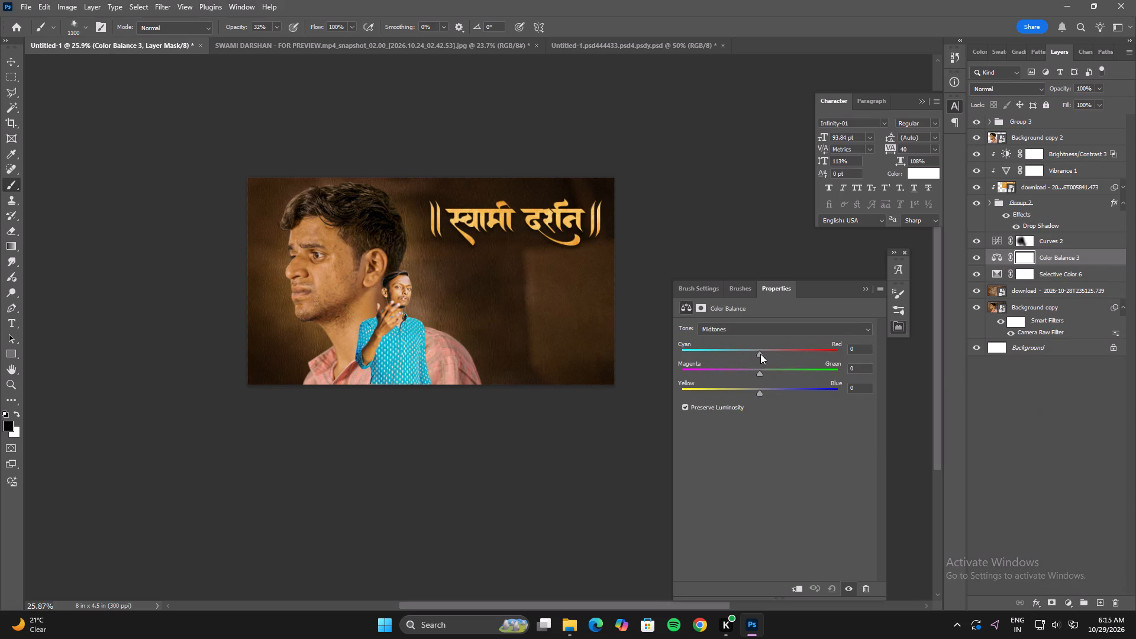
drag(760, 354, 776, 356)
drag(759, 390, 740, 386)
drag(740, 386, 738, 385)
click(747, 330)
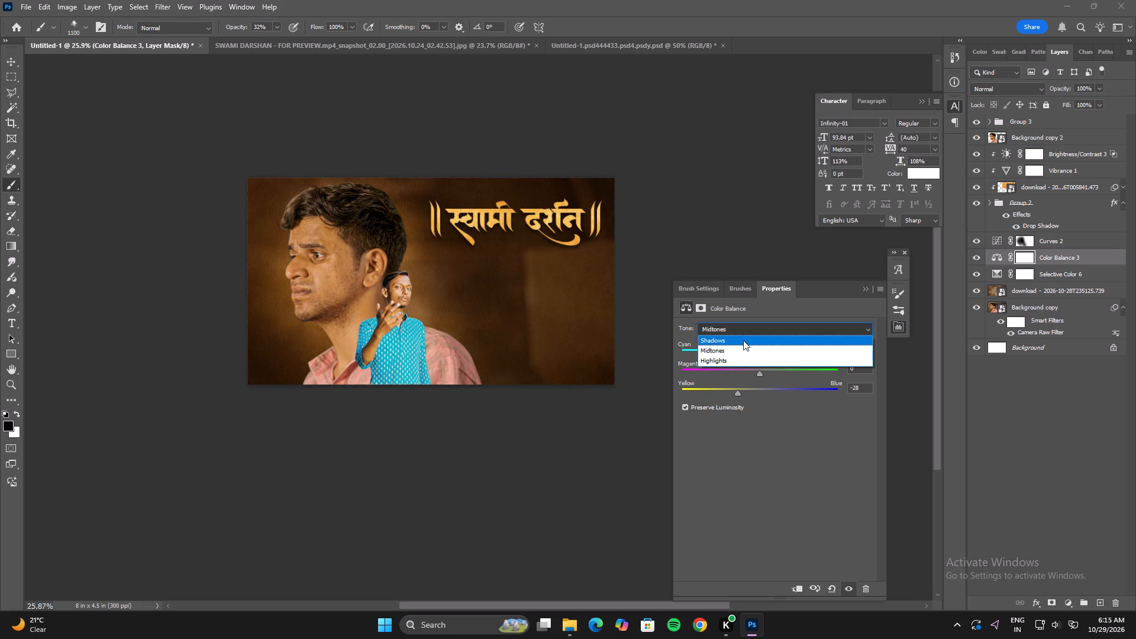
click(743, 340)
drag(760, 352, 769, 354)
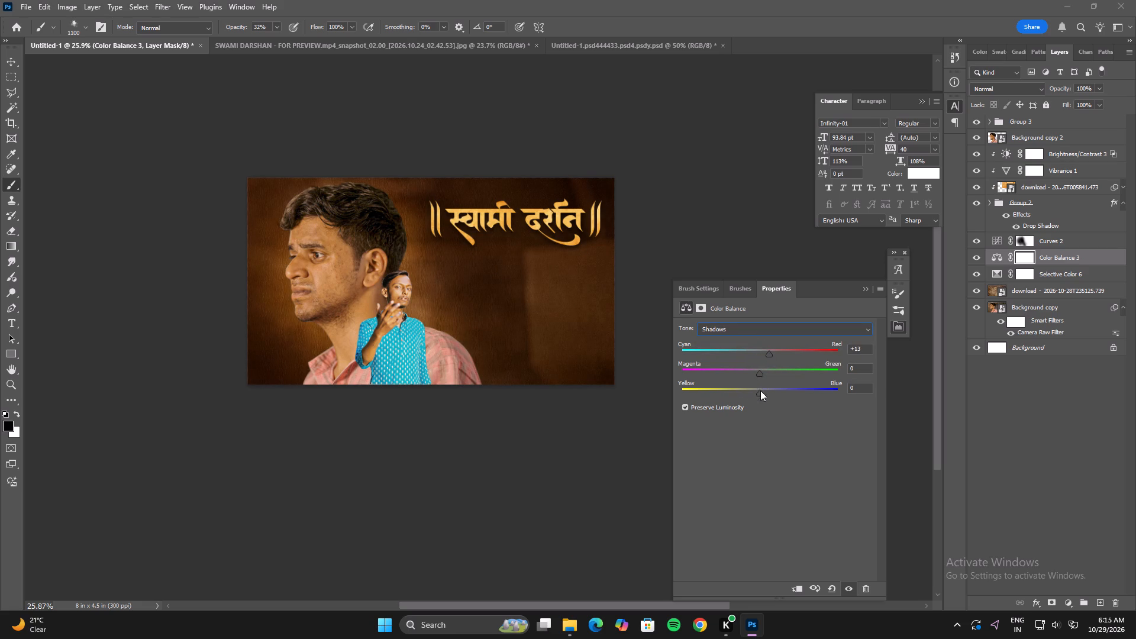
drag(760, 392, 744, 391)
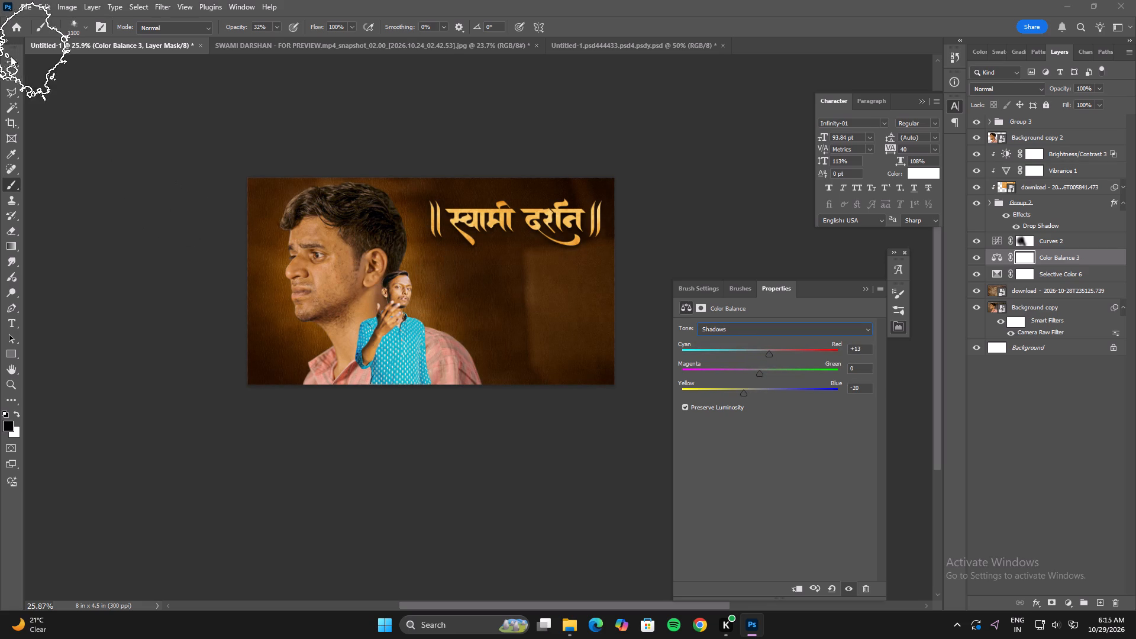
Switch to the Move tool and select the large man's cutout on the canvas.
click(11, 57)
click(405, 259)
click(364, 238)
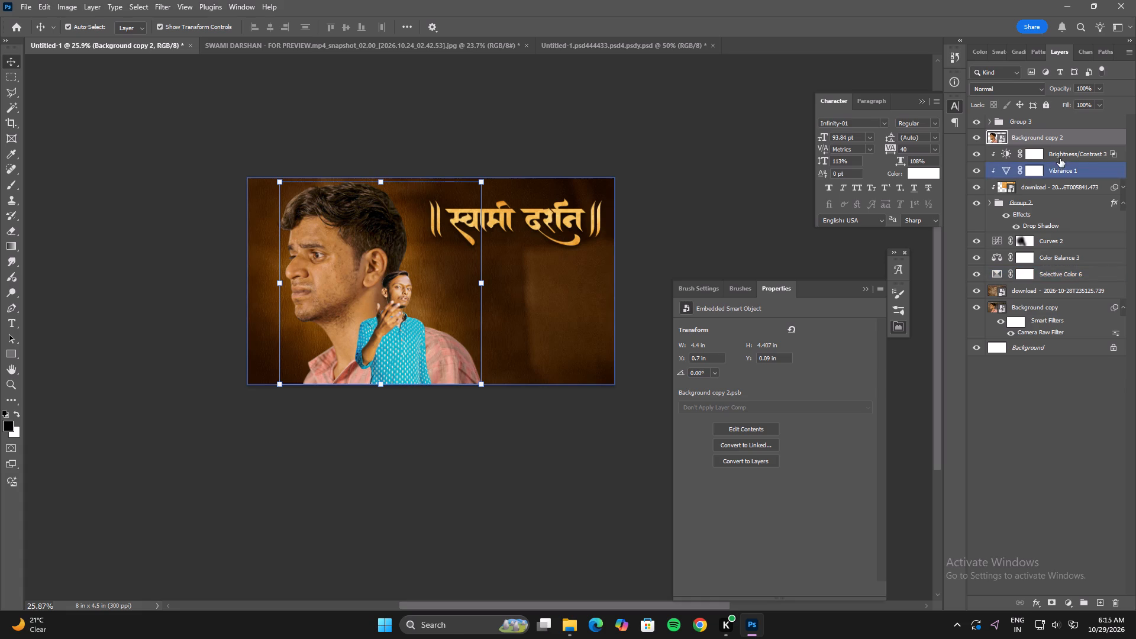
Add a Brightness/Contrast adjustment above Background copy 2, clip it to that layer, and set Brightness to 25.
click(1073, 602)
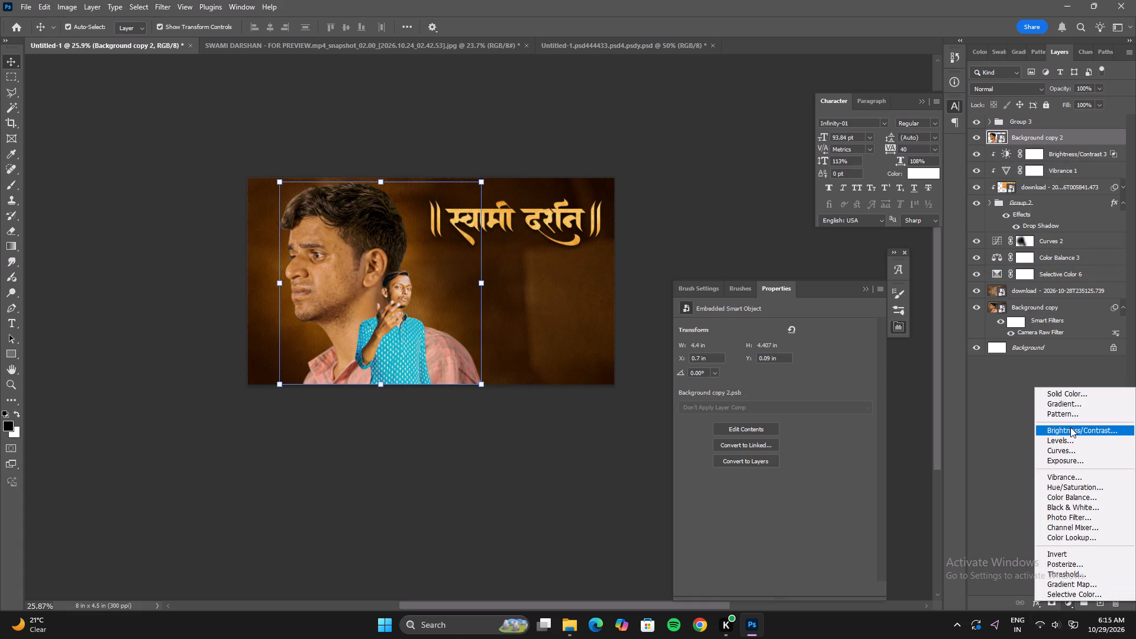
click(1070, 427)
click(1043, 625)
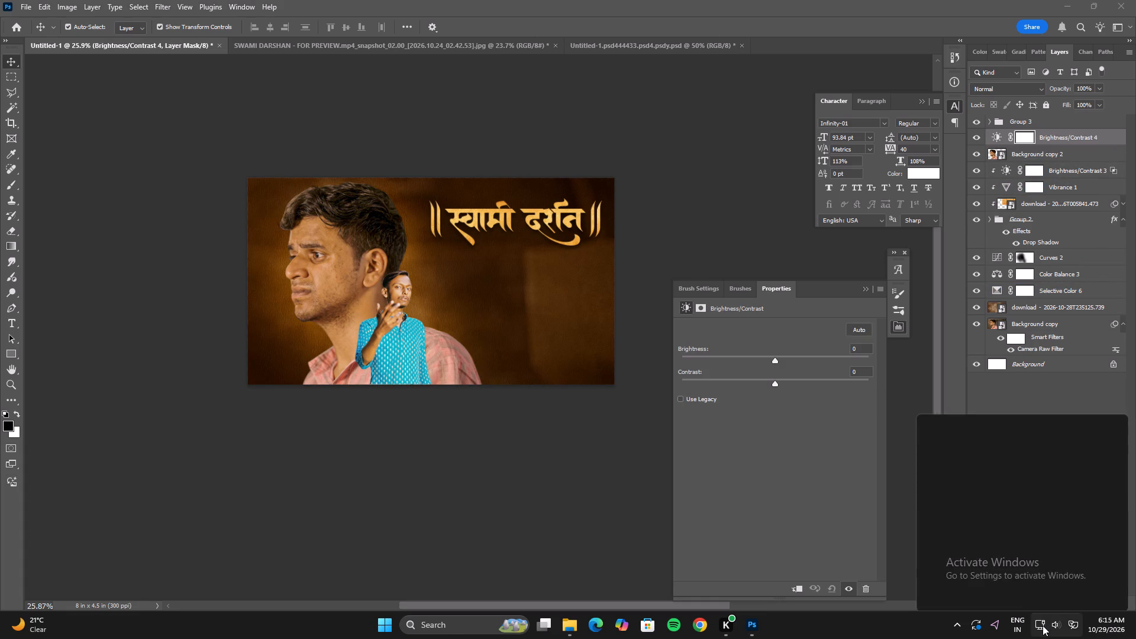
click(1043, 625)
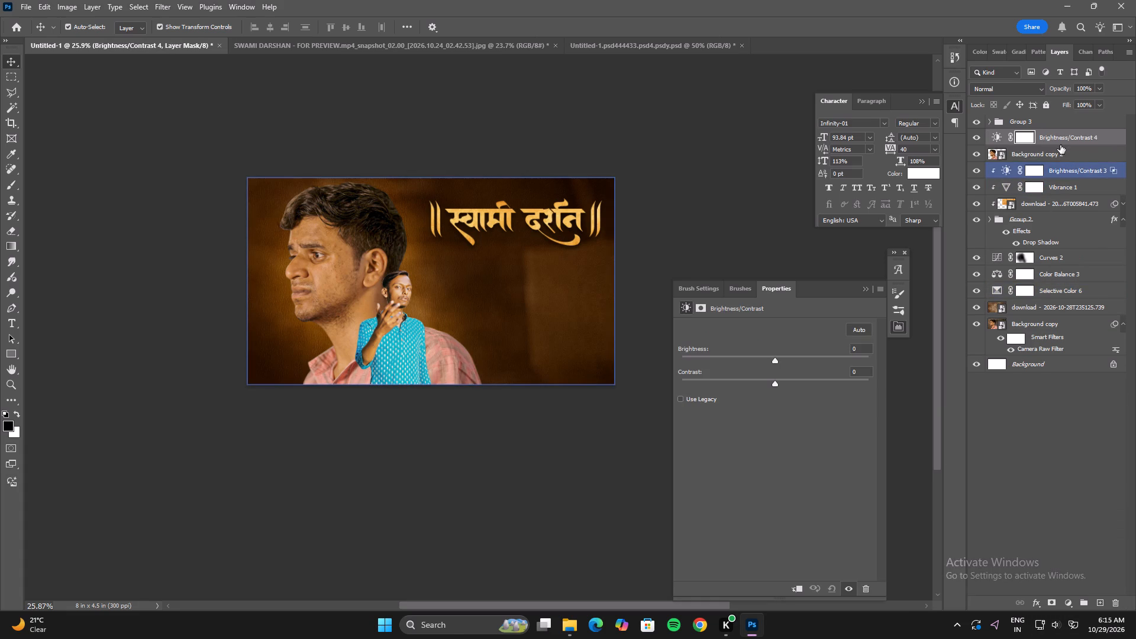
alt+click(1074, 143)
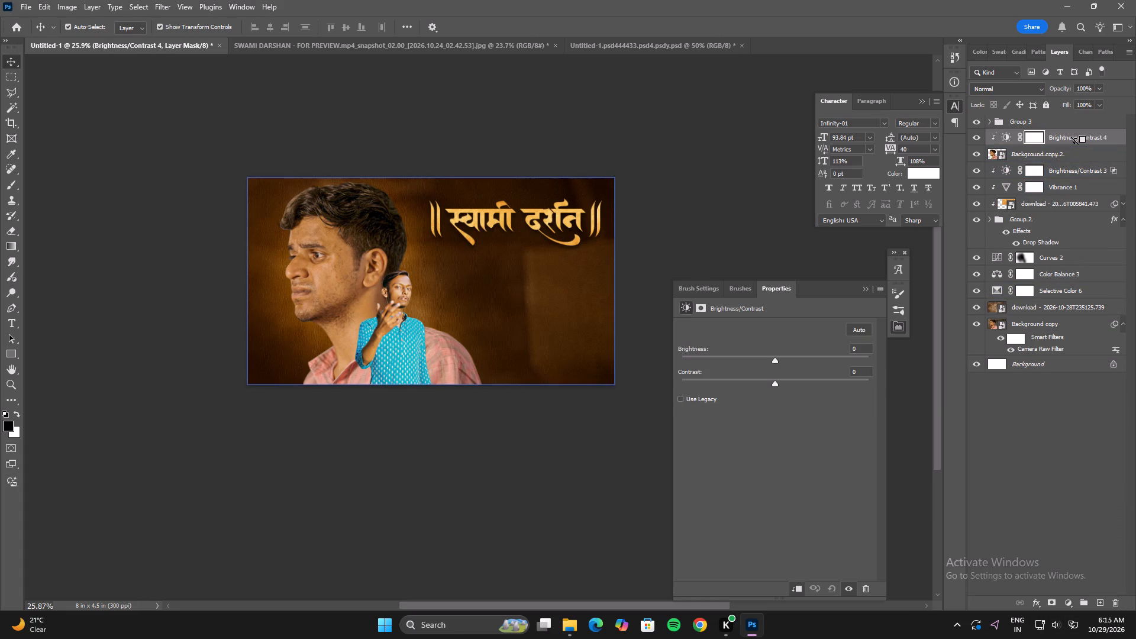
drag(773, 359, 787, 363)
click(786, 359)
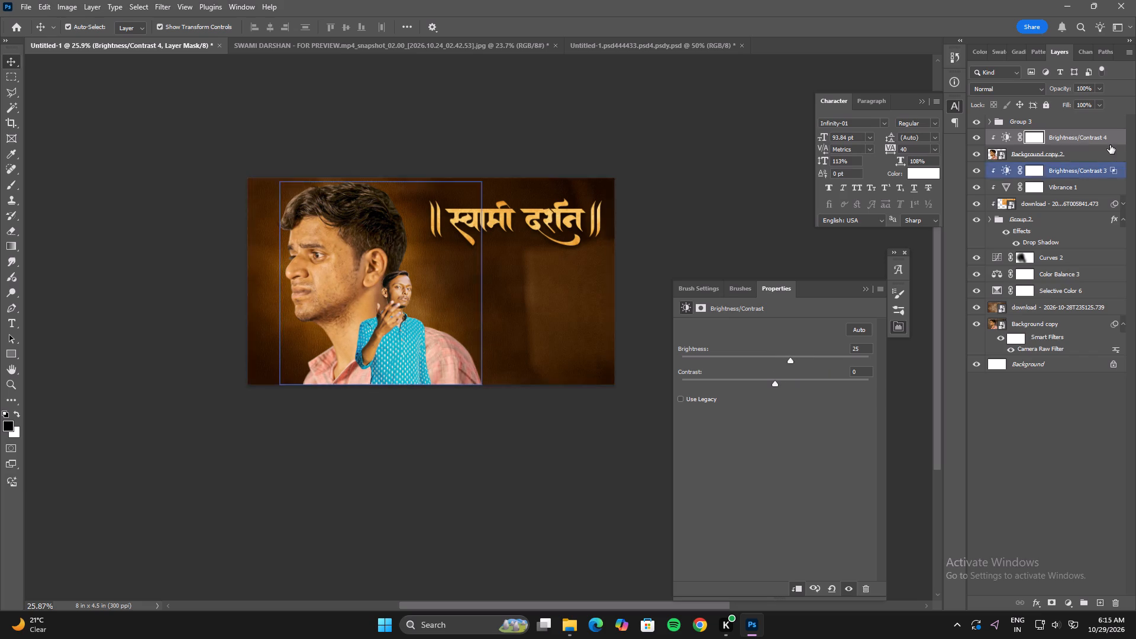
Limit Brightness/Contrast 4 to the cutout's highlights with Blend If Gray, raising and splitting the Underlying Layer black slider for a soft transition.
double_click(1113, 144)
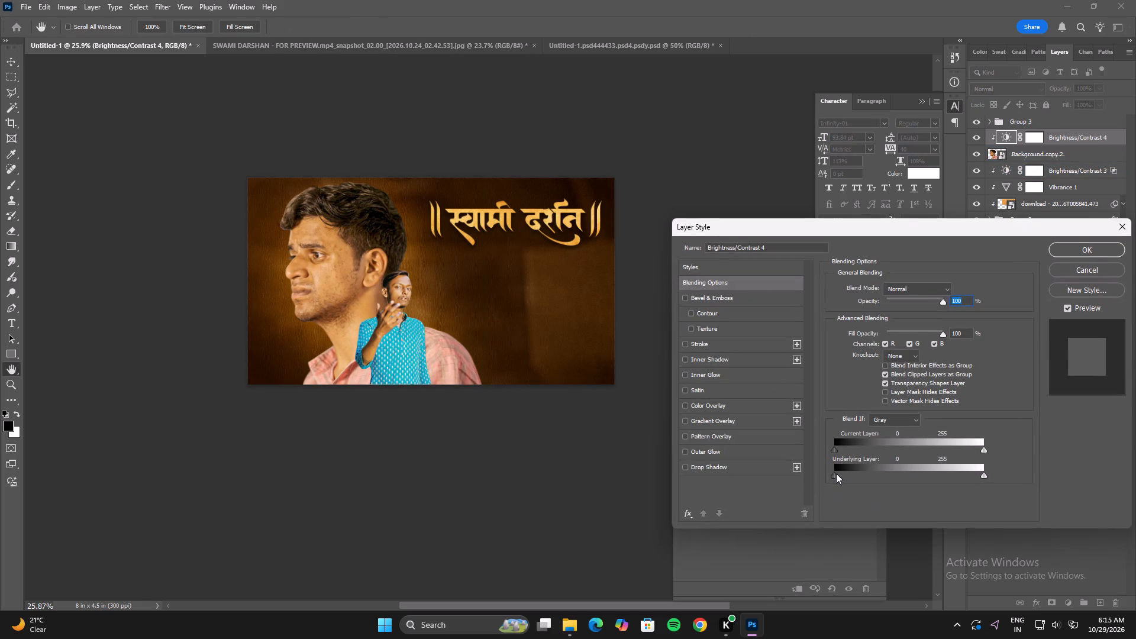
drag(835, 473, 927, 475)
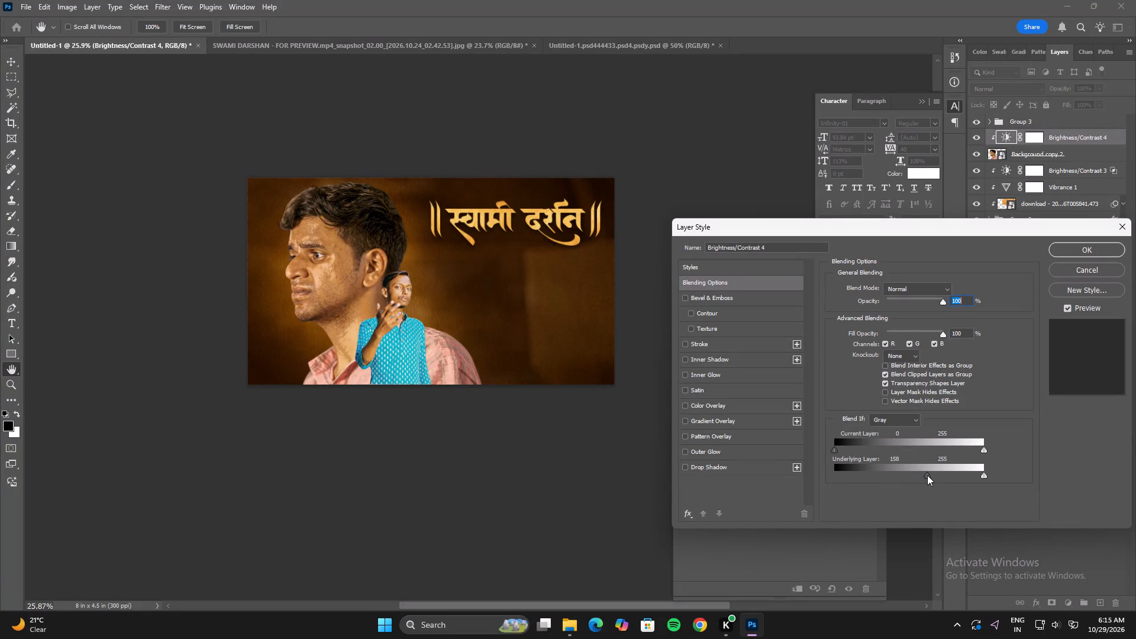
drag(927, 475, 927, 477)
alt+click(924, 476)
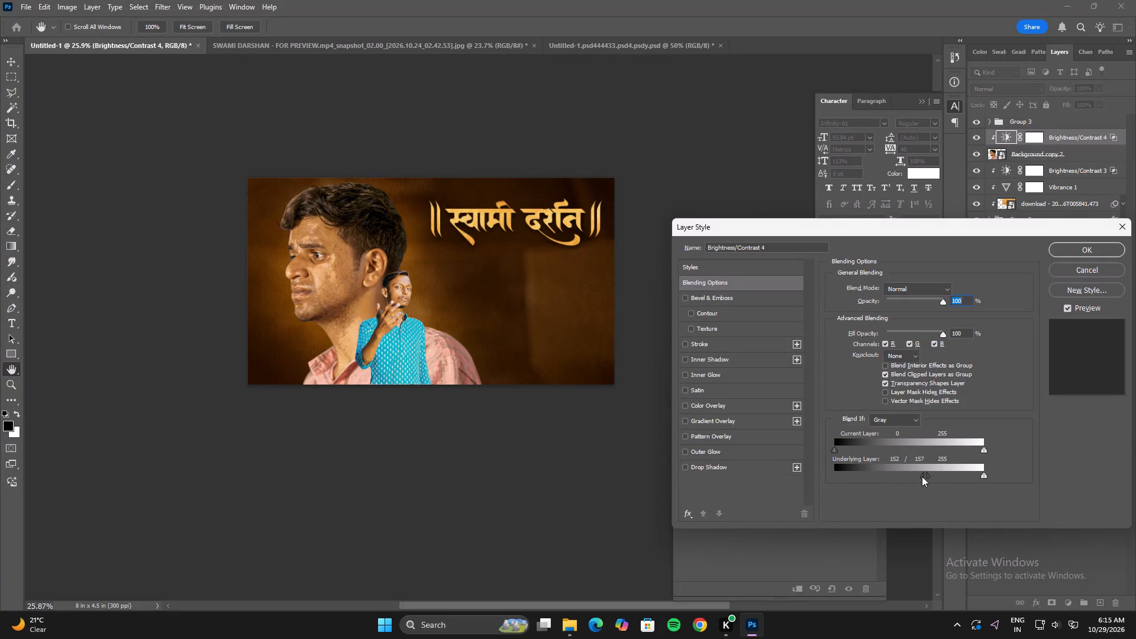
drag(922, 476, 909, 476)
drag(928, 475, 938, 479)
click(909, 473)
click(938, 472)
click(1074, 251)
click(399, 503)
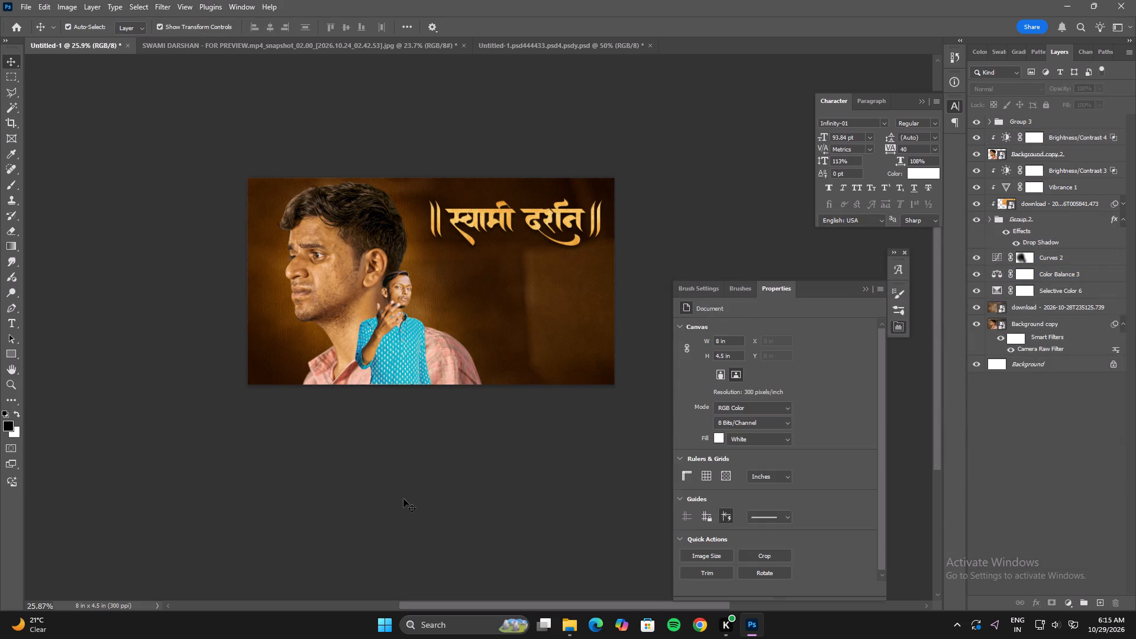
Check the whole composition in full-screen view, without the interface, and return to the standard workspace.
key(f)
key(f)
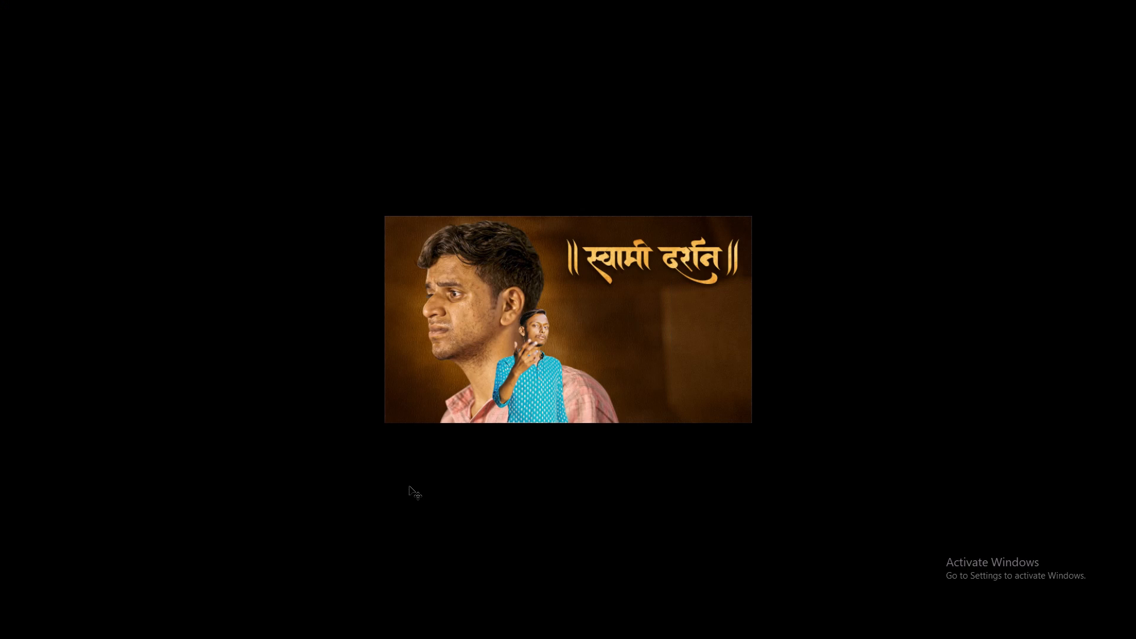
key(f)
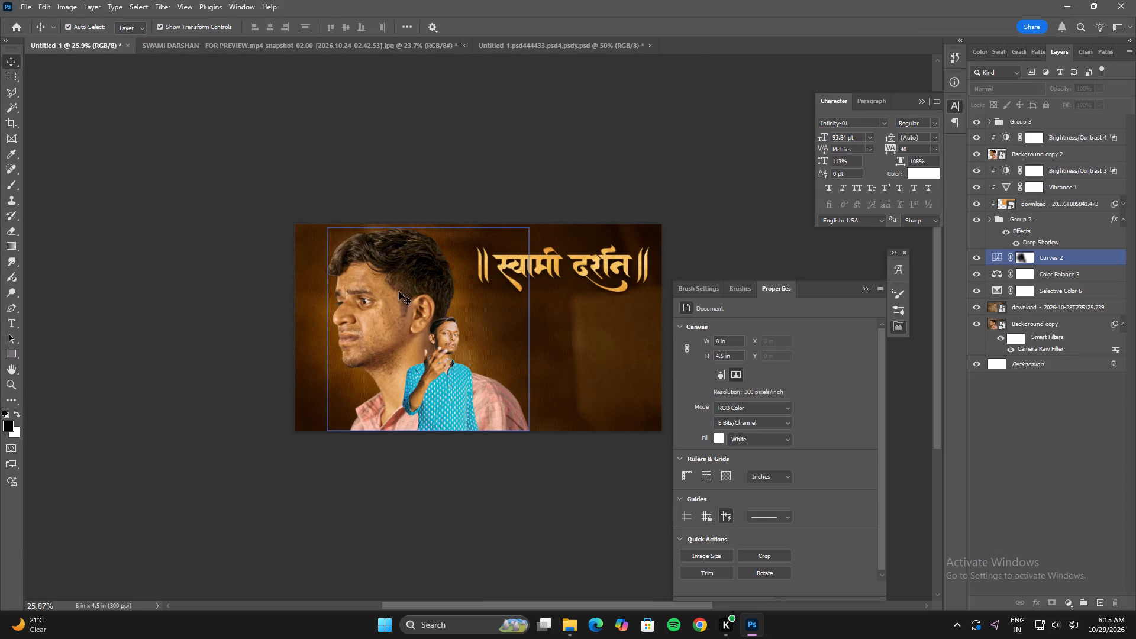
Warm the large man with a clipped Selective Color adjustment above Brightness/Contrast 4, setting Neutrals to Cyan -15% and Yellow +11%.
click(399, 292)
click(1078, 141)
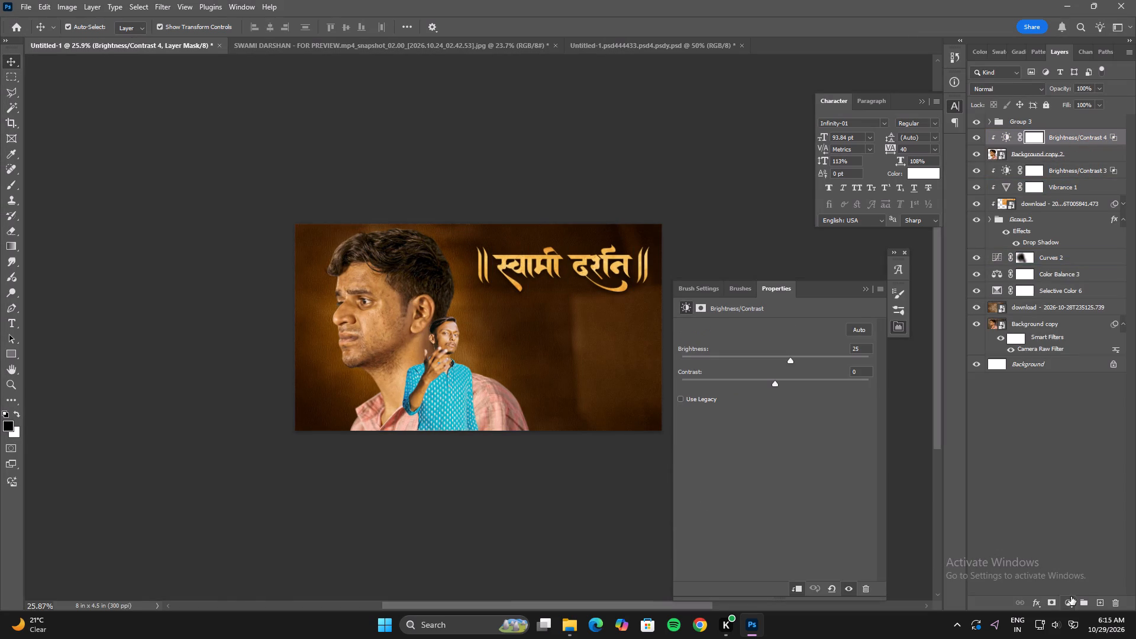
click(1069, 599)
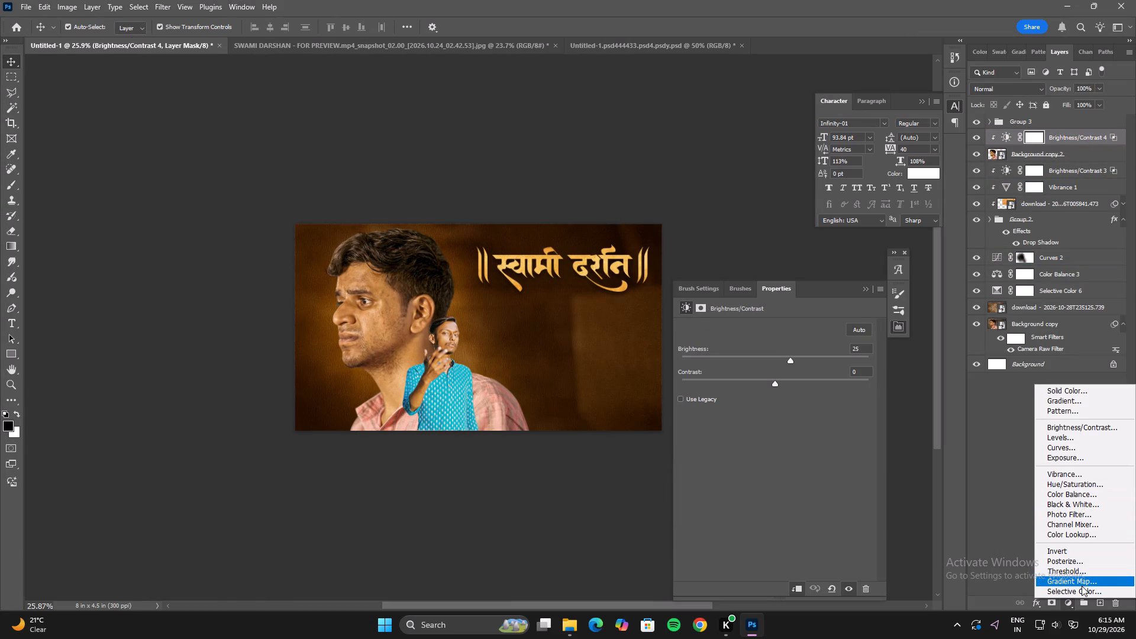
click(1080, 589)
click(804, 589)
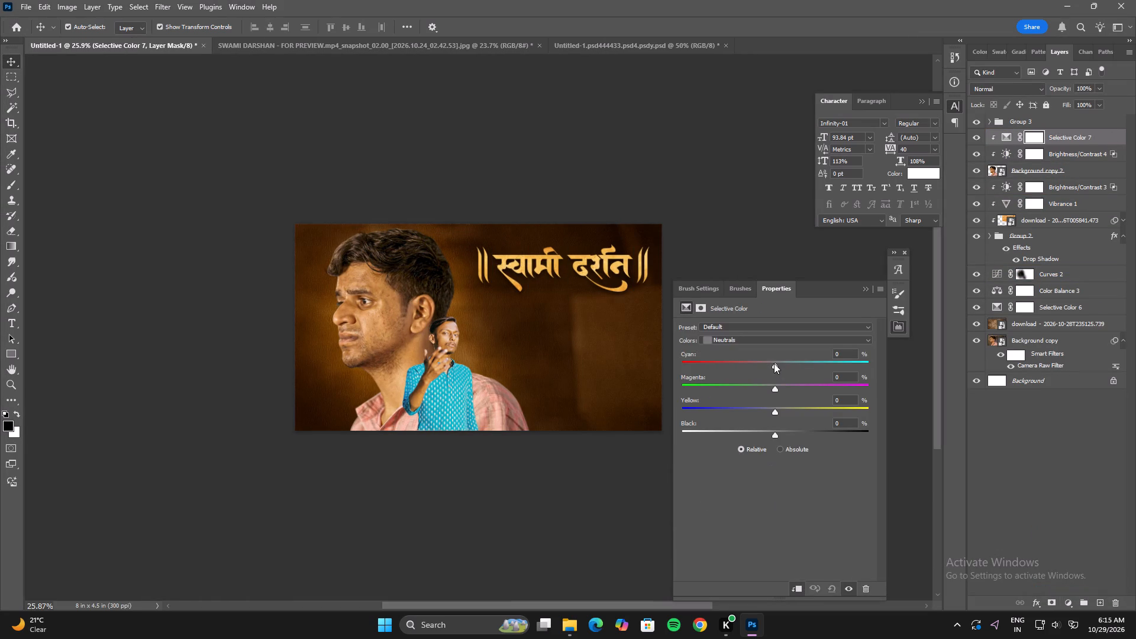
drag(774, 363, 756, 367)
drag(756, 367, 760, 367)
drag(775, 411, 790, 414)
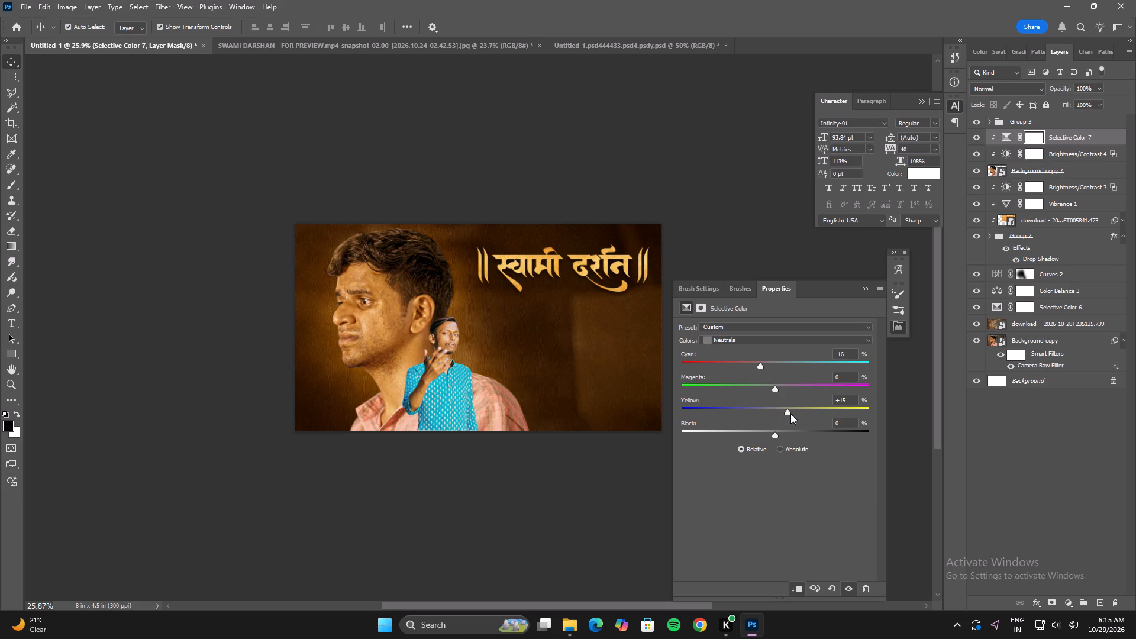
drag(790, 414, 782, 412)
drag(782, 412, 786, 412)
drag(786, 412, 785, 412)
click(757, 363)
click(472, 522)
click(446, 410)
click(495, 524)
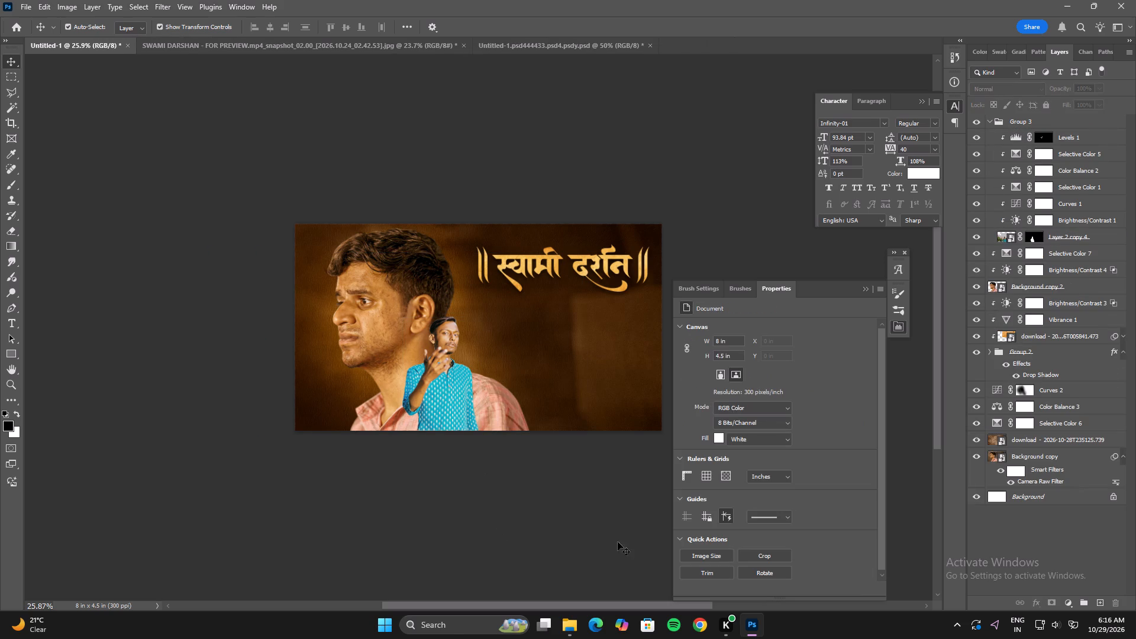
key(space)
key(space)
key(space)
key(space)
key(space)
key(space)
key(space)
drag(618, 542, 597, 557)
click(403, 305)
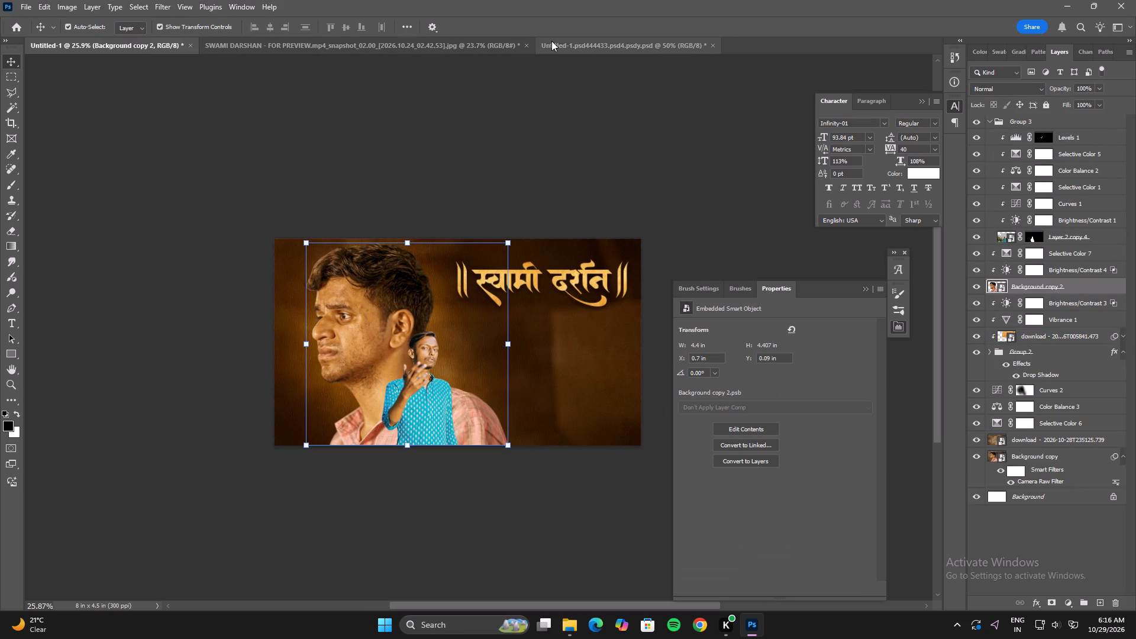
Find the SWAMI DARSHAN snapshot 02.13 of the girl lying in bed in the Downloads folder and open it in Photoshop.
key(alt+Tab)
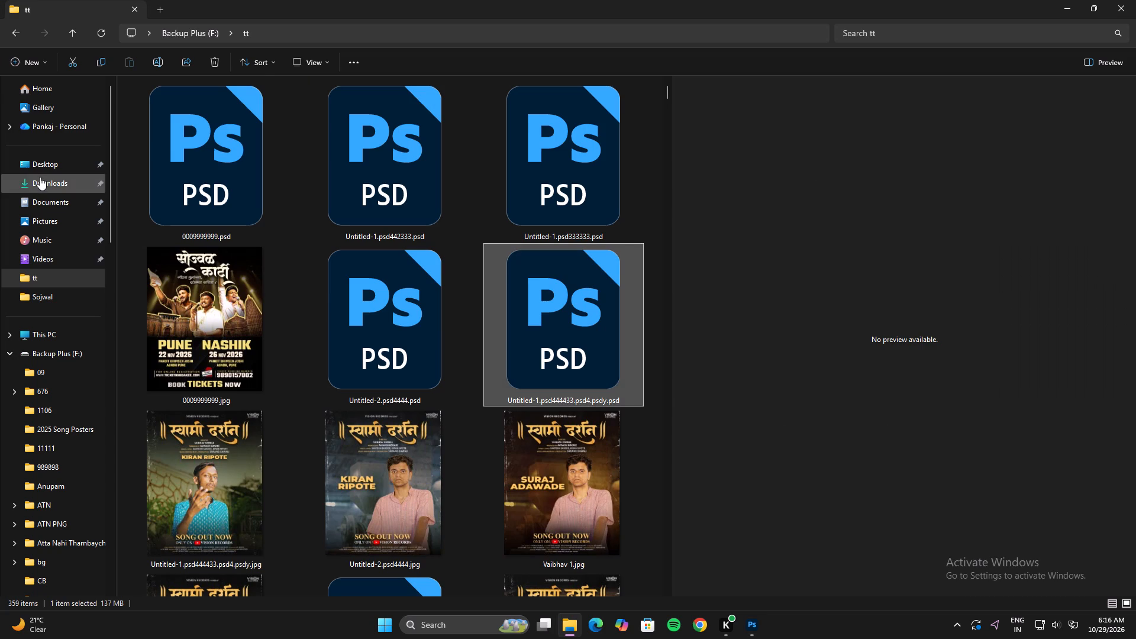
click(41, 186)
scroll(465, 444, up, 3)
scroll(465, 444, down, 1)
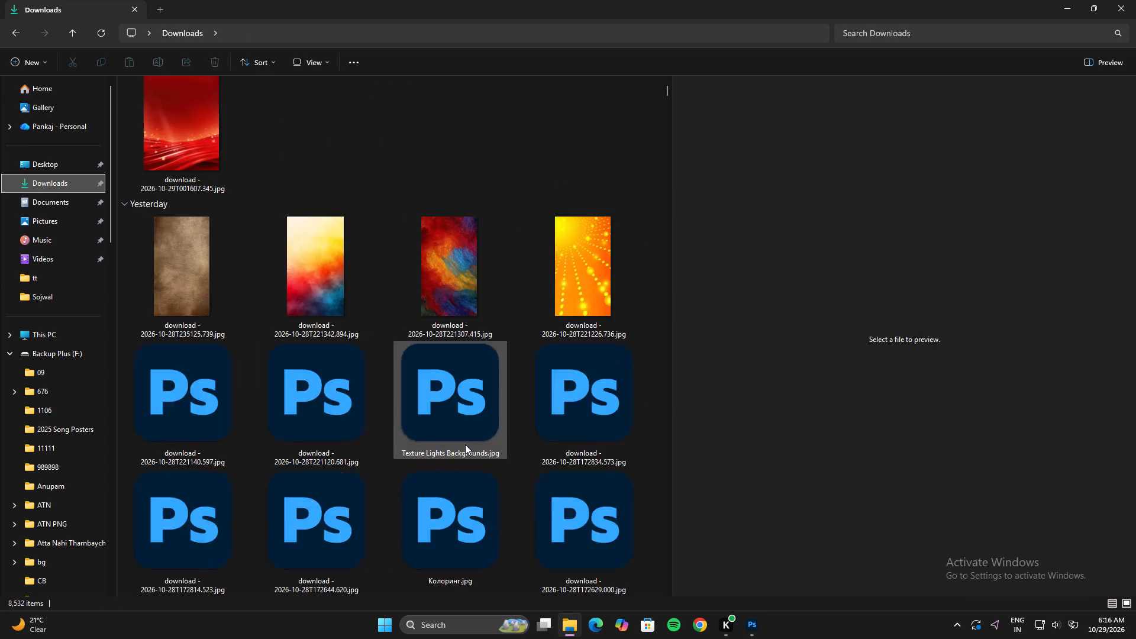
scroll(465, 444, down, 4)
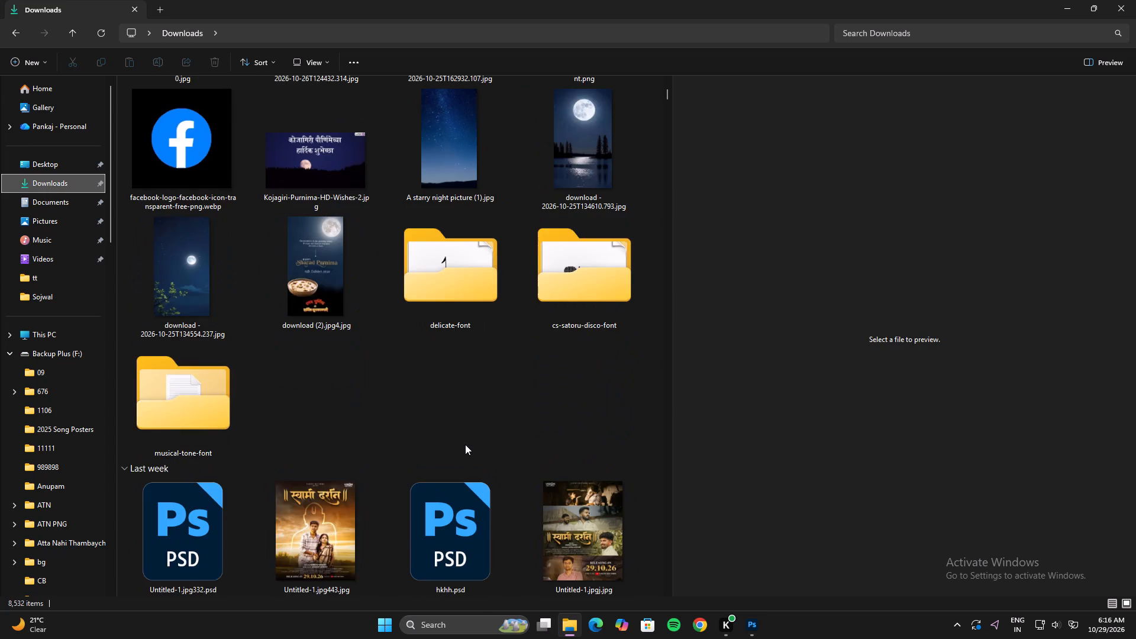
scroll(465, 444, down, 2)
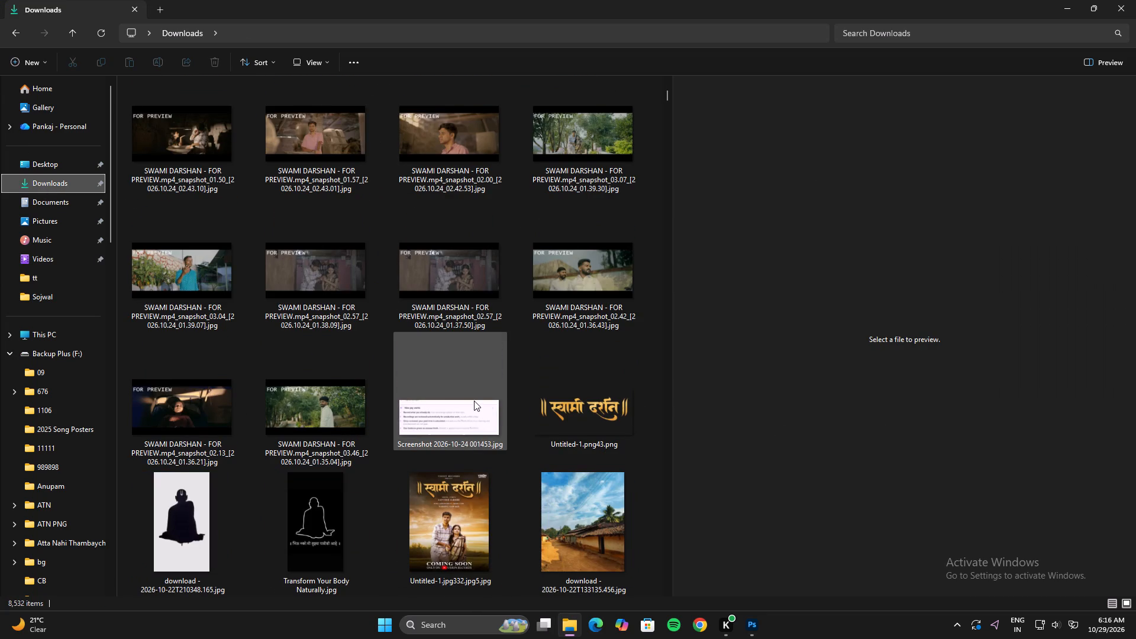
click(177, 421)
drag(185, 399, 630, 20)
key(alt+Tab)
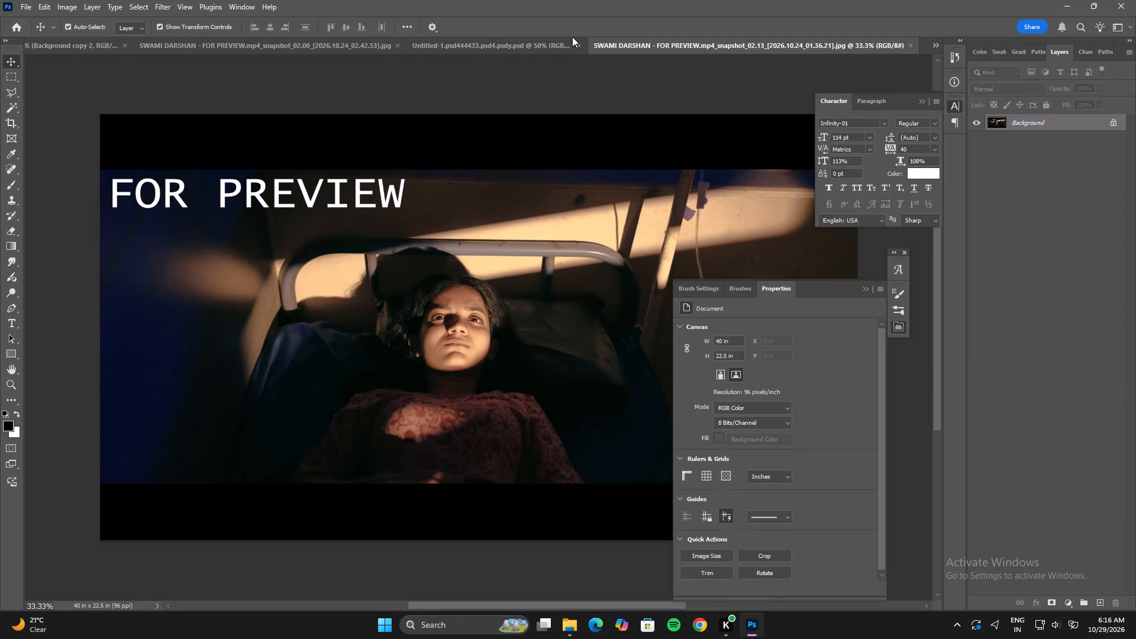
Crop the black bars off the top and bottom of the snapshot, leaving a height of about 16.63 in.
click(18, 76)
key(c)
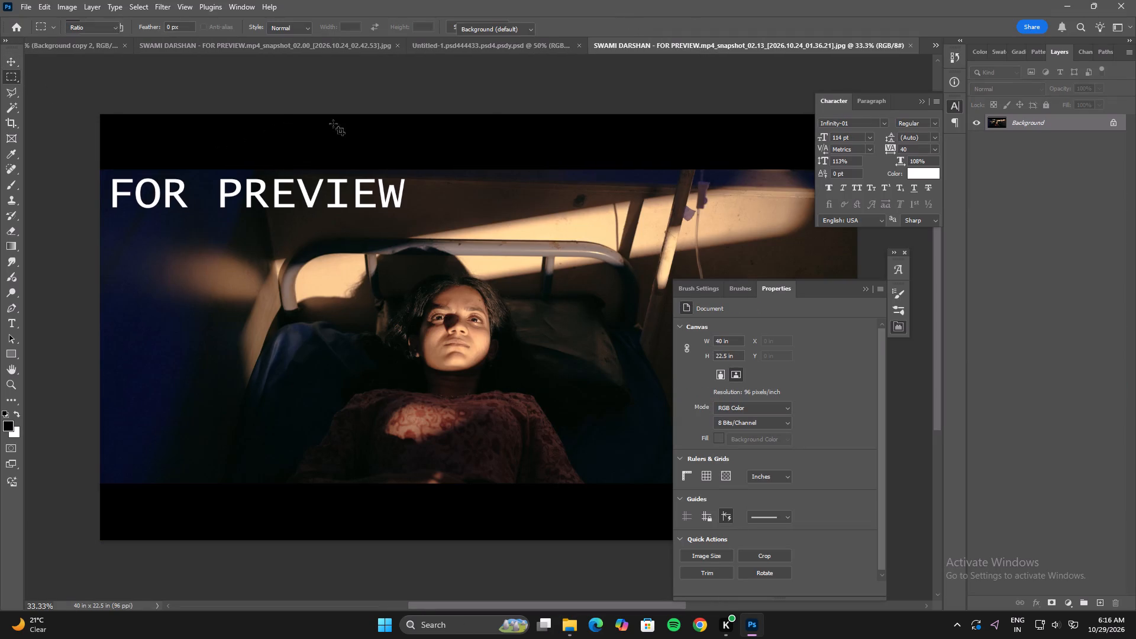
alt+drag(482, 114, 481, 169)
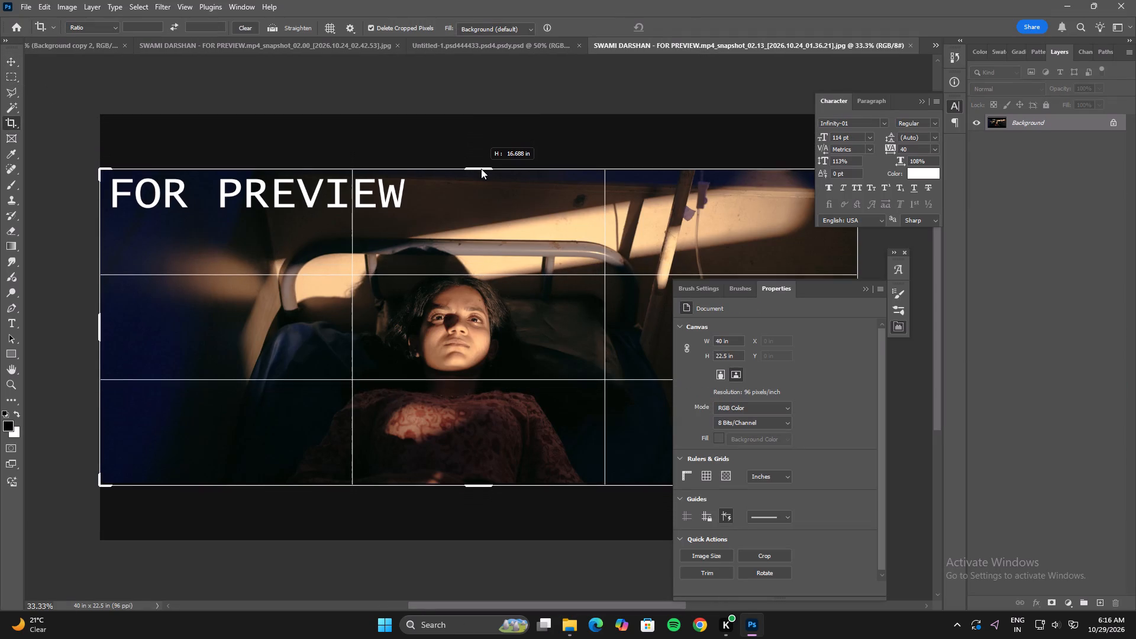
alt+drag(481, 169, 481, 169)
double_click(489, 223)
Select the FOR PREVIEW text in the snapshot and remove it with Content-Aware Fill, output to a new layer.
click(12, 79)
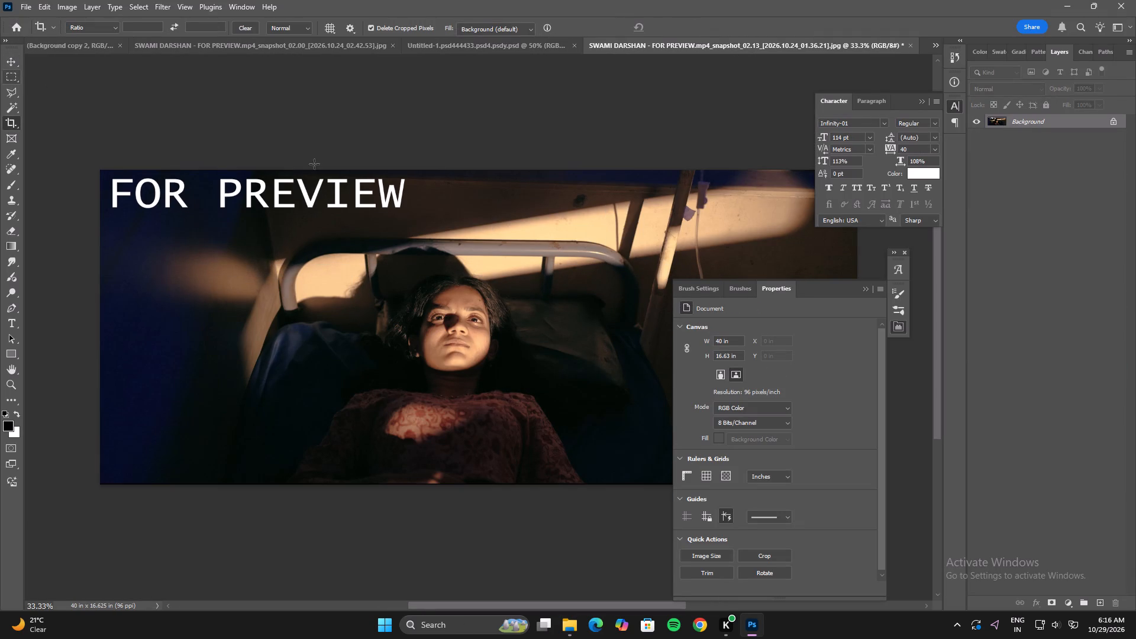
drag(410, 211, 101, 185)
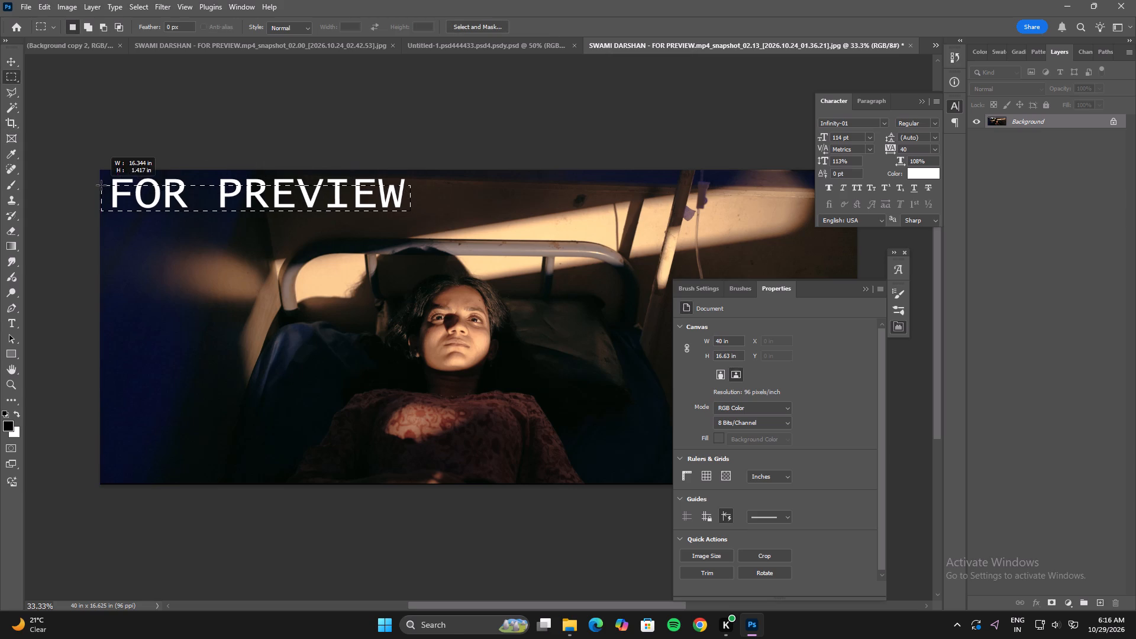
drag(101, 185, 104, 175)
right_click(178, 189)
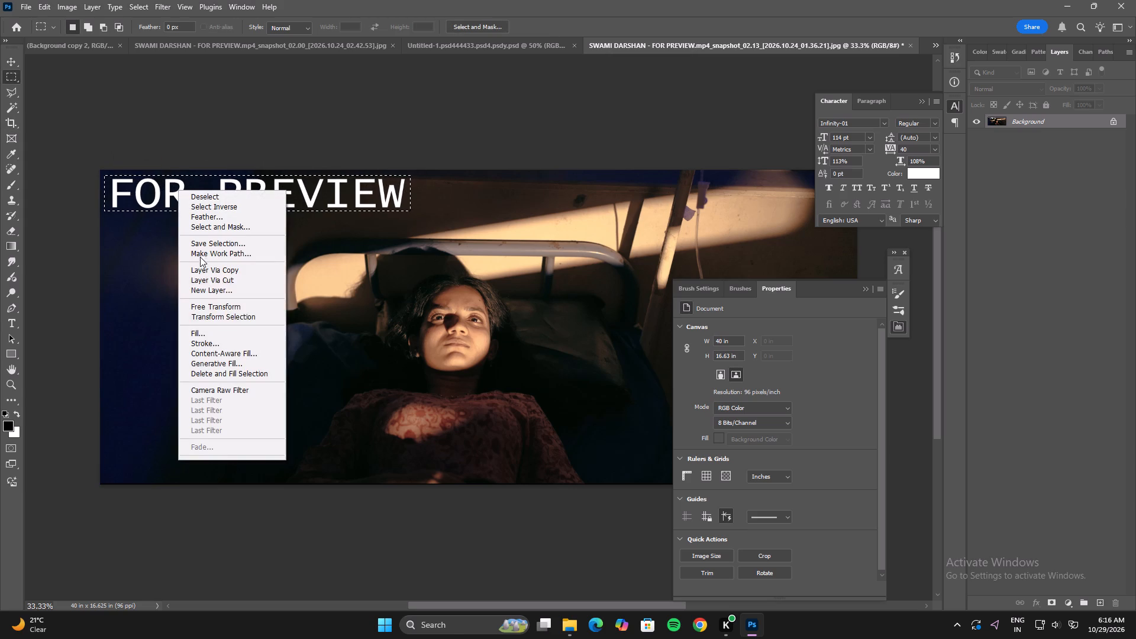
click(240, 353)
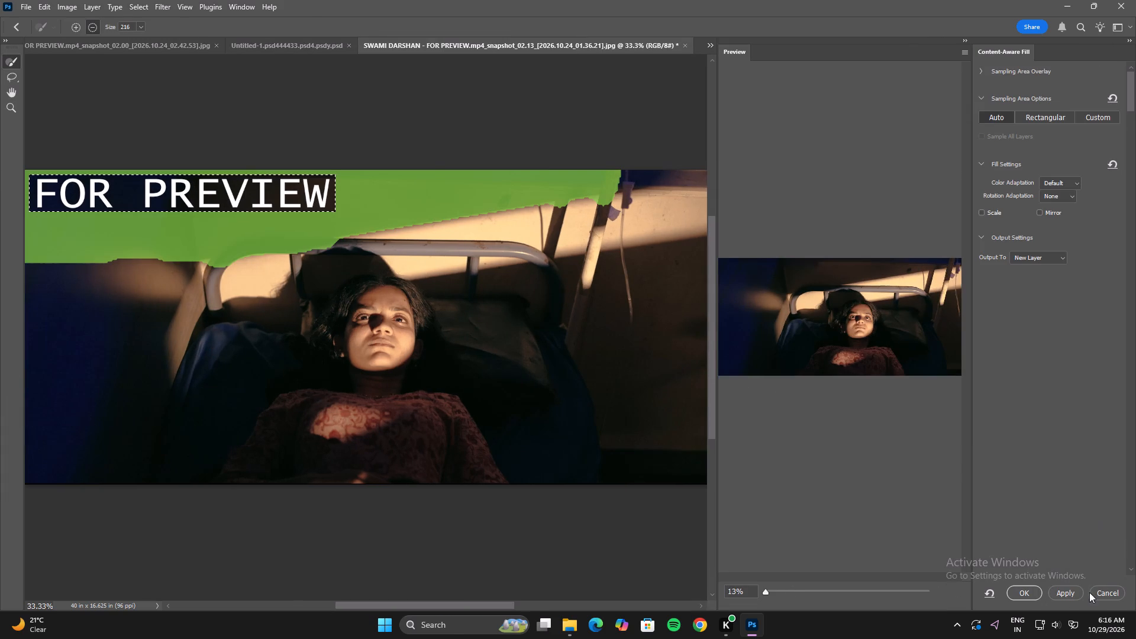
click(1083, 593)
click(1031, 590)
Convert the fill layer and the Background layer into one smart object and clear the rectangular selection.
shift+click(1053, 138)
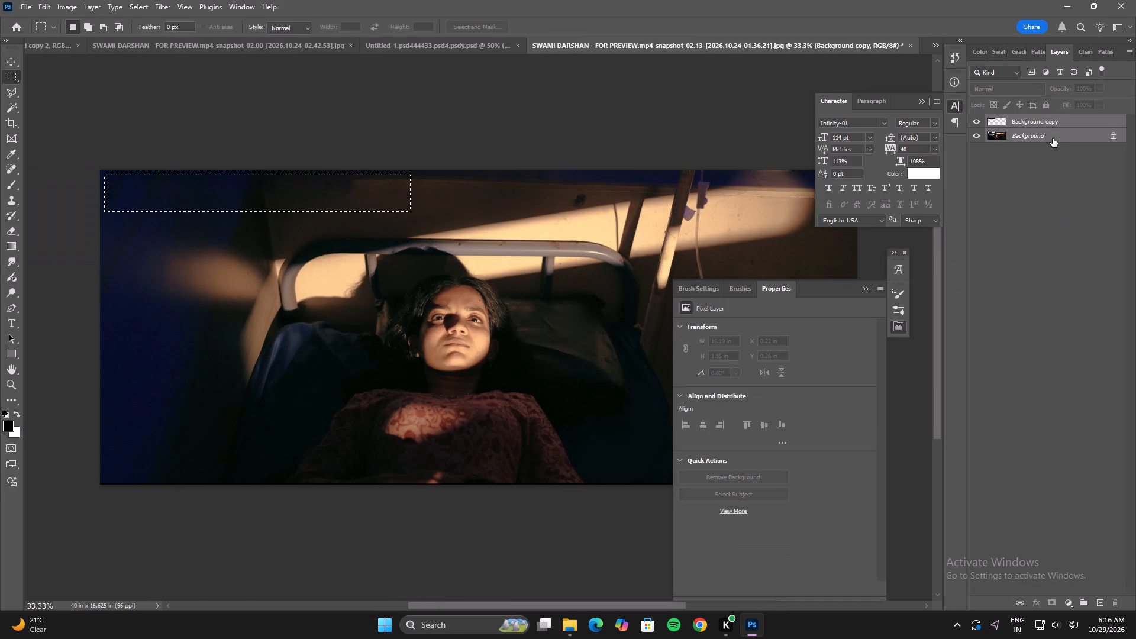
shift+right_click(1053, 138)
click(1047, 288)
click(8, 64)
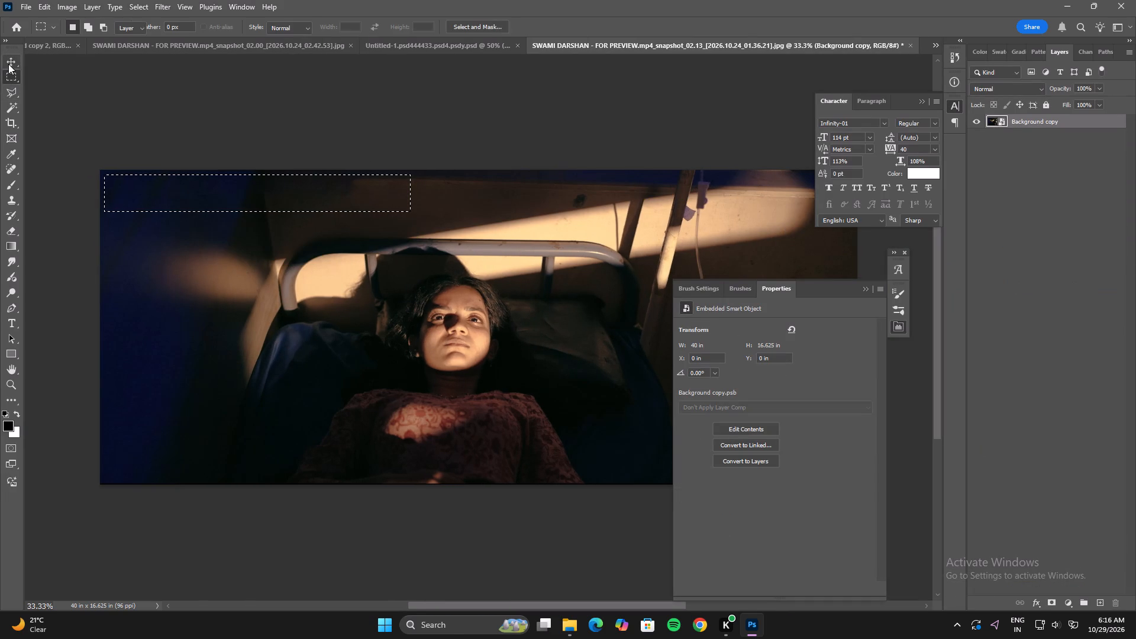
click(286, 333)
click(14, 78)
click(164, 272)
Bring the girl's smart object into the Untitled-1 design, clipped to the large man's silhouette, and position it at about X -3.25 in, Y -1.2 in.
drag(1026, 120, 34, 40)
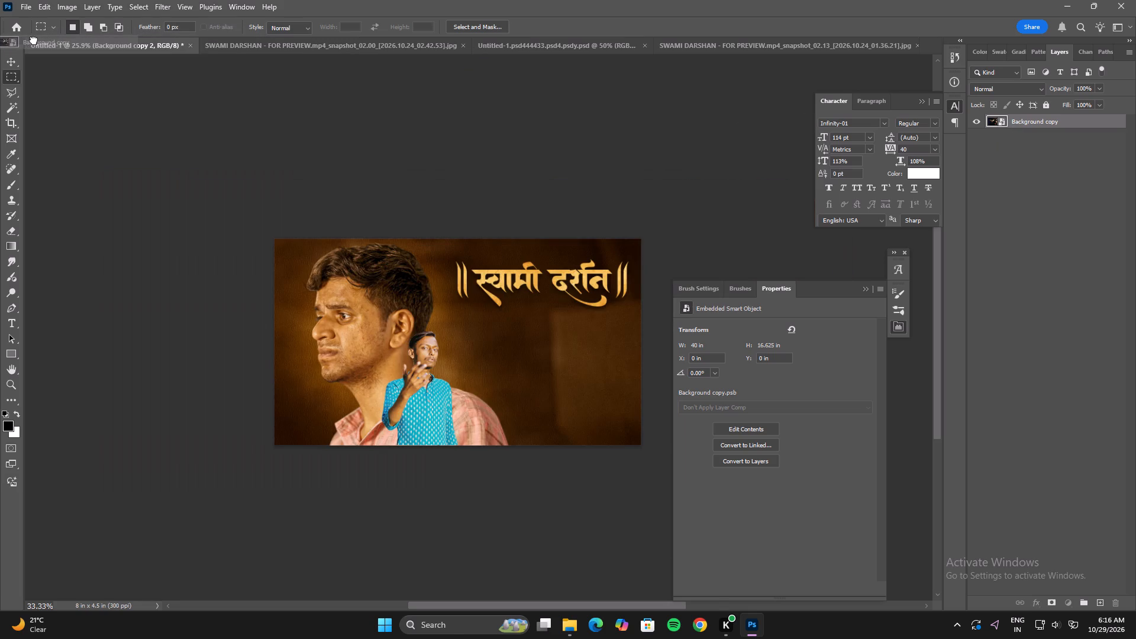
drag(34, 40, 336, 281)
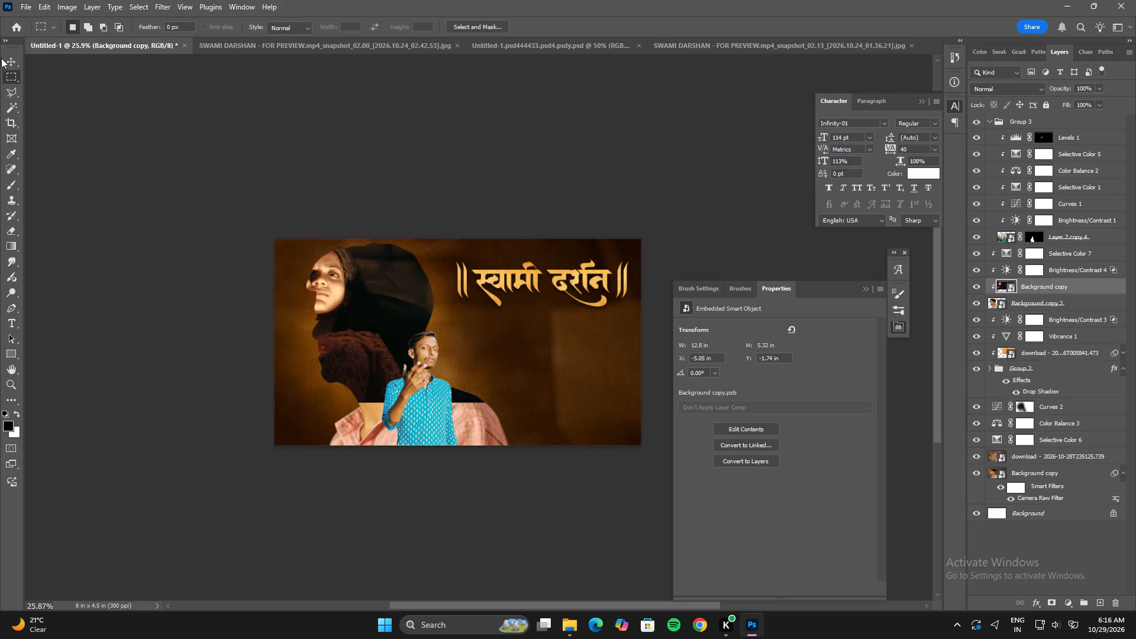
click(6, 59)
click(334, 159)
drag(367, 322, 415, 337)
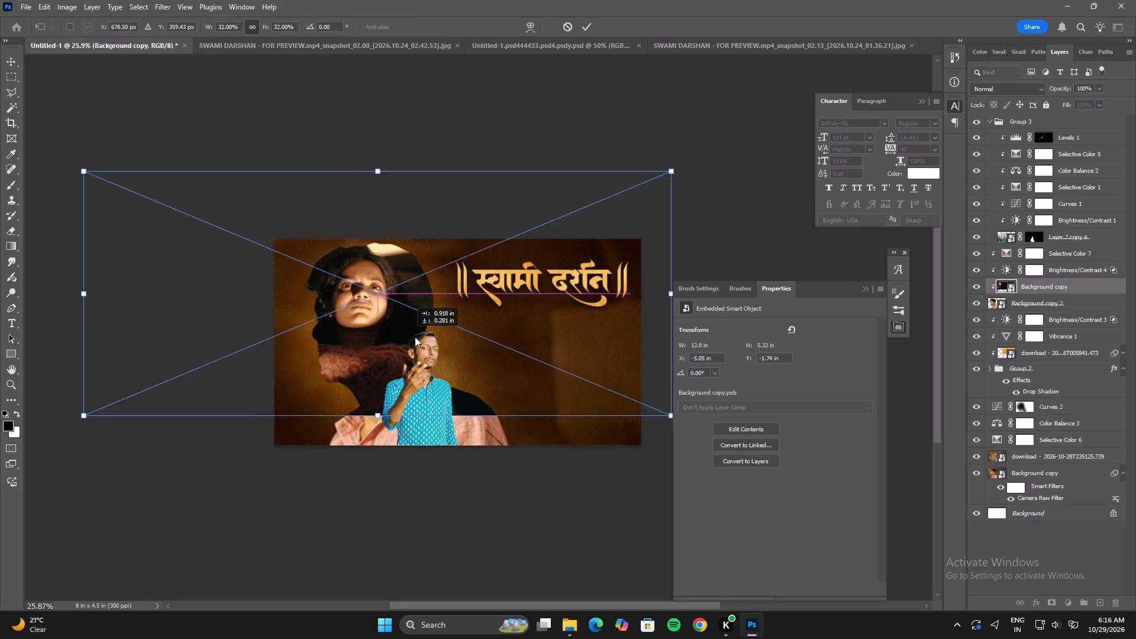
drag(415, 337, 447, 343)
double_click(447, 343)
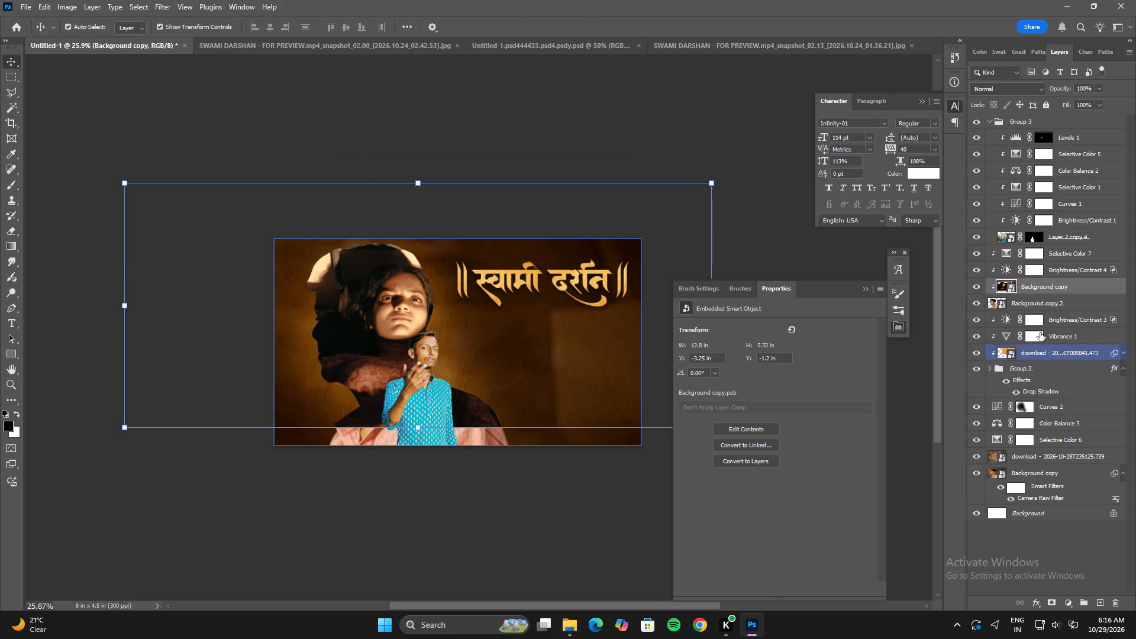
Add a layer mask to the girl's layer and fade her photo off the man's hair with a soft 600 px brush at 34% opacity.
click(1053, 604)
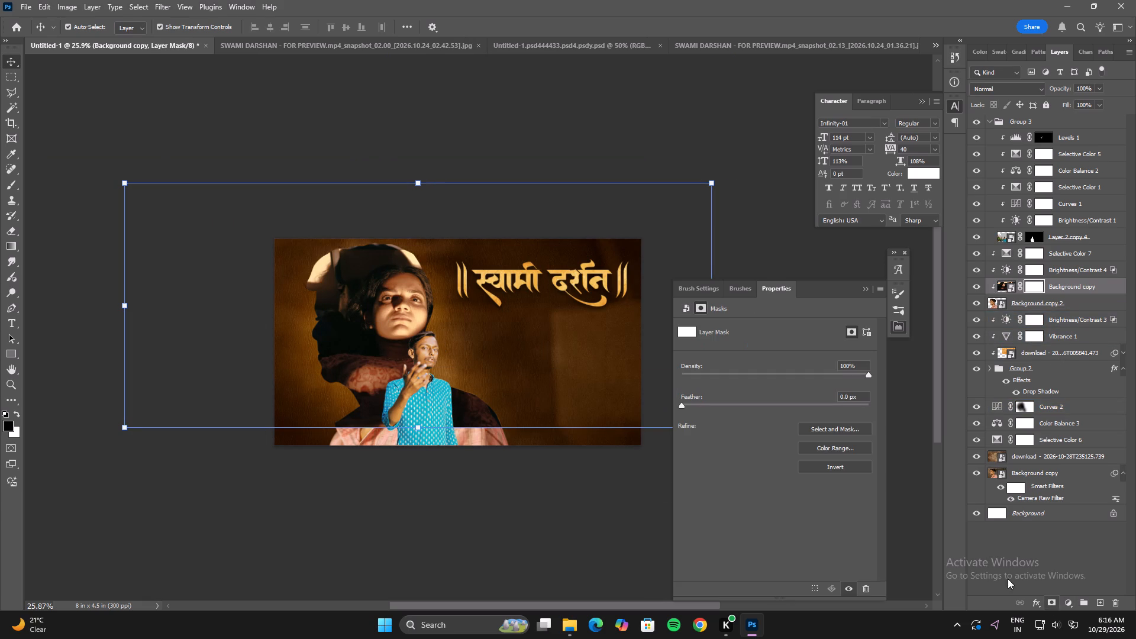
alt+scroll(292, 350, up, 4)
alt+scroll(379, 355, up, 2)
key(b)
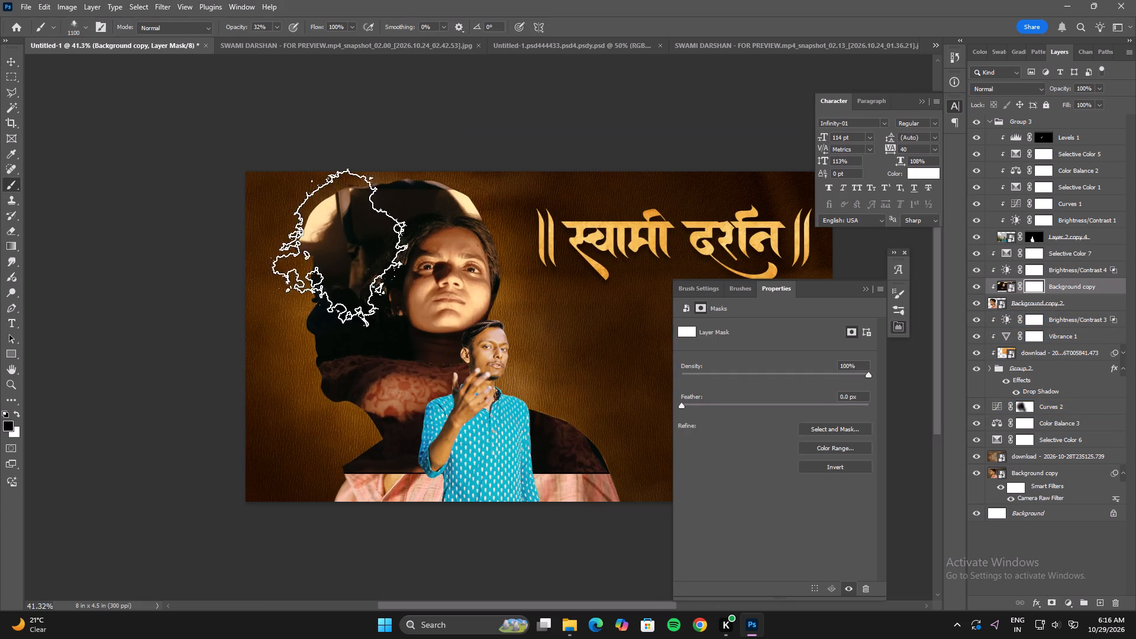
right_click(344, 305)
click(404, 407)
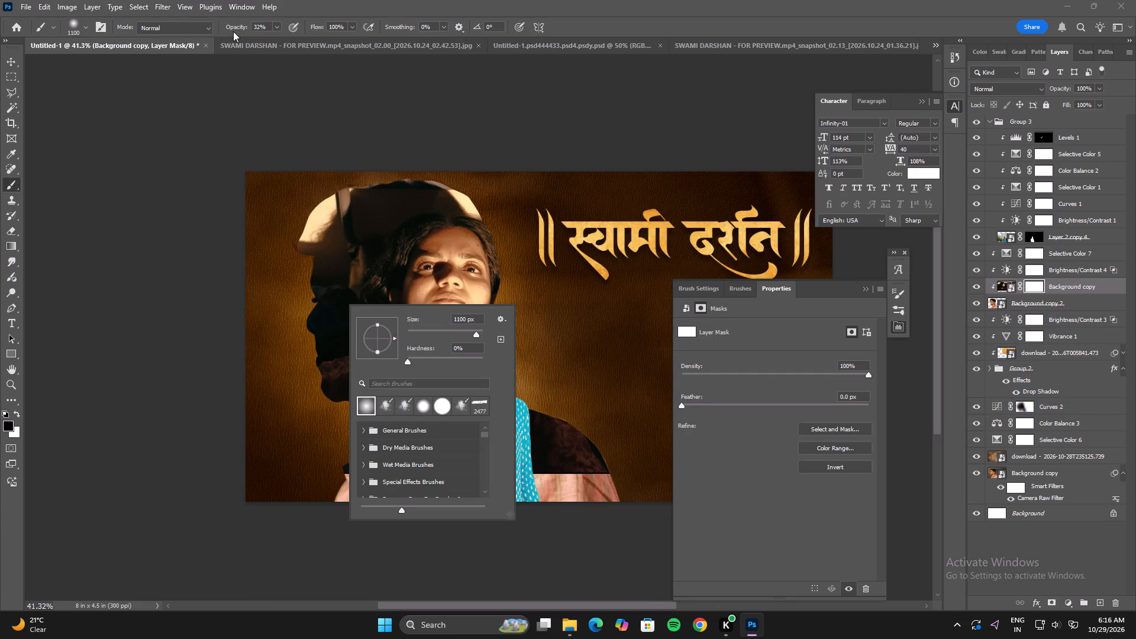
click(233, 27)
click(317, 7)
key(bracketleft)
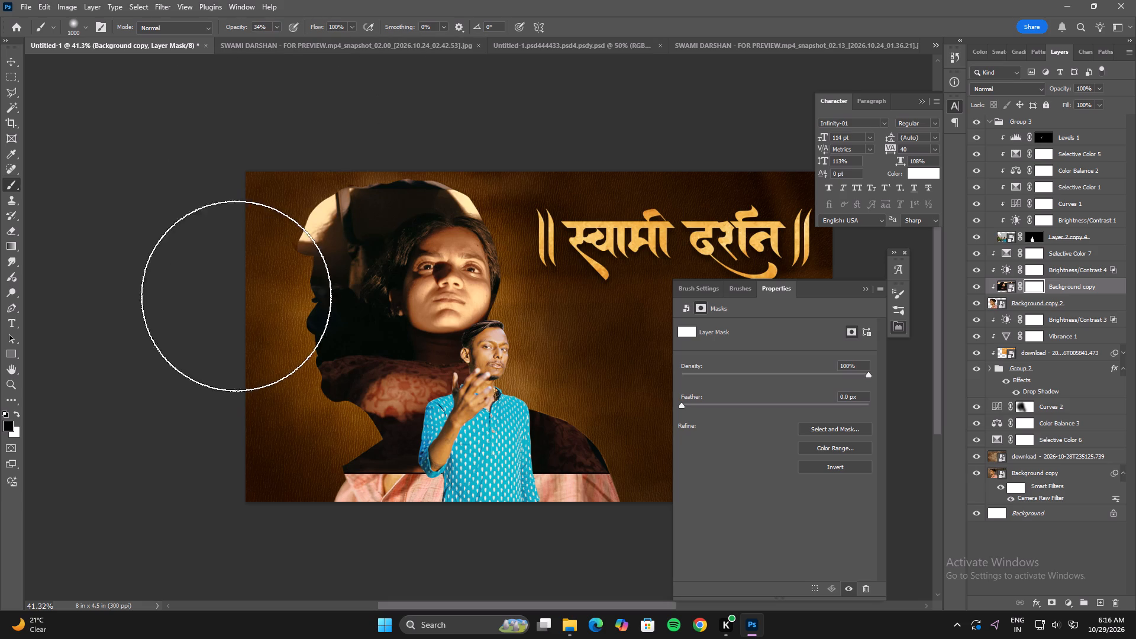
key(bracketleft)
key(bracketleft)
drag(279, 218, 279, 227)
key(bracketleft)
key(bracketleft)
click(292, 207)
click(336, 188)
drag(337, 186, 344, 178)
drag(352, 173, 377, 175)
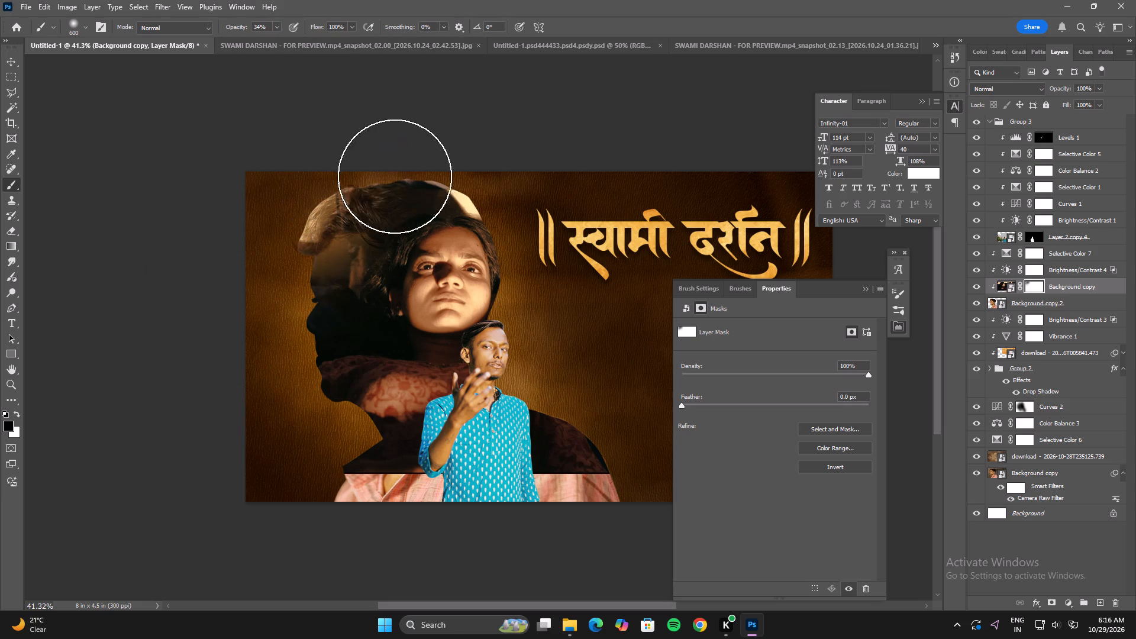
drag(405, 164, 409, 151)
click(452, 157)
Paint black on the girl's layer mask over the man's forehead, eyes, nose and mouth to bring back his face.
drag(320, 185, 306, 237)
drag(305, 246, 295, 270)
drag(303, 224, 303, 288)
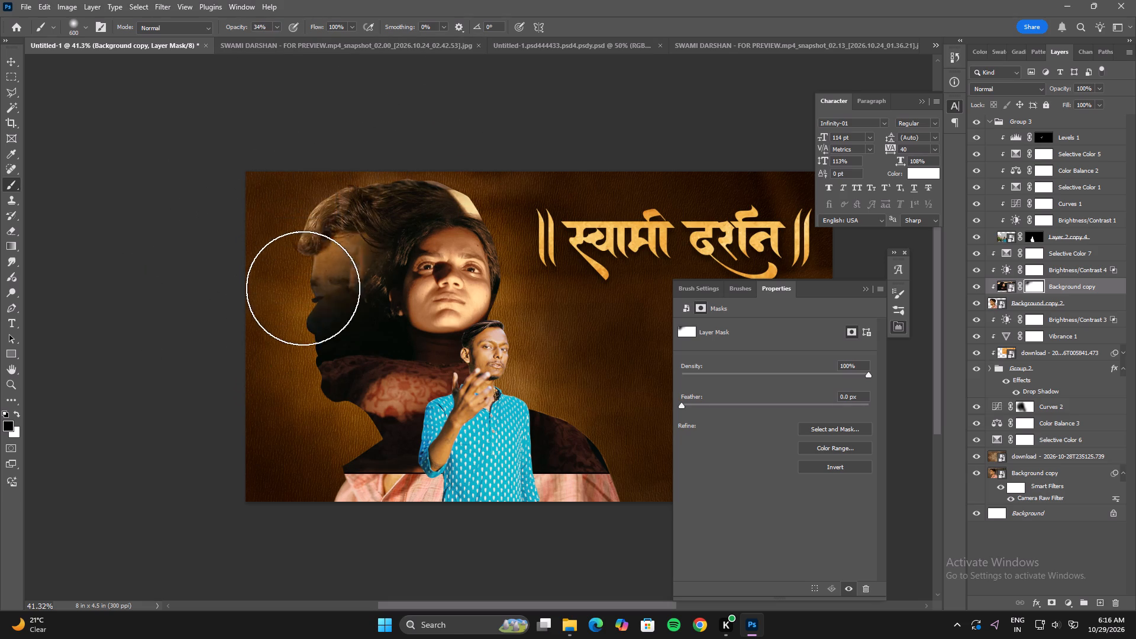
drag(303, 288, 303, 297)
drag(332, 266, 334, 276)
drag(340, 283, 327, 319)
drag(329, 337, 332, 369)
Mask the girl's photo off the man's chin, neck and shirt collar, including the hard edge below them.
drag(372, 417, 365, 435)
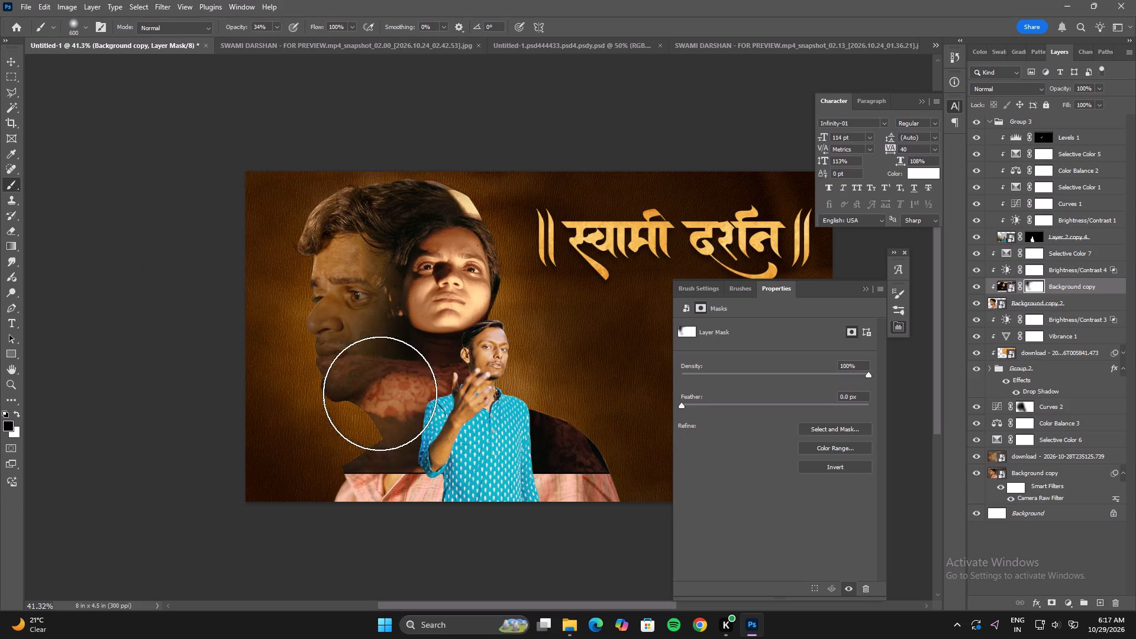
drag(377, 392, 362, 392)
drag(398, 501, 422, 481)
drag(423, 473, 359, 487)
drag(351, 475, 400, 483)
drag(385, 482, 343, 482)
drag(373, 469, 422, 477)
drag(429, 471, 346, 467)
drag(365, 414, 323, 438)
click(333, 380)
drag(340, 364, 319, 397)
drag(334, 437, 376, 480)
Mask the girl's photo off the man's shoulder and the lower part of his pink shirt.
drag(537, 443, 568, 451)
drag(598, 440, 598, 486)
click(548, 487)
drag(561, 446, 475, 447)
drag(514, 460, 553, 483)
drag(588, 441, 480, 448)
drag(483, 451, 560, 457)
drag(593, 444, 499, 469)
drag(554, 447, 558, 466)
drag(559, 478, 547, 499)
drag(531, 480, 490, 486)
drag(589, 467, 583, 454)
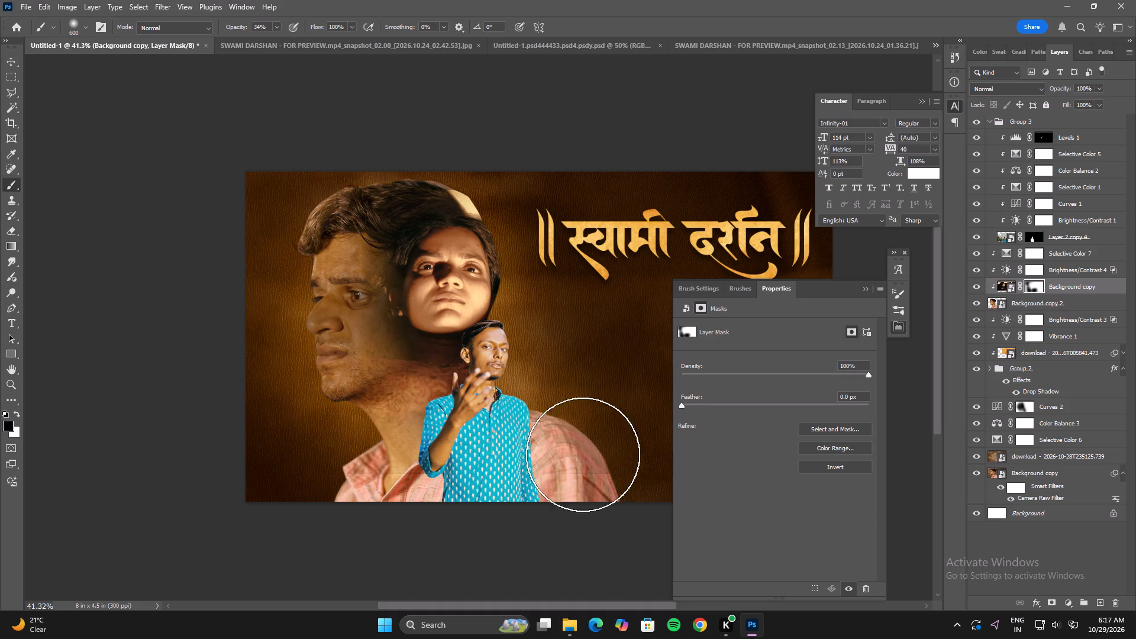
drag(583, 454, 576, 443)
drag(553, 450, 419, 482)
drag(482, 467, 576, 485)
drag(566, 475, 331, 488)
Hide the girl's masked Background copy layer.
alt+scroll(339, 443, down, 7)
key(space)
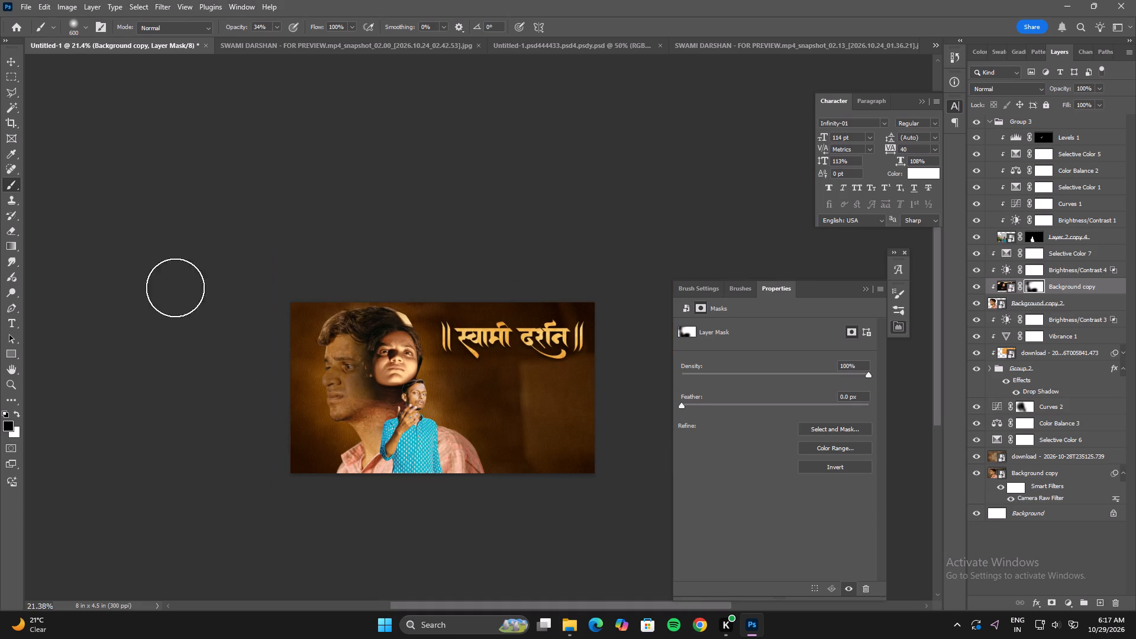
click(8, 60)
alt+scroll(435, 392, up, 2)
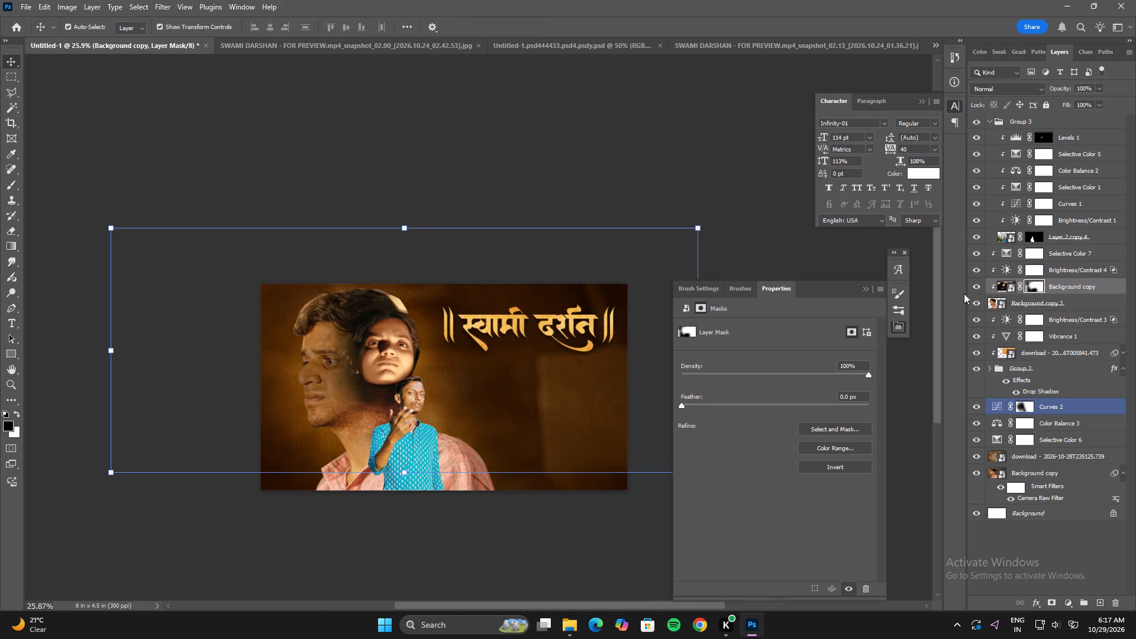
click(976, 287)
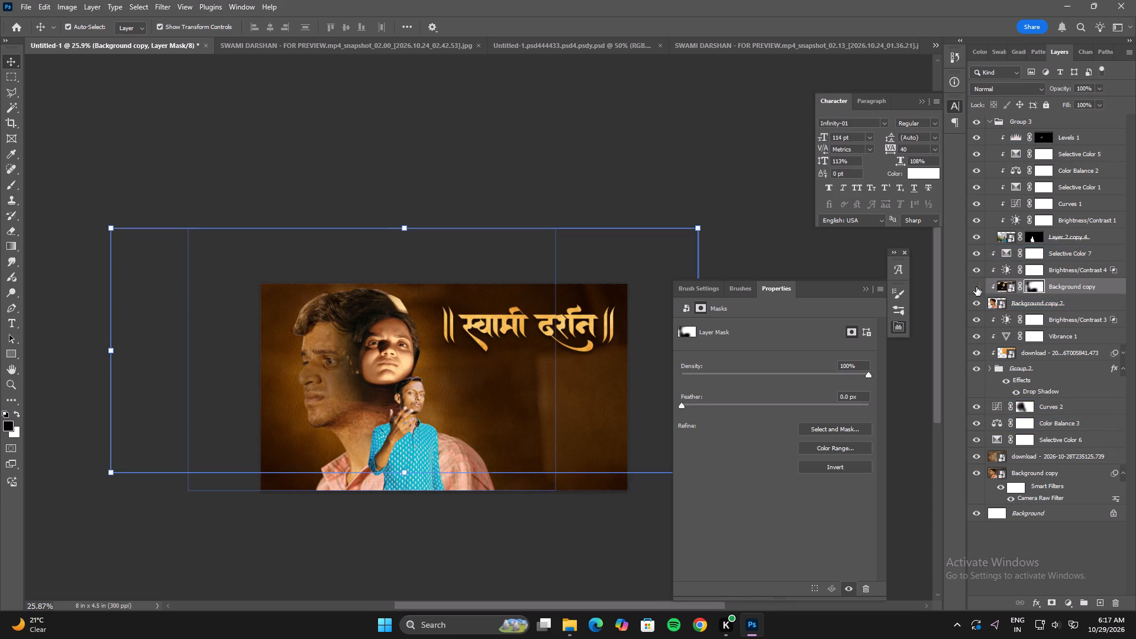
Open the SWAMI DARSHAN snapshot 03.07 of the couple among the trees from the Downloads folder in Photoshop.
key(alt+Tab)
click(581, 138)
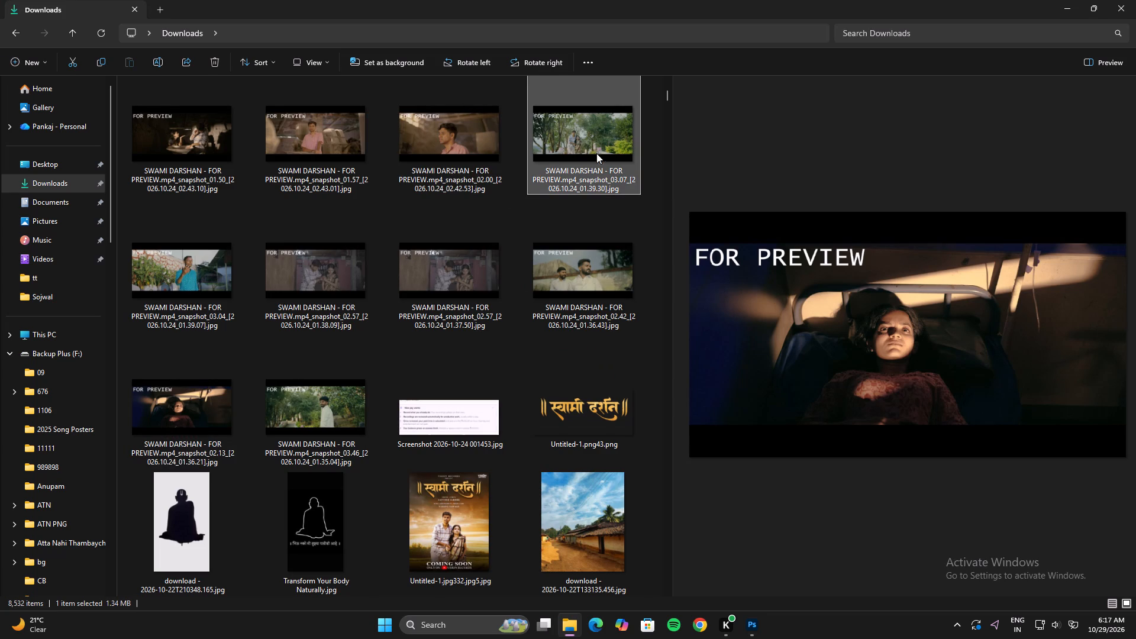
drag(601, 146, 507, 30)
key(alt+Tab)
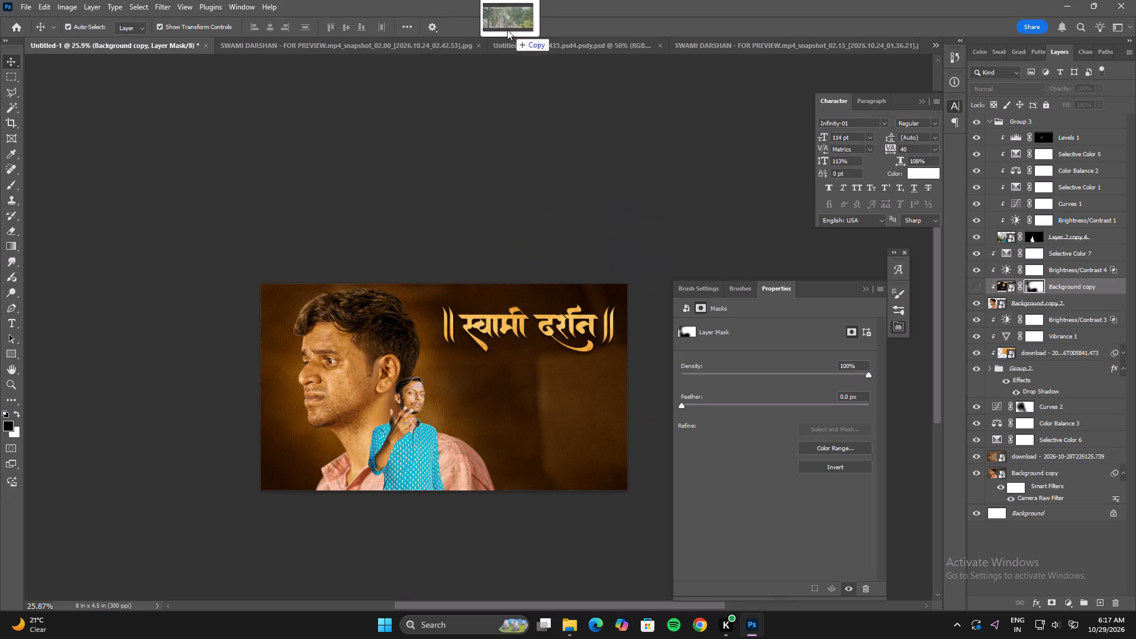
drag(507, 30, 502, 24)
Select the FOR PREVIEW text in the couple's snapshot and remove it with Content-Aware Fill, output to a new layer.
click(7, 75)
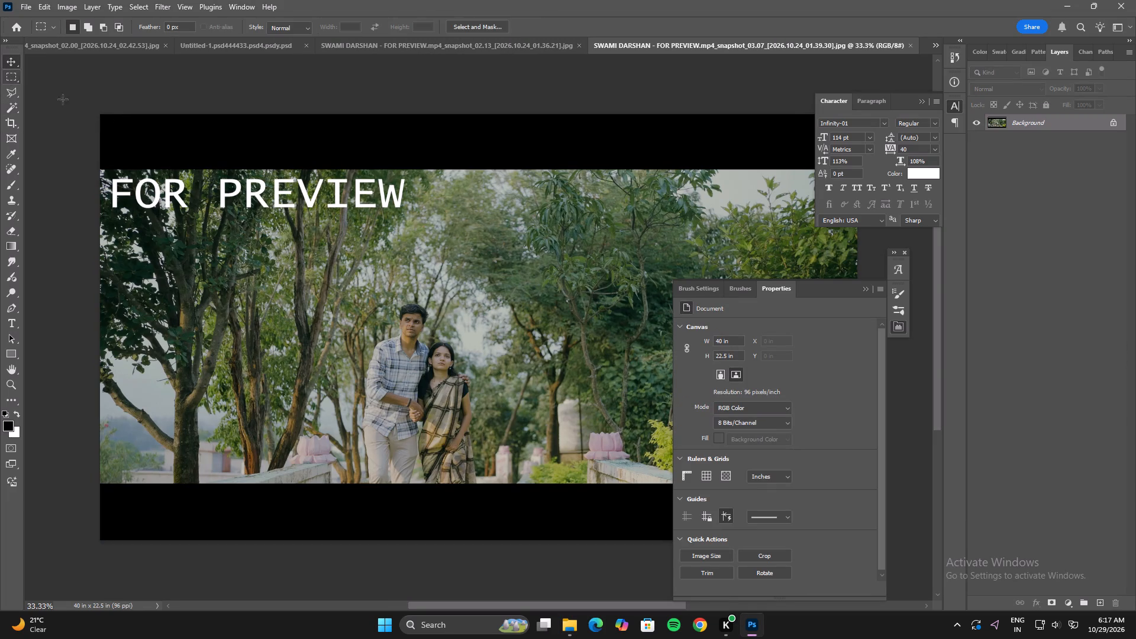
drag(406, 209, 102, 172)
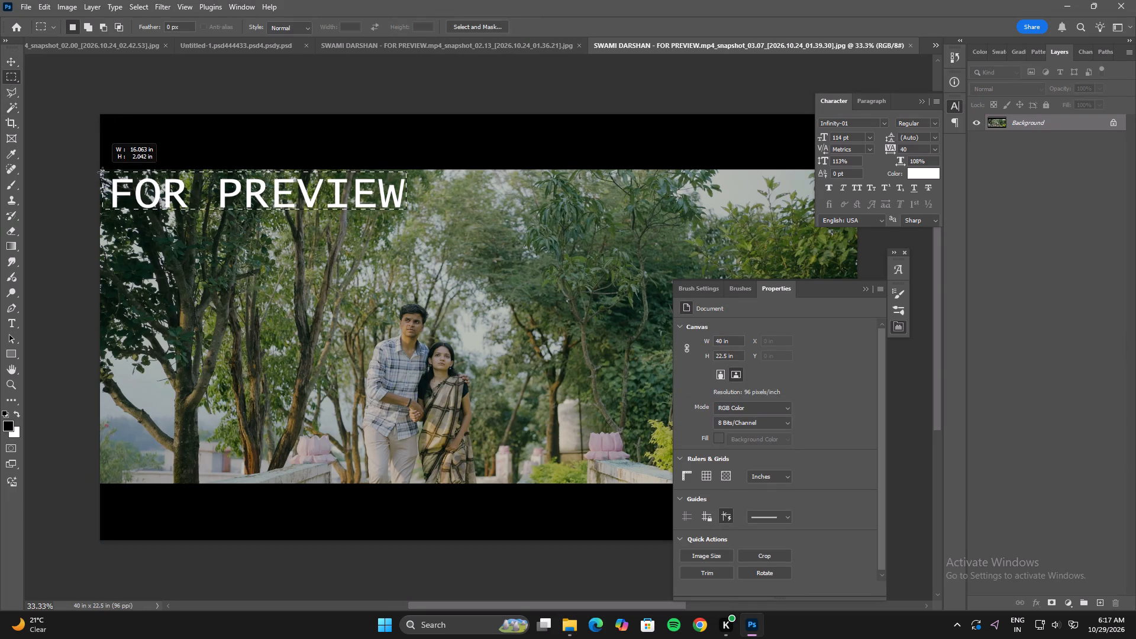
drag(102, 172, 110, 173)
right_click(188, 193)
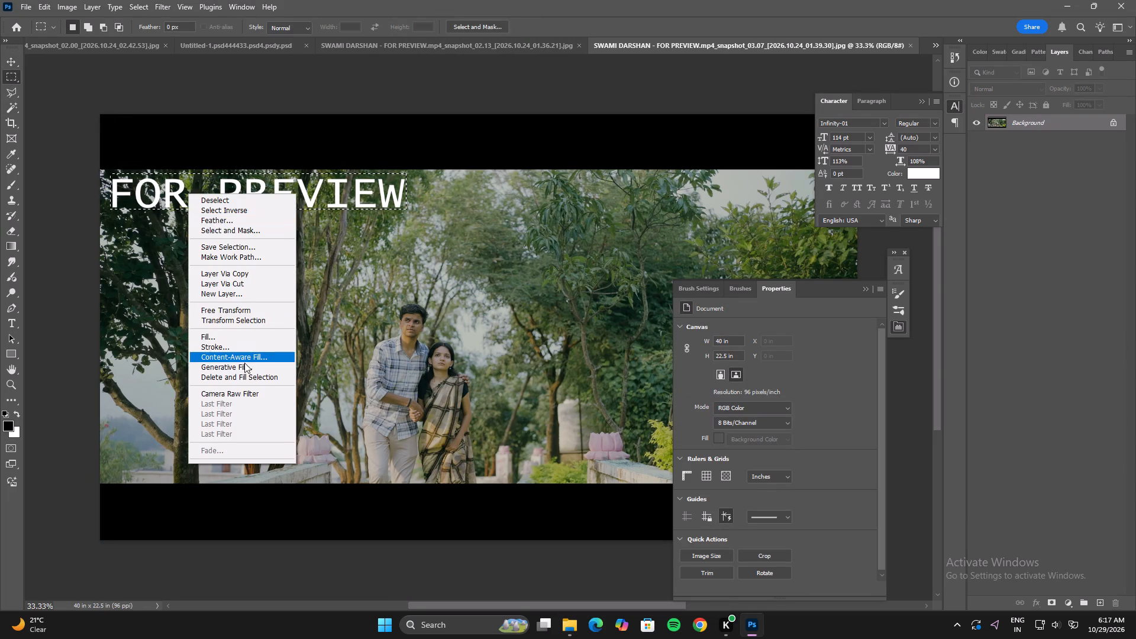
click(244, 363)
click(441, 356)
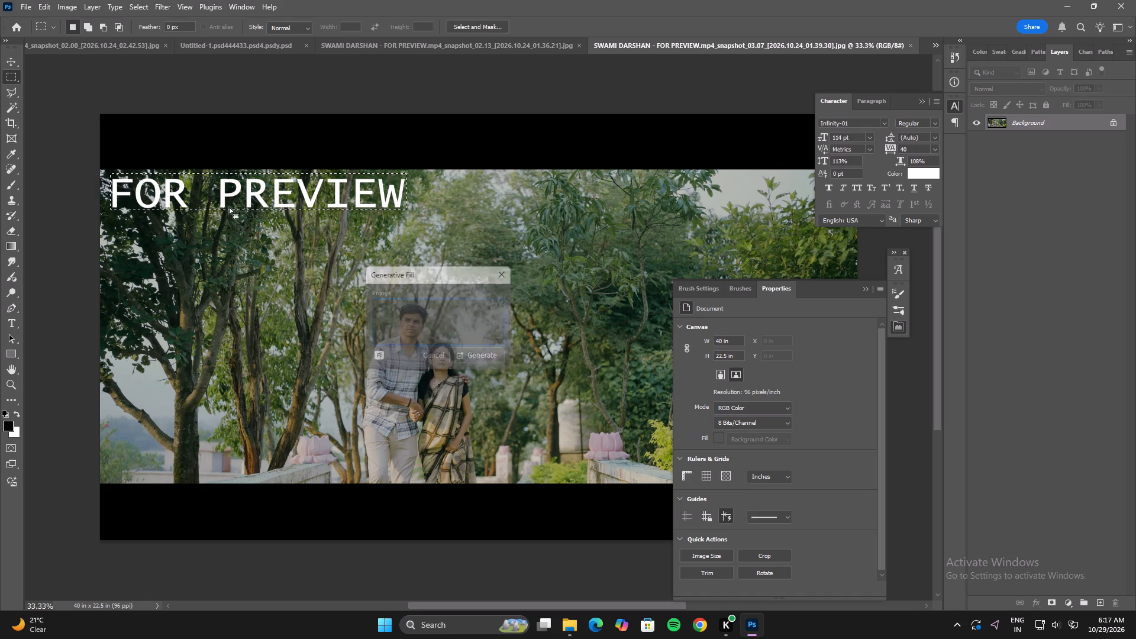
right_click(229, 207)
click(273, 373)
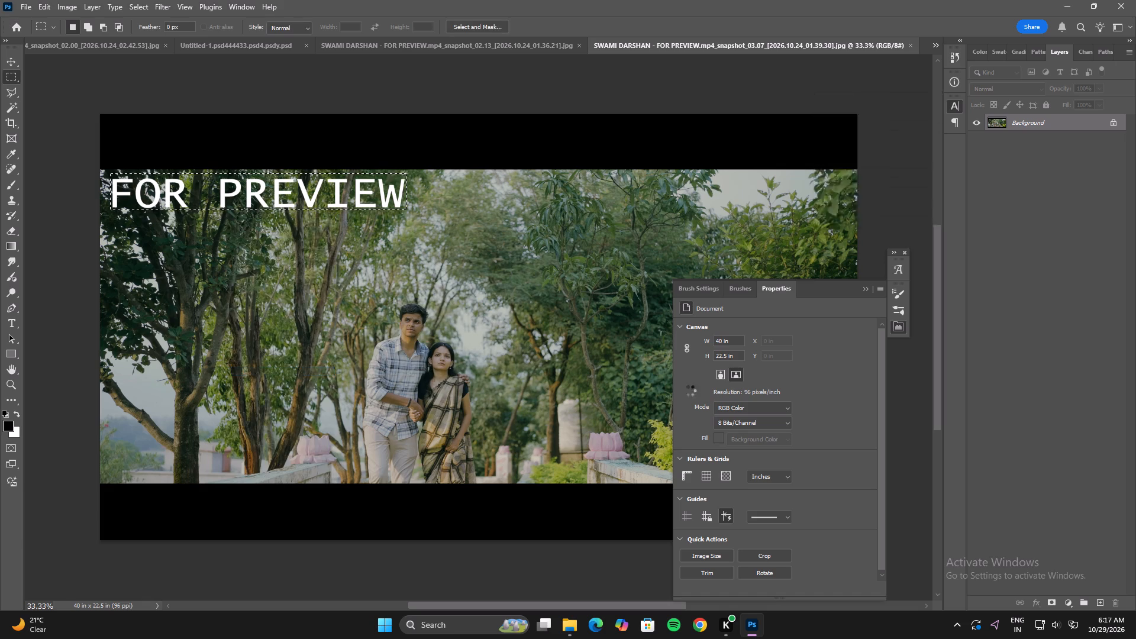
click(1064, 592)
click(1025, 593)
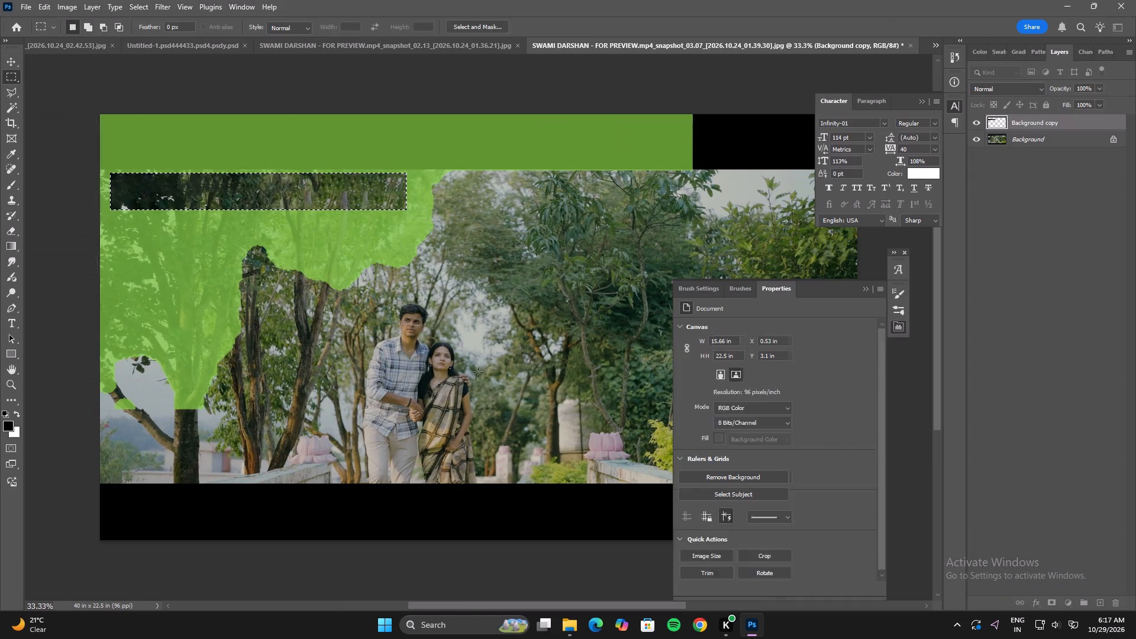
click(478, 372)
Crop the black bars off the top and bottom of the couple's snapshot, leaving a height of about 16.29 in.
key(c)
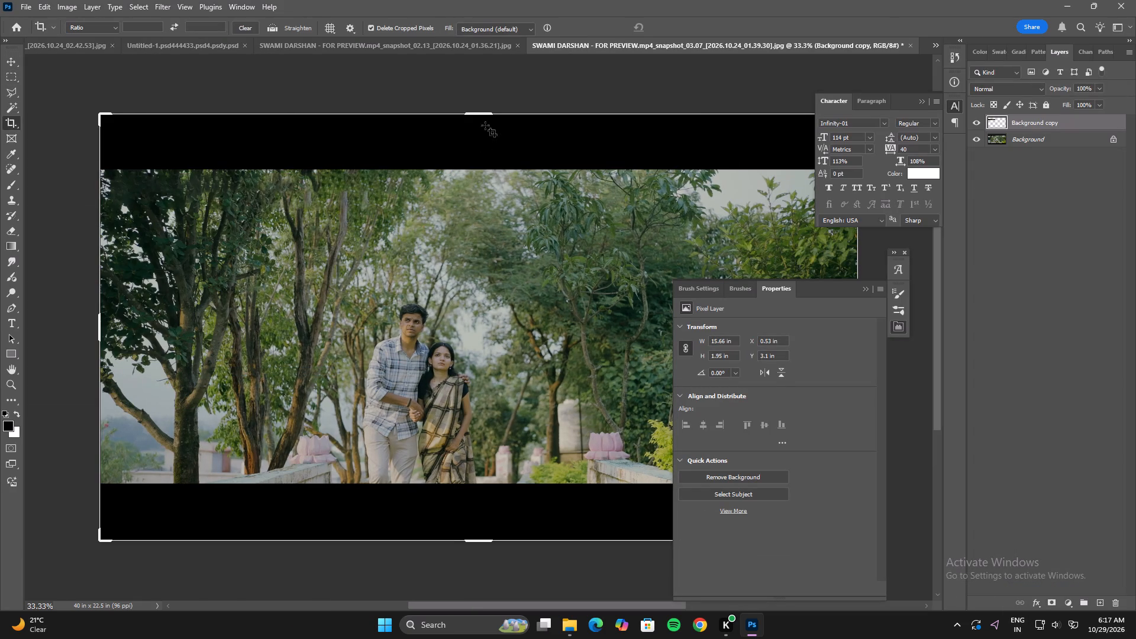
alt+drag(480, 114, 480, 172)
double_click(484, 185)
Convert the fill layer and the Background layer of the couple's snapshot into one smart object.
shift+click(1037, 135)
shift+right_click(1037, 135)
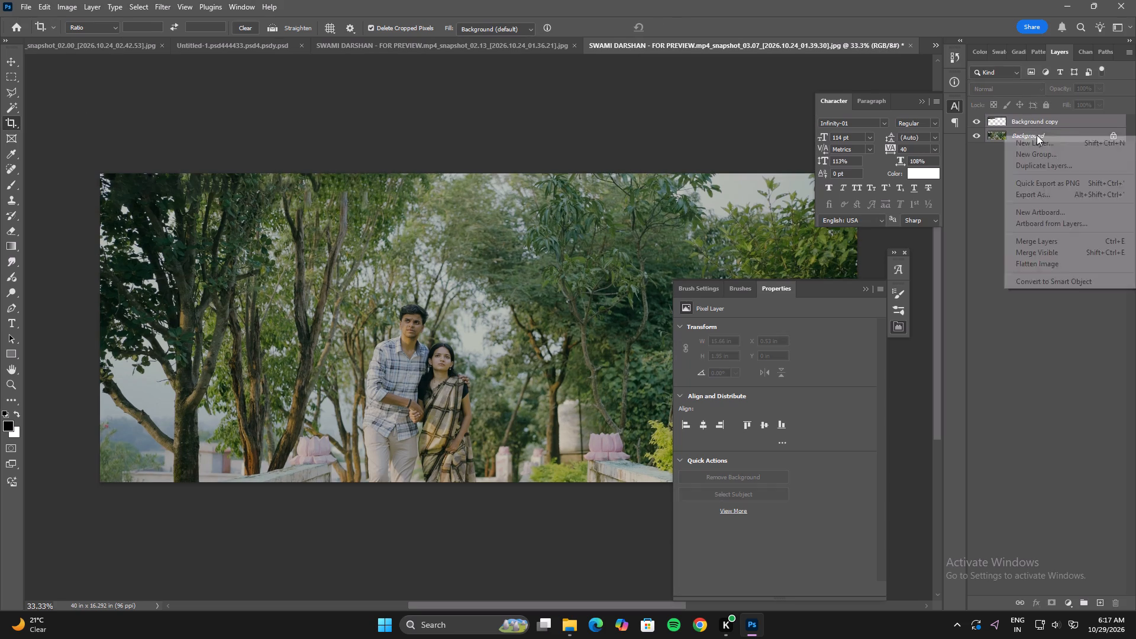
click(1050, 283)
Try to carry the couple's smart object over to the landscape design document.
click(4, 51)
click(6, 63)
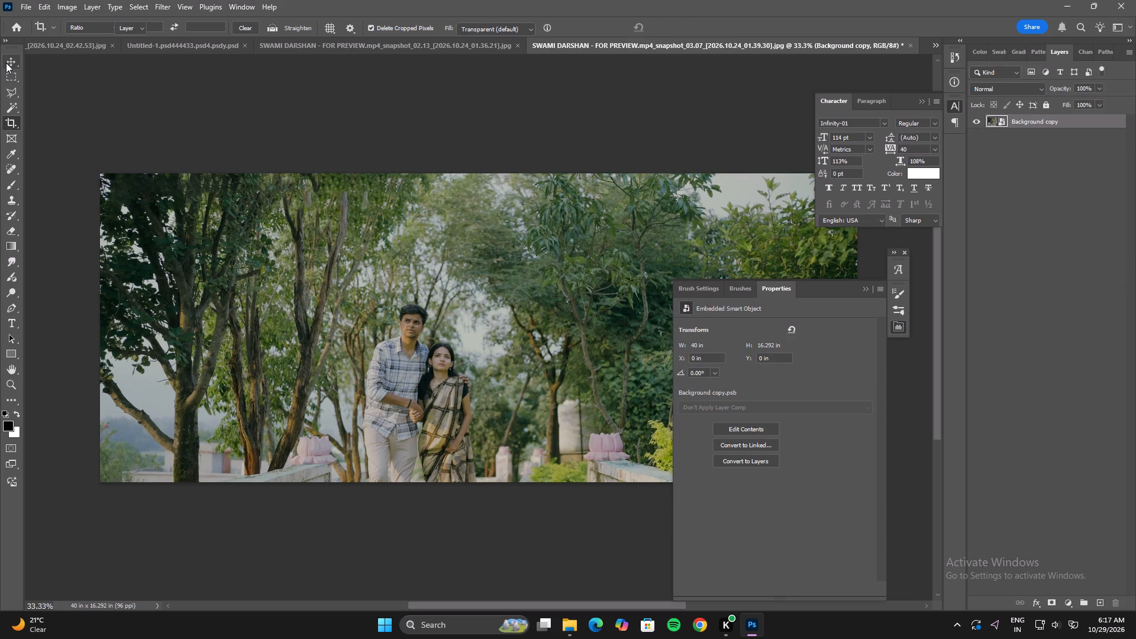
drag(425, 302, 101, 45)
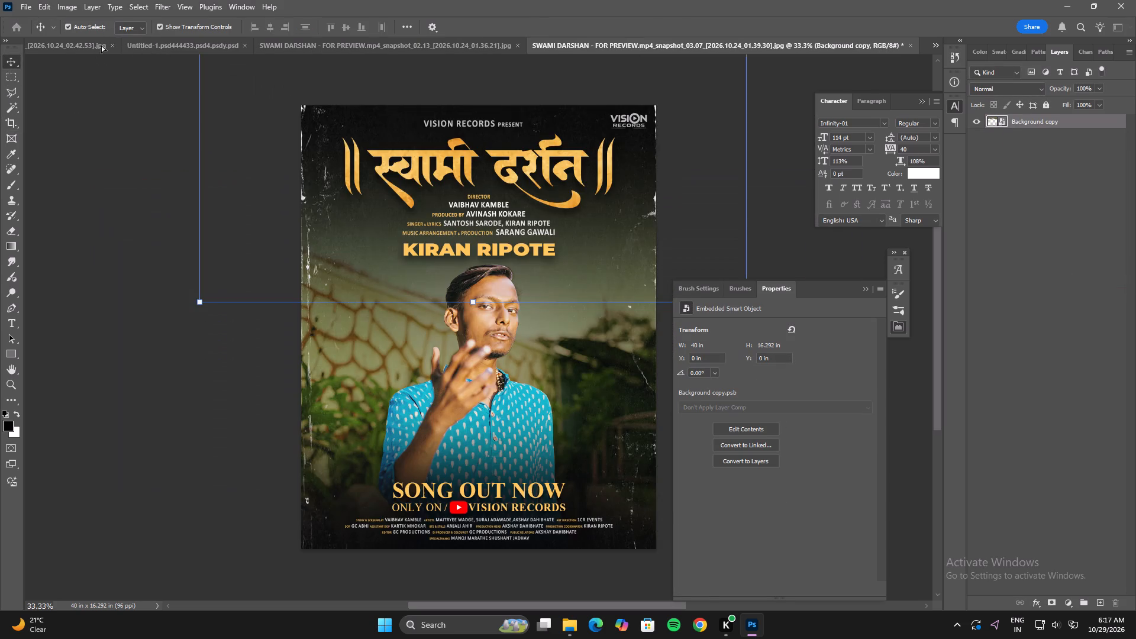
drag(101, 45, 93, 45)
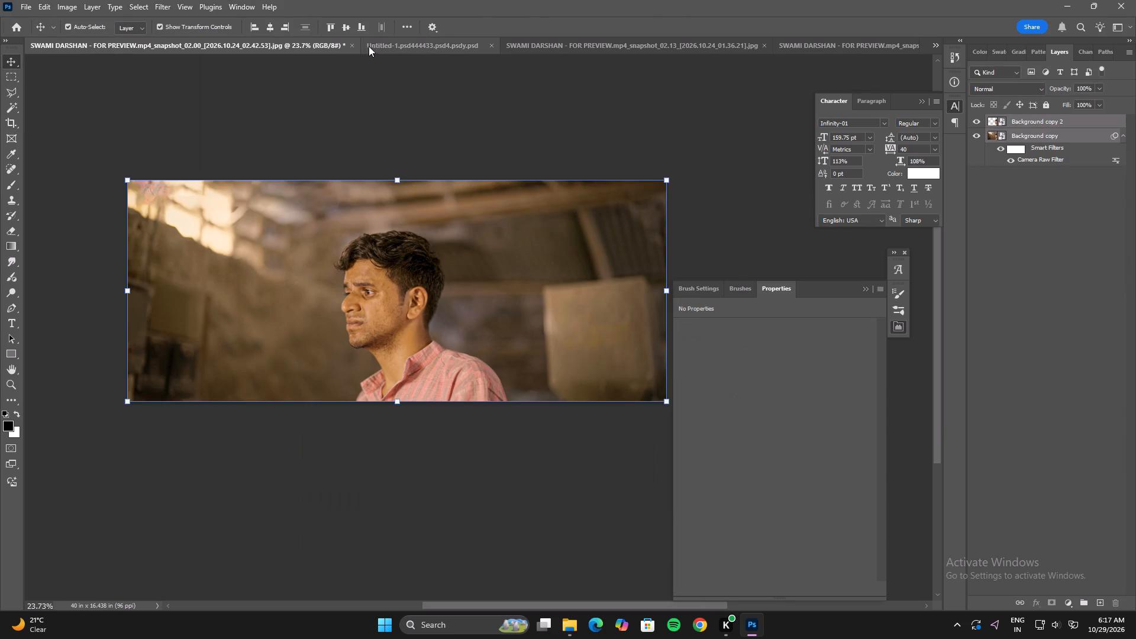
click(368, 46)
Close the snapshot 02.13 document of the girl without saving its changes.
click(606, 44)
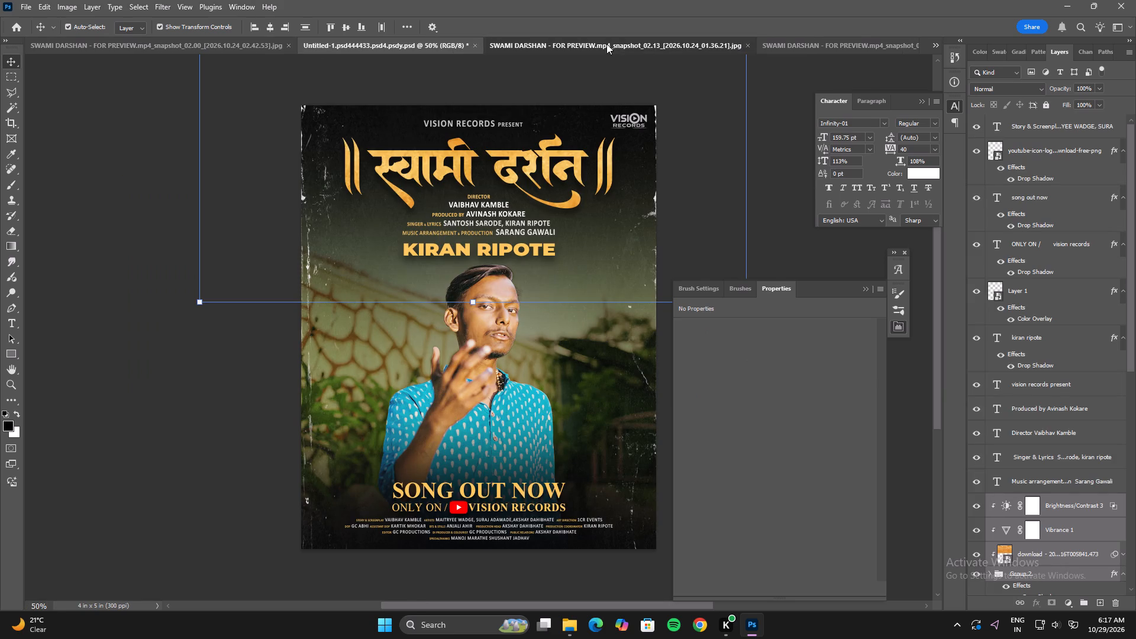
click(812, 44)
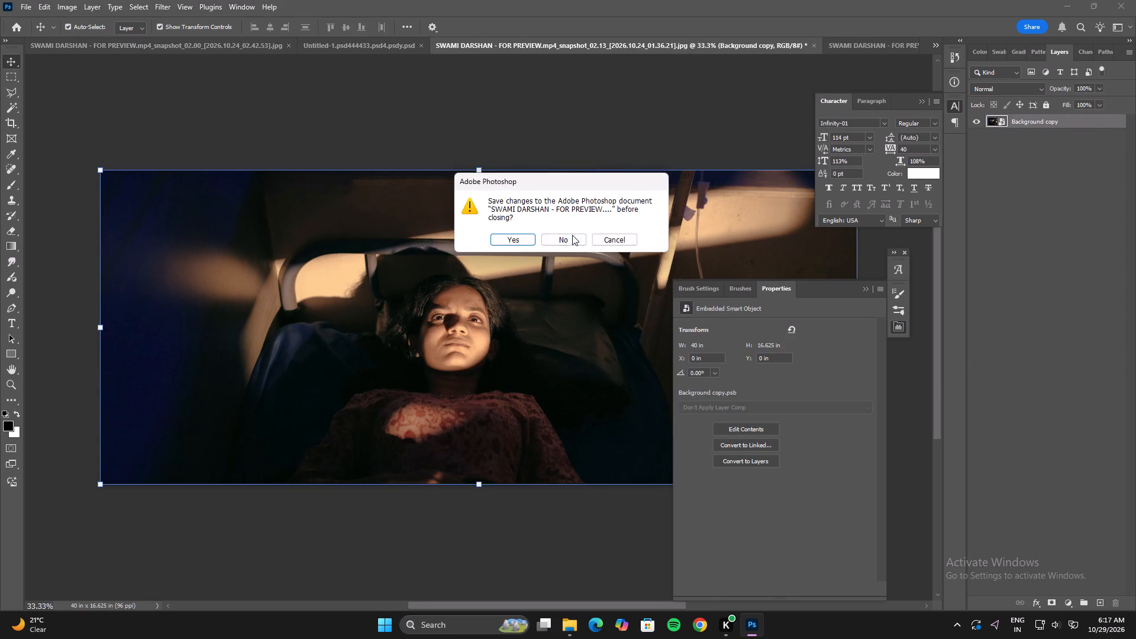
click(572, 235)
Bring the couple's smart object into the Untitled-1 design, clipped to the large man's silhouette above the hidden girl layer.
click(857, 49)
drag(548, 312, 430, 351)
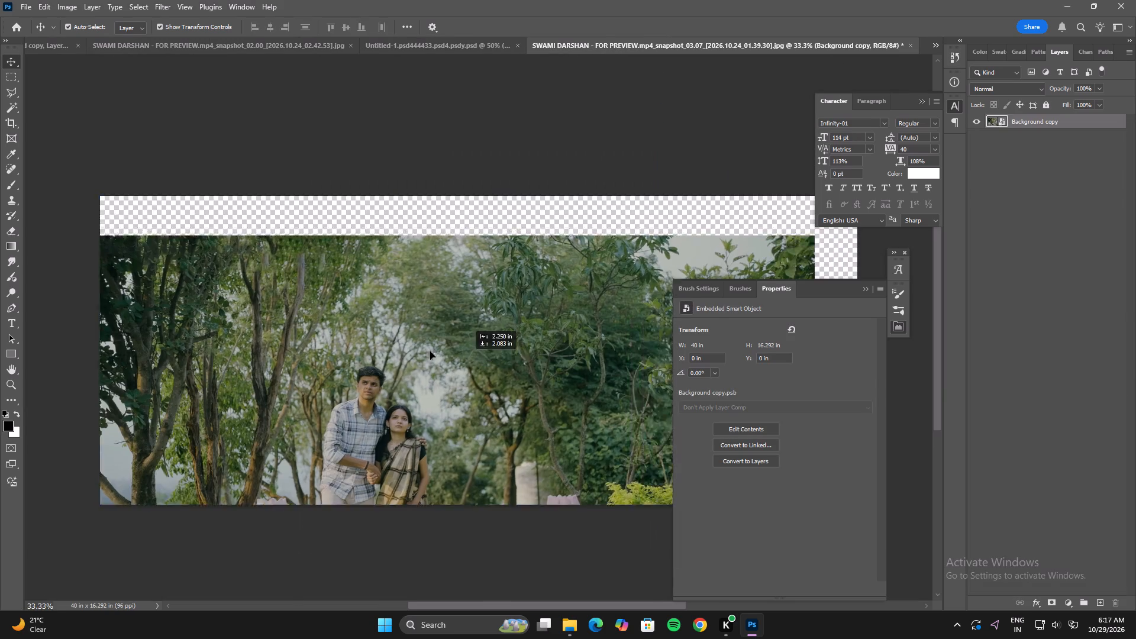
drag(430, 351, 400, 362)
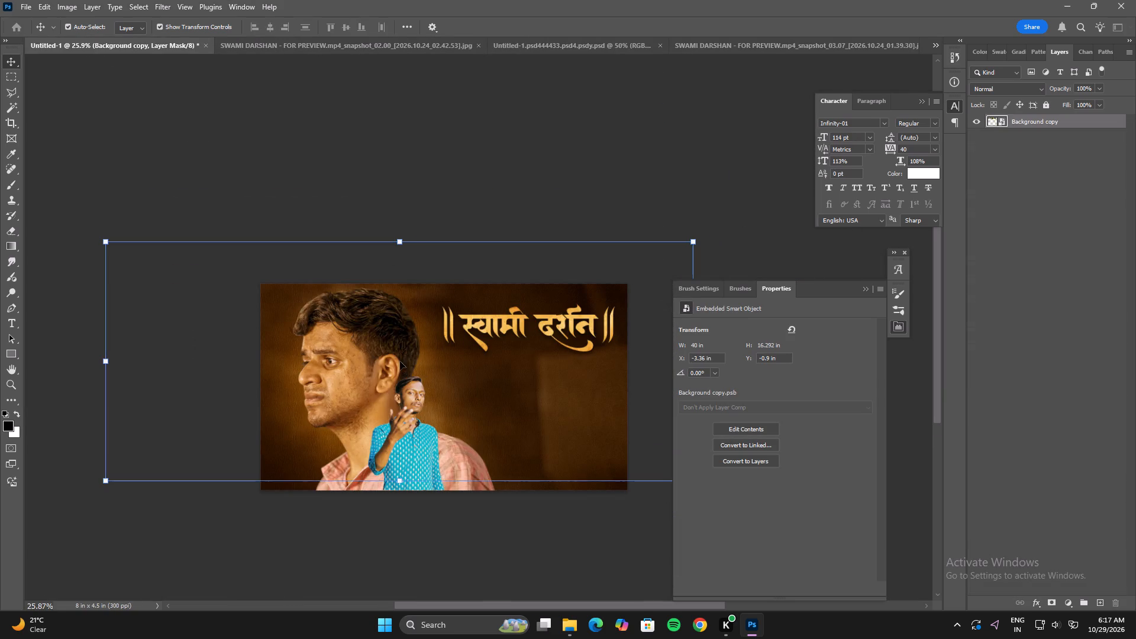
drag(380, 359, 409, 335)
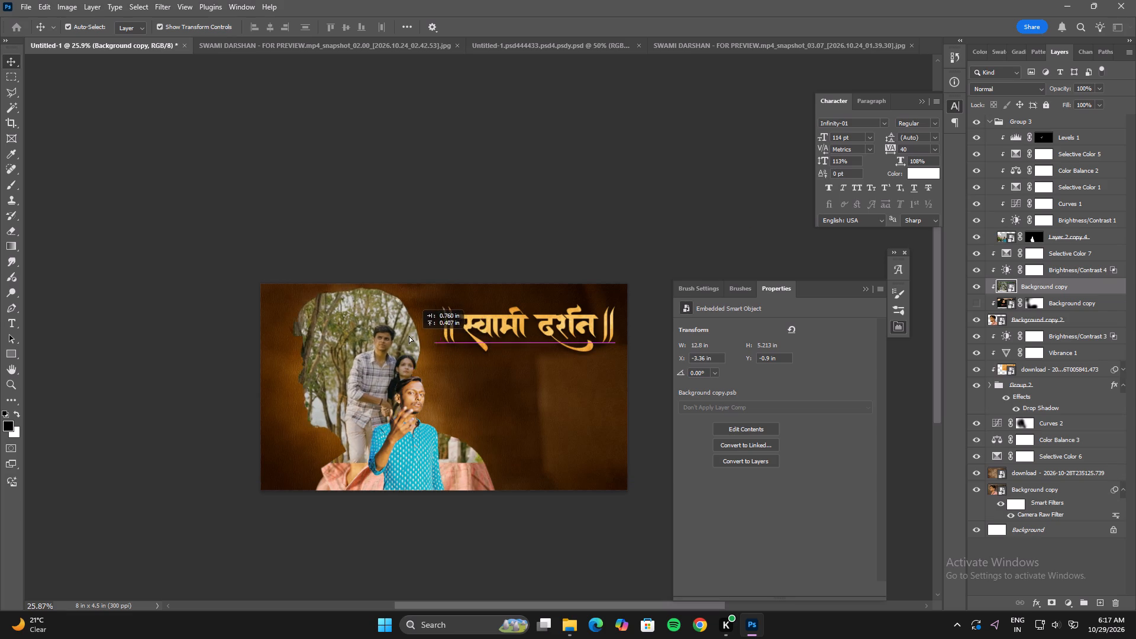
drag(409, 335, 405, 334)
Scale the couple's photo down and position the couple within the back of the large man's head, just above the small man.
drag(431, 211, 431, 298)
drag(437, 349, 431, 319)
double_click(431, 319)
Scale the small man to about 98% of his size, keeping him standing on the canvas's bottom edge.
click(415, 408)
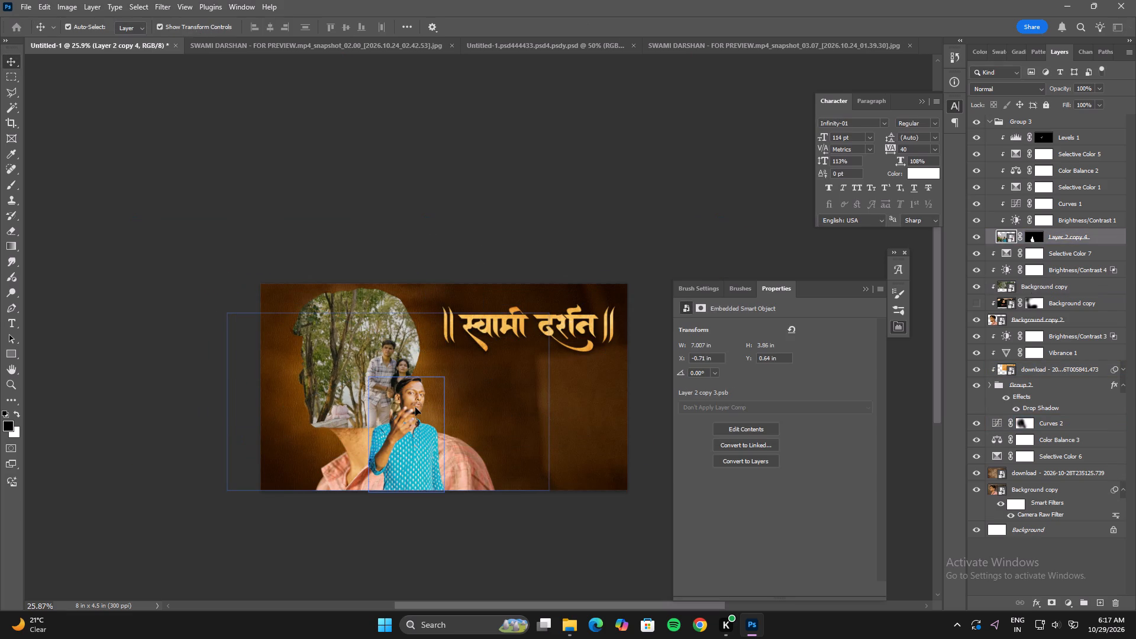
shift+click(414, 401)
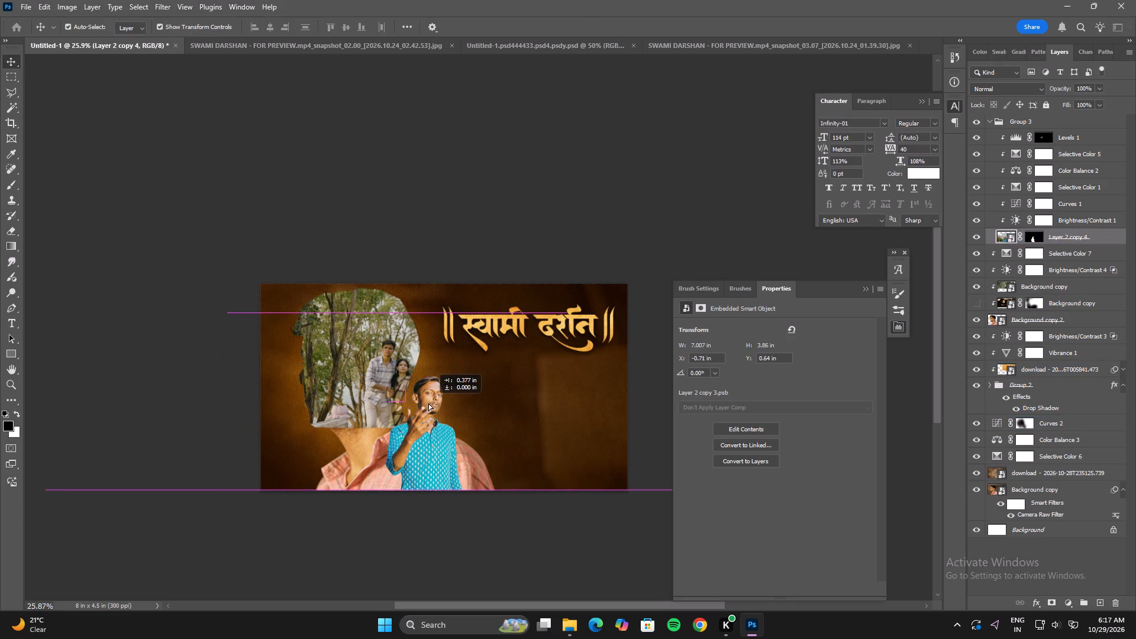
click(393, 310)
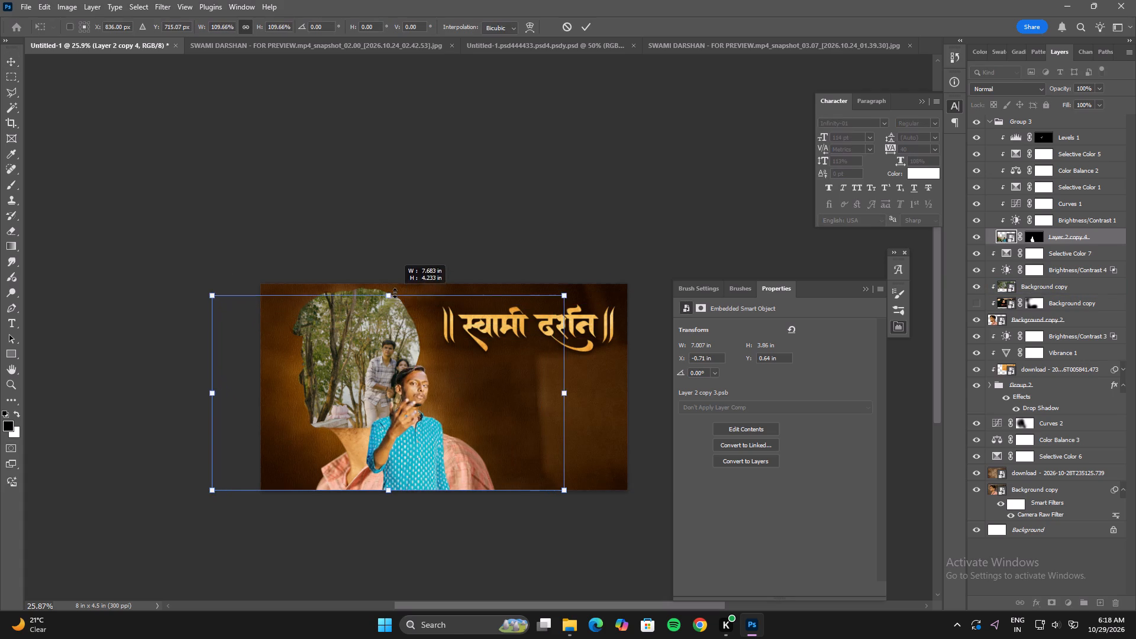
shift+click(418, 388)
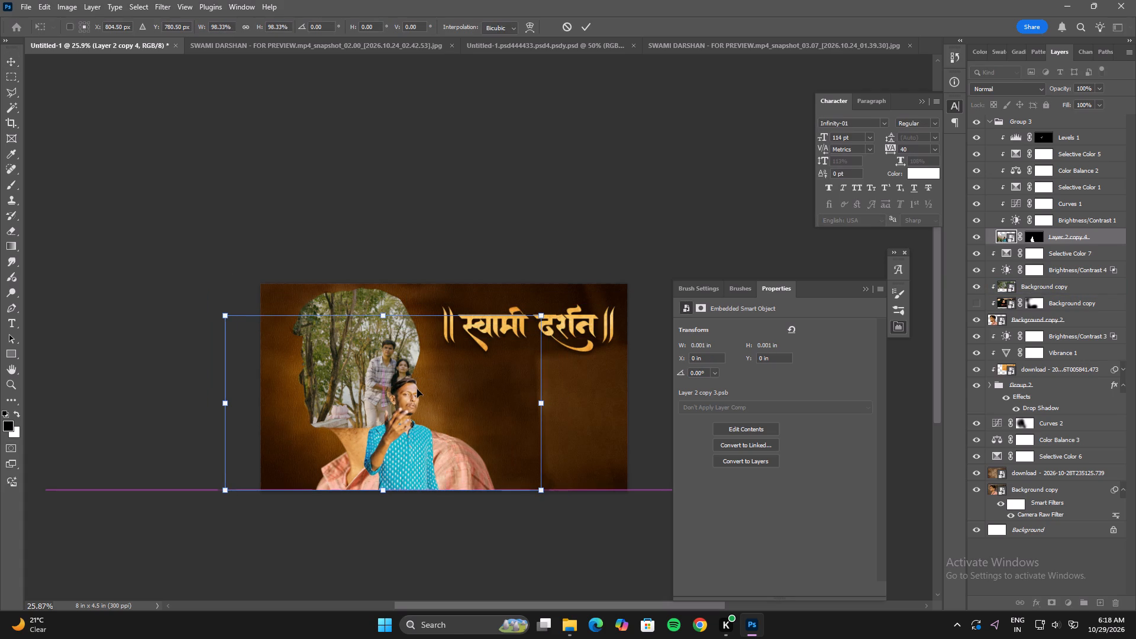
double_click(417, 389)
Enlarge the couple's photo to about 9.56 in wide and place the couple in the back of the large man's head.
click(375, 328)
drag(392, 343, 373, 343)
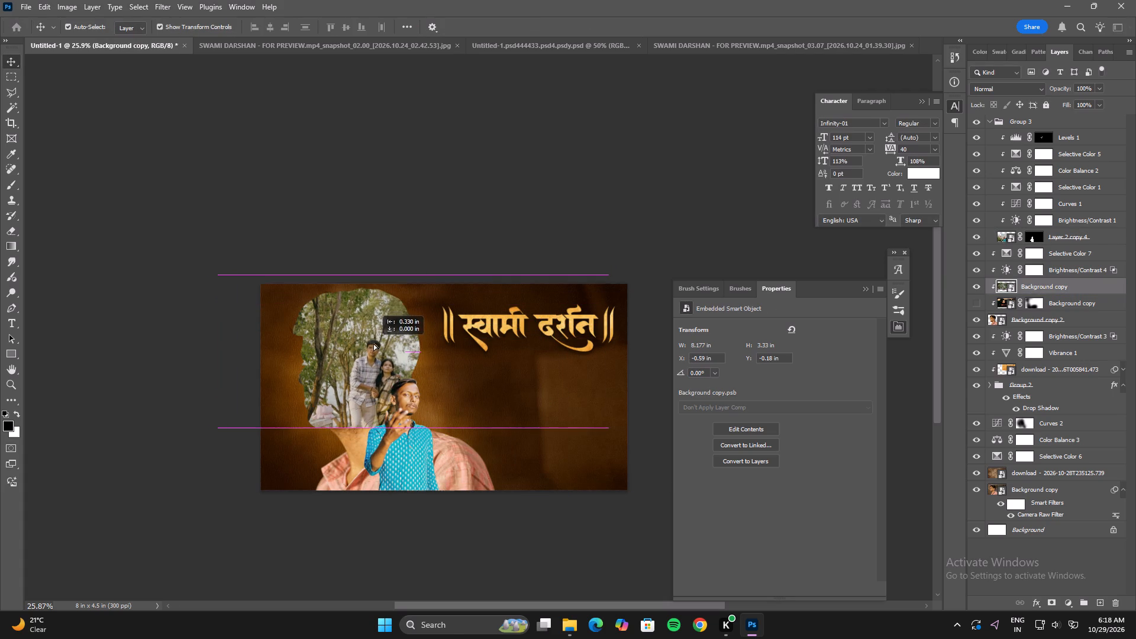
drag(373, 343, 375, 342)
alt+drag(409, 272, 408, 259)
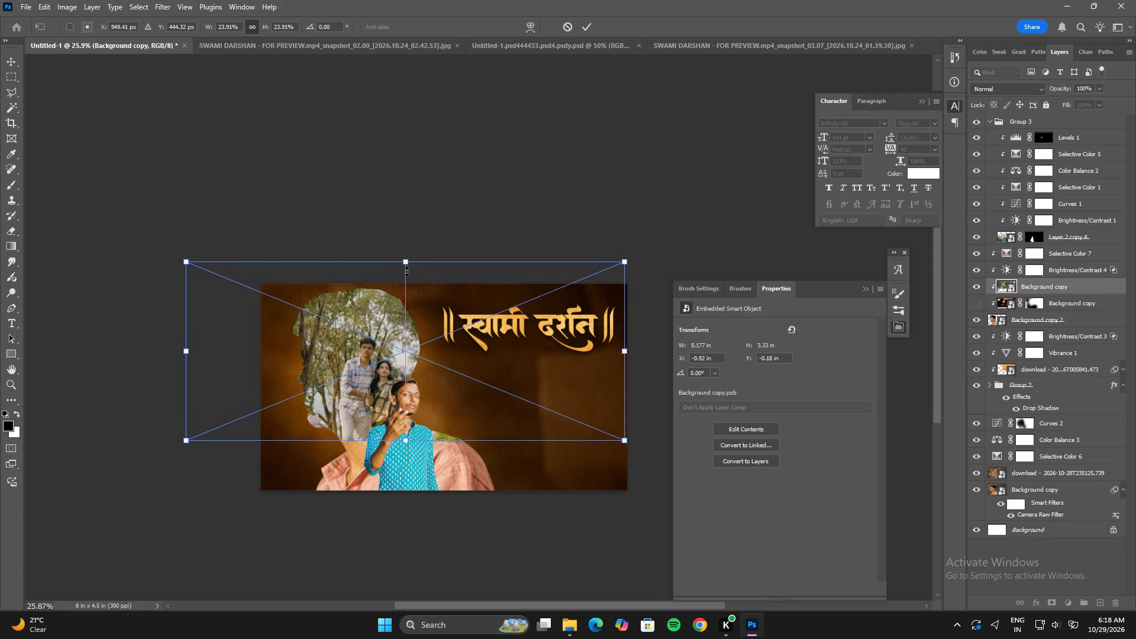
drag(415, 333, 429, 321)
double_click(429, 321)
Add a layer mask to the couple's photo and paint it out over the large man's face with a soft 600 px black brush at 34% opacity.
click(1057, 602)
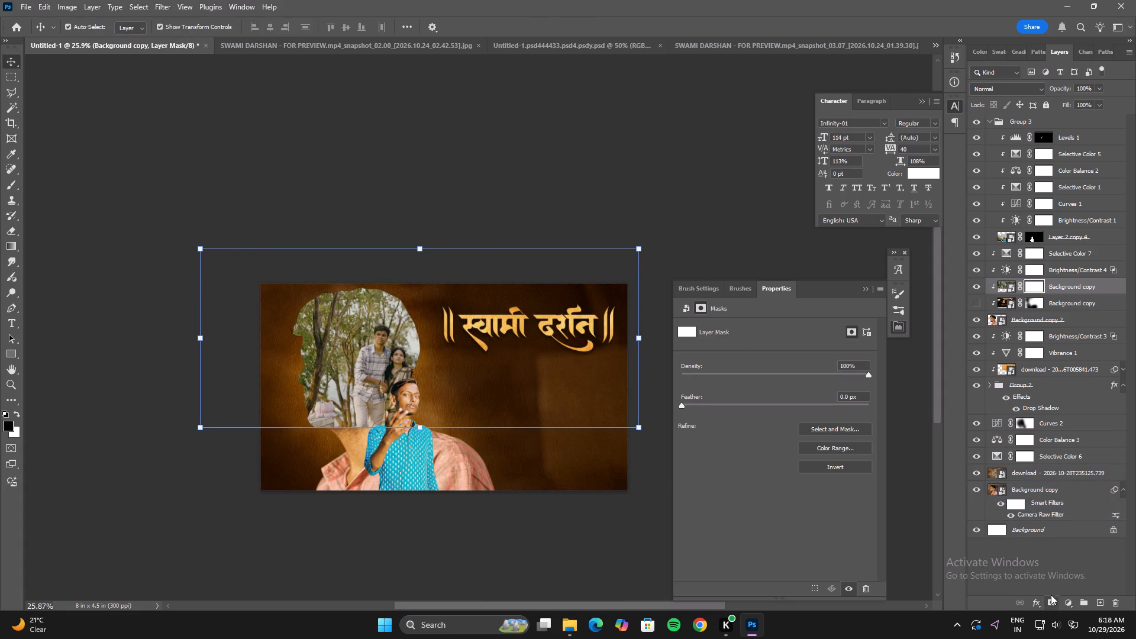
key(b)
drag(304, 301, 296, 313)
drag(293, 319, 292, 331)
drag(296, 322, 312, 308)
drag(314, 303, 319, 295)
drag(321, 291, 330, 283)
click(346, 276)
drag(331, 320, 319, 335)
drag(311, 353, 311, 373)
drag(315, 380, 319, 388)
drag(319, 366, 316, 360)
drag(315, 359, 317, 379)
drag(322, 396, 328, 408)
drag(346, 421, 354, 432)
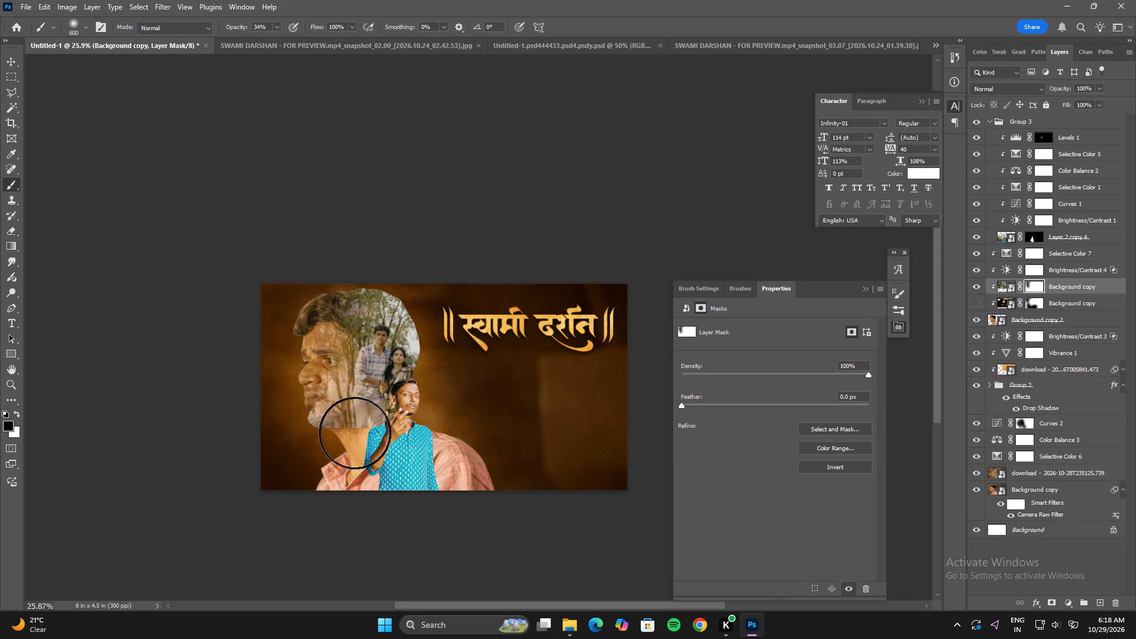
Fade the couple's photo over the large man's jaw, chin and neck on its layer mask.
click(368, 440)
click(397, 443)
click(390, 431)
click(366, 424)
drag(337, 423, 321, 435)
click(316, 436)
click(316, 443)
click(295, 412)
drag(303, 404, 297, 409)
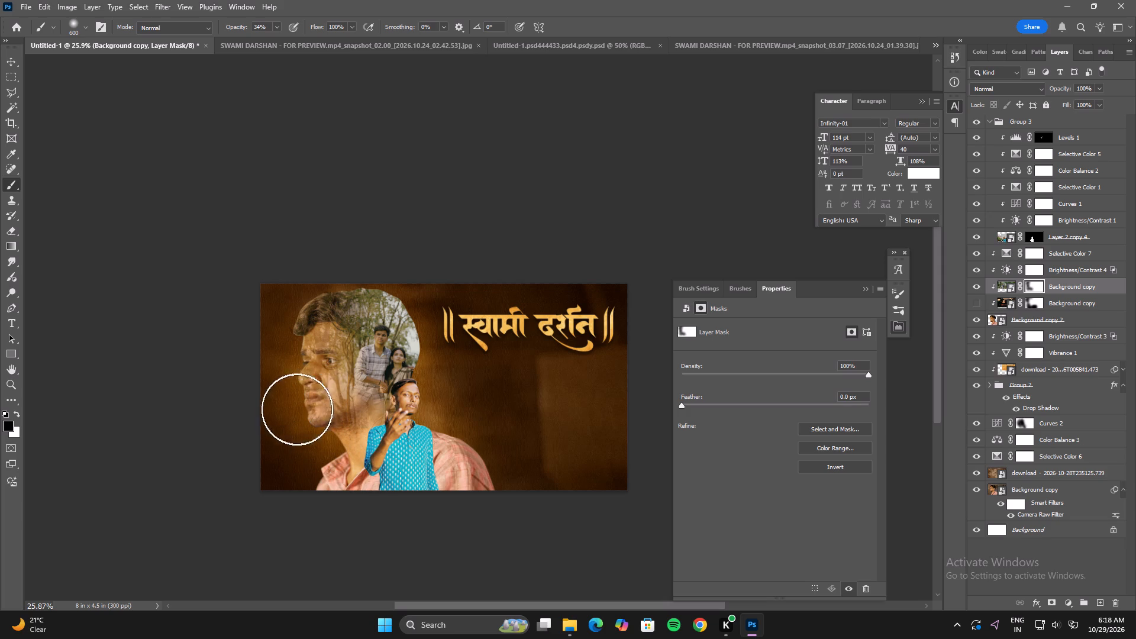
drag(297, 409, 293, 414)
drag(270, 446, 282, 457)
With a smaller brush of about 250 px, soften the couple's photo along the back and top edge of the large man's head.
key(bracketleft)
key(bracketleft)
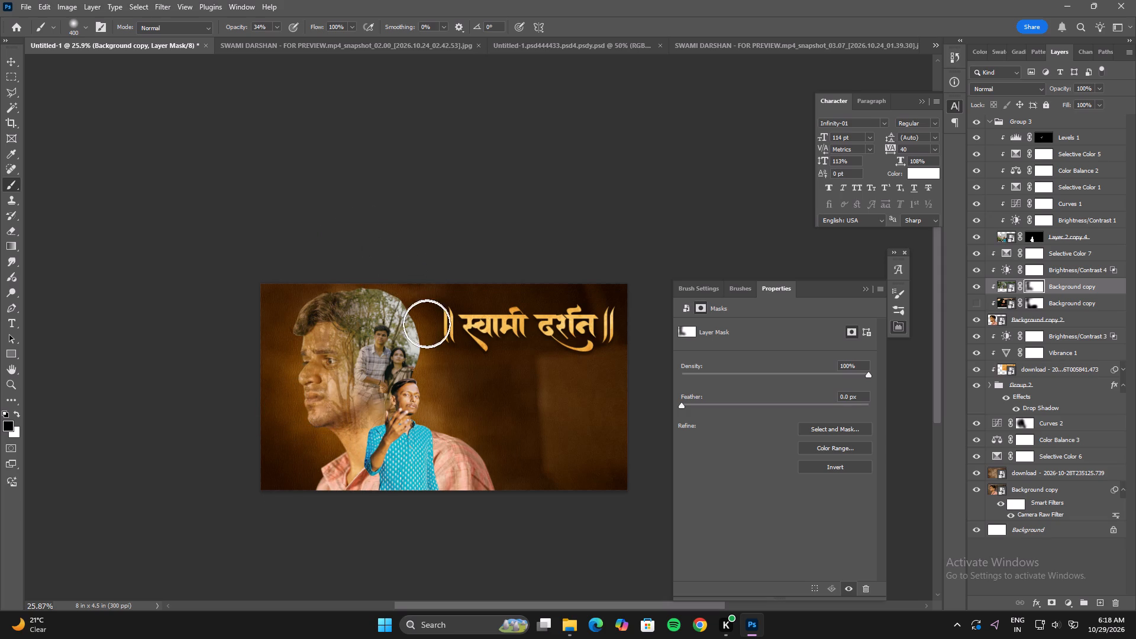
key(bracketleft)
key(bracketleft)
click(429, 348)
click(419, 340)
drag(421, 338, 423, 346)
drag(417, 334, 415, 324)
drag(412, 318, 408, 312)
click(404, 299)
click(390, 296)
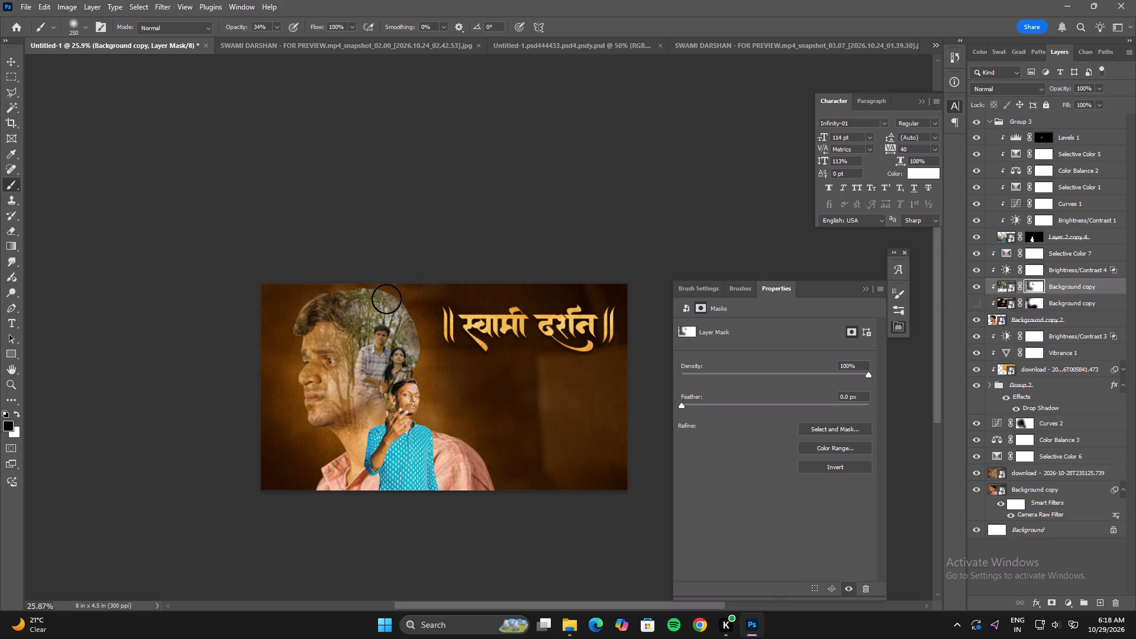
drag(397, 305, 405, 316)
drag(404, 305, 374, 291)
drag(360, 282, 357, 291)
click(368, 292)
click(351, 293)
key(bracketright)
drag(372, 290, 385, 290)
Enlarge the brush back to 600 px and fade the remaining trees over the large man's hair, eyes and cheek.
key(bracketright)
drag(344, 306, 326, 323)
key(bracketright)
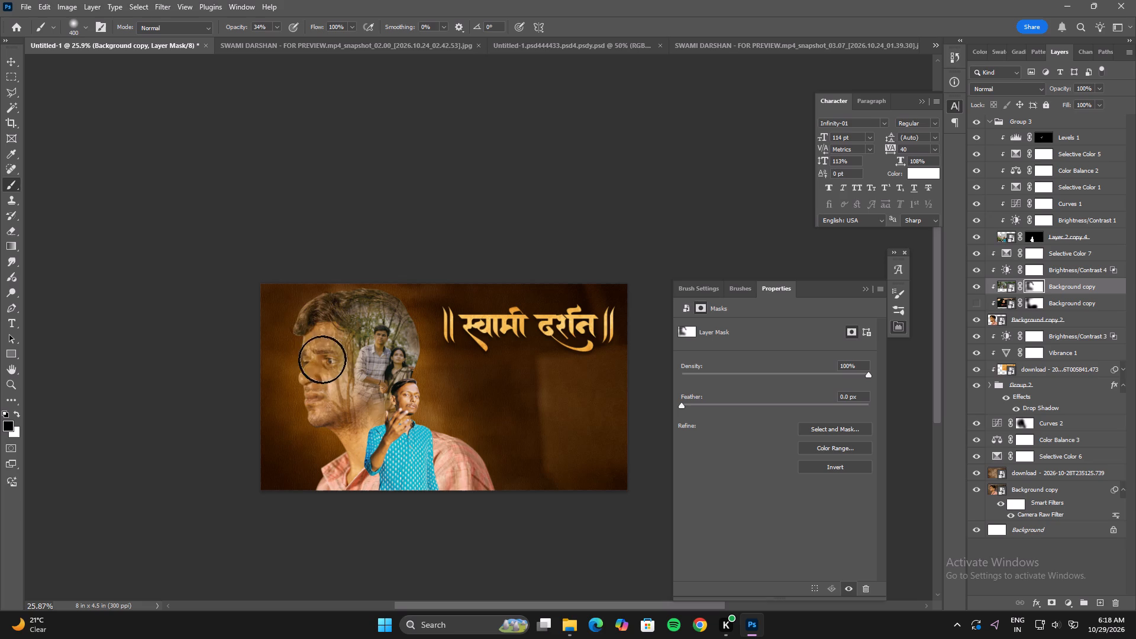
key(bracketright)
key(bracketright)
drag(312, 325, 305, 360)
drag(321, 342, 314, 370)
drag(311, 390, 315, 402)
click(319, 404)
drag(321, 408, 323, 422)
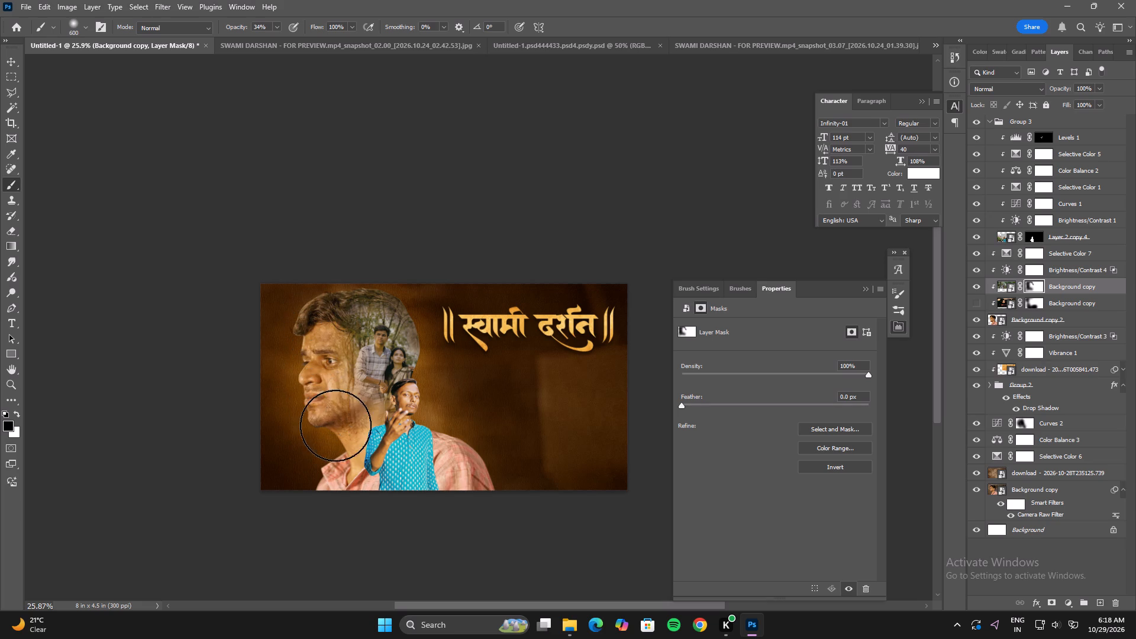
Clear the last traces of the couple's photo over the large man's chin, neck and collar on the mask.
drag(337, 430, 341, 446)
drag(344, 430, 334, 423)
drag(327, 407, 317, 435)
drag(347, 452, 369, 453)
drag(383, 448, 365, 473)
drag(364, 470, 379, 469)
drag(392, 463, 390, 485)
drag(376, 503, 286, 528)
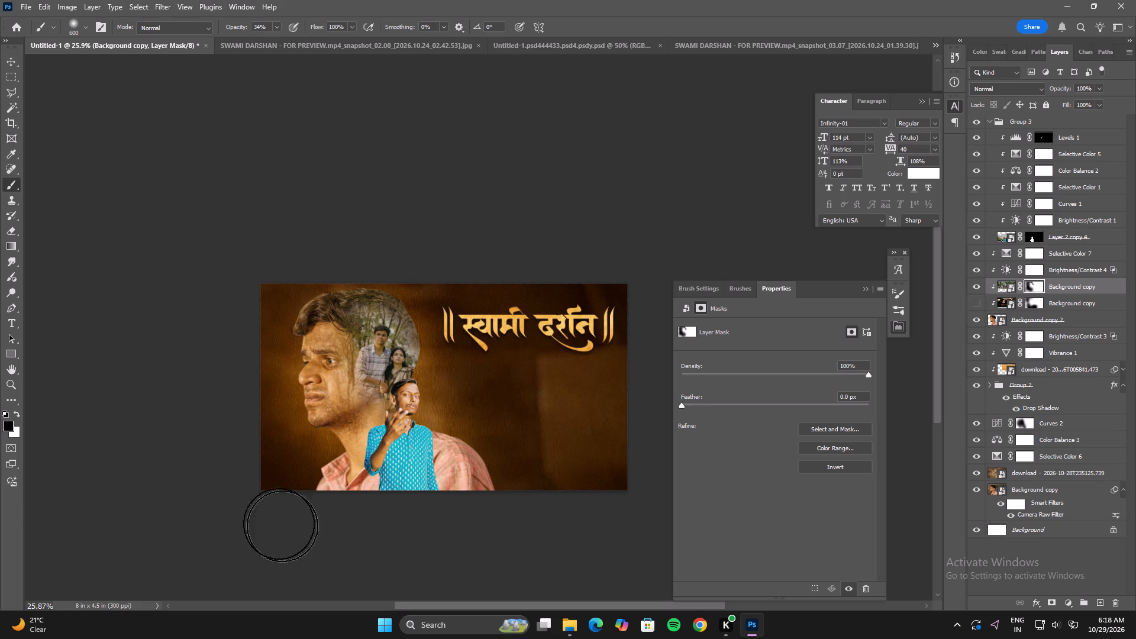
drag(365, 473, 315, 514)
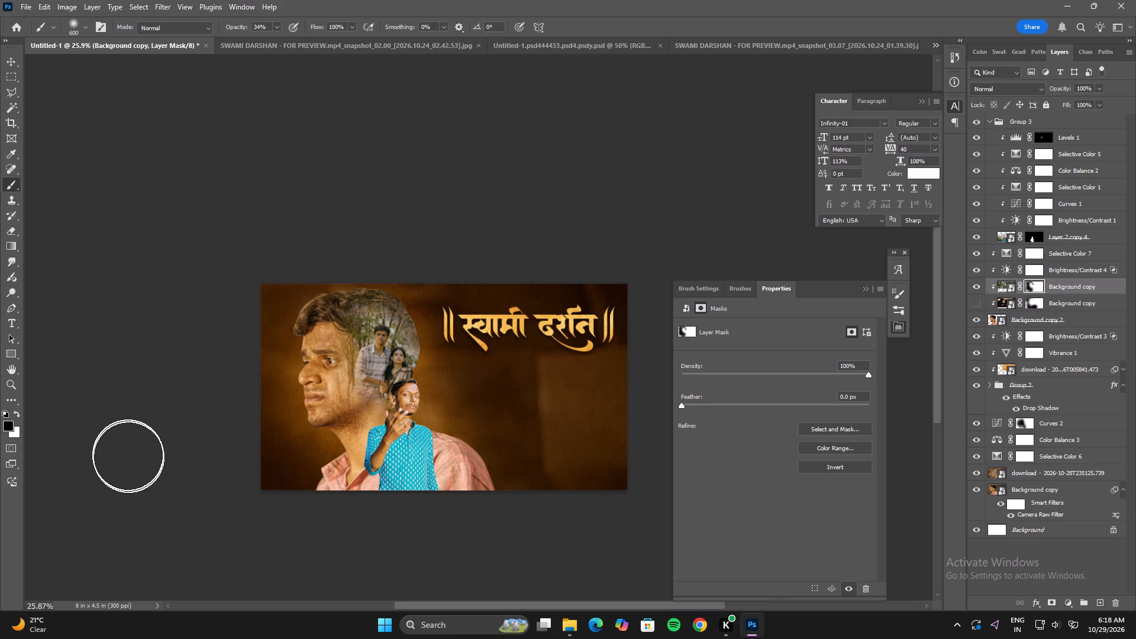
On the small man's layer mask, fade the bottom of his blue kurta into the large man's shirt with the 34% black brush.
click(4, 58)
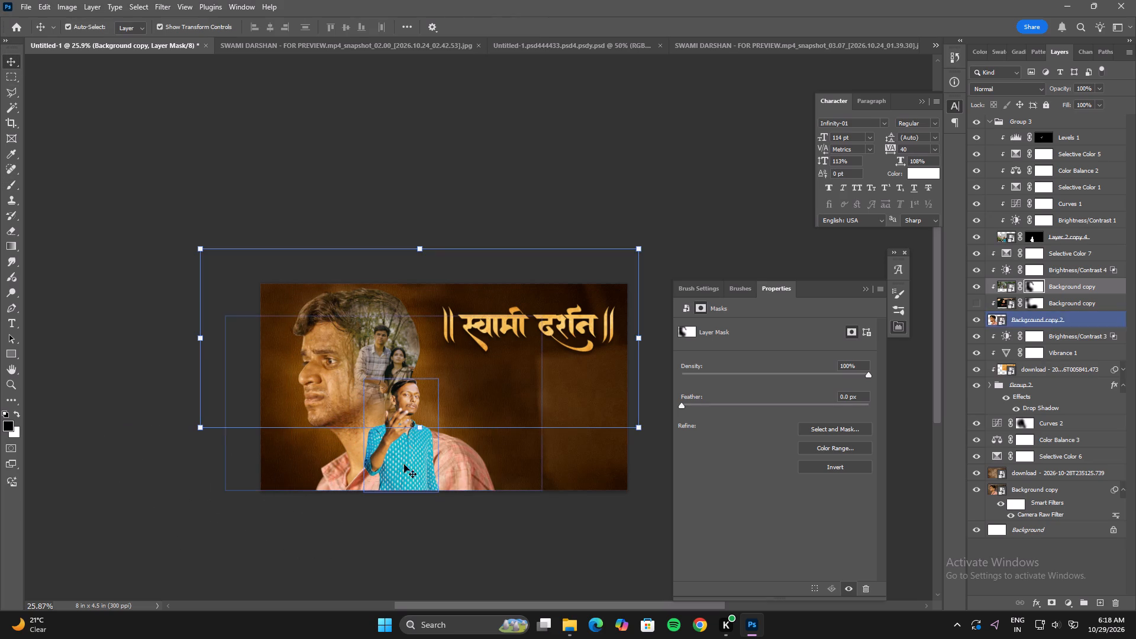
click(404, 464)
alt+scroll(418, 473, up, 3)
click(1038, 237)
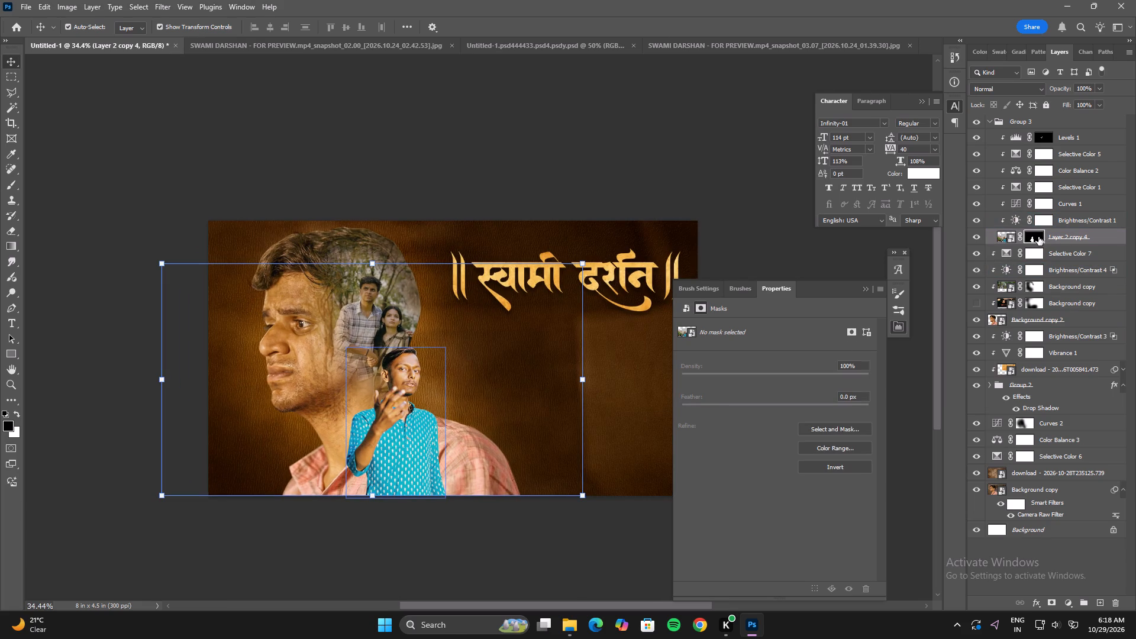
key(b)
click(427, 511)
click(438, 512)
click(443, 507)
double_click(444, 497)
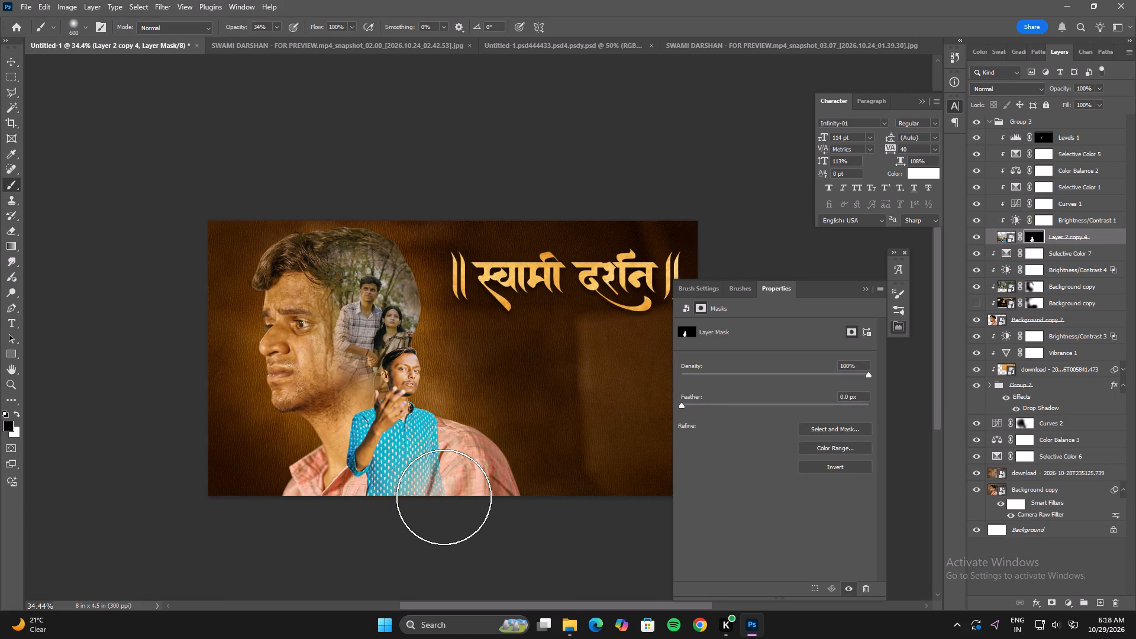
drag(444, 497, 435, 511)
drag(396, 522, 376, 519)
click(367, 508)
Continue fading the small man's elbow and the lower sides of his kurta on his layer mask.
drag(361, 511, 356, 505)
drag(344, 482, 338, 479)
drag(333, 467, 333, 458)
drag(332, 449, 336, 493)
drag(349, 512, 359, 527)
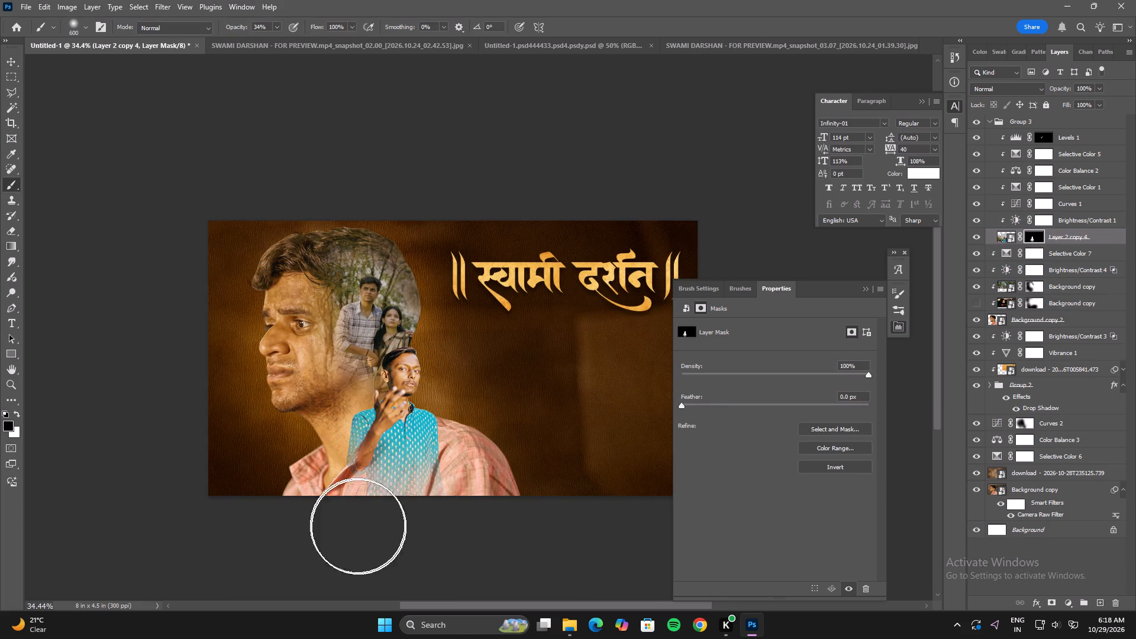
drag(359, 527, 364, 529)
drag(391, 524, 440, 532)
click(471, 476)
drag(463, 467, 460, 473)
drag(469, 486, 593, 561)
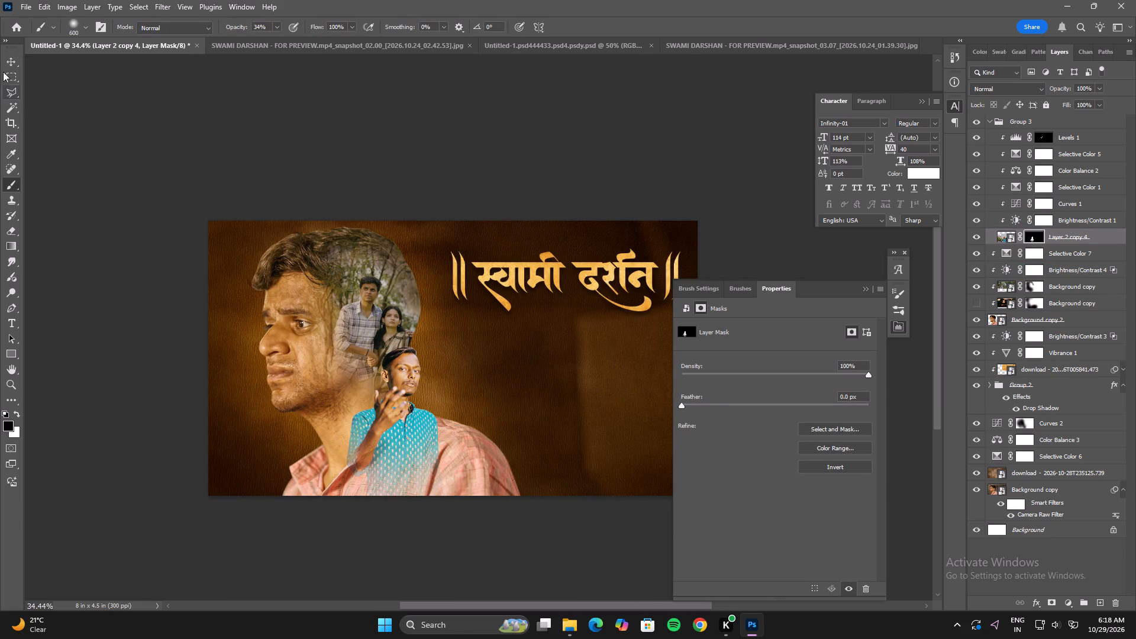
Move the small man up and right onto the large man's shoulder, at about X -0.19 in, Y 0.45 in.
click(11, 62)
drag(412, 418, 451, 402)
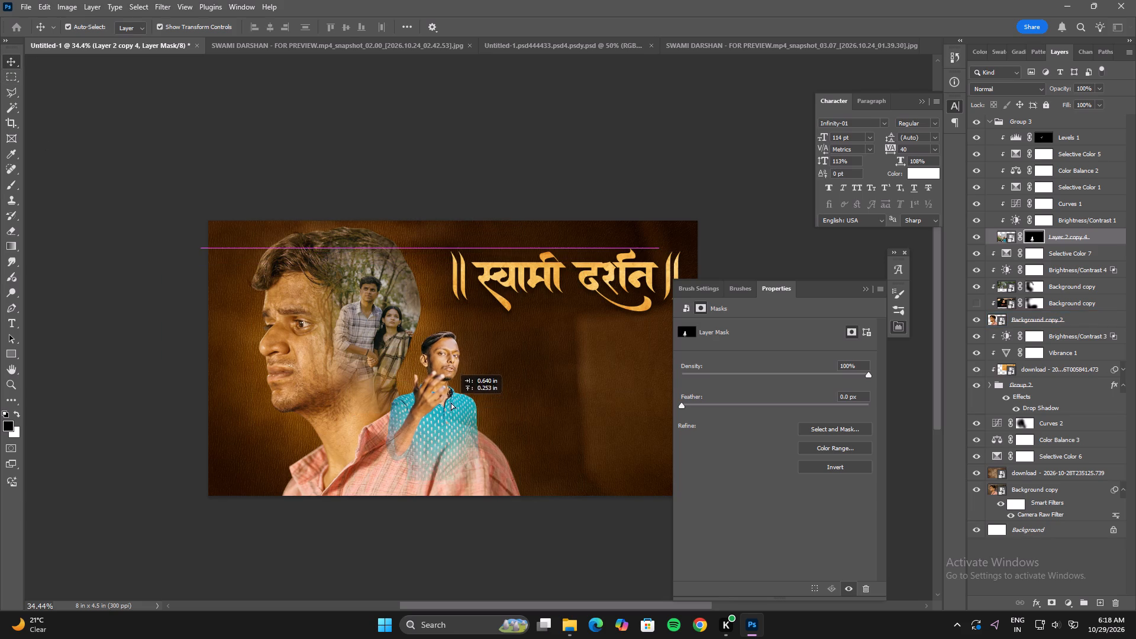
drag(451, 402, 444, 403)
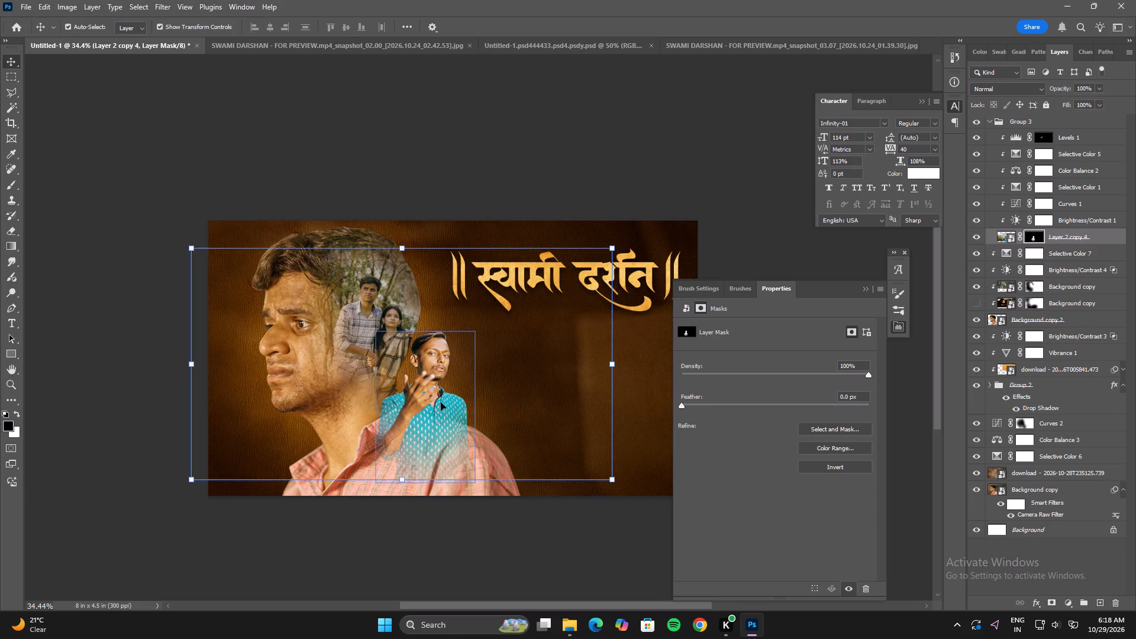
drag(439, 402, 443, 402)
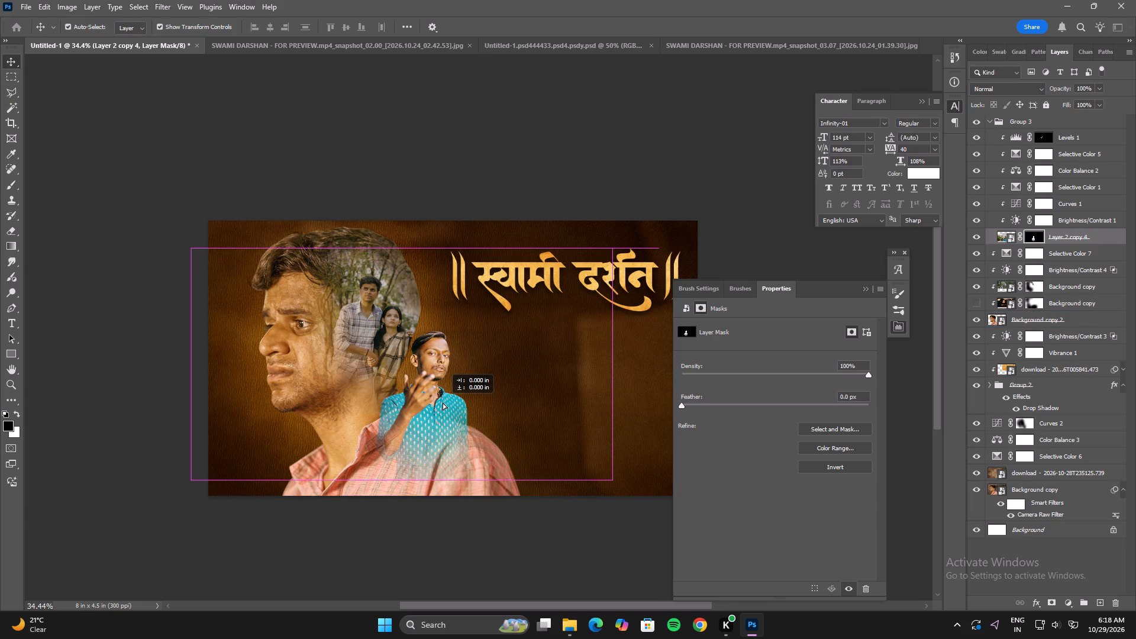
drag(443, 402, 447, 415)
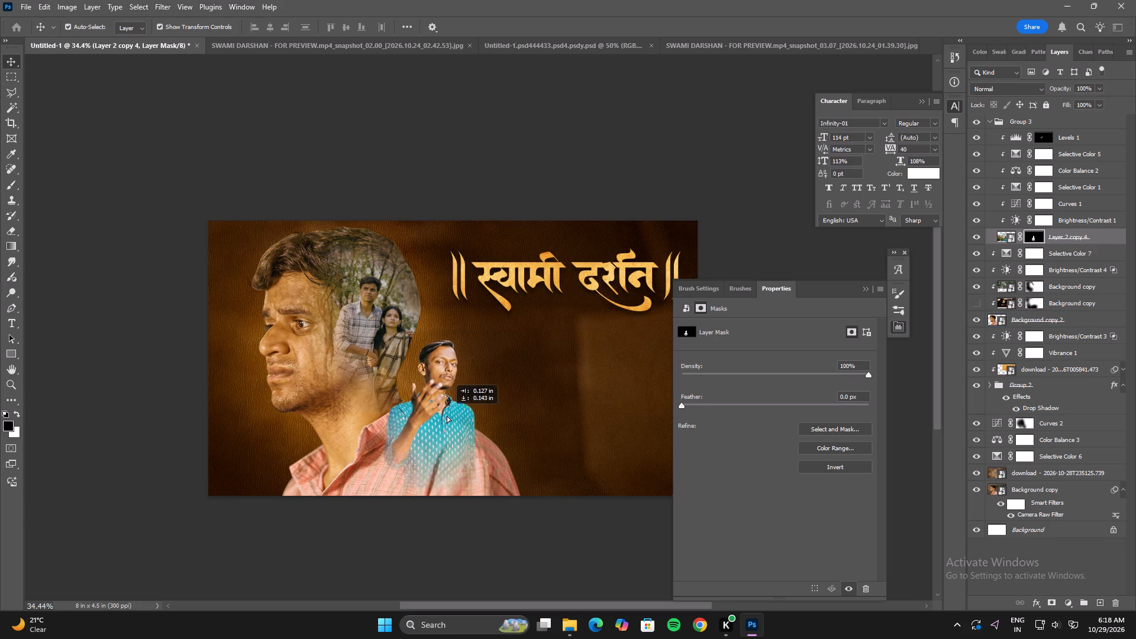
drag(447, 415, 445, 402)
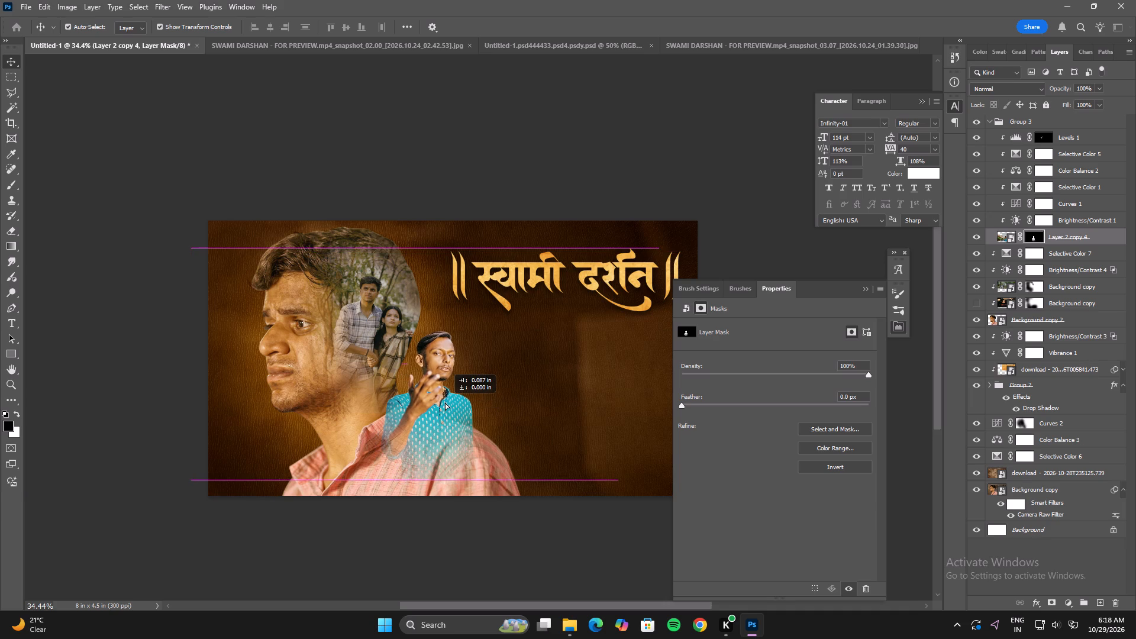
drag(445, 402, 446, 404)
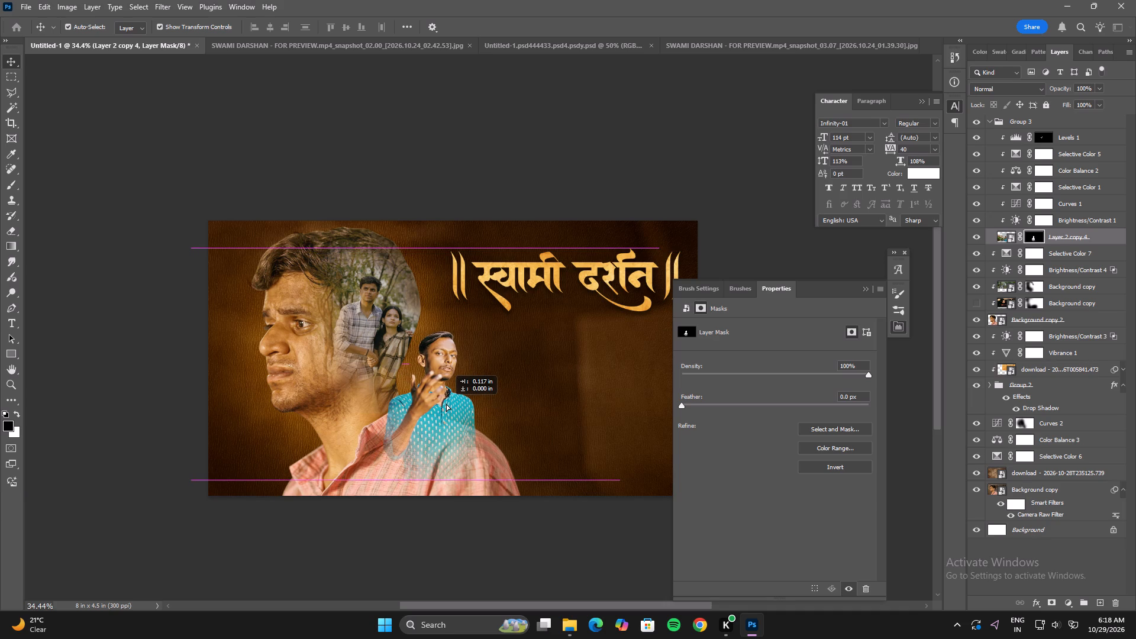
drag(446, 404, 444, 404)
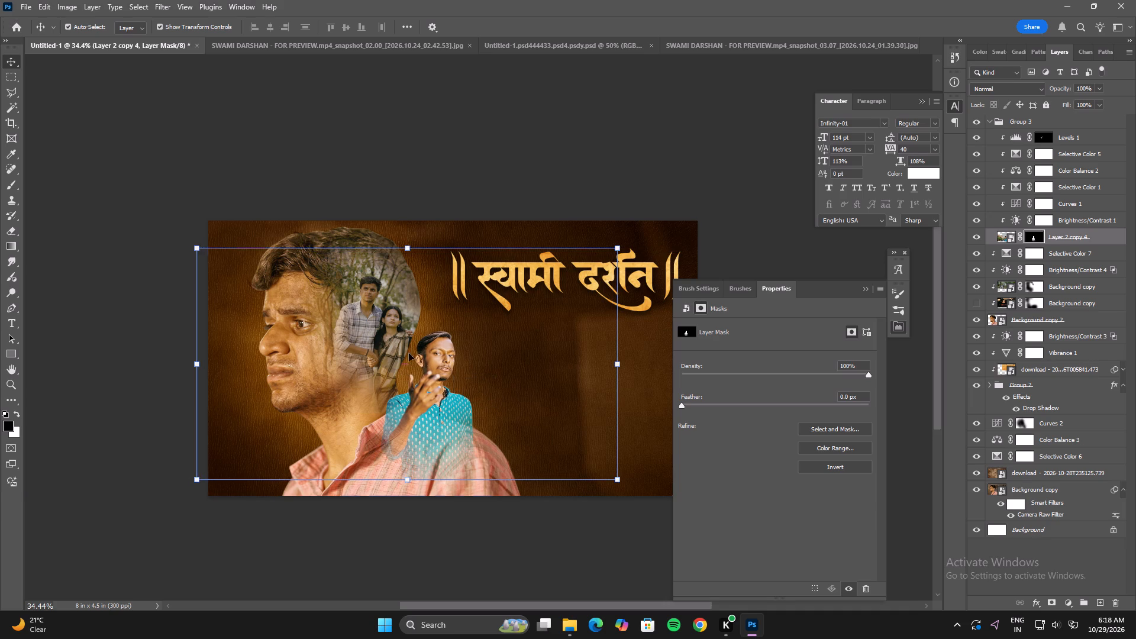
Shift the couple's photo slightly up within the large man's head, to about X -1.25 in, Y -0.88 in.
click(381, 301)
drag(386, 316, 389, 306)
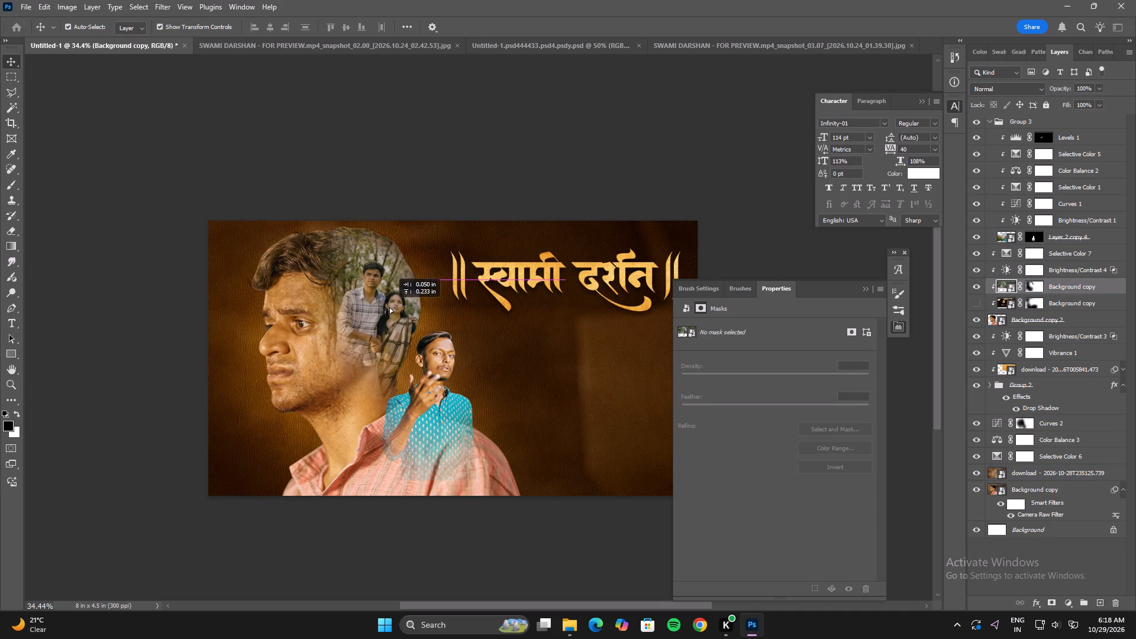
drag(389, 306, 386, 308)
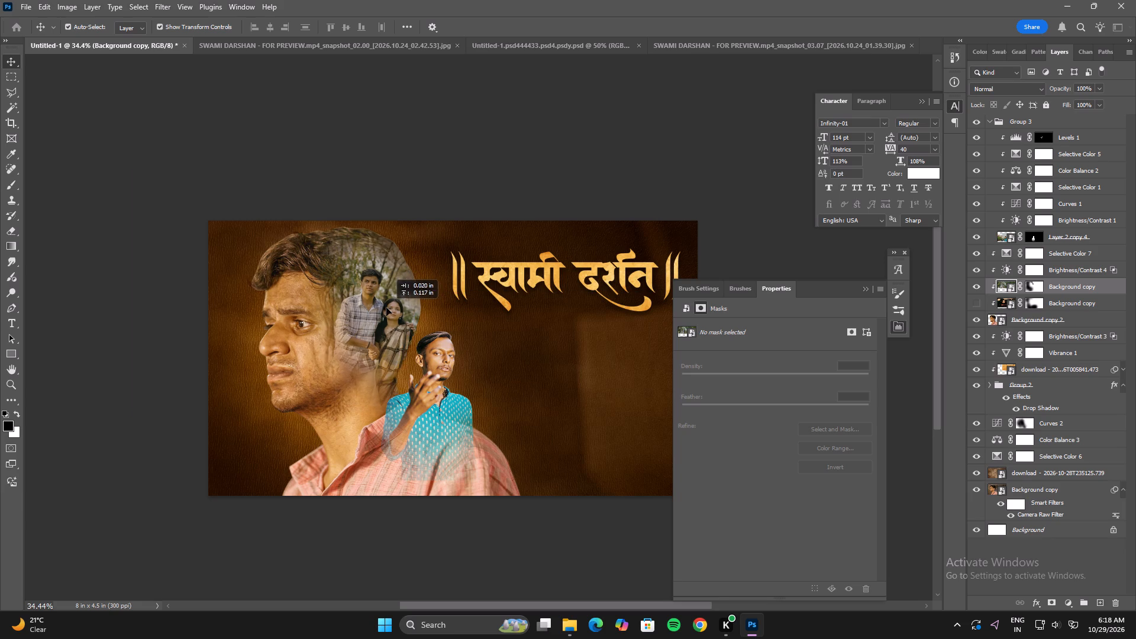
drag(386, 308, 389, 308)
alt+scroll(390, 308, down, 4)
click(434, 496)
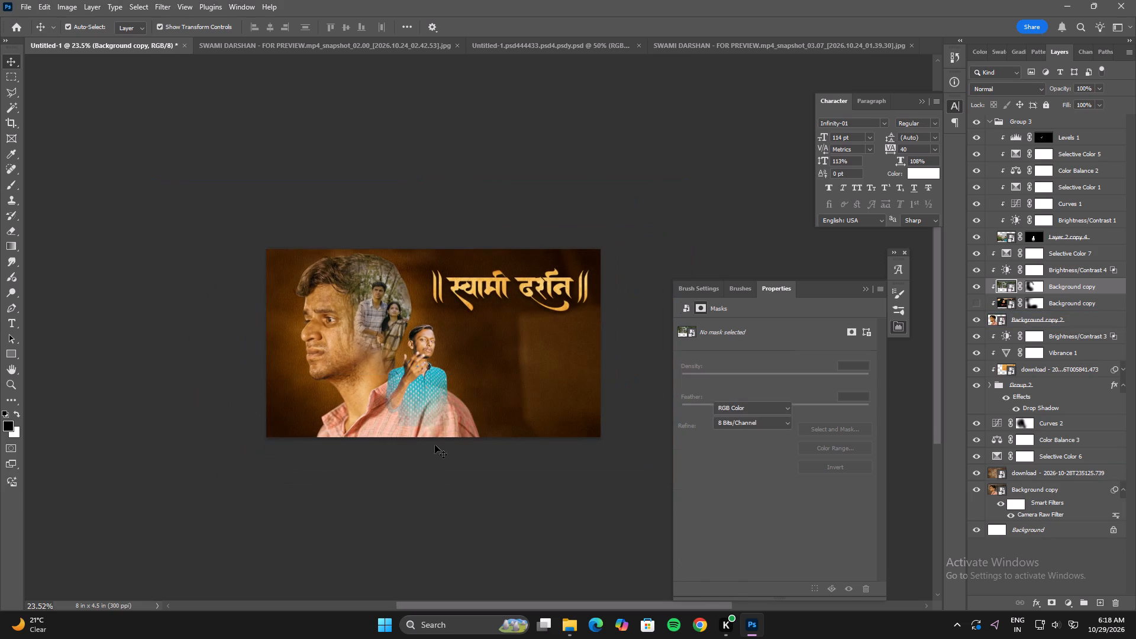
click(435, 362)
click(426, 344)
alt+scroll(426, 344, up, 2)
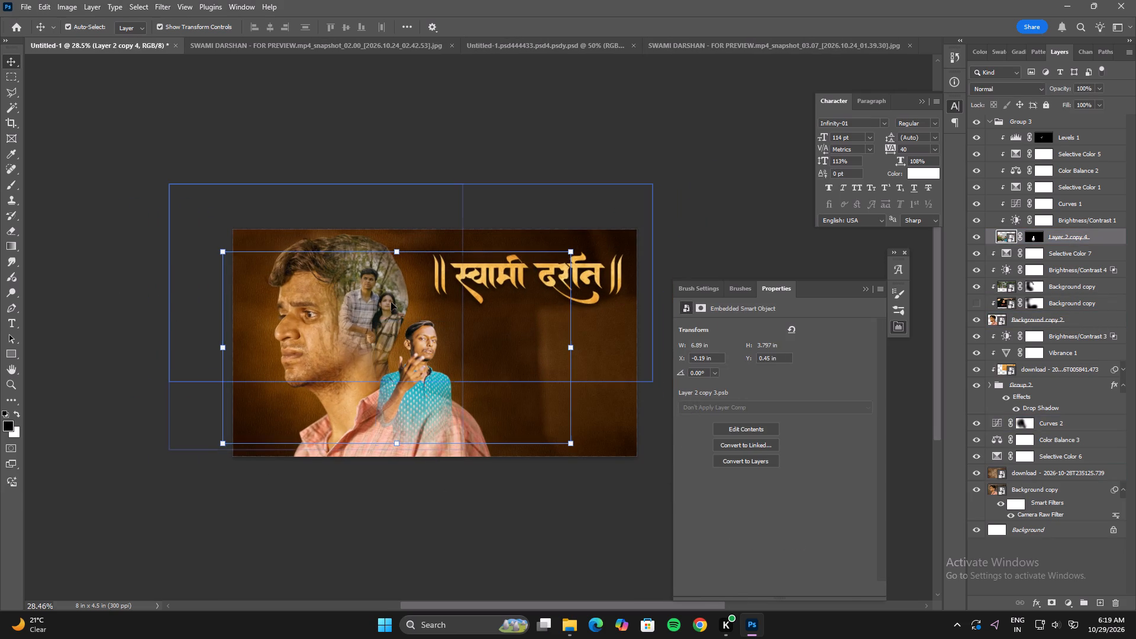
Open the couple's photo layer in the Camera Raw Filter and set Texture to +49 and Clarity to +24.
click(367, 290)
double_click(982, 286)
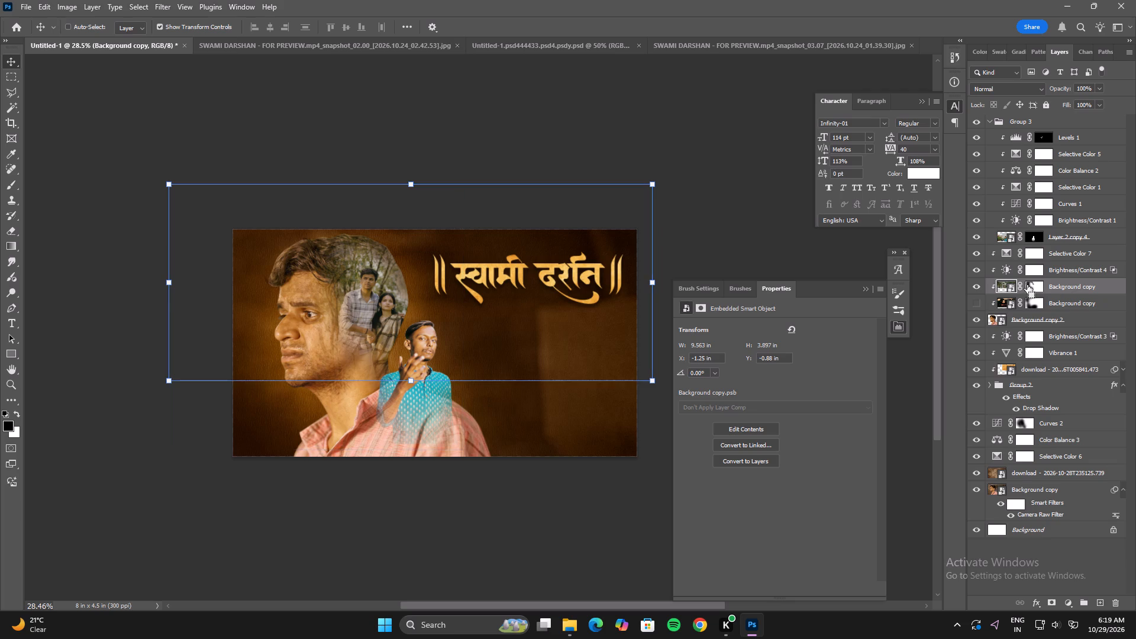
key(ctrl+shift+a)
drag(943, 457, 972, 468)
drag(948, 480, 958, 480)
Set Exposure to +0.55, Contrast to +2 and Sharpening to 16, nudge Whites and Darks up slightly, and apply the Camera Raw Filter.
drag(946, 199, 951, 201)
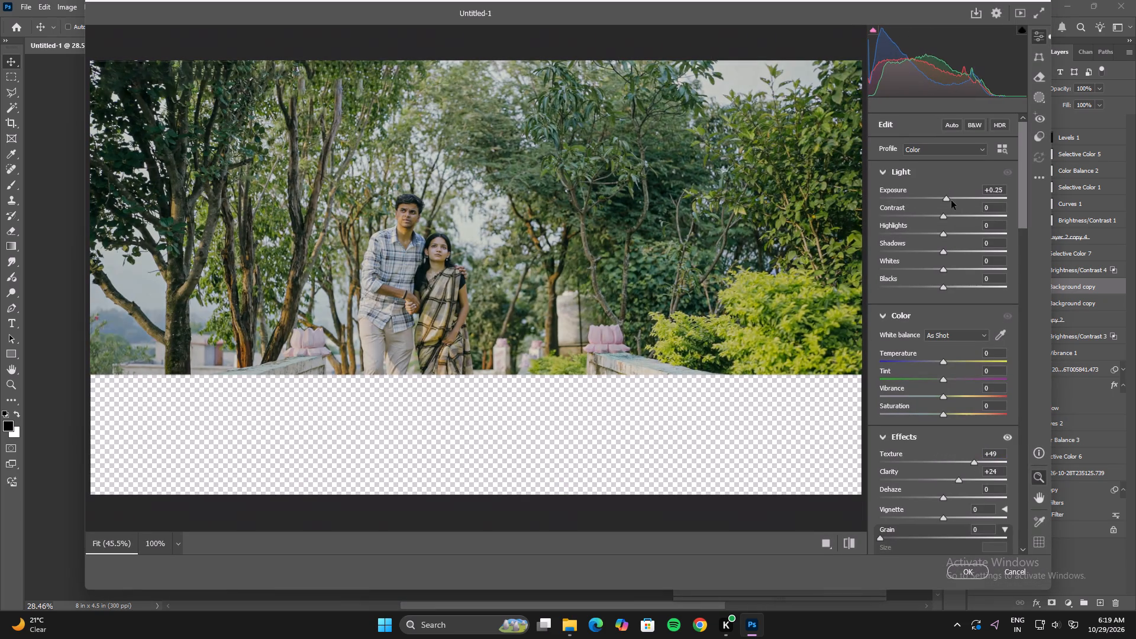
drag(951, 201, 953, 201)
click(945, 215)
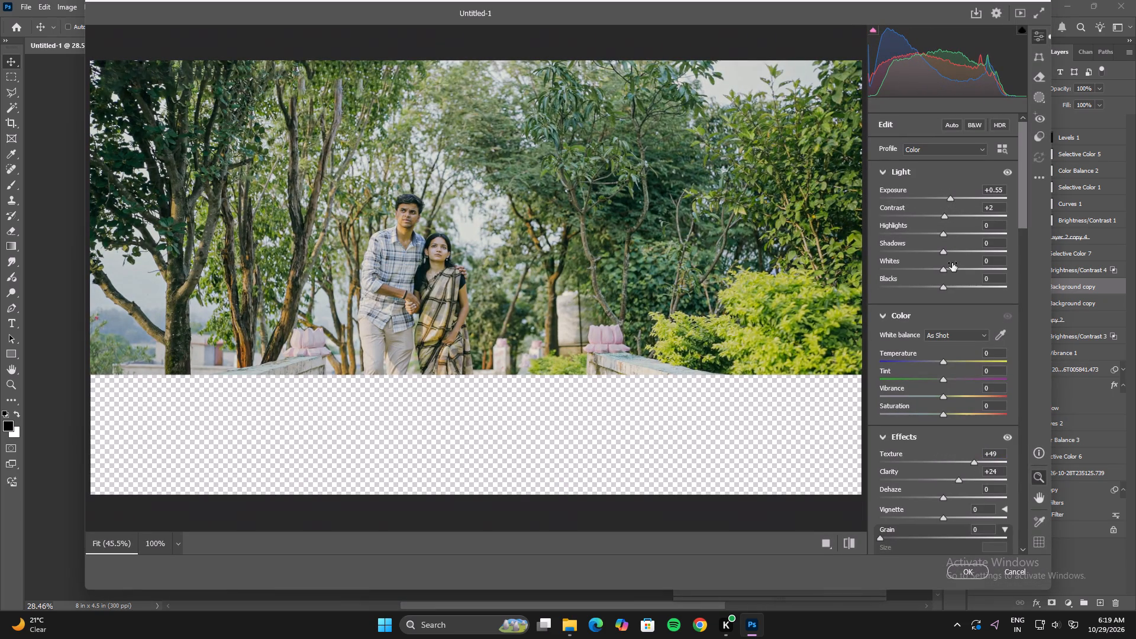
drag(945, 270, 955, 272)
scroll(956, 437, down, 4)
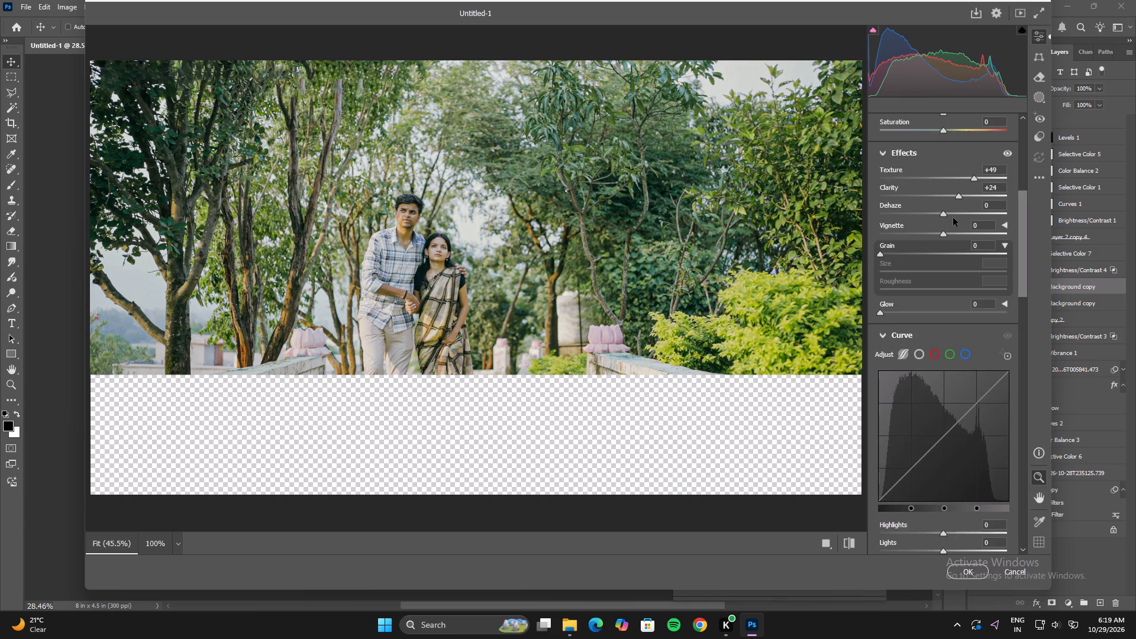
scroll(984, 399, down, 4)
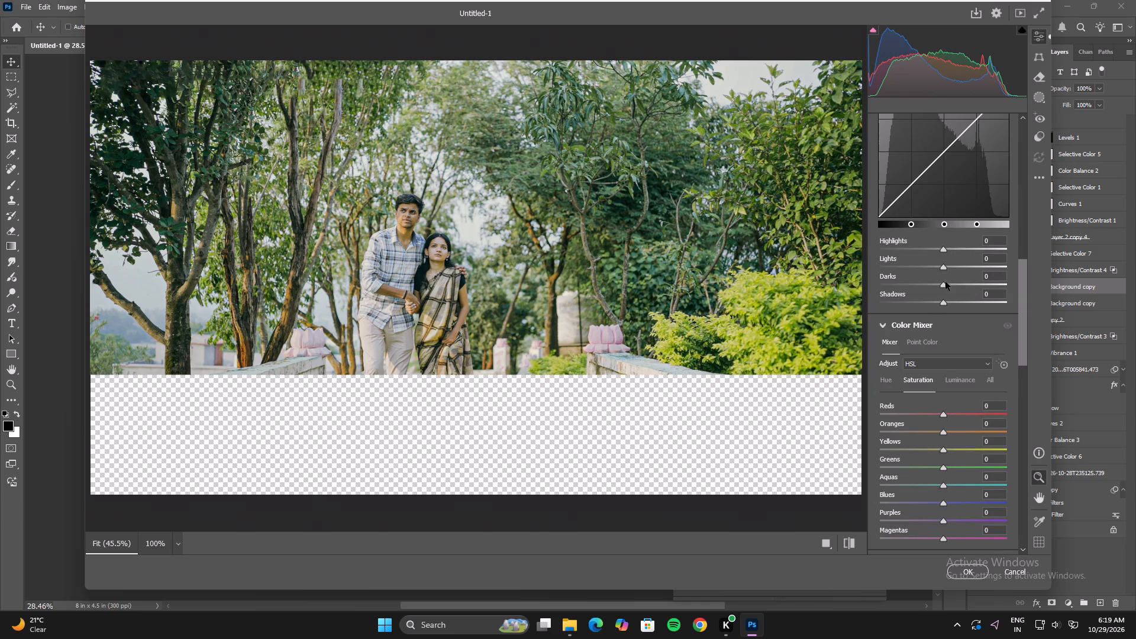
click(945, 284)
scroll(1004, 377, down, 5)
click(893, 260)
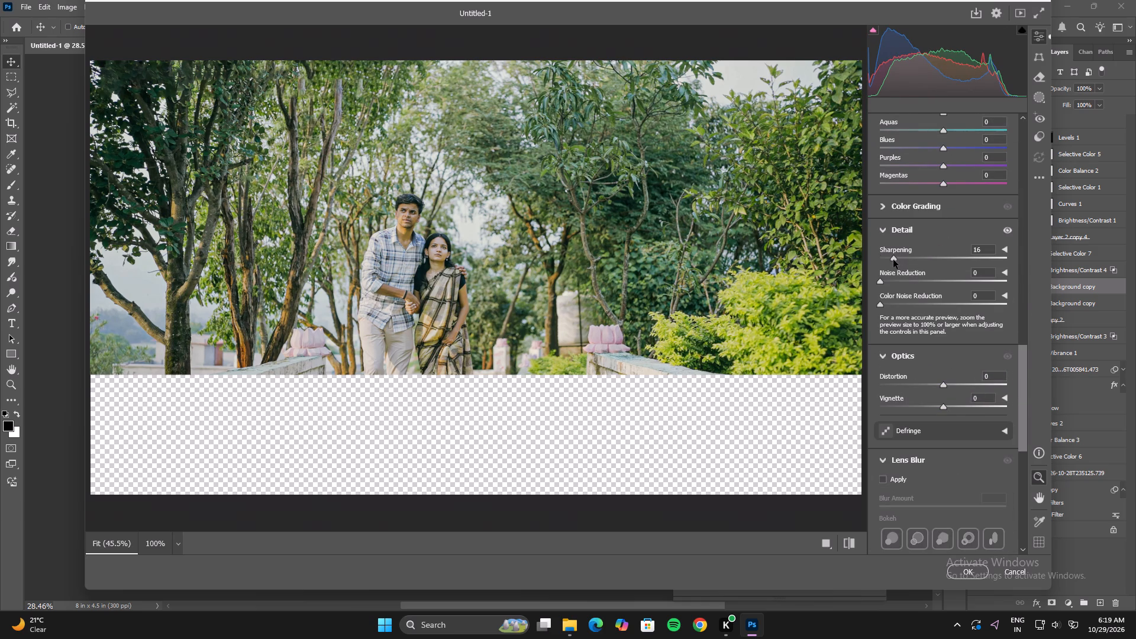
click(976, 569)
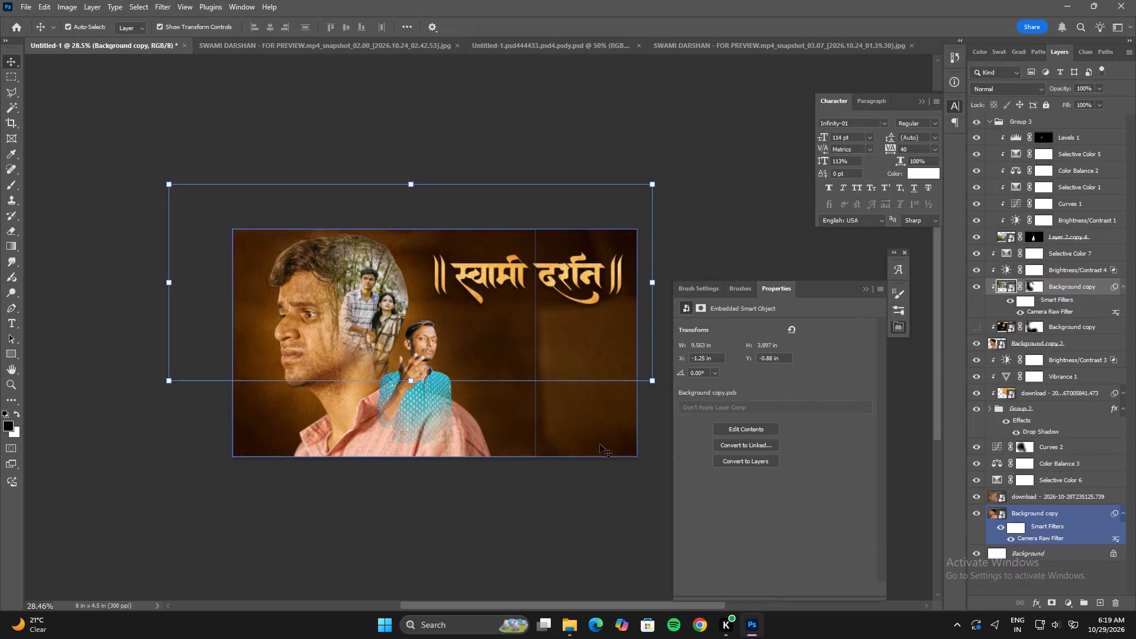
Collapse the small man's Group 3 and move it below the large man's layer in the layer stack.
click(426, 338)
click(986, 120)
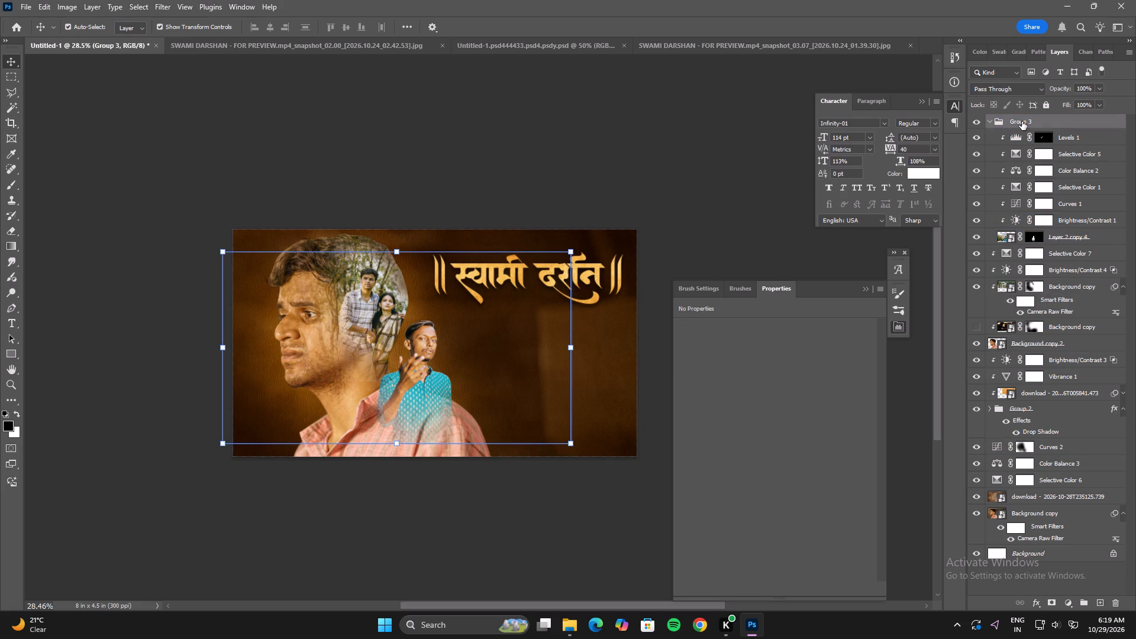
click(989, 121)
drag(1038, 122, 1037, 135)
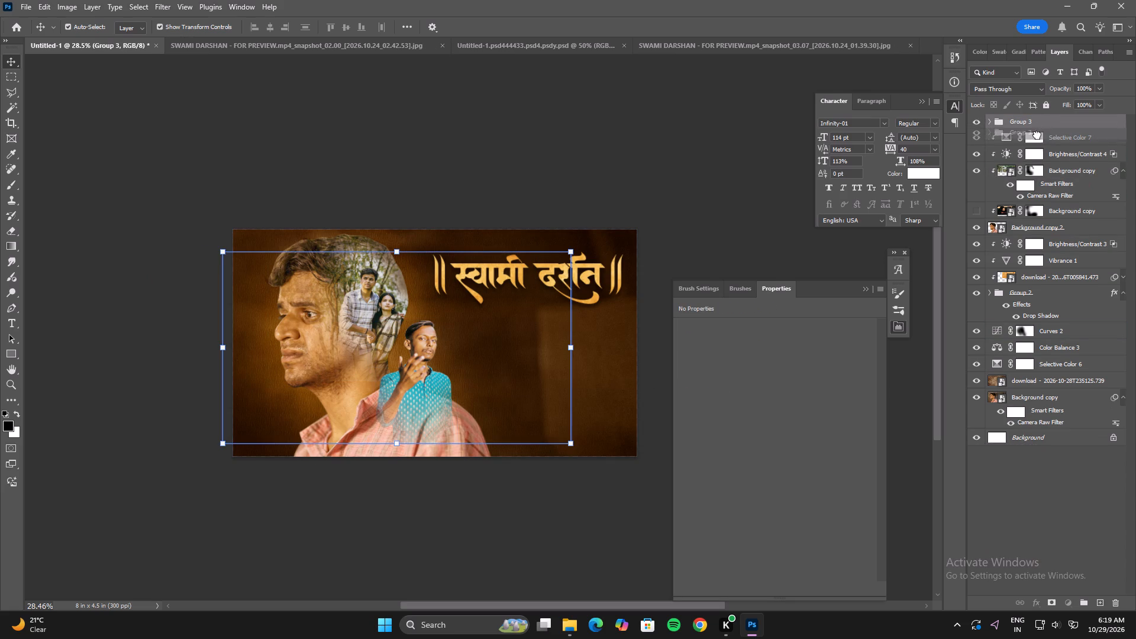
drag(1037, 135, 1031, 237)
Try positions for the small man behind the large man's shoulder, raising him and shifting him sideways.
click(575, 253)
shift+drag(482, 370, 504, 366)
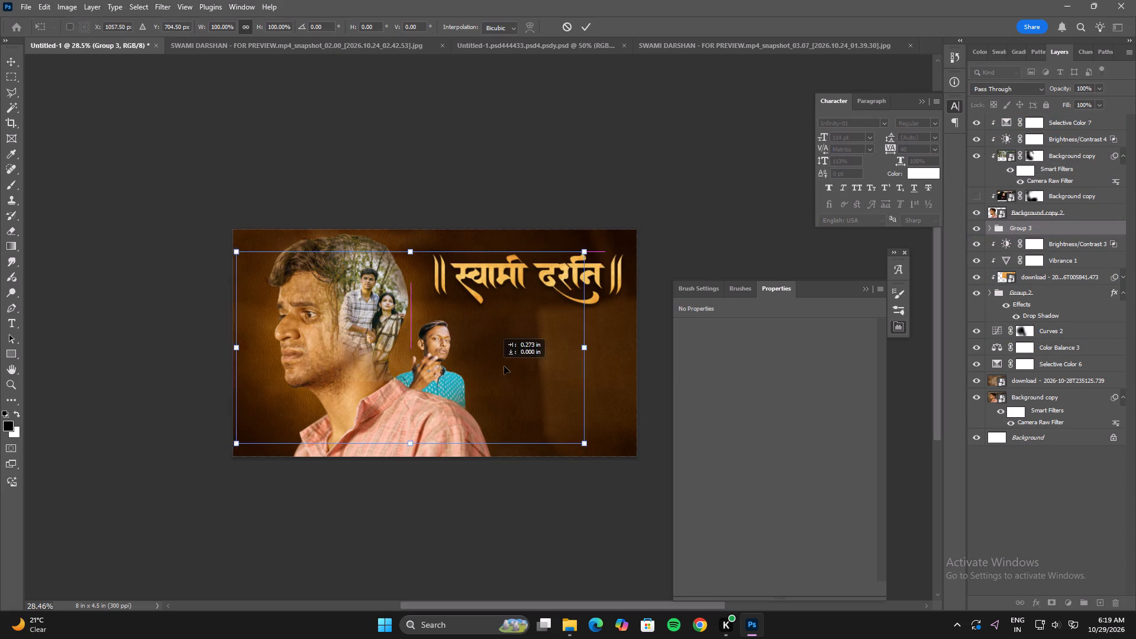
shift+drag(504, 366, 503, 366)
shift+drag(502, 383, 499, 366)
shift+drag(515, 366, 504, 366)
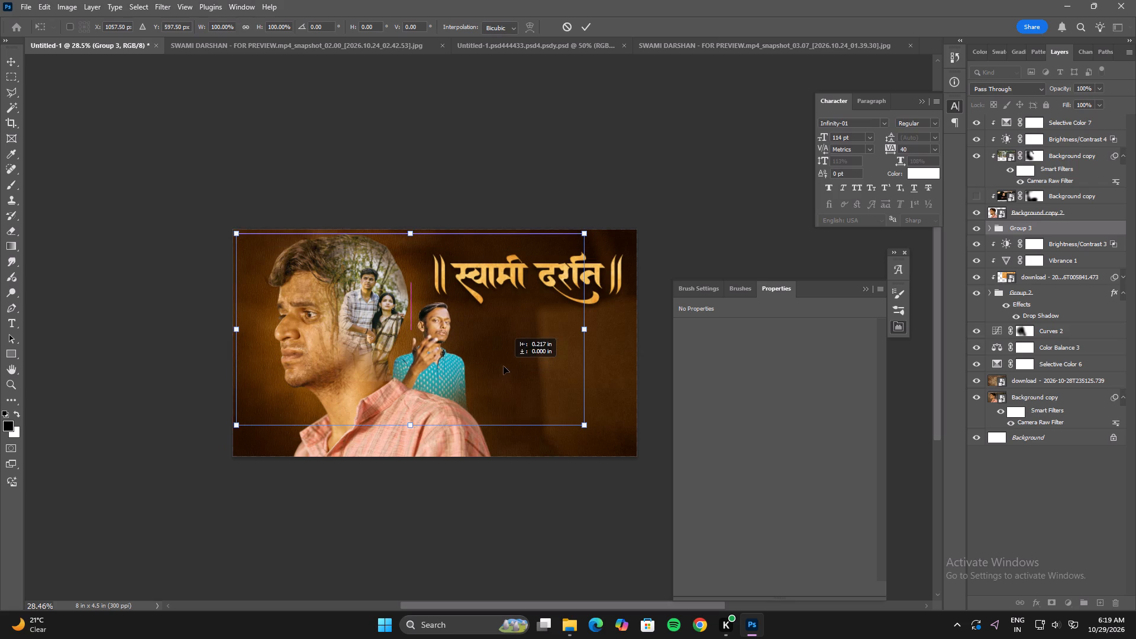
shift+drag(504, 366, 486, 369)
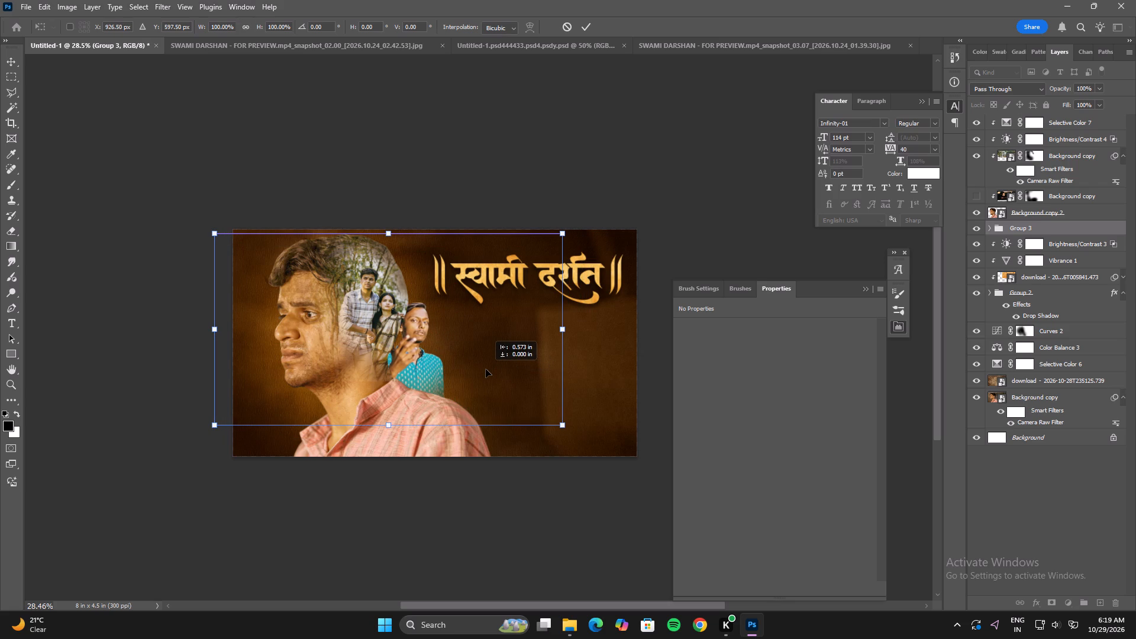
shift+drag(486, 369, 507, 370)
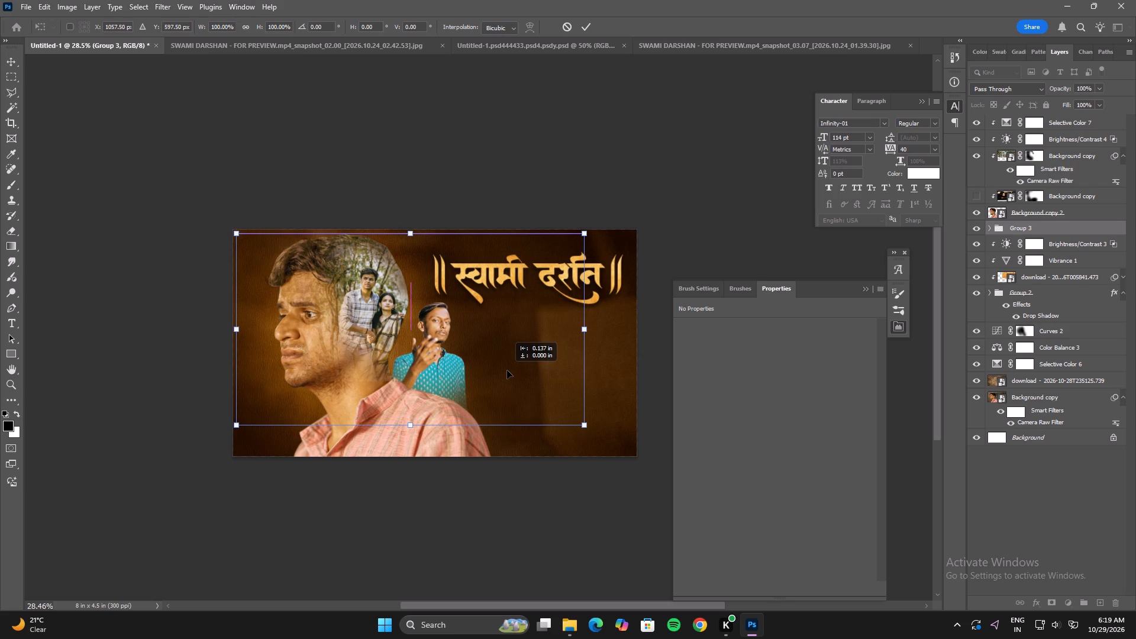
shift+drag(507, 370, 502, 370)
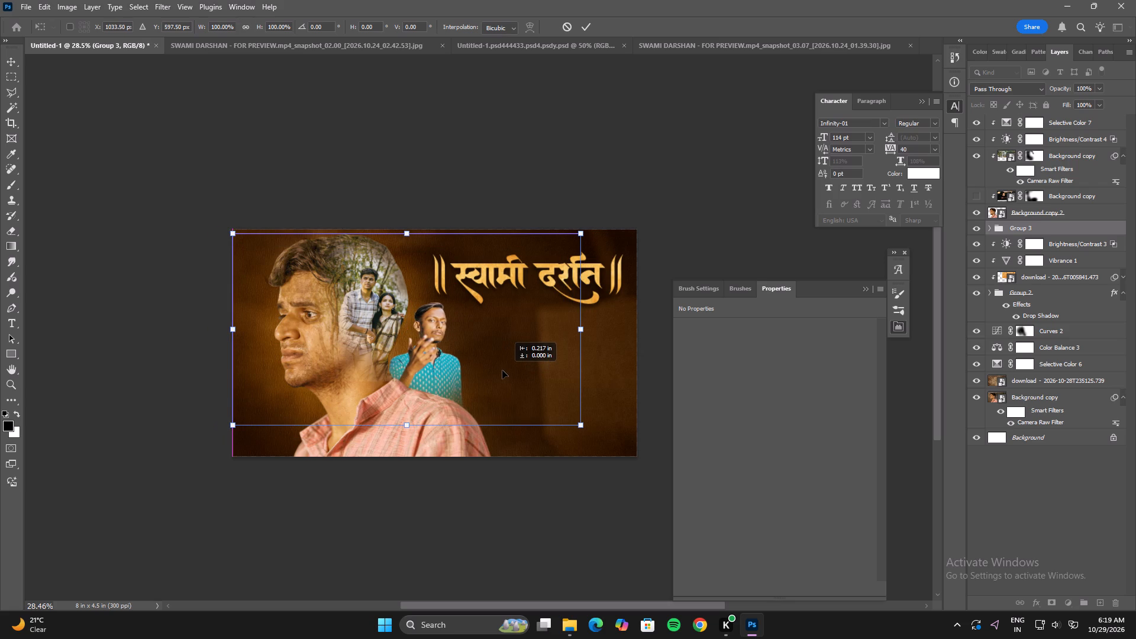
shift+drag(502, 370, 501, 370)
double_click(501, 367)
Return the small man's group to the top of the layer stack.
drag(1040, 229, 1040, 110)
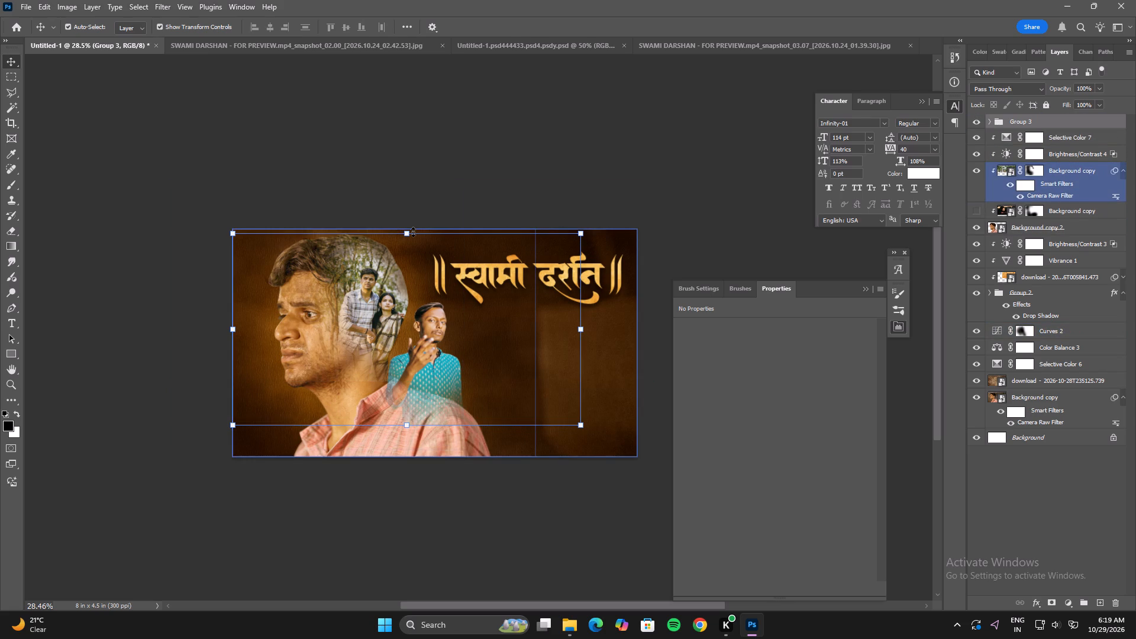
Move the small man's group down to the canvas's bottom edge and left, in front of the large man's neck and chest.
click(413, 232)
shift+drag(440, 301, 441, 328)
shift+drag(454, 350, 415, 354)
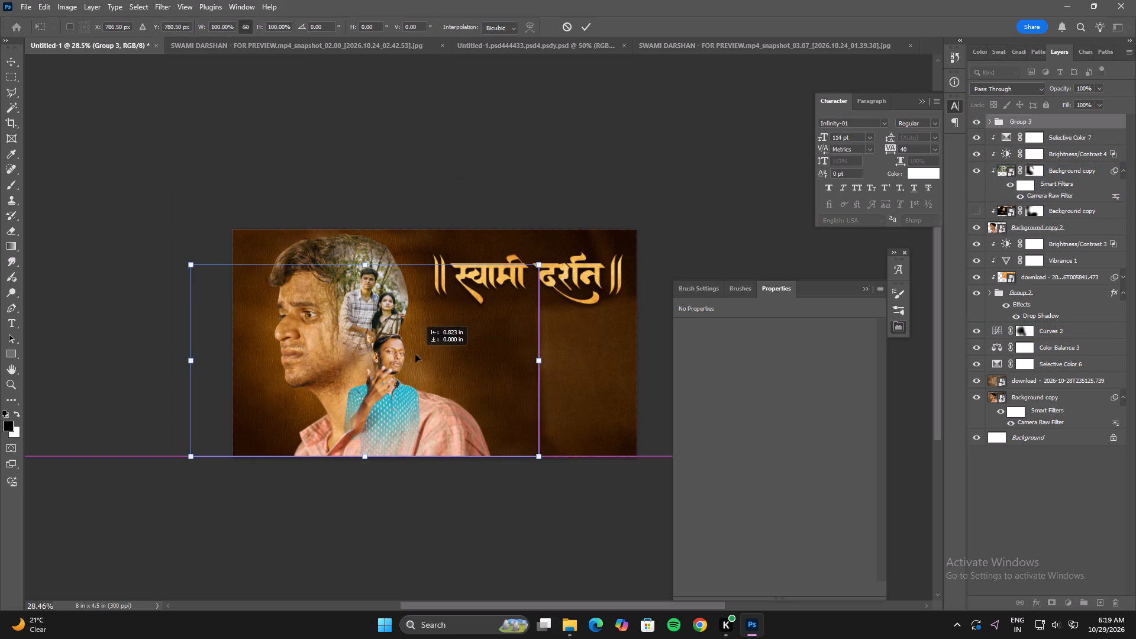
shift+drag(415, 354, 430, 356)
double_click(430, 356)
Add a Curves adjustment layer clipped to the large man's layer.
click(454, 418)
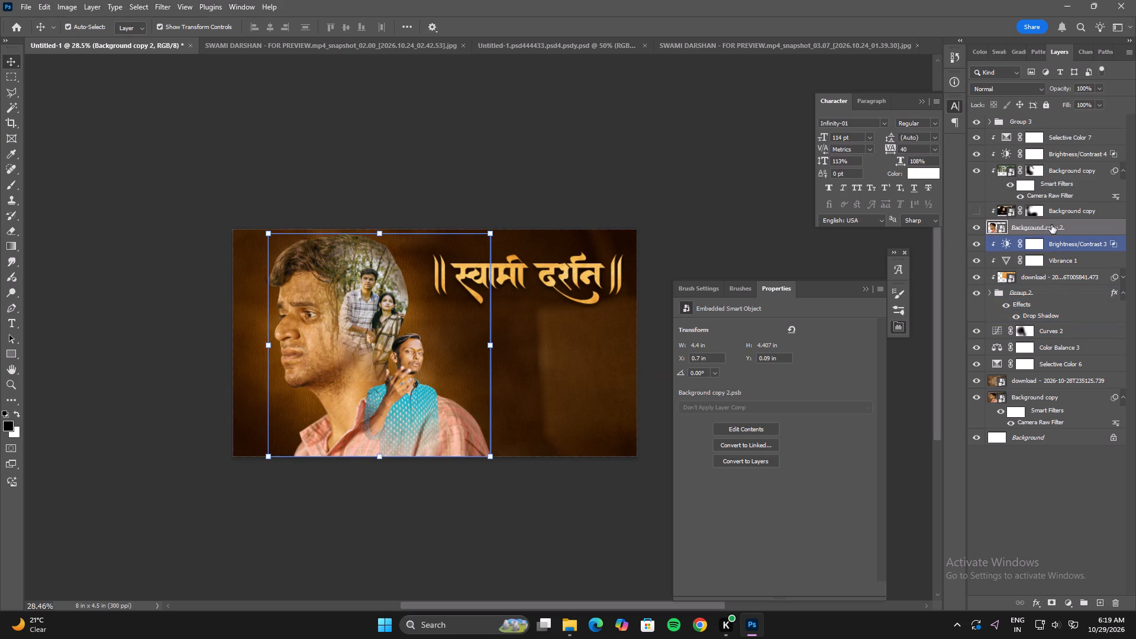
click(1070, 603)
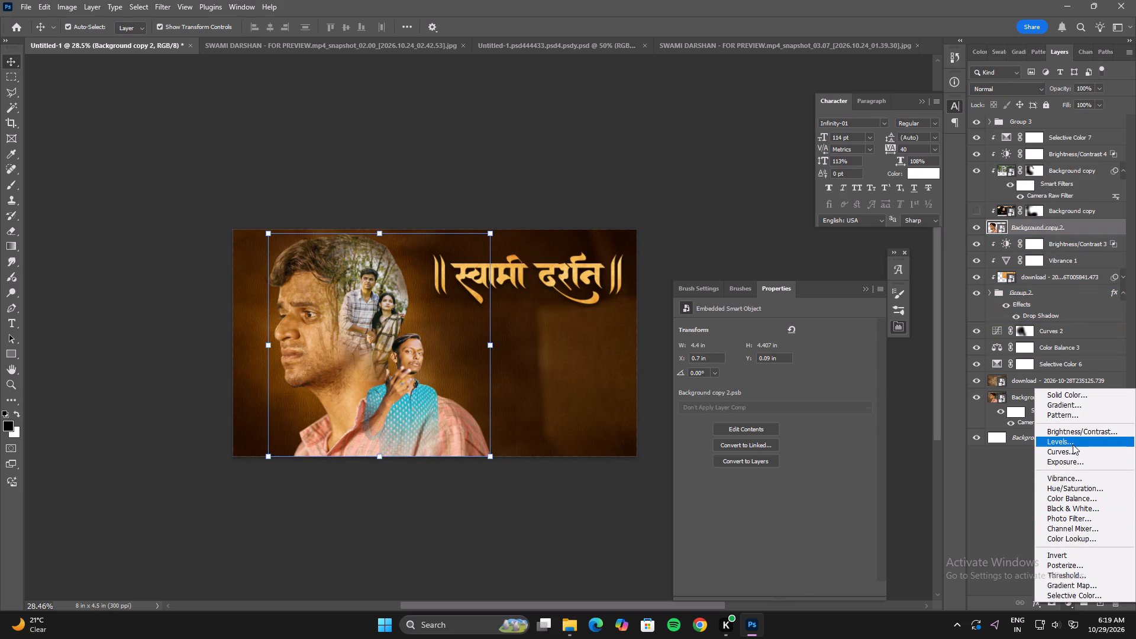
click(1073, 451)
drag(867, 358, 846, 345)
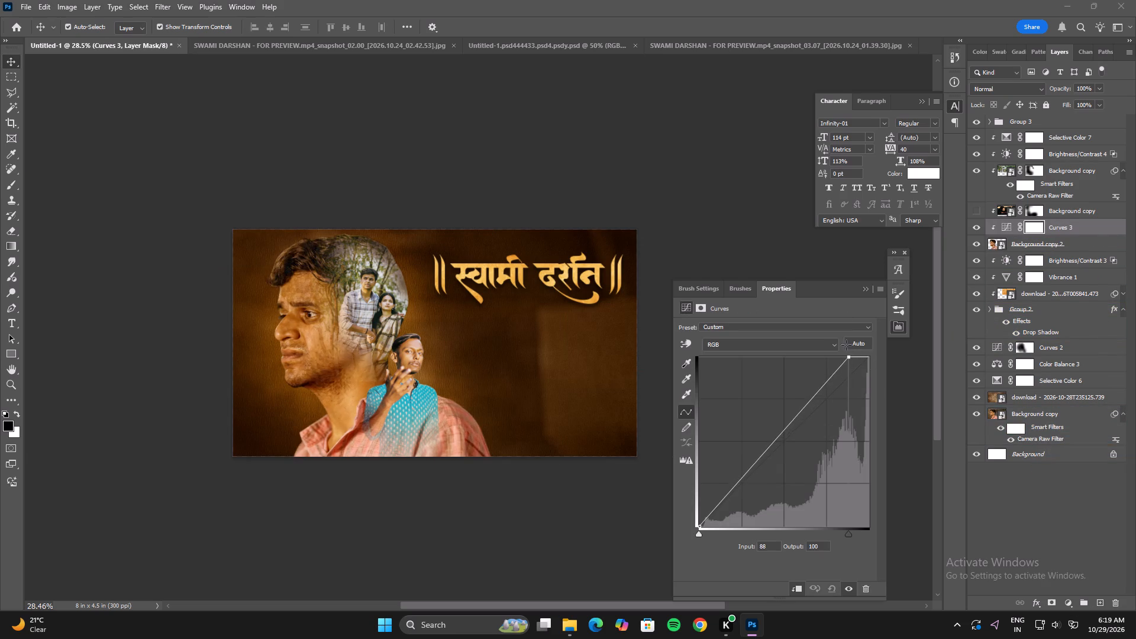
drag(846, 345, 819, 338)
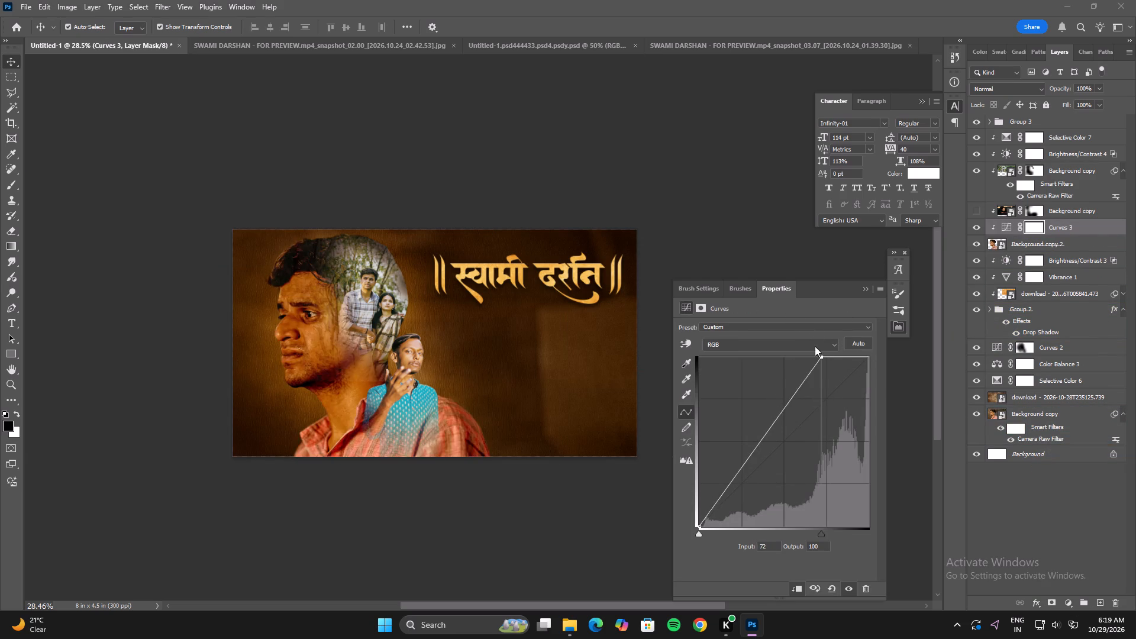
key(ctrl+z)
Darken the large man to a near-black silhouette by setting the curve's Input 0 point to Output 94.
drag(699, 525, 656, 364)
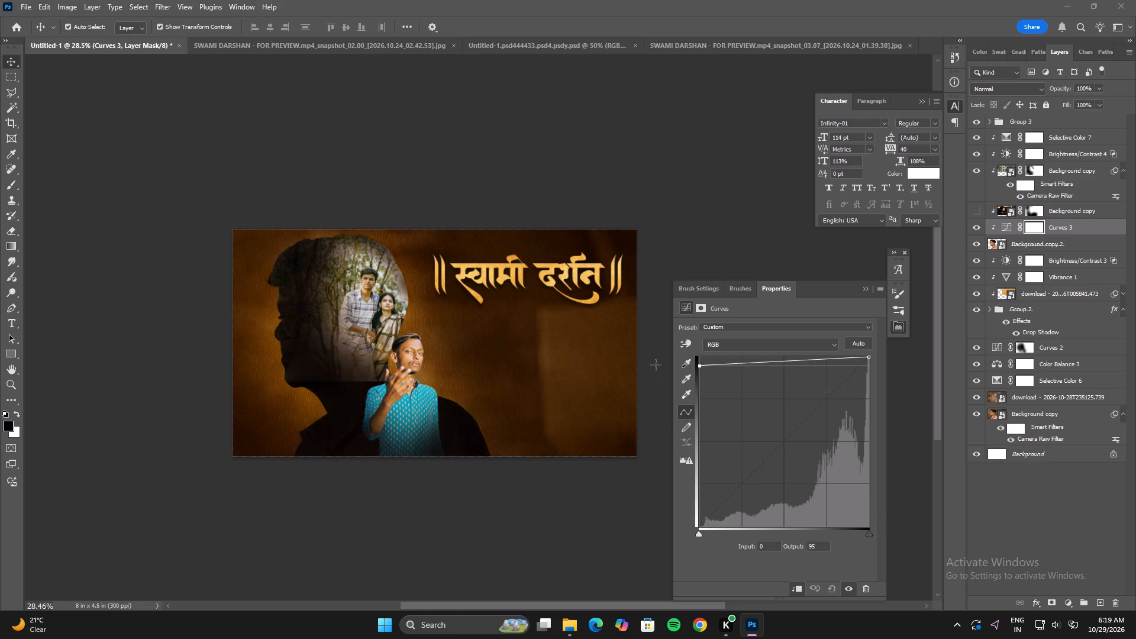
drag(656, 364, 651, 367)
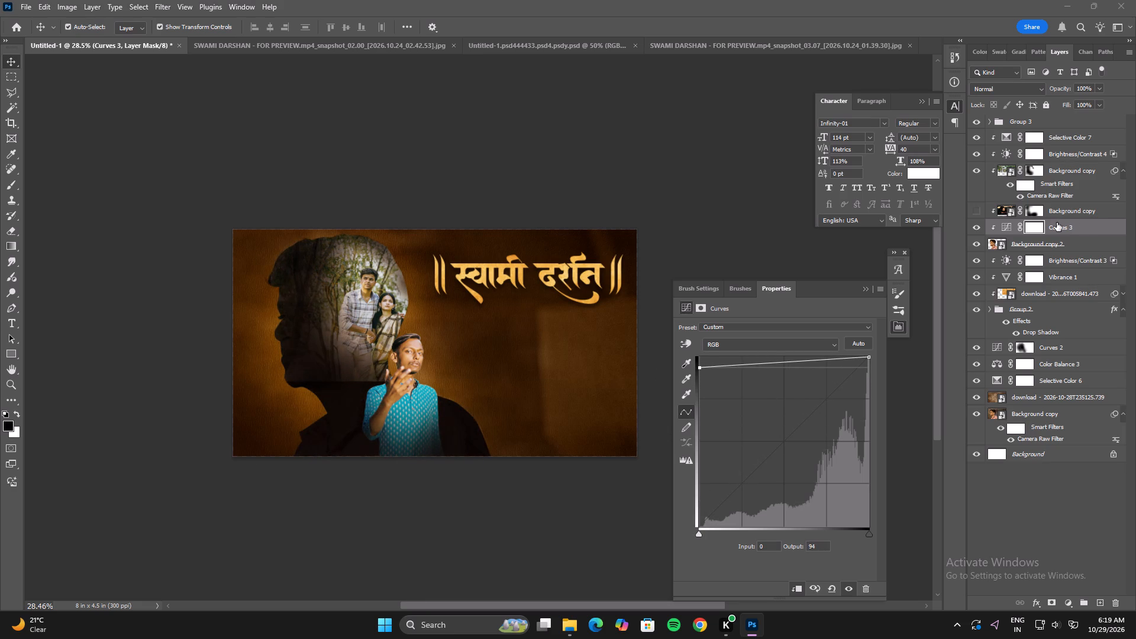
With a 900 px black brush at 34% opacity, start clearing the Curves mask over the large man's face, jaw and neck.
key(b)
key(bracketright)
key(bracketright)
key(bracketright)
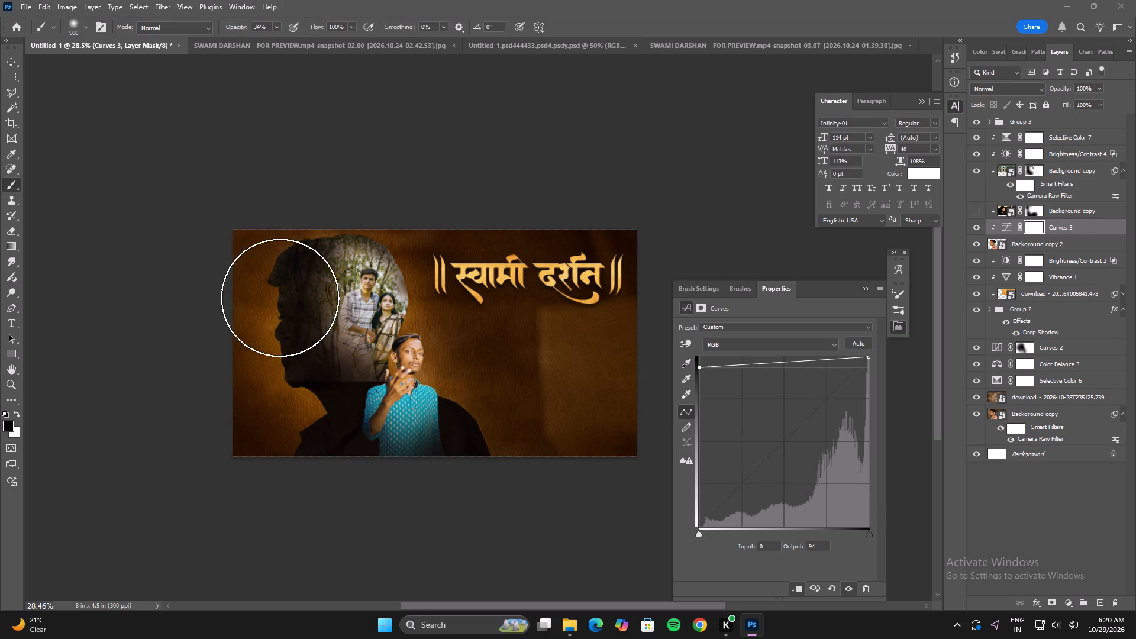
drag(288, 283, 286, 291)
drag(285, 317, 286, 334)
click(293, 360)
click(296, 356)
drag(318, 361, 334, 361)
drag(344, 358, 350, 354)
Clear more of the Curves mask around the small man's head and across the large man's neck, forehead and face.
click(435, 357)
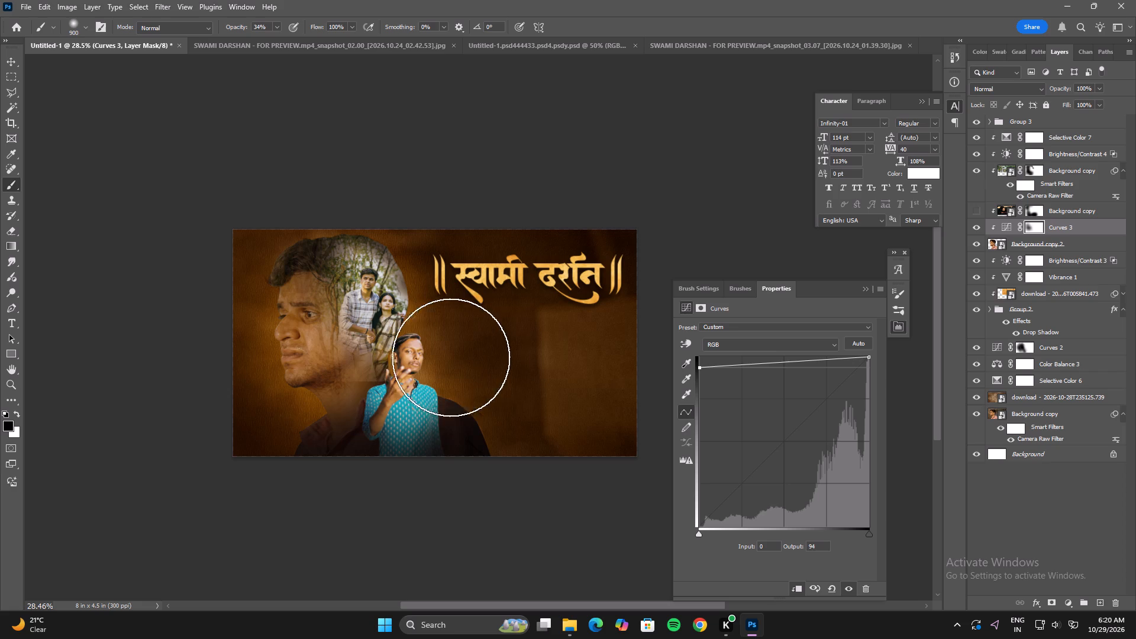
click(468, 359)
click(431, 350)
click(409, 335)
drag(363, 338, 346, 344)
click(347, 350)
drag(361, 348, 360, 337)
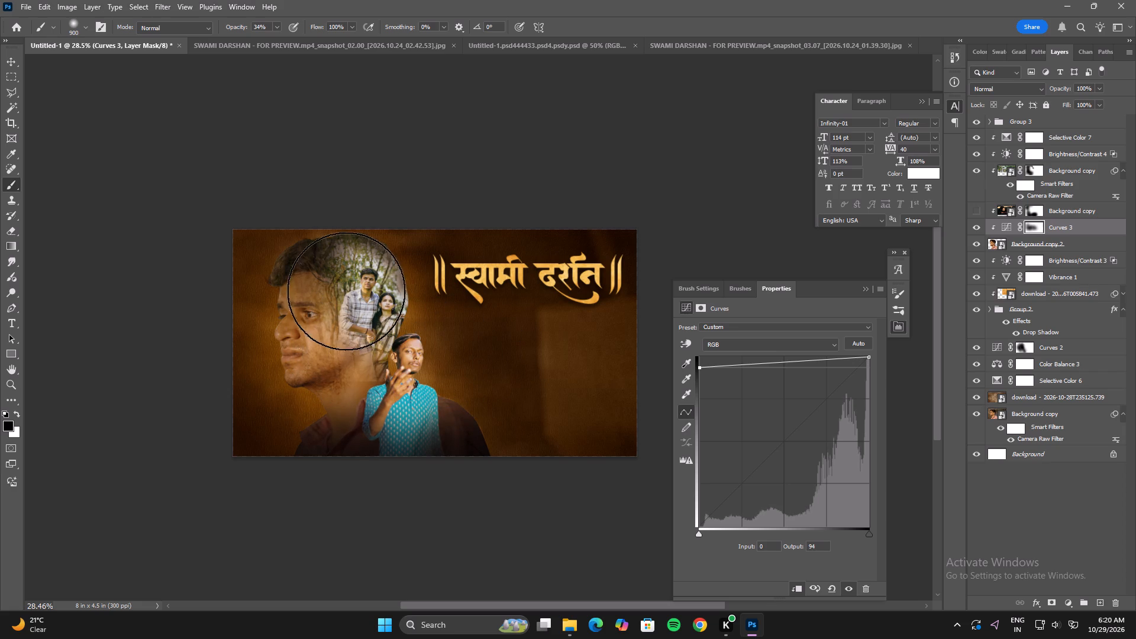
drag(343, 278, 318, 276)
drag(304, 275, 293, 277)
drag(293, 279, 293, 288)
drag(295, 290, 293, 305)
click(295, 318)
double_click(296, 322)
drag(304, 344, 302, 331)
drag(302, 316, 302, 314)
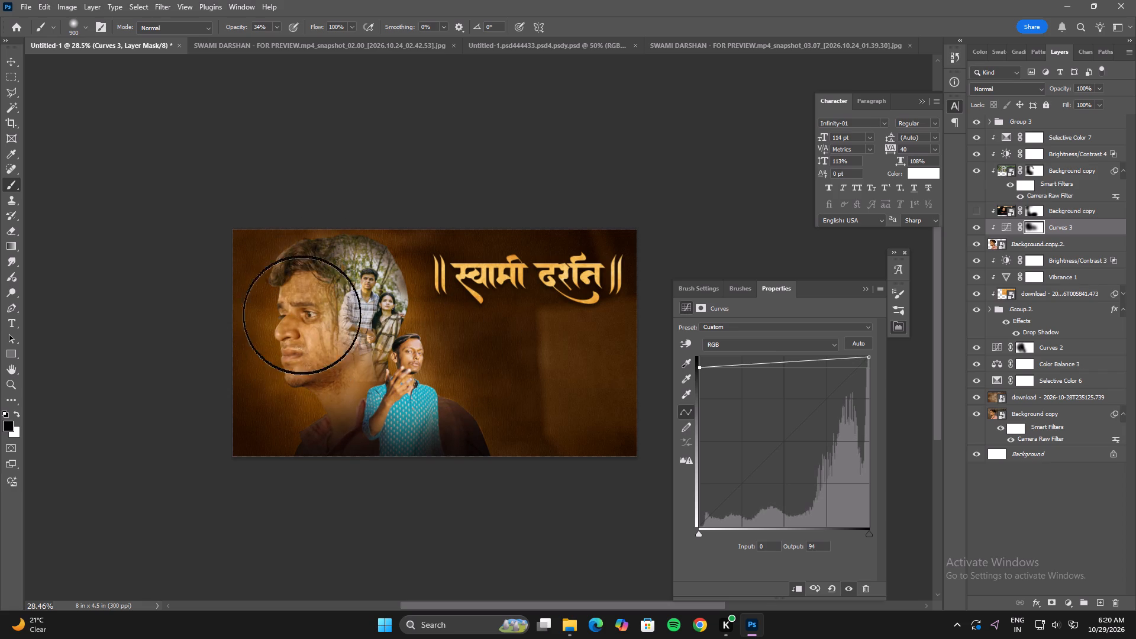
Paint out the Curves darkening over the large man's hair and the couple's photo area, blending toward the shoulder.
drag(302, 314, 314, 292)
click(364, 282)
drag(372, 290, 392, 311)
drag(477, 376, 466, 368)
click(357, 306)
drag(348, 301, 341, 295)
drag(341, 283, 353, 280)
drag(371, 269, 292, 271)
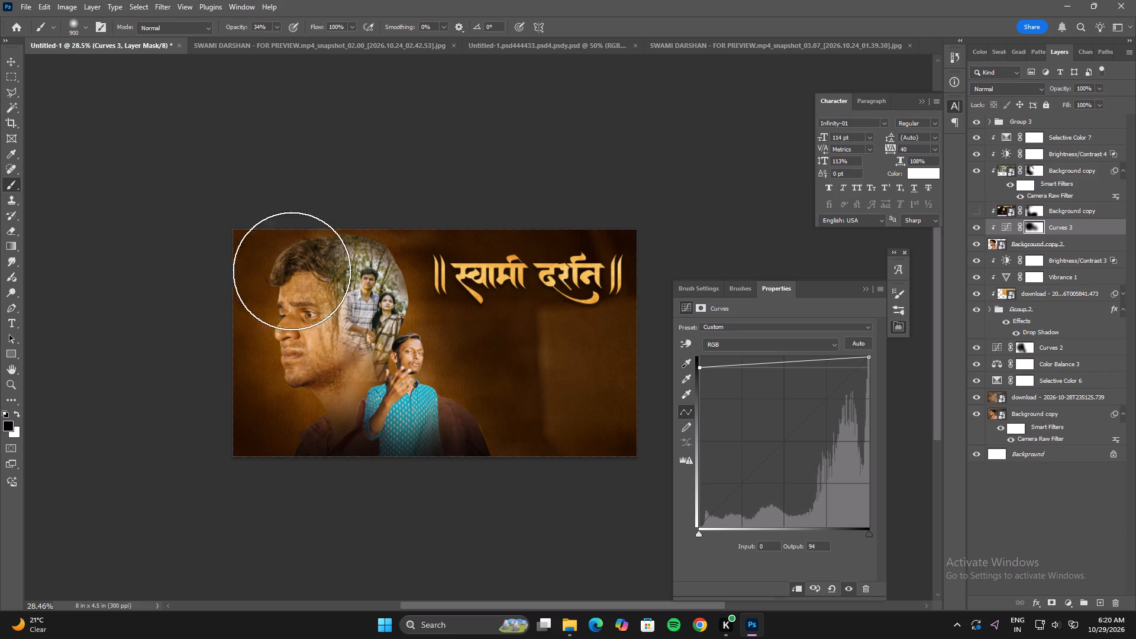
Continue clearing the Curves mask over the large man's face, neck and back of the head.
drag(292, 271, 255, 277)
drag(259, 287, 275, 305)
drag(359, 311, 351, 315)
drag(292, 306, 282, 306)
drag(264, 293, 285, 276)
drag(295, 270, 291, 310)
drag(277, 351, 288, 325)
drag(328, 295, 356, 290)
drag(379, 289, 379, 295)
drag(389, 306, 388, 317)
click(353, 368)
drag(350, 362, 354, 354)
drag(388, 293, 373, 281)
drag(353, 261, 360, 278)
drag(375, 293, 361, 301)
Soften the Curves darkening on the large man's front collar and brighten his forehead and hair on the mask.
click(244, 420)
click(276, 408)
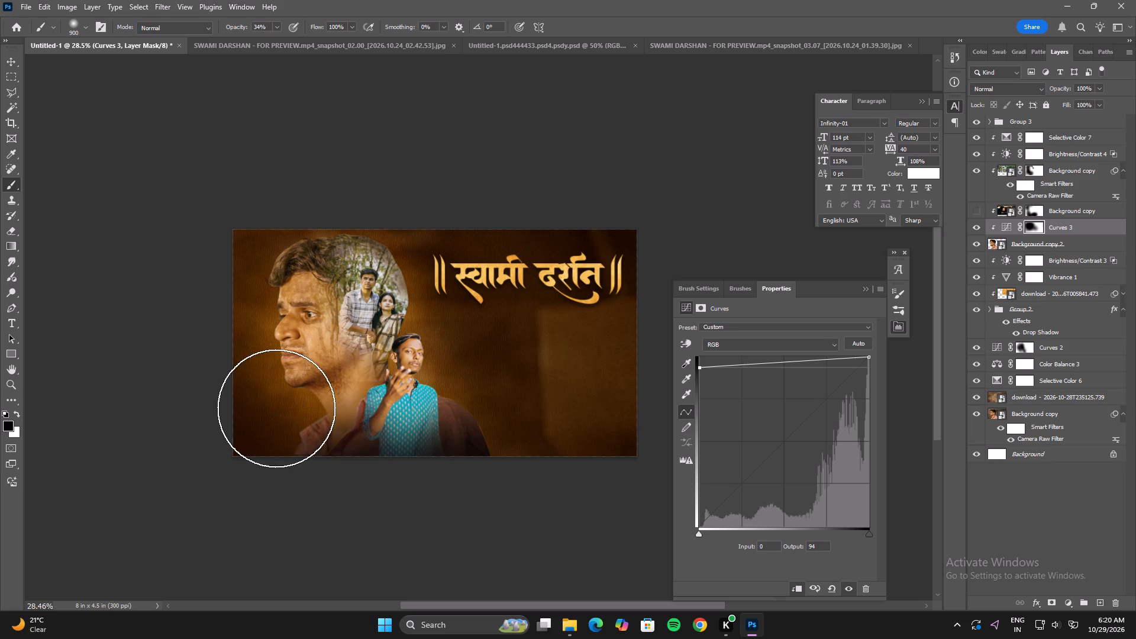
drag(264, 390, 260, 412)
click(260, 423)
drag(260, 422, 254, 382)
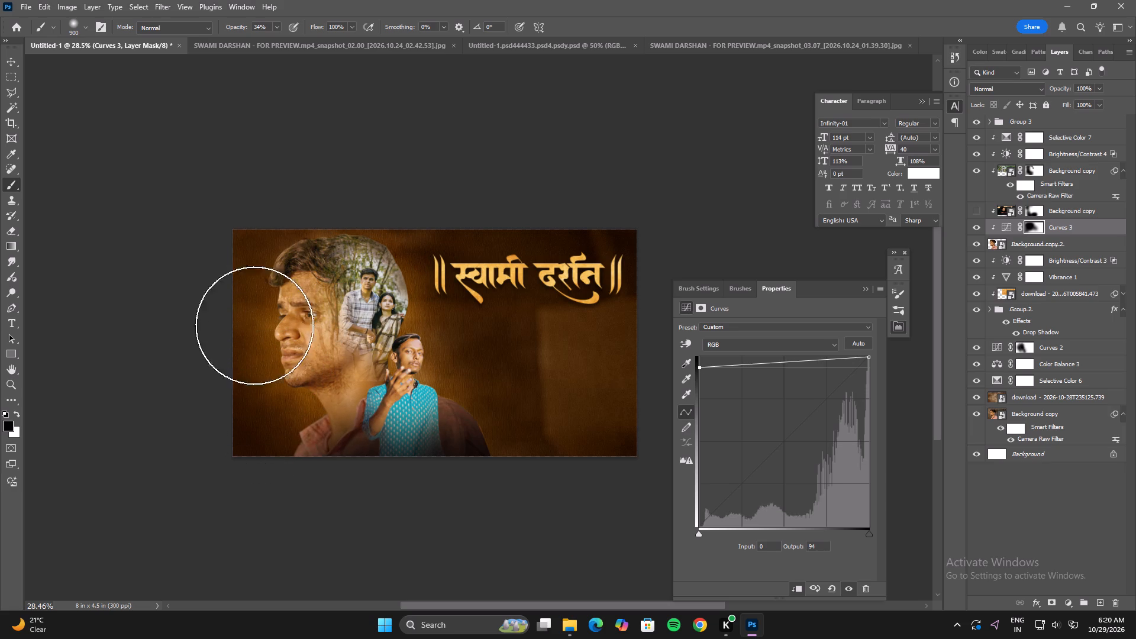
click(259, 275)
drag(314, 250, 320, 250)
drag(351, 250, 277, 272)
click(242, 280)
drag(294, 280, 310, 279)
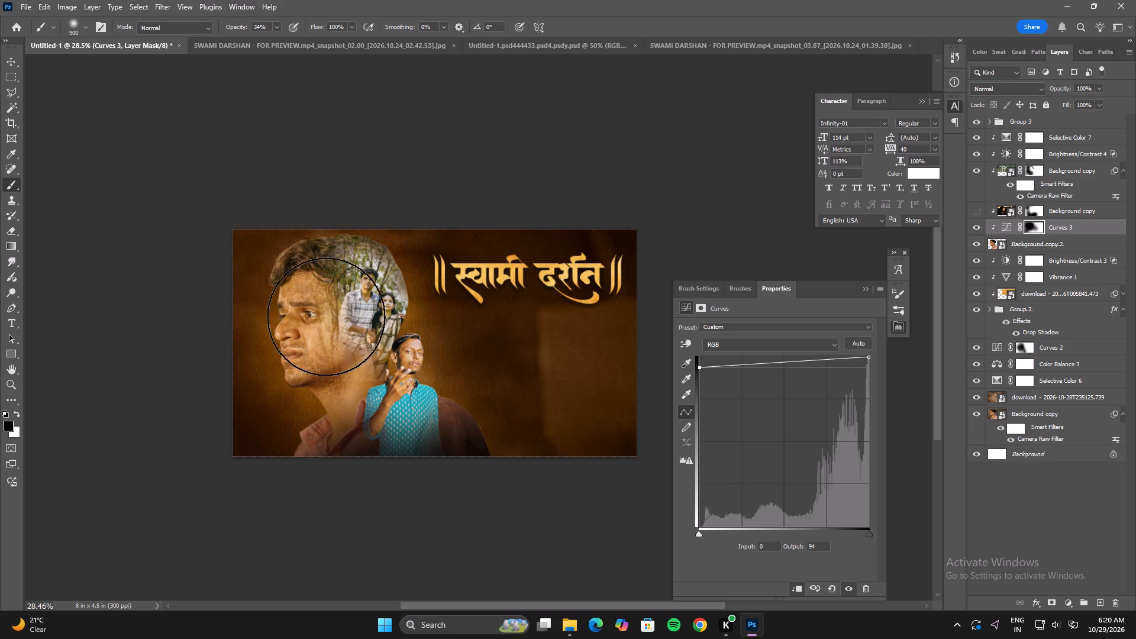
On the couple's photo mask, paint black along the large man's mouth, chin and jaw to fade the photo there.
click(1037, 170)
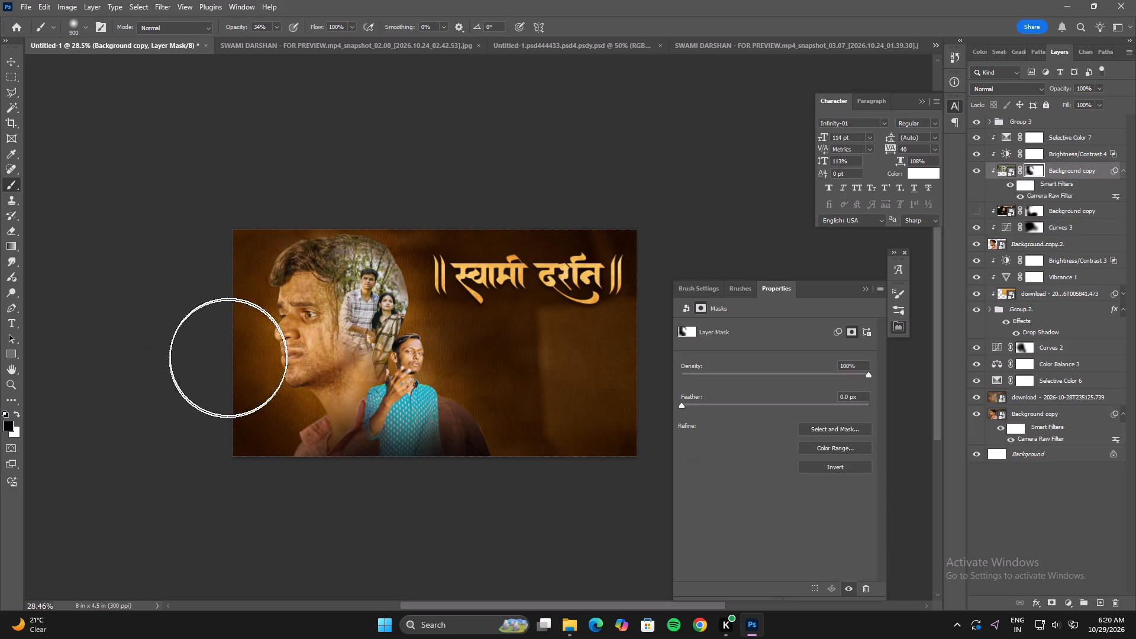
click(246, 328)
click(255, 337)
click(267, 342)
double_click(269, 348)
click(275, 347)
drag(277, 361, 279, 373)
drag(281, 373, 288, 383)
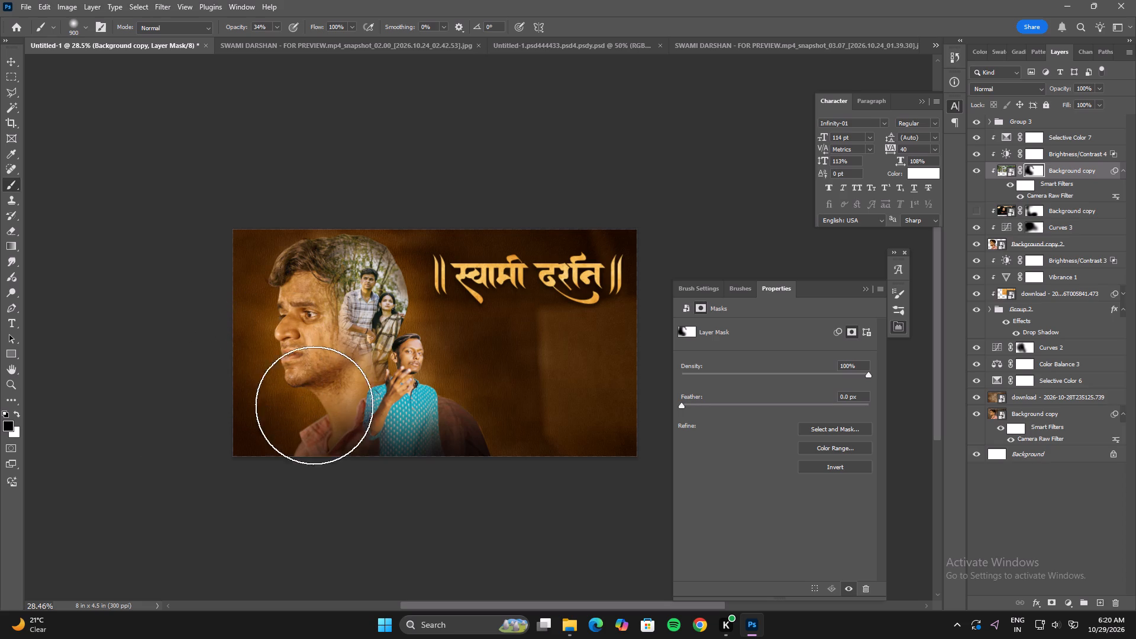
Fade the lower edge of the couple's photo across the large man's neck and collar on its mask.
drag(331, 411, 363, 422)
double_click(366, 423)
drag(366, 422, 372, 422)
click(374, 422)
click(381, 425)
click(393, 432)
drag(399, 434, 380, 437)
drag(317, 435, 306, 441)
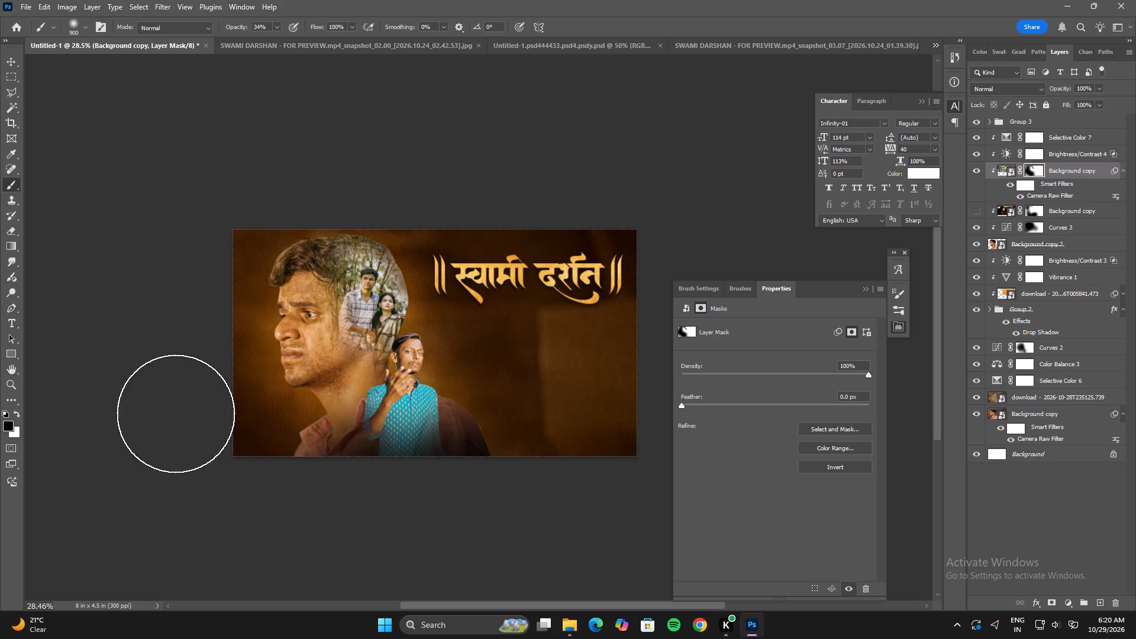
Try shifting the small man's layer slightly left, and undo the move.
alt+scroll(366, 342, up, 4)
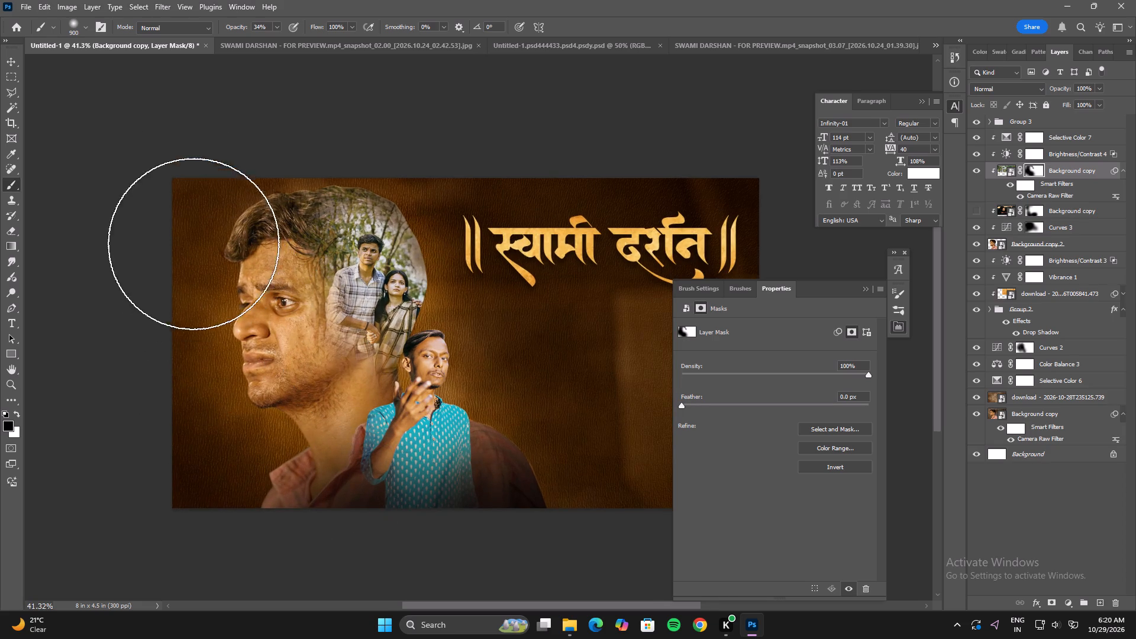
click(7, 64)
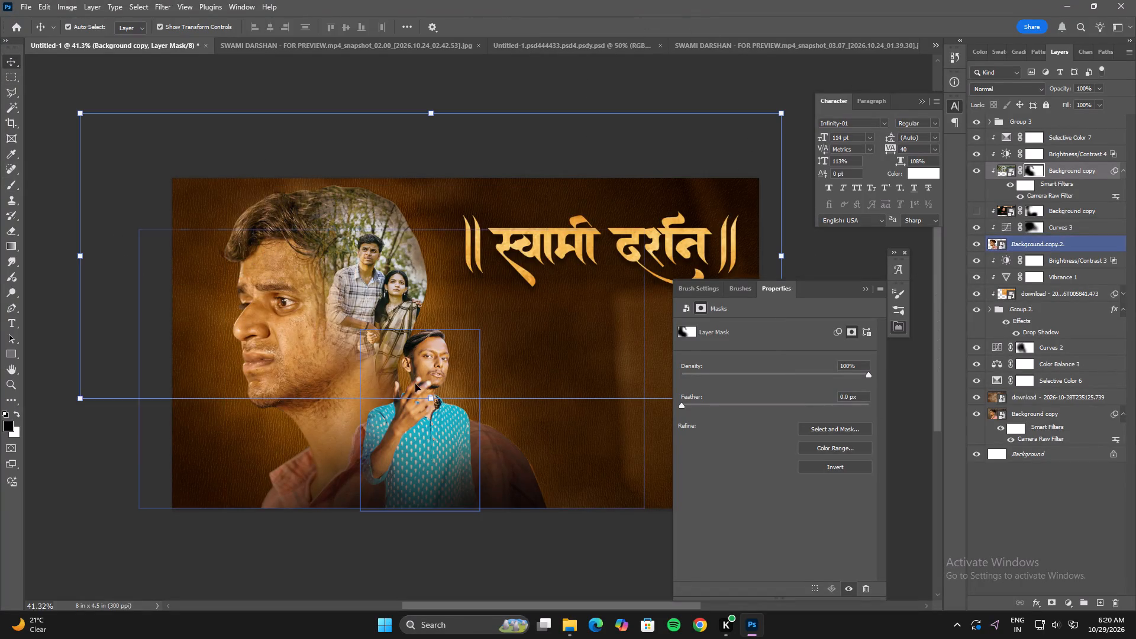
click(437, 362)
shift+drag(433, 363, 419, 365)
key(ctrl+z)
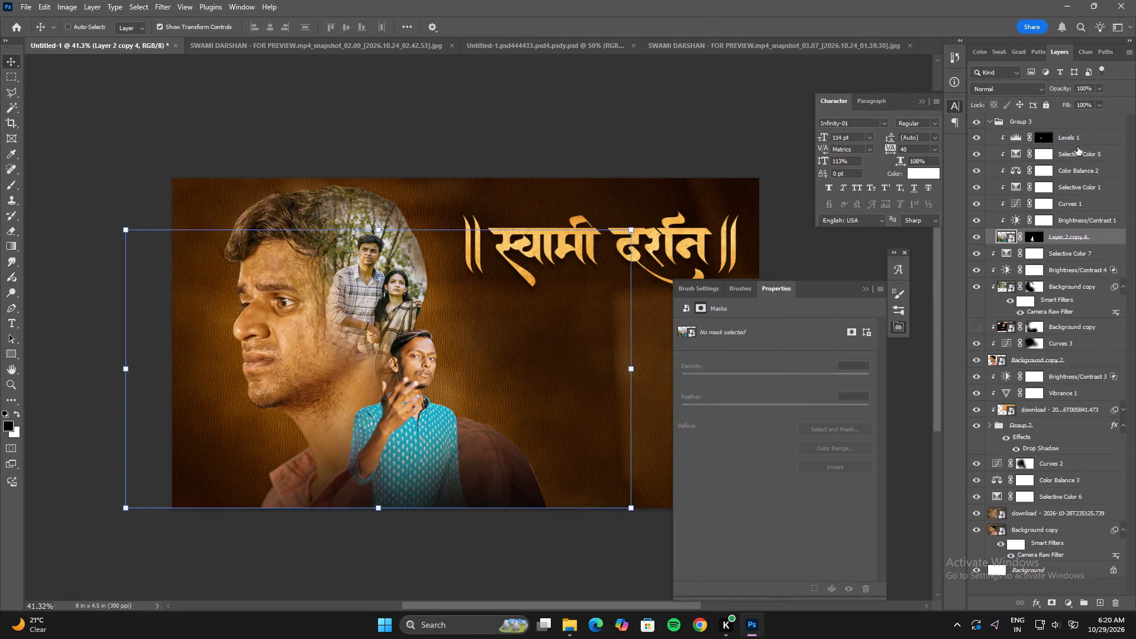
Collapse Group 3 and shift the whole small man group slightly left over the large man's shoulder.
click(991, 121)
click(1019, 124)
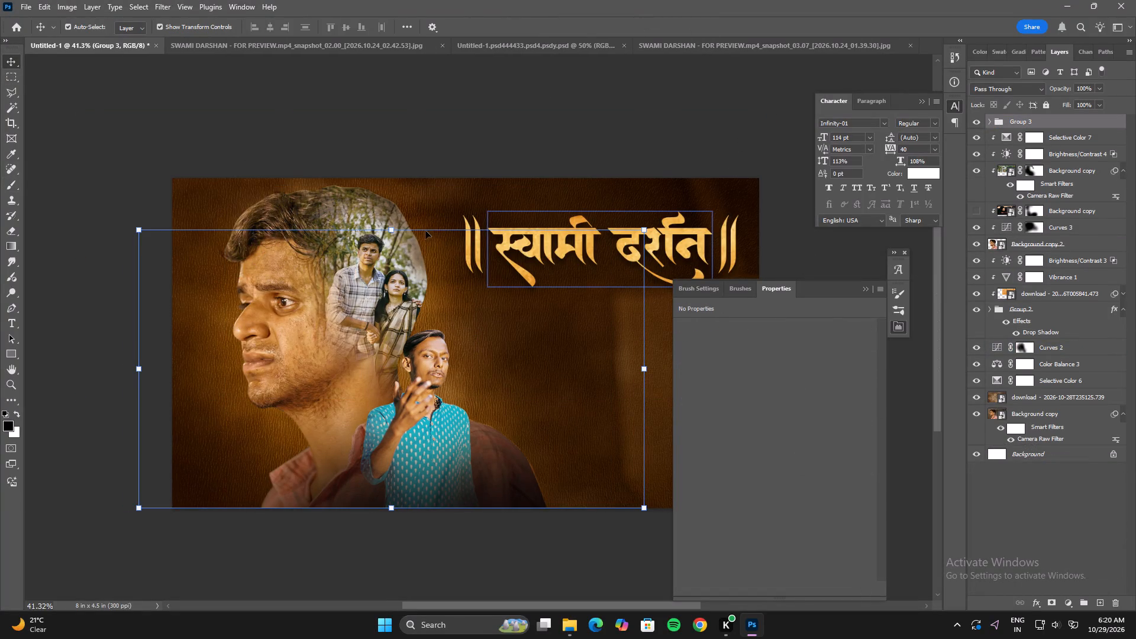
click(423, 227)
shift+drag(453, 318, 438, 320)
double_click(438, 320)
Examine the full composition, checking the small man's placement against the large man and the title.
click(502, 459)
alt+scroll(502, 461, down, 7)
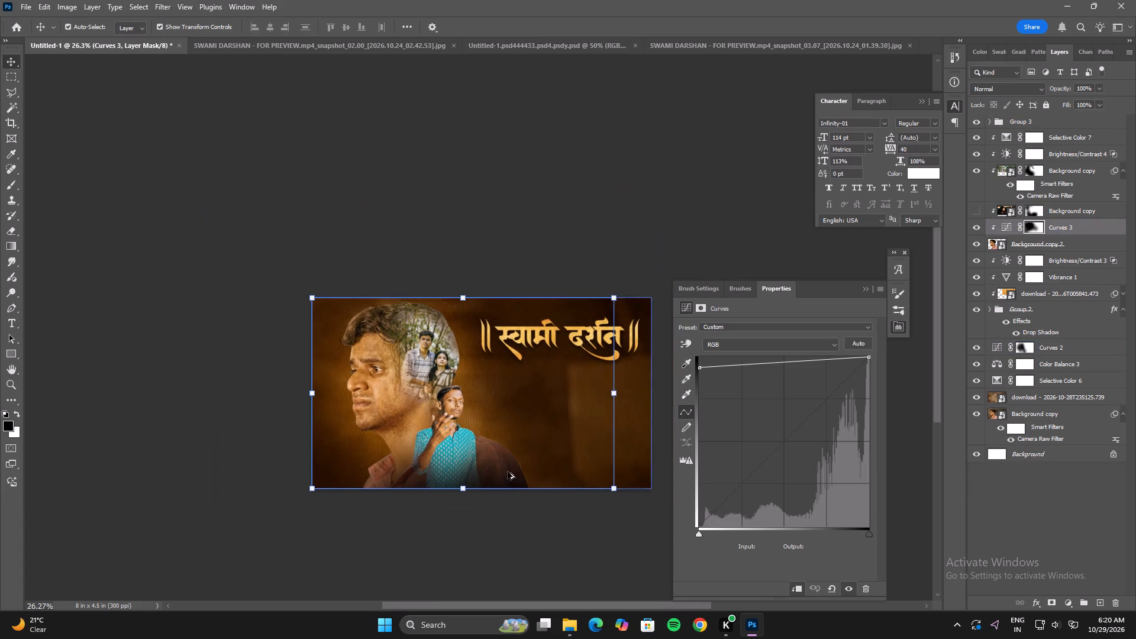
click(497, 547)
key(space)
key(space)
key(space)
key(space)
key(space)
key(space)
key(space)
key(space)
key(space)
key(space)
key(space)
key(space)
key(space)
key(space)
key(space)
key(space)
key(space)
key(space)
key(space)
key(space)
drag(560, 565, 550, 568)
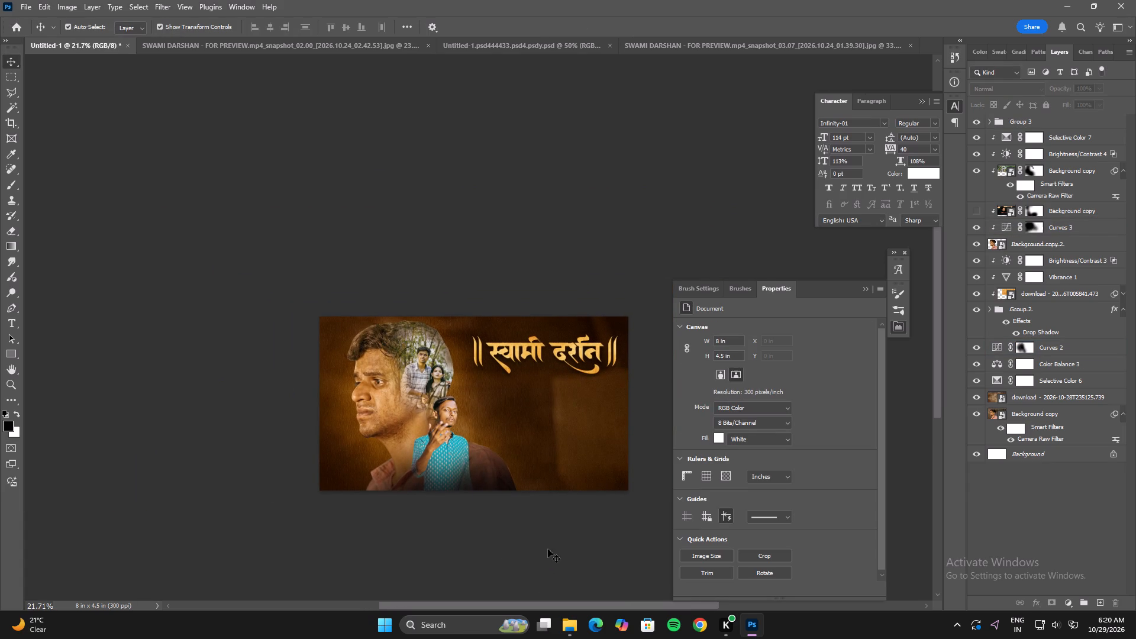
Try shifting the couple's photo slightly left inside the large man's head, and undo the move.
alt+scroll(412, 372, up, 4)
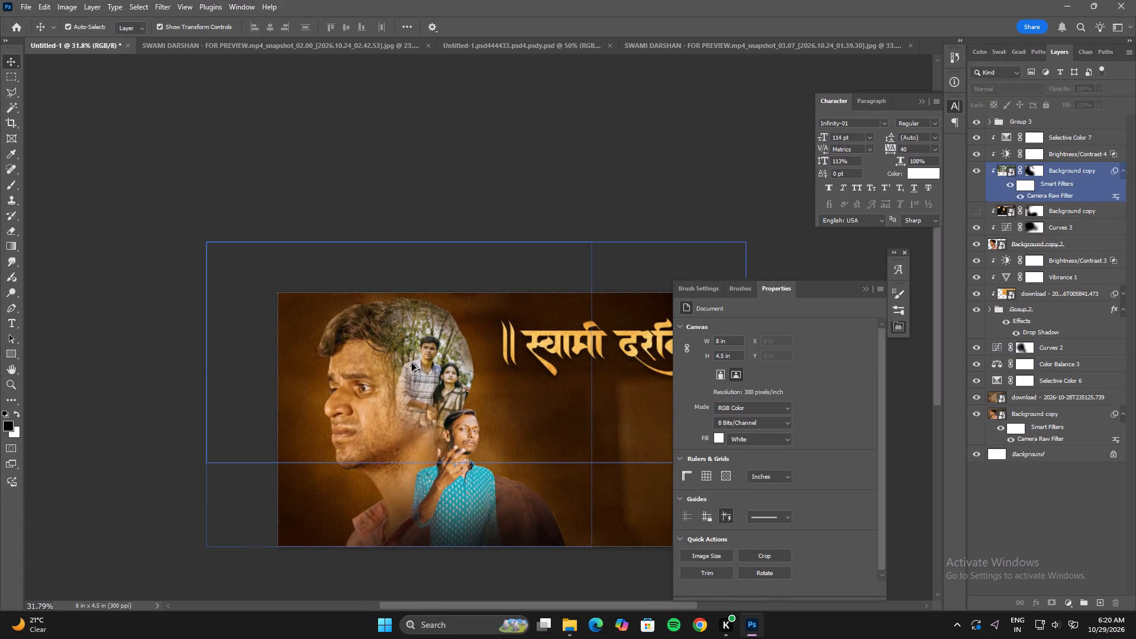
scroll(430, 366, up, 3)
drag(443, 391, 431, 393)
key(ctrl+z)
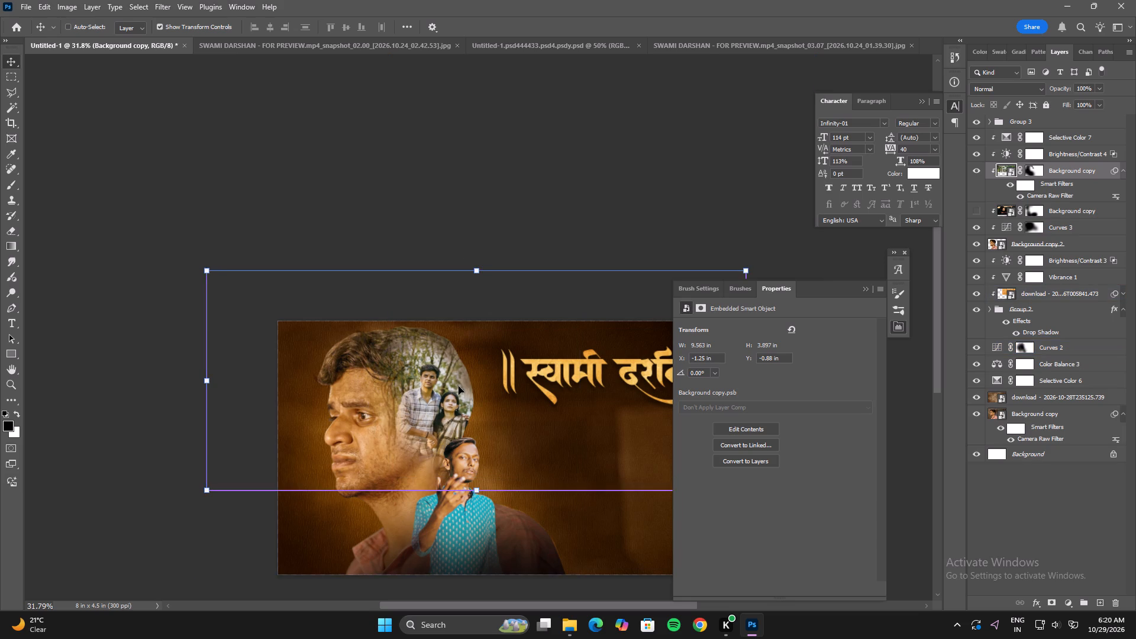
Scale the couple's photo down to about 78% and shift it slightly left within the back of the large man's head.
alt+scroll(460, 388, up, 4)
shift+click(443, 416)
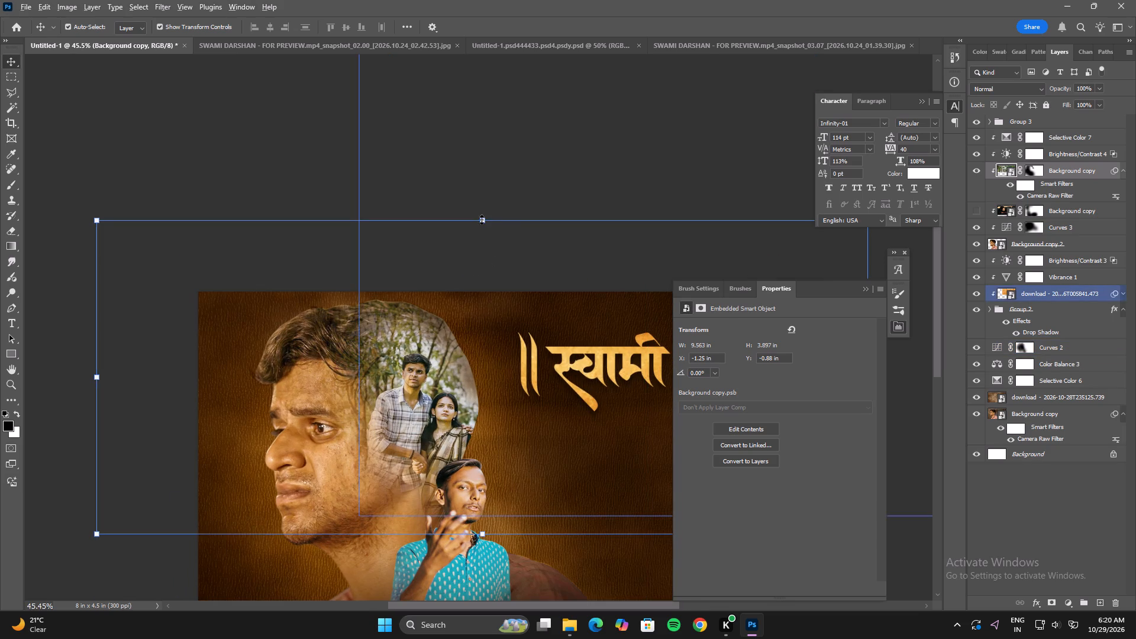
alt+drag(482, 220, 483, 254)
shift+drag(503, 367, 492, 367)
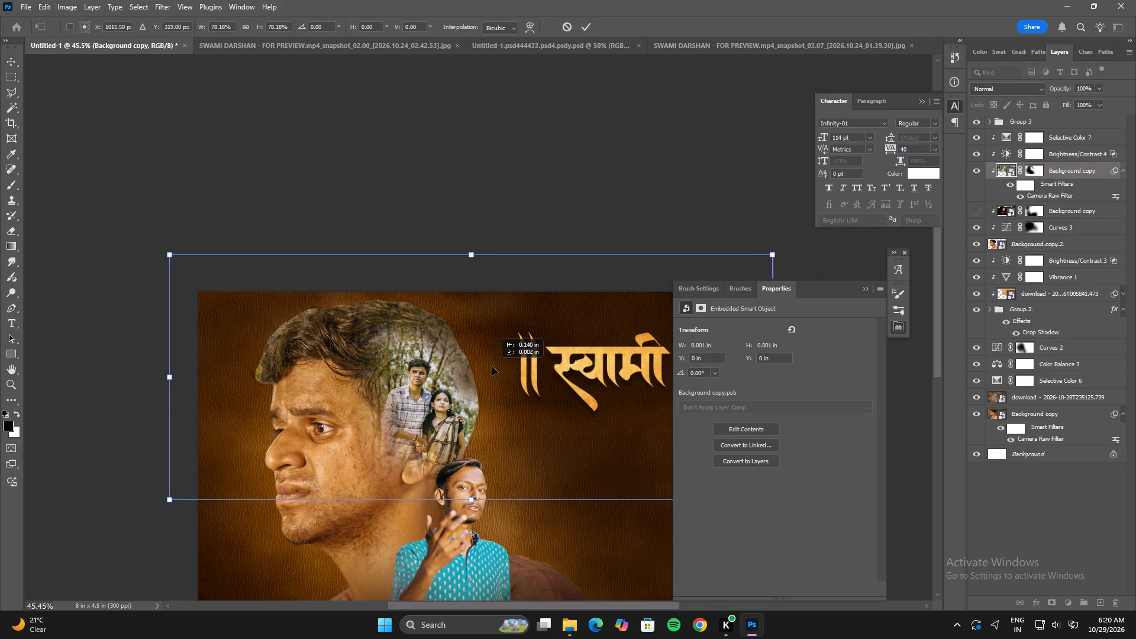
shift+drag(492, 367, 482, 364)
double_click(482, 364)
Hide the couple's photo layer.
key(space)
key(space)
key(space)
drag(457, 457, 470, 375)
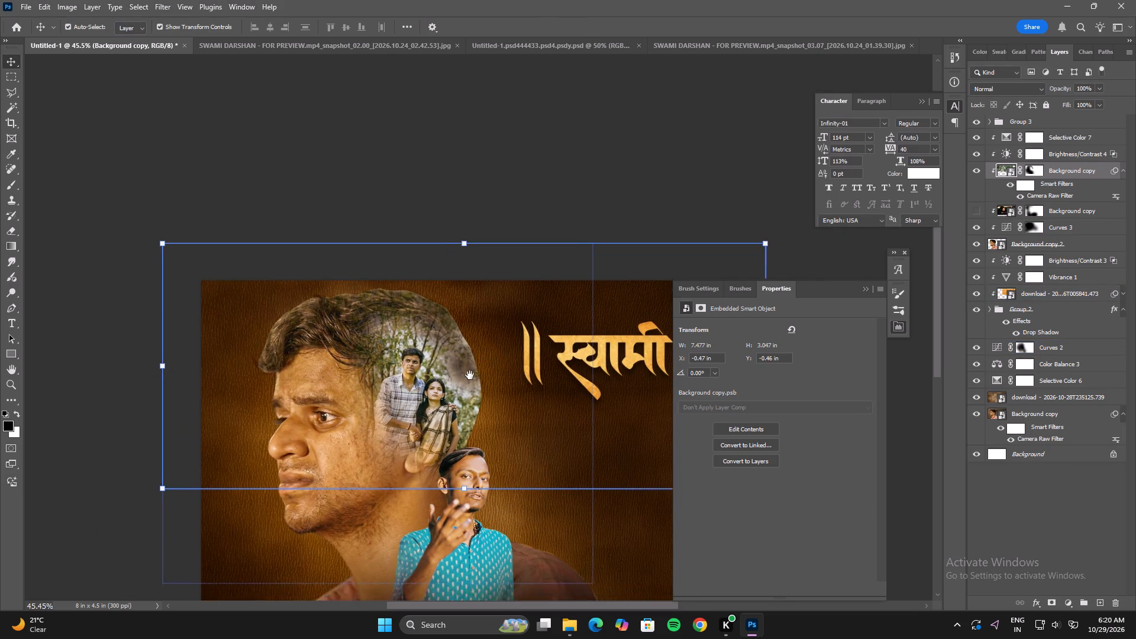
drag(470, 375, 472, 354)
alt+scroll(472, 354, down, 4)
click(511, 562)
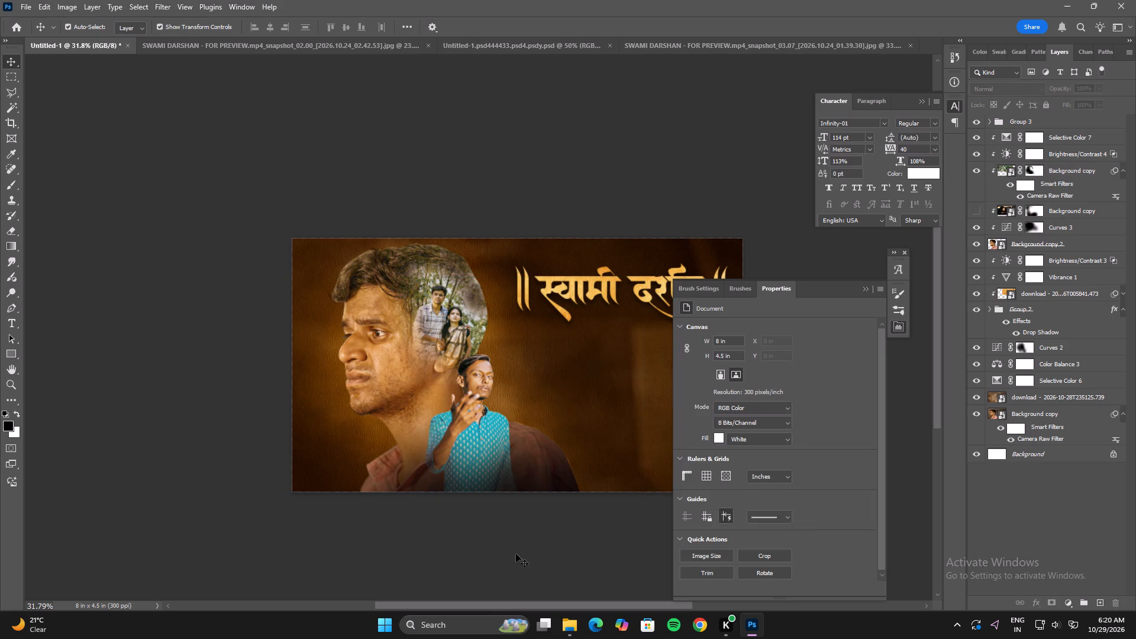
alt+scroll(527, 525, down, 2)
click(457, 315)
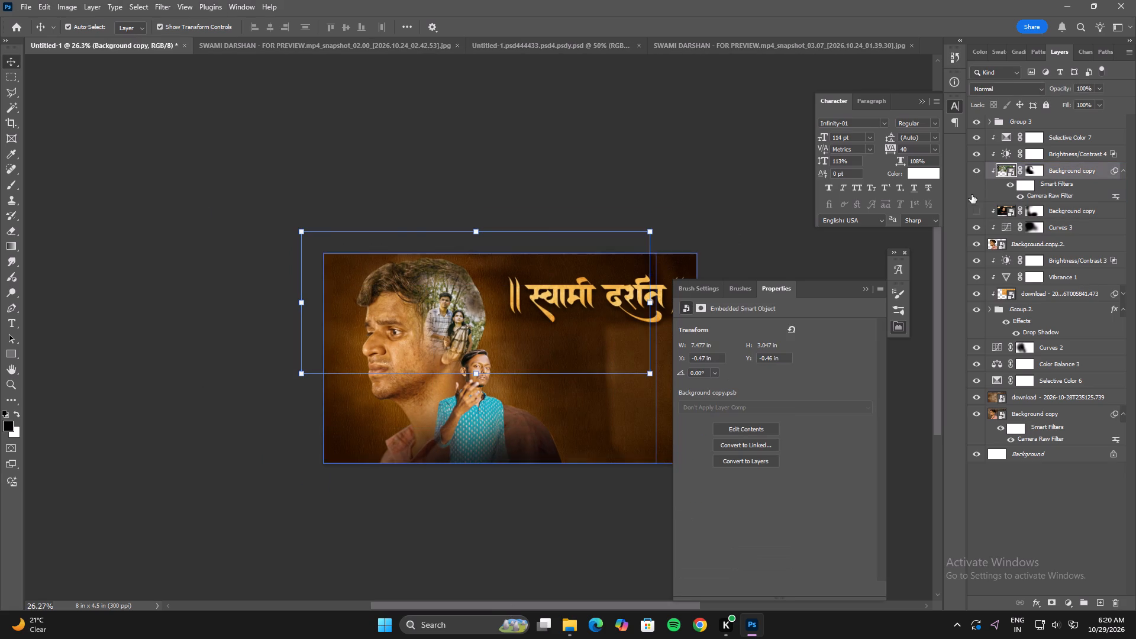
click(977, 175)
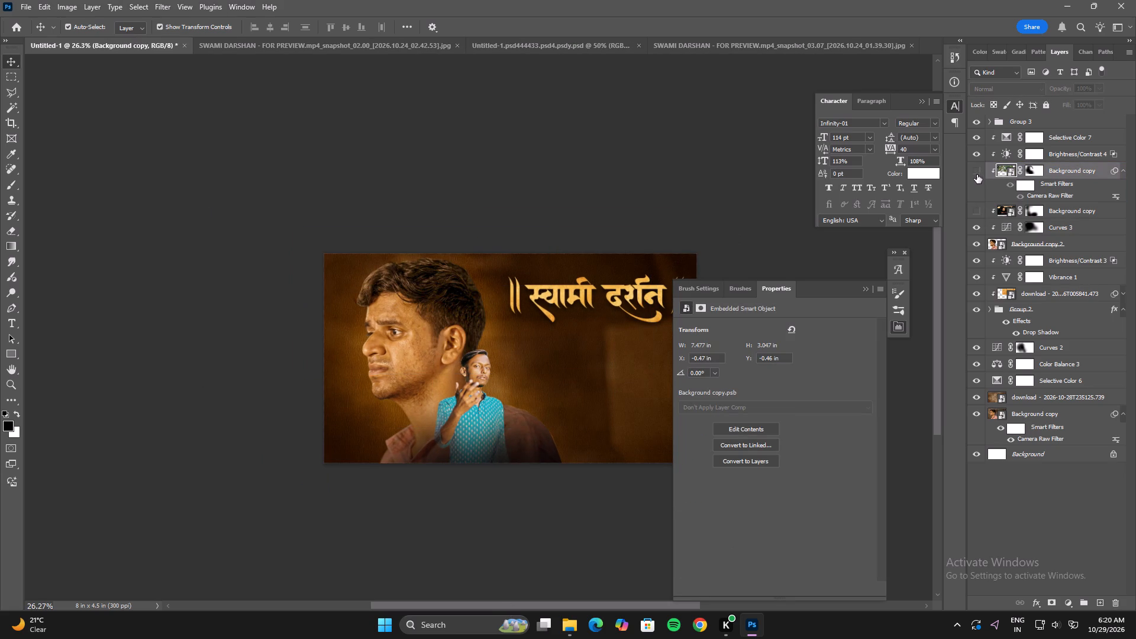
Add a Selective Color adjustment directly above the small man's Group 3 and clip it to that group.
key(space)
key(space)
key(space)
key(space)
key(space)
key(space)
key(space)
key(space)
key(space)
key(space)
key(space)
key(space)
key(space)
drag(473, 544, 466, 544)
click(473, 368)
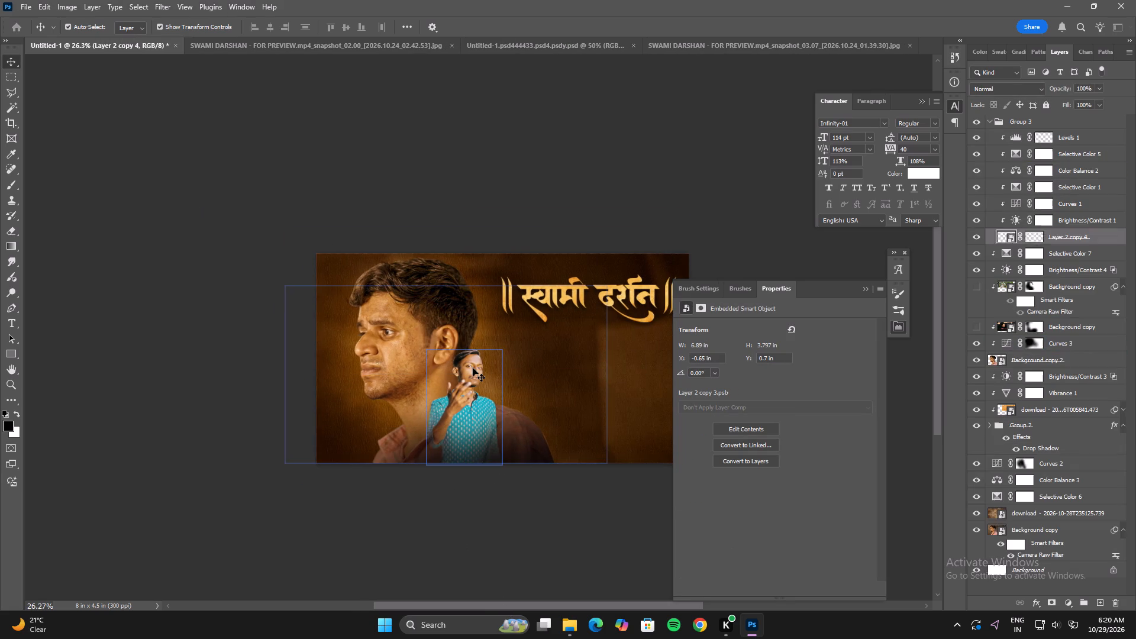
click(1055, 125)
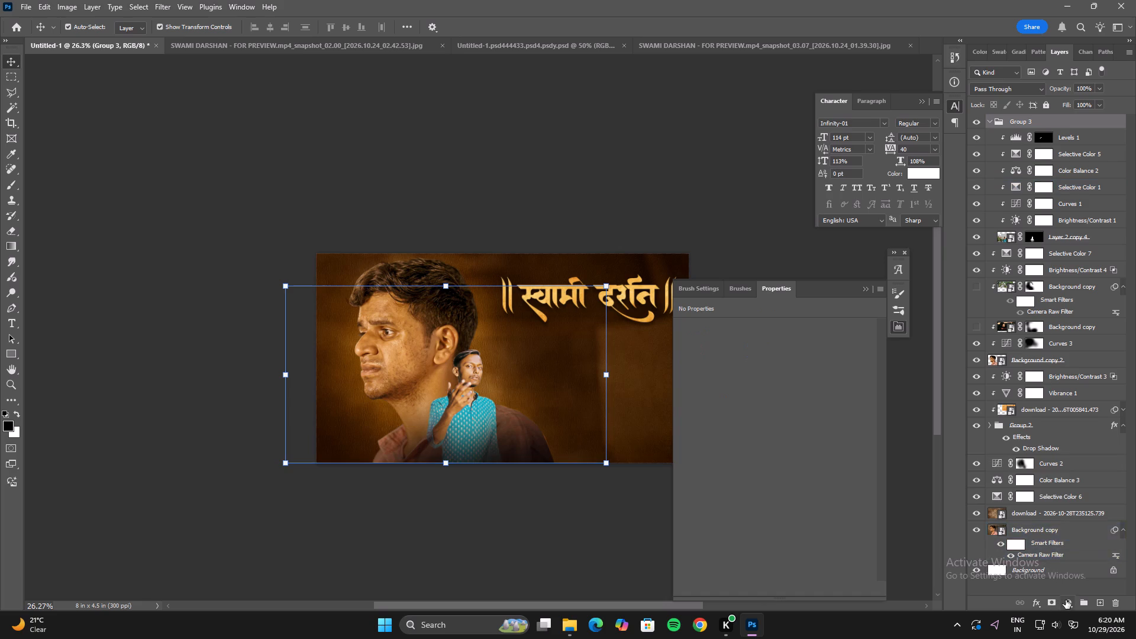
click(1068, 600)
click(1070, 592)
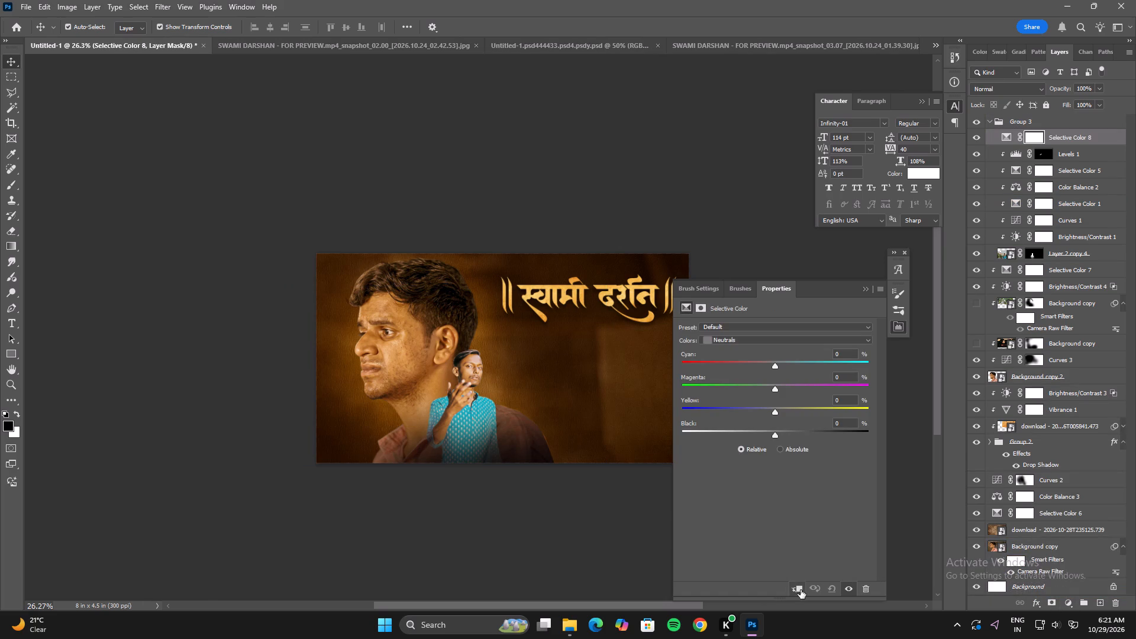
click(801, 590)
drag(1092, 139, 1077, 114)
alt+click(1076, 131)
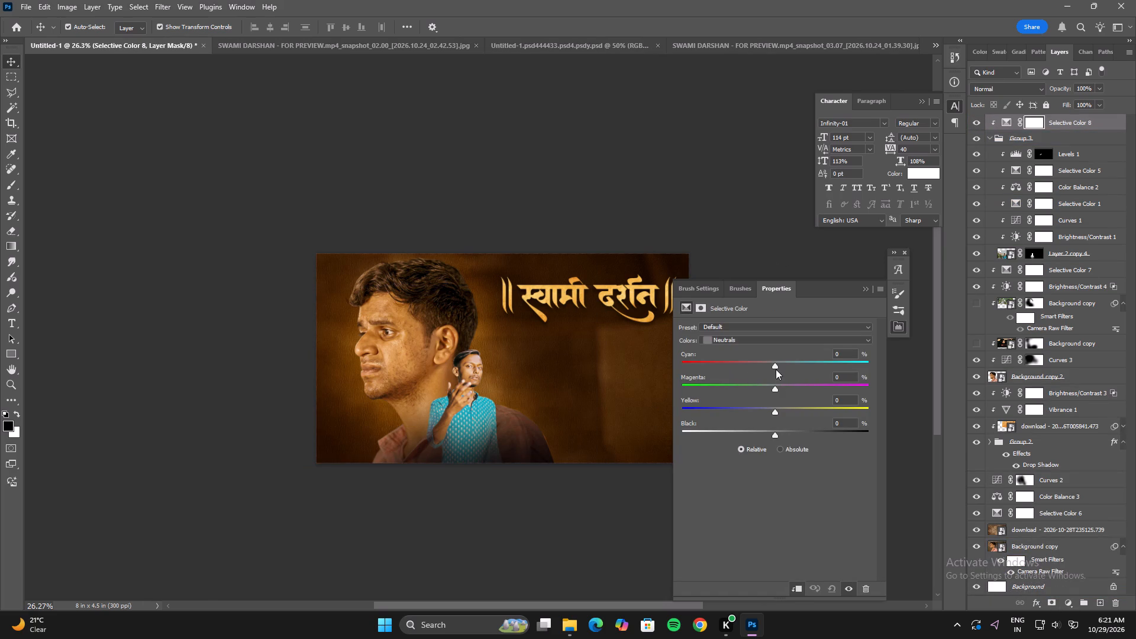
Set the new Selective Color's Neutrals to cyan -29% and yellow +11% to warm the small man.
drag(776, 363, 748, 367)
drag(779, 411, 790, 414)
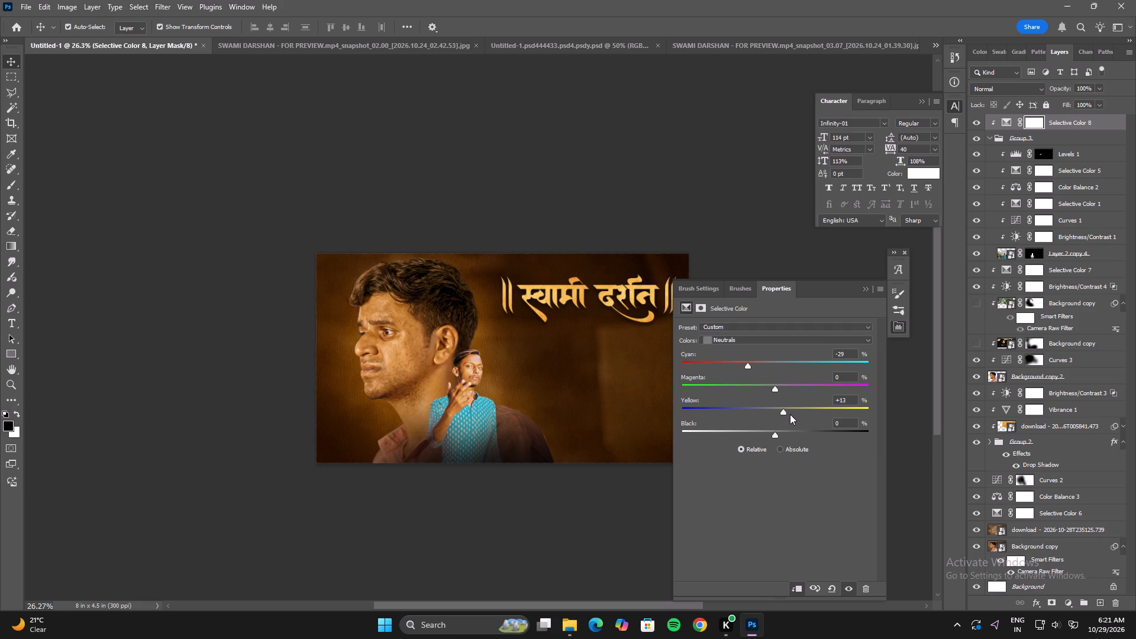
drag(790, 414, 786, 415)
click(748, 364)
click(789, 412)
click(611, 522)
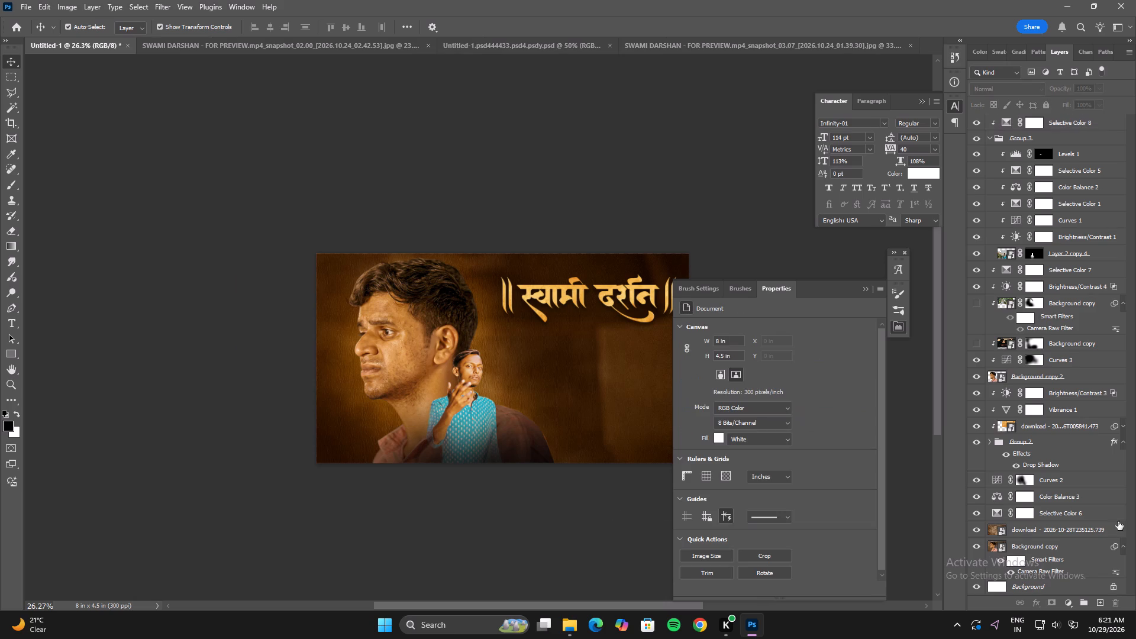
Scale the title's Group 2 together with its clipped gold texture to about 107% and shift both slightly left.
key(space)
key(space)
key(space)
key(space)
key(space)
key(space)
key(space)
key(space)
key(space)
key(space)
key(space)
key(space)
drag(508, 525, 475, 524)
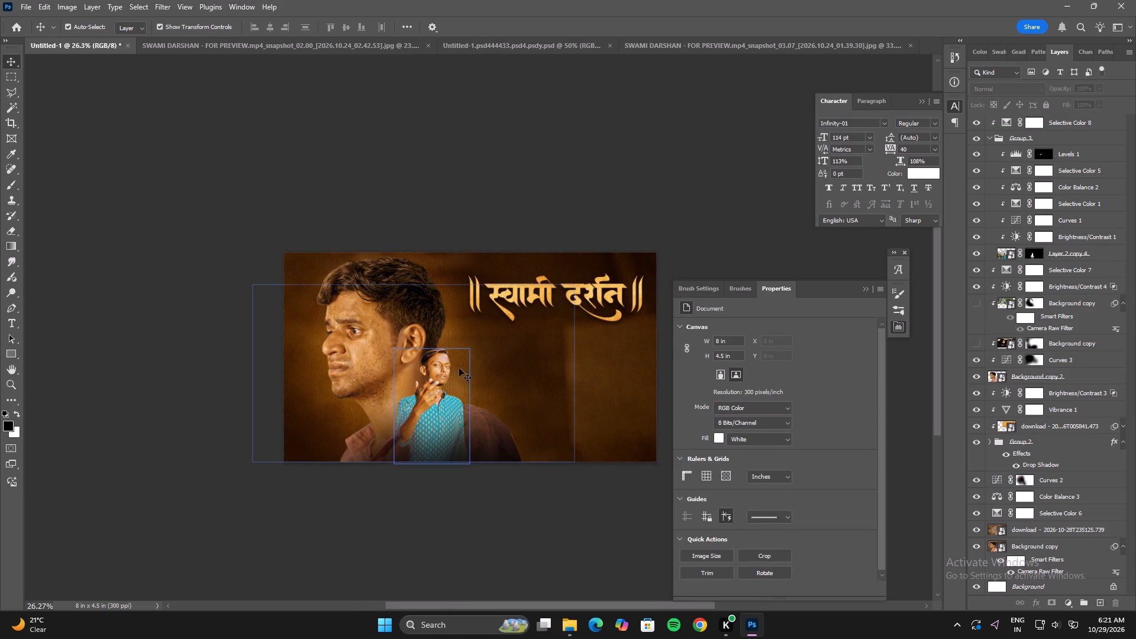
click(482, 350)
key(space)
key(space)
key(space)
key(space)
drag(530, 400, 489, 402)
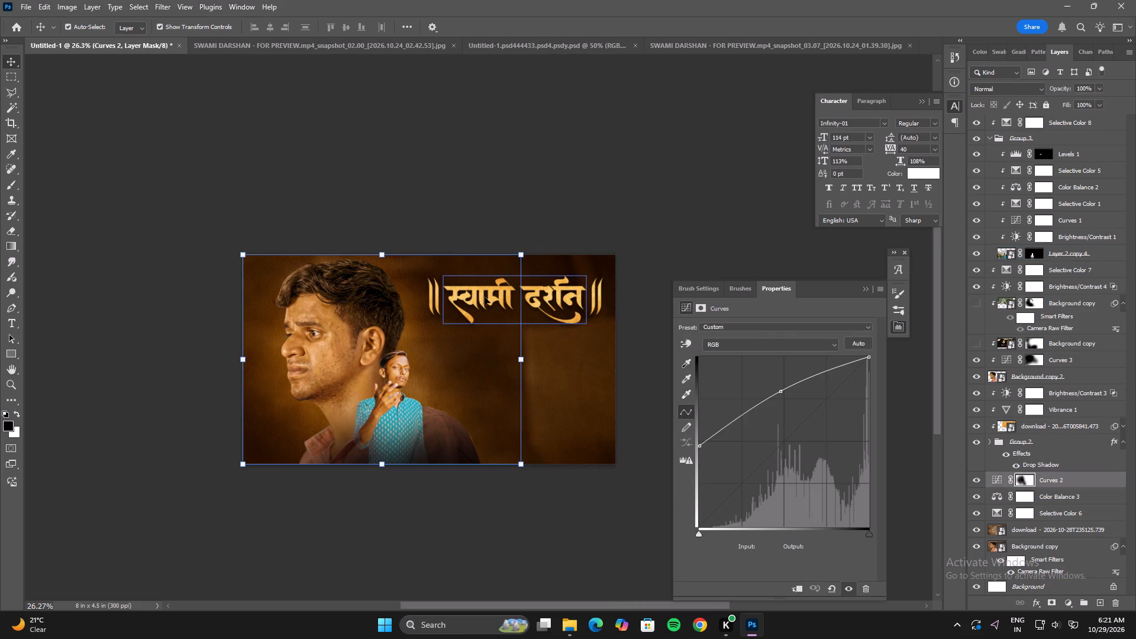
click(480, 296)
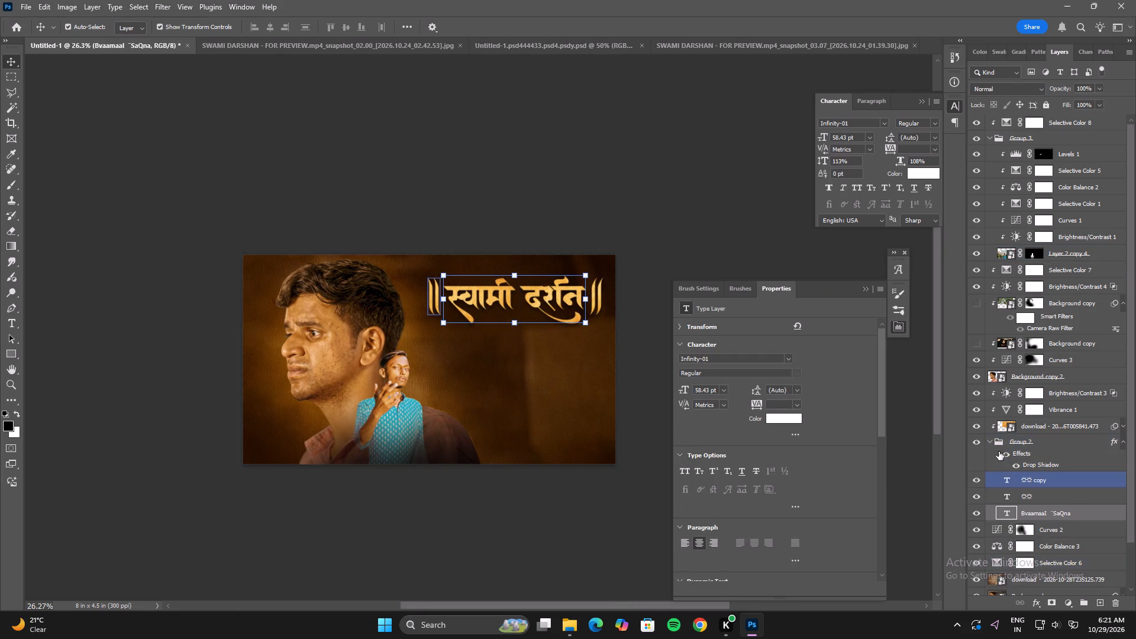
click(992, 440)
click(1025, 442)
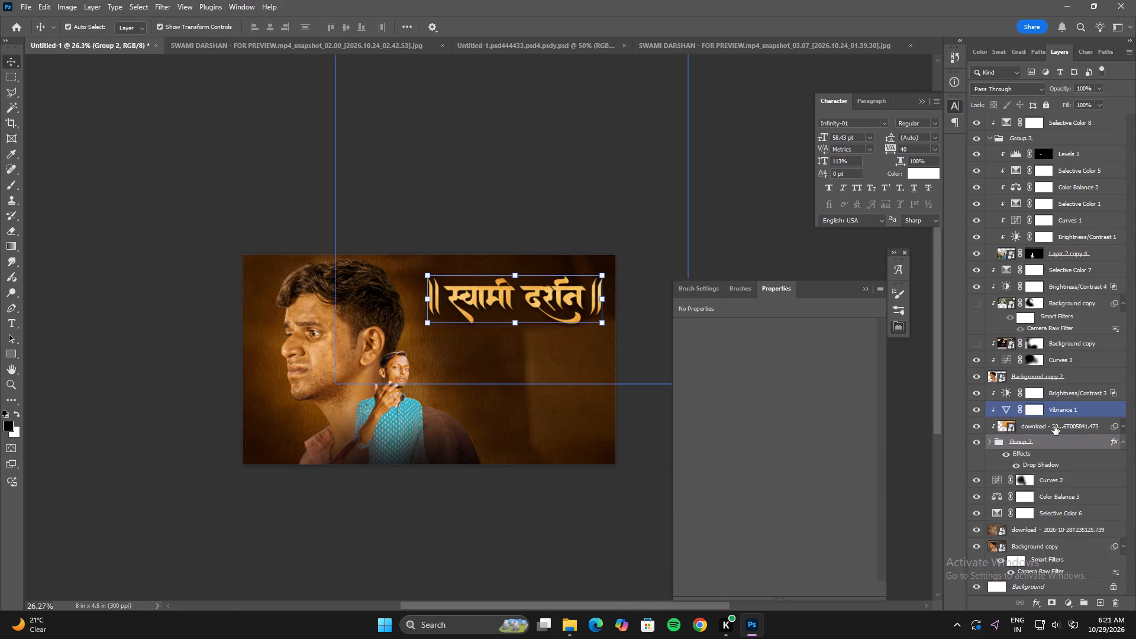
shift+click(1054, 423)
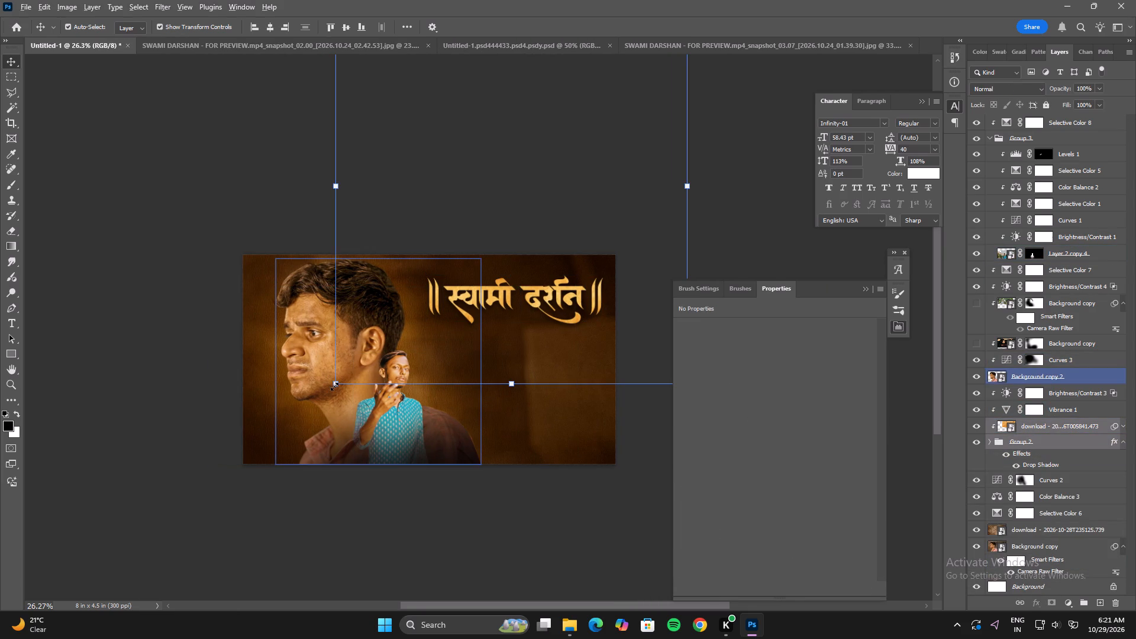
alt+drag(335, 386, 319, 398)
shift+drag(528, 353, 518, 353)
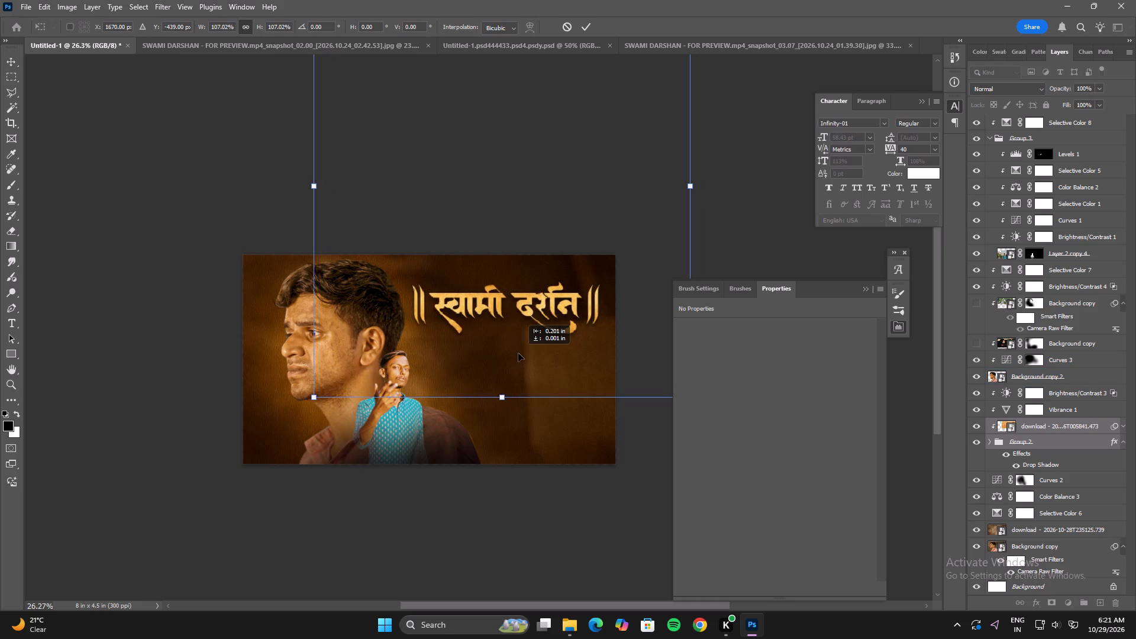
shift+drag(518, 353, 518, 353)
double_click(518, 353)
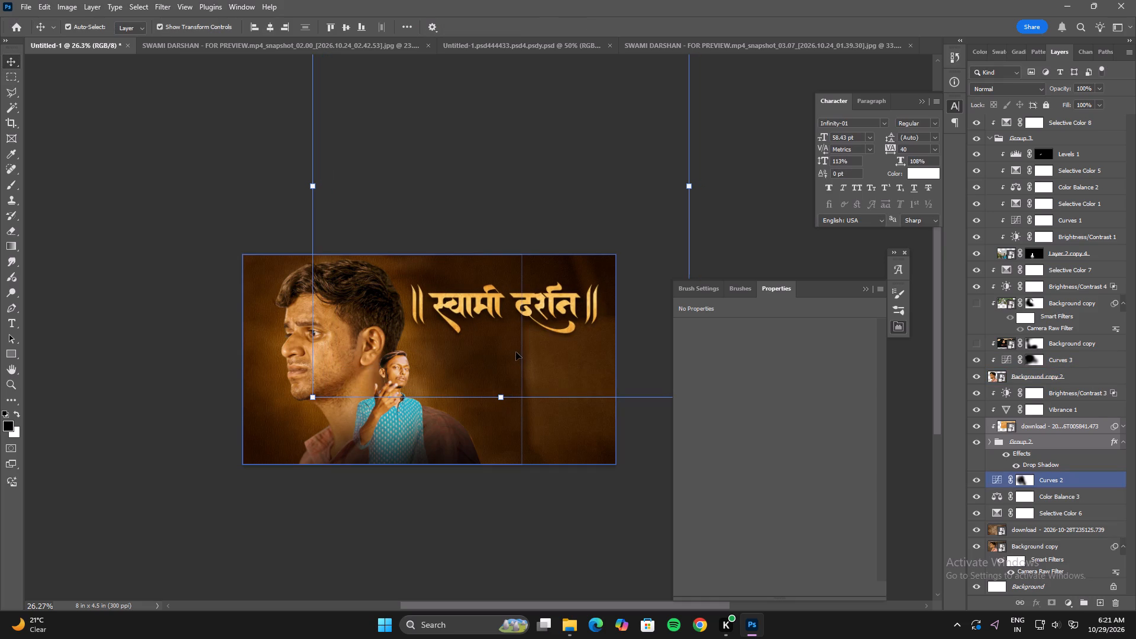
Nudge the enlarged gold title and its texture slightly up and a touch left.
key(Up)
key(Up)
key(Up)
key(Up)
key(Up)
key(Up)
key(Up)
key(Up)
key(Up)
key(Up)
key(Up)
key(Up)
key(Up)
key(Up)
key(Up)
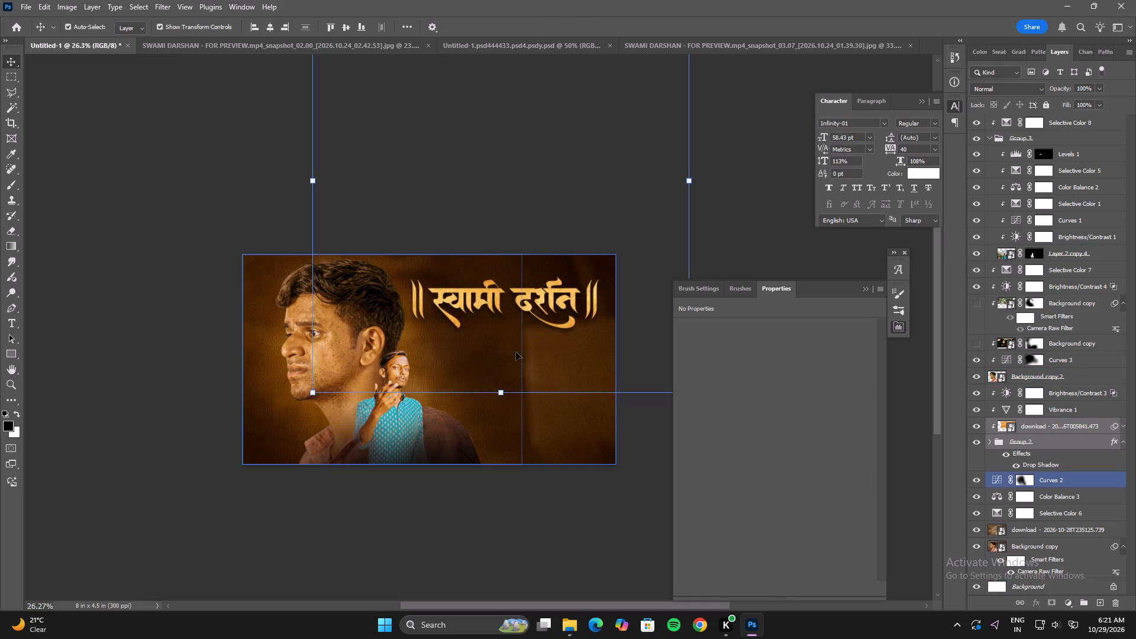
key(Up)
key(Up)
key(Up)
key(Down)
key(Down)
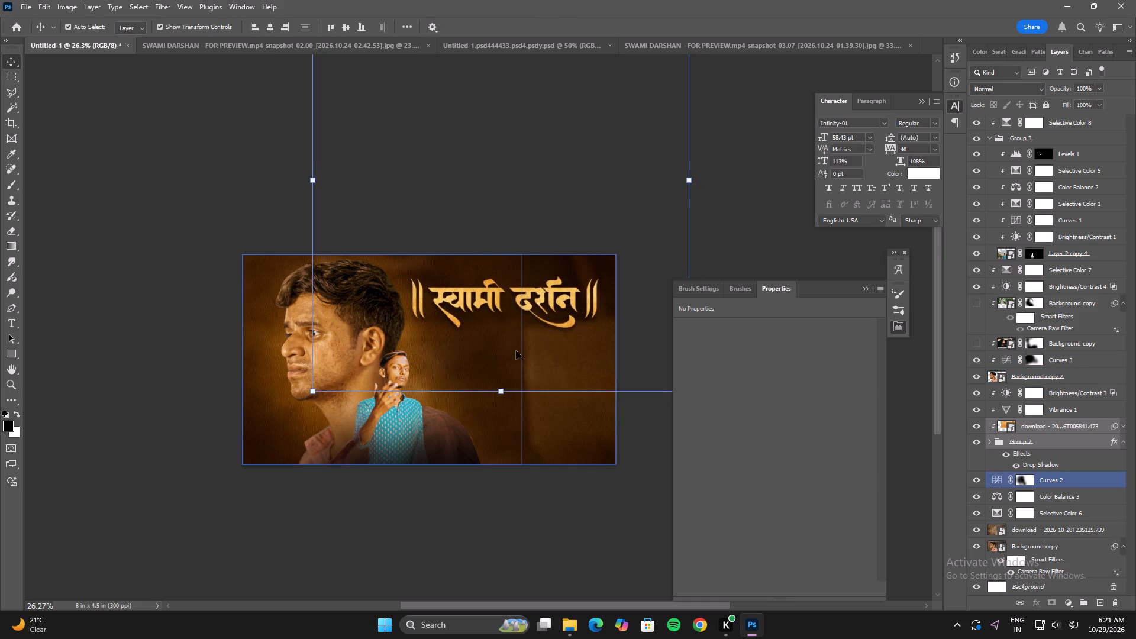
key(Down)
key(Down)
key(Left)
click(514, 573)
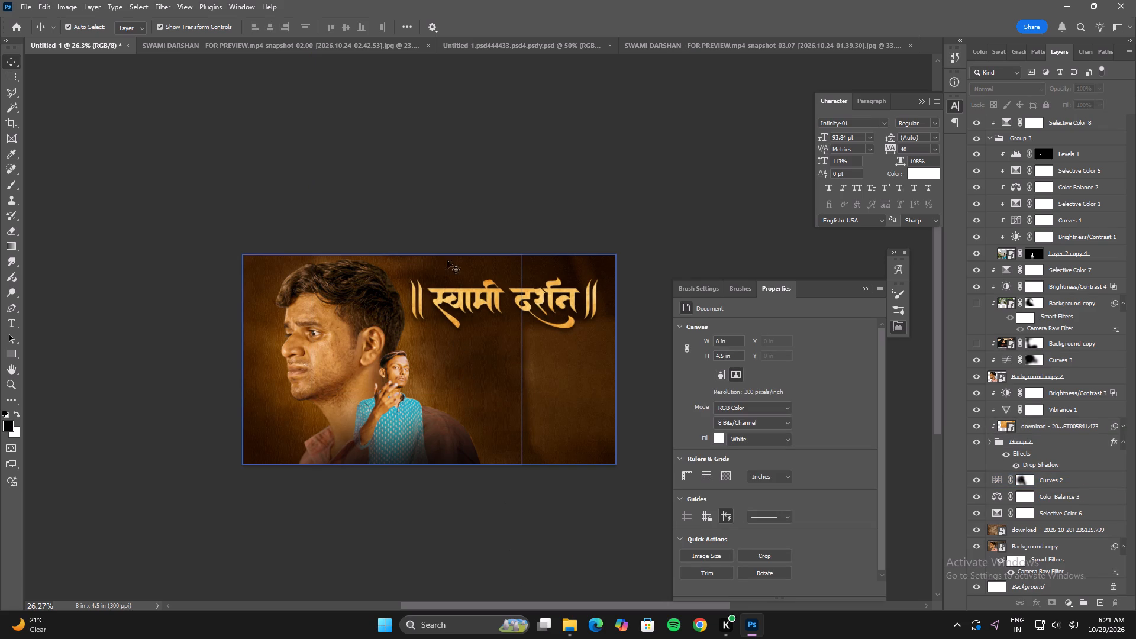
Copy the Vision Records logo, the Vision Records Present line and the four upper credit lines from the portrait poster into the landscape design.
click(482, 44)
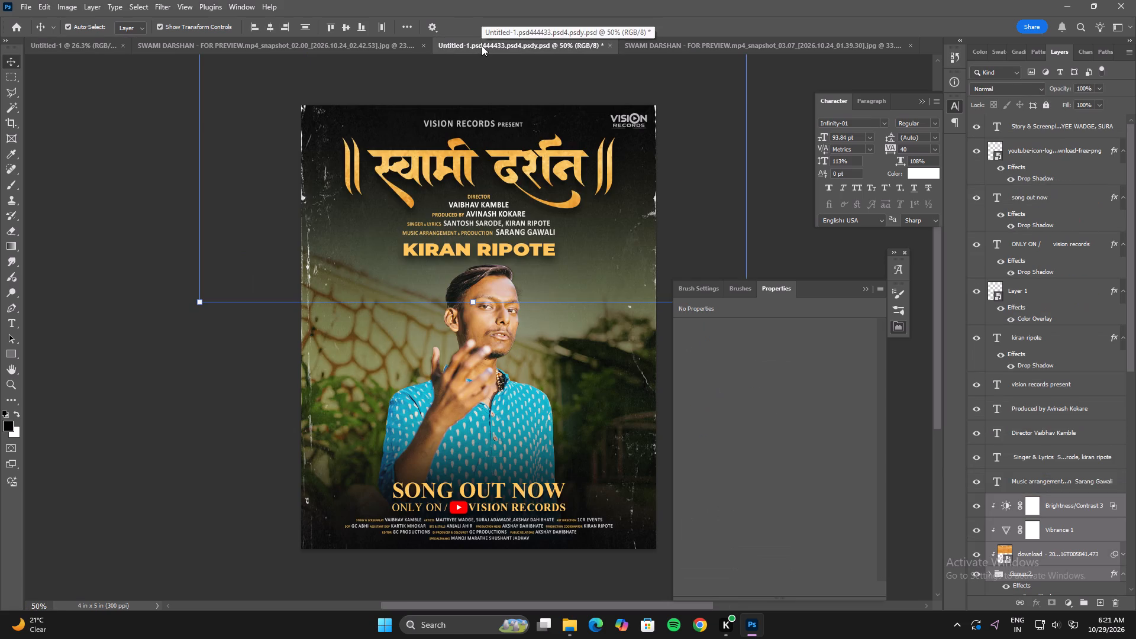
click(485, 122)
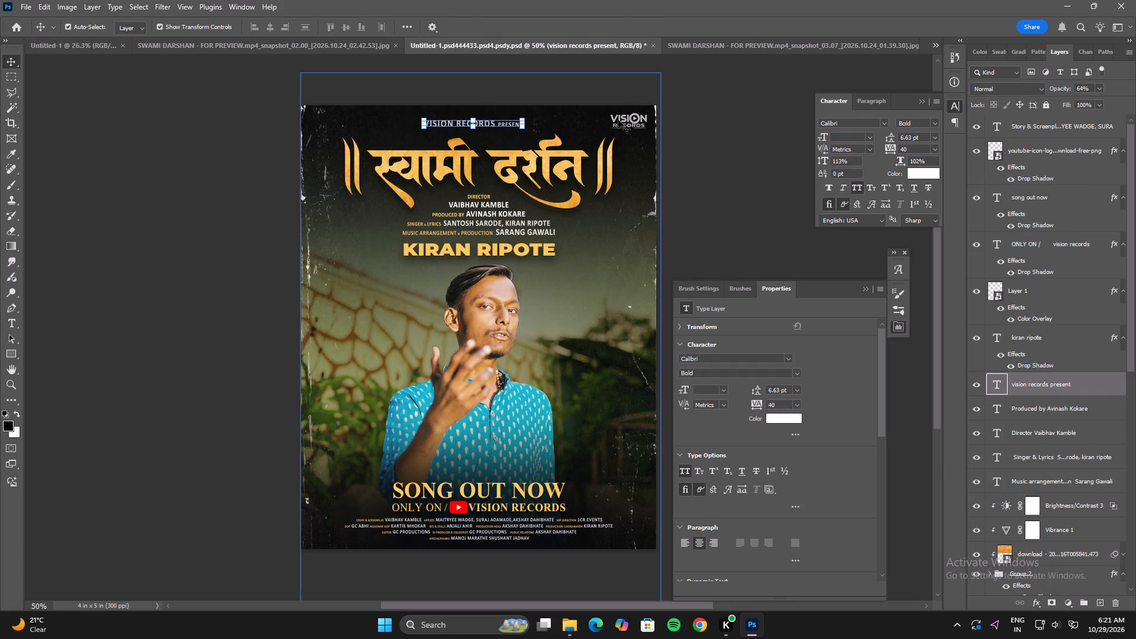
shift+click(614, 120)
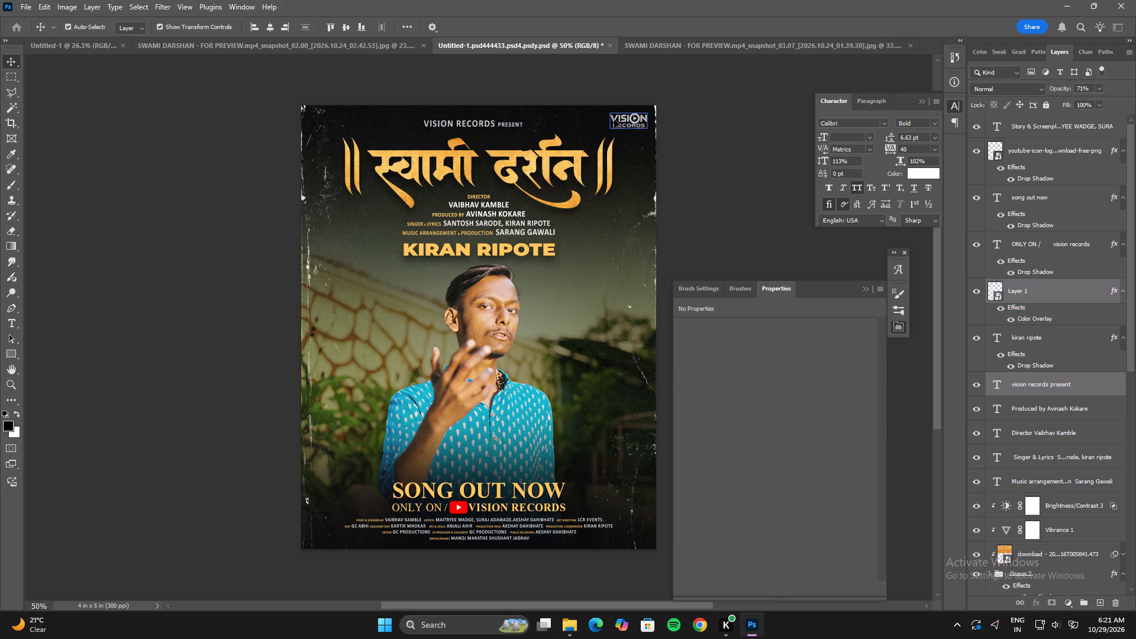
shift+click(475, 199)
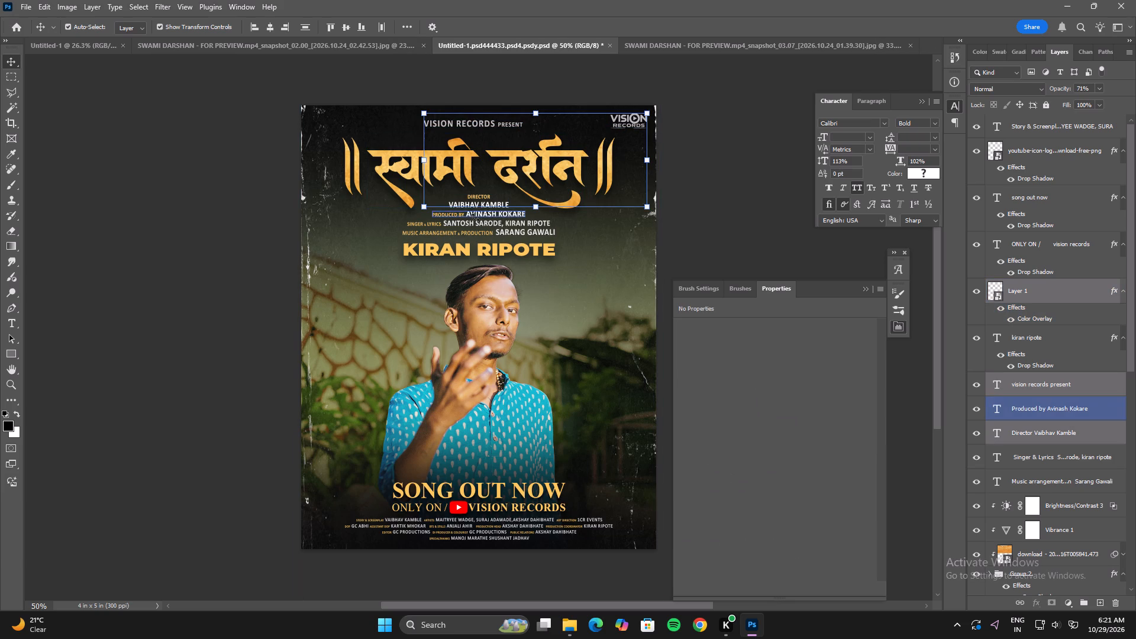
shift+click(475, 233)
shift+click(474, 224)
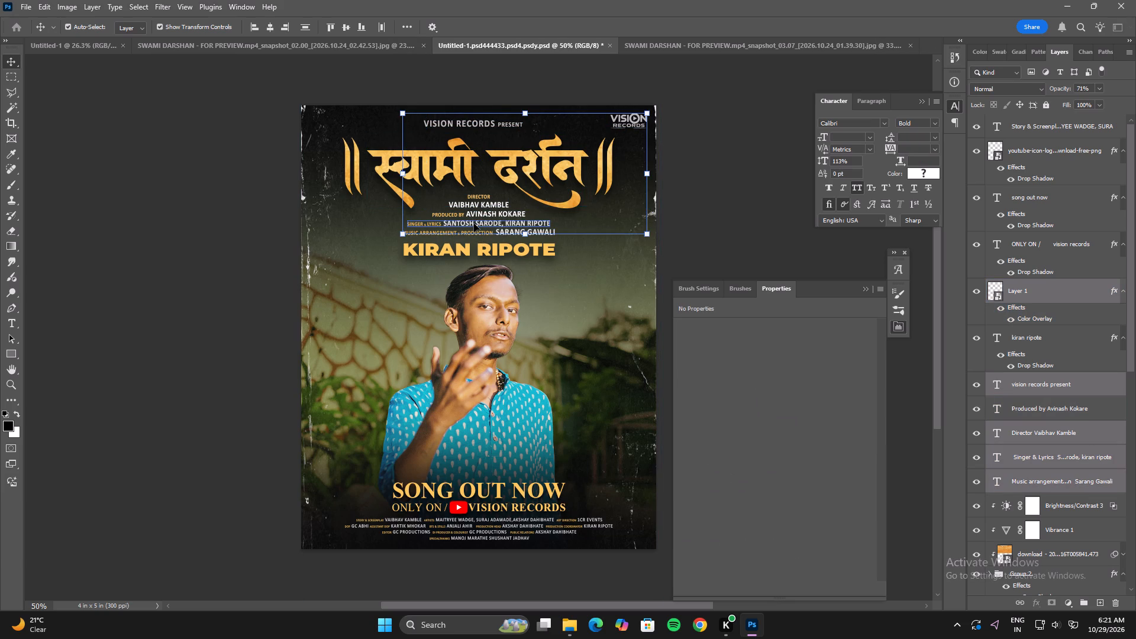
shift+click(473, 214)
drag(477, 213, 475, 220)
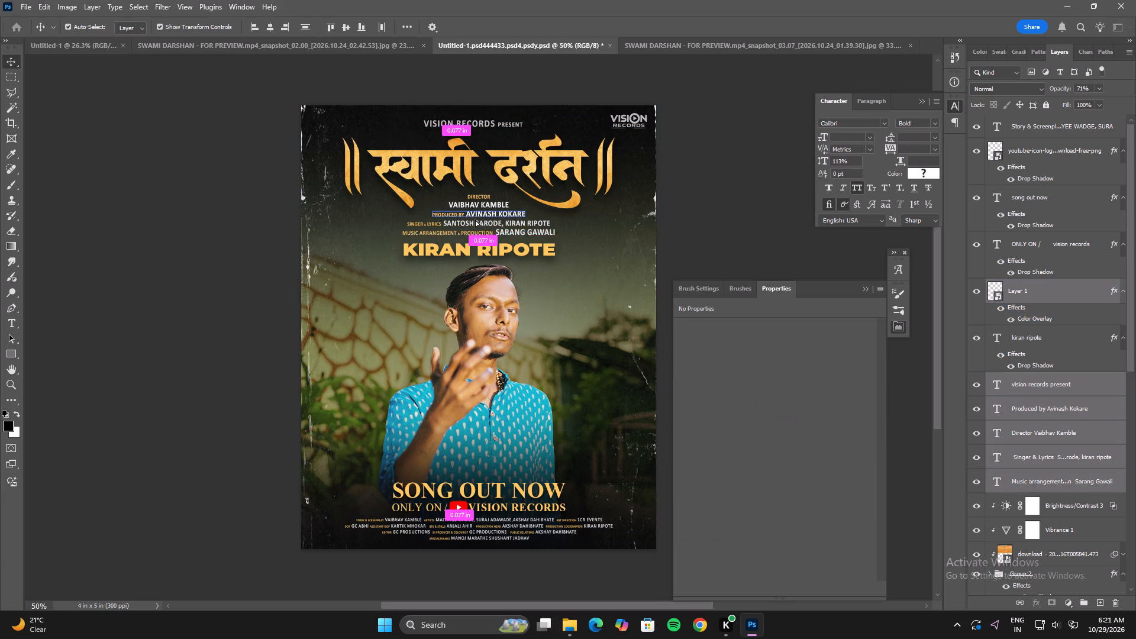
drag(475, 220, 173, 41)
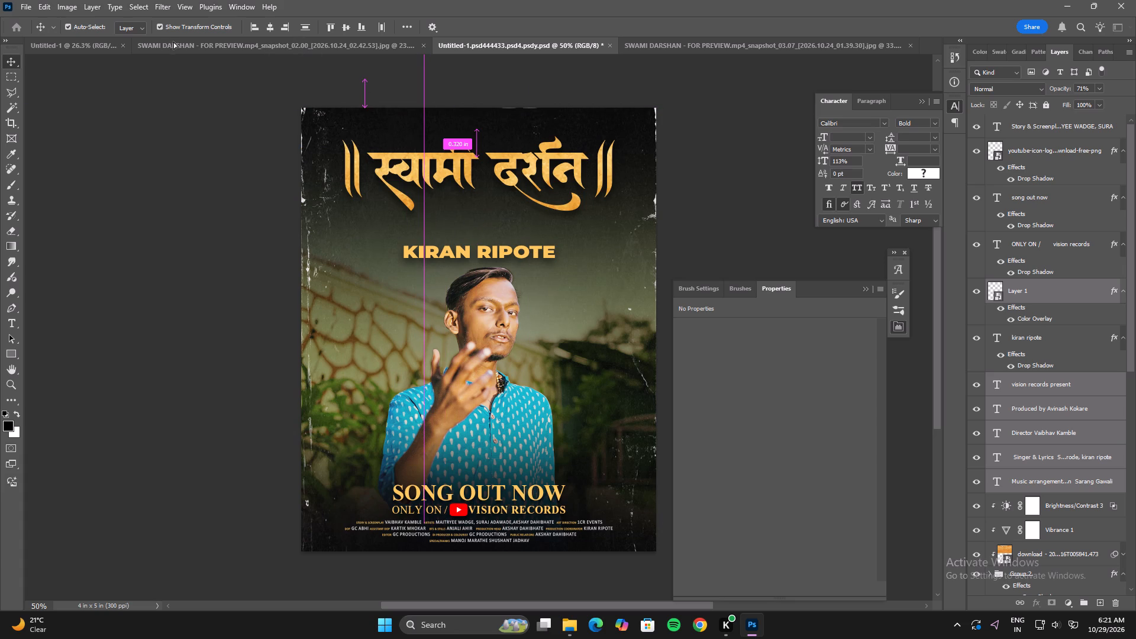
drag(173, 41, 419, 370)
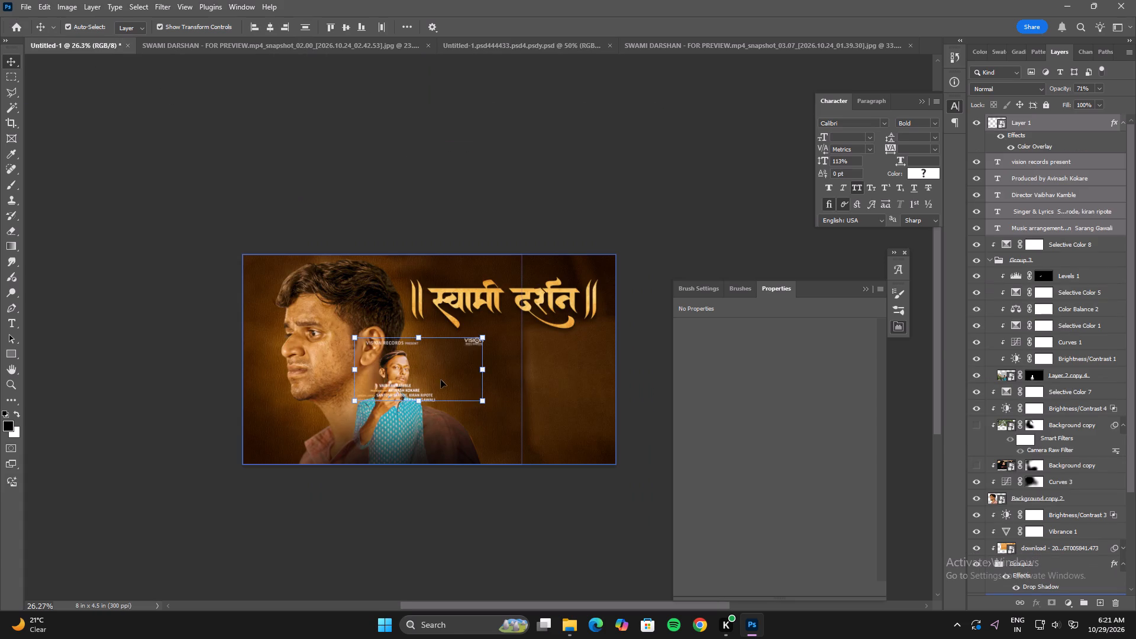
click(453, 498)
Move the director, producer, singer and lyrics, and music arrangement credit lines together to directly beneath the gold title.
alt+scroll(401, 421, up, 6)
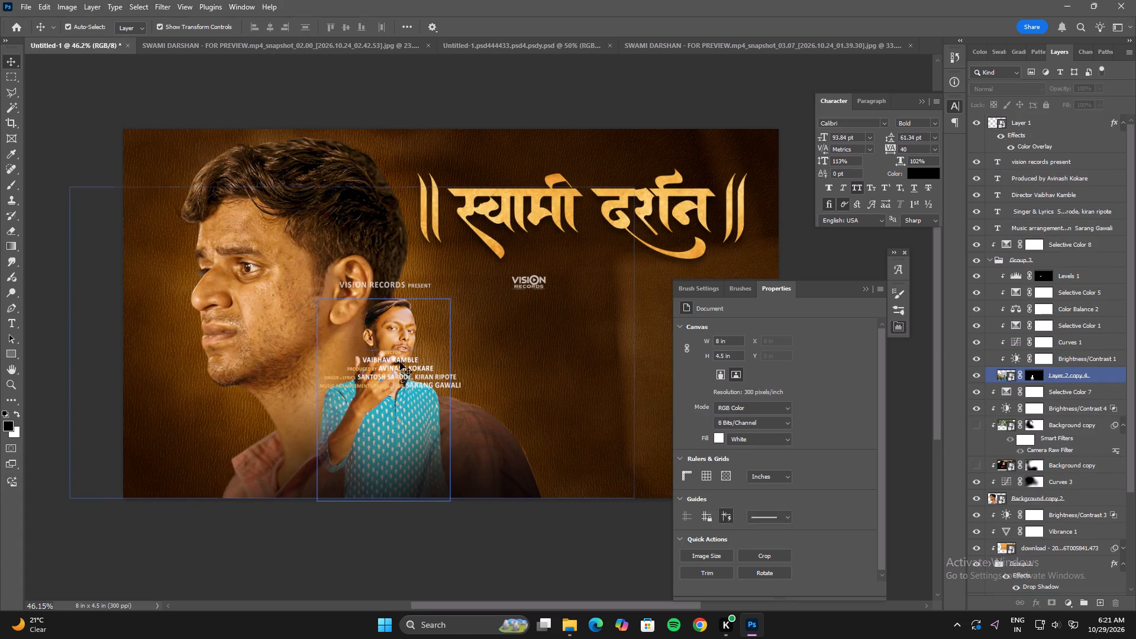
click(395, 354)
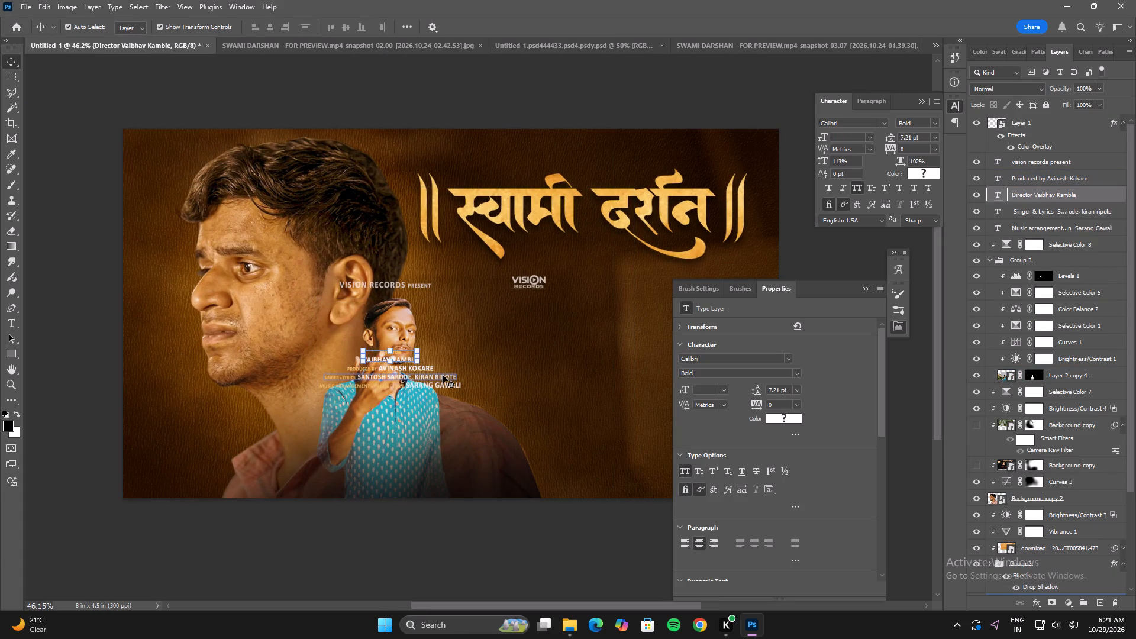
shift+click(443, 375)
shift+click(427, 367)
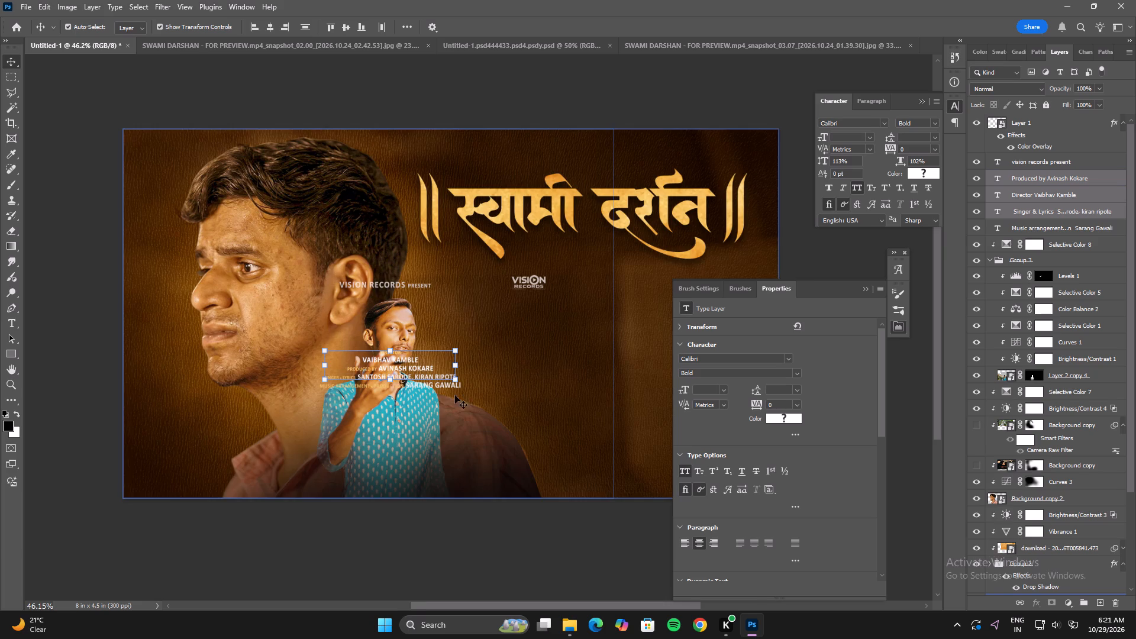
alt+scroll(433, 389, up, 9)
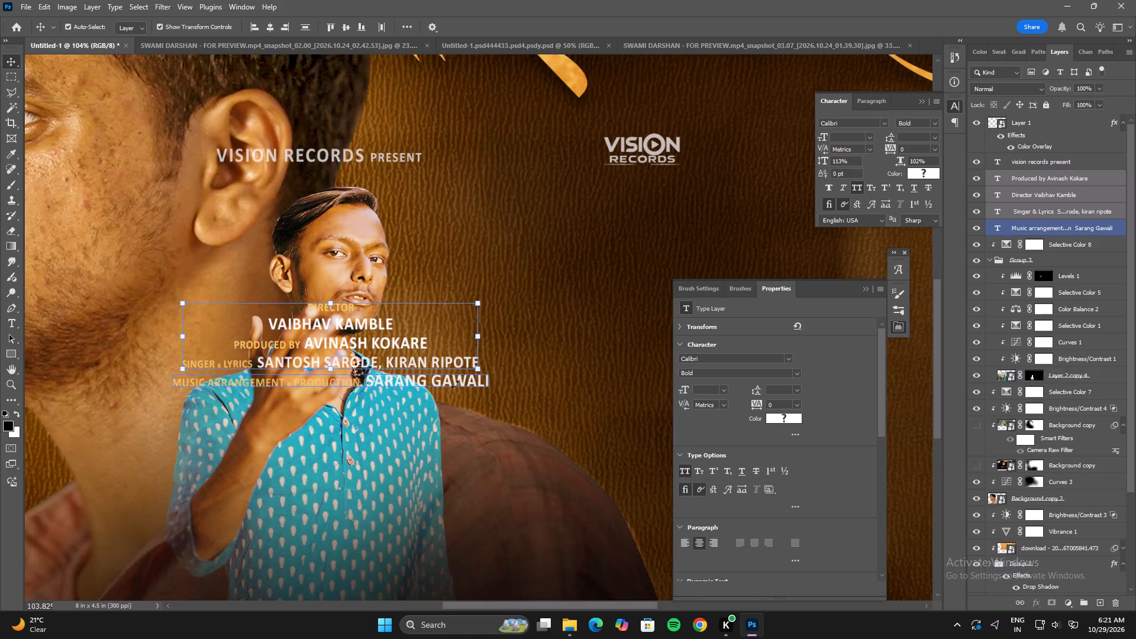
shift+click(448, 385)
alt+scroll(449, 389, down, 10)
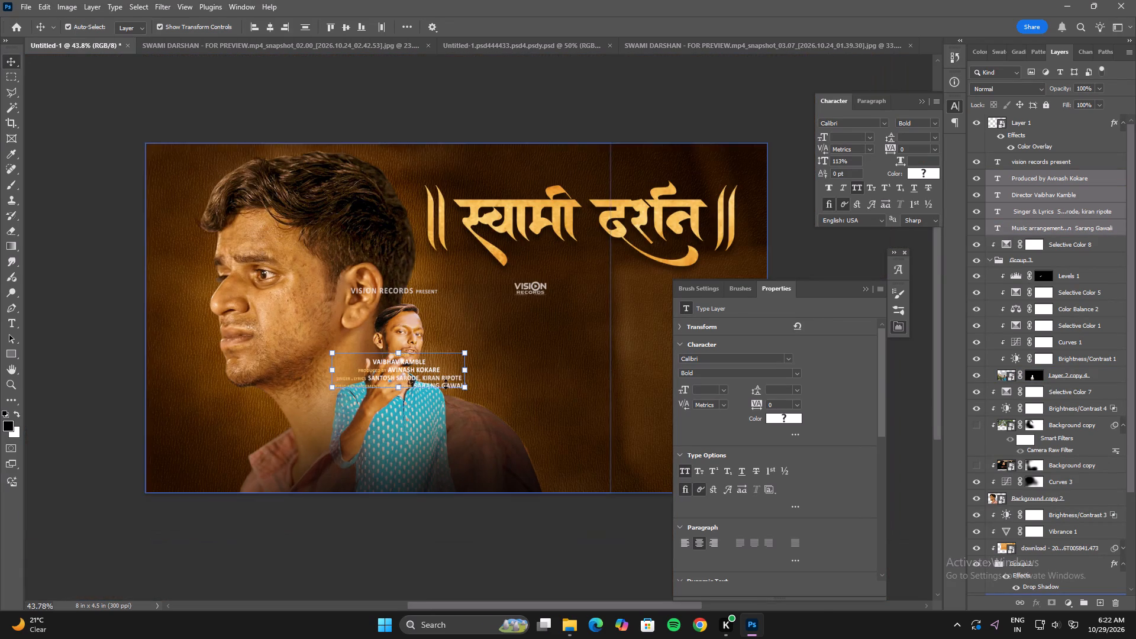
alt+scroll(449, 383, down, 4)
key(space)
key(space)
key(space)
key(space)
key(space)
drag(517, 395, 411, 415)
drag(346, 402, 467, 331)
click(457, 400)
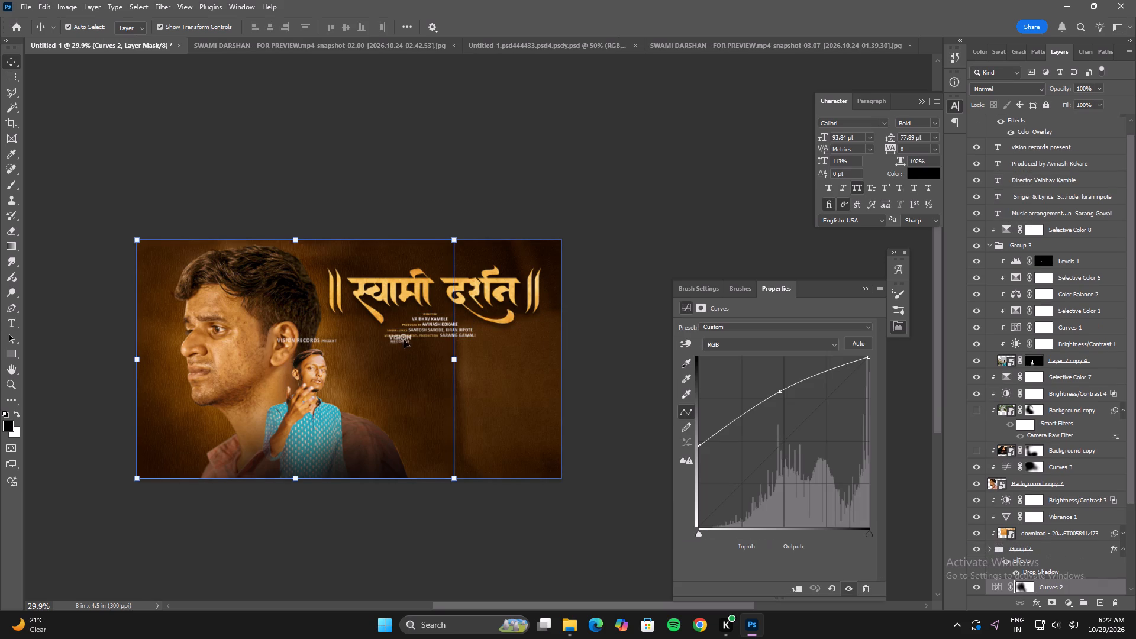
Enlarge the Vision Records logo on Layer 1 slightly to about 0.48 × 0.19 in.
click(404, 340)
click(403, 339)
click(403, 338)
click(405, 338)
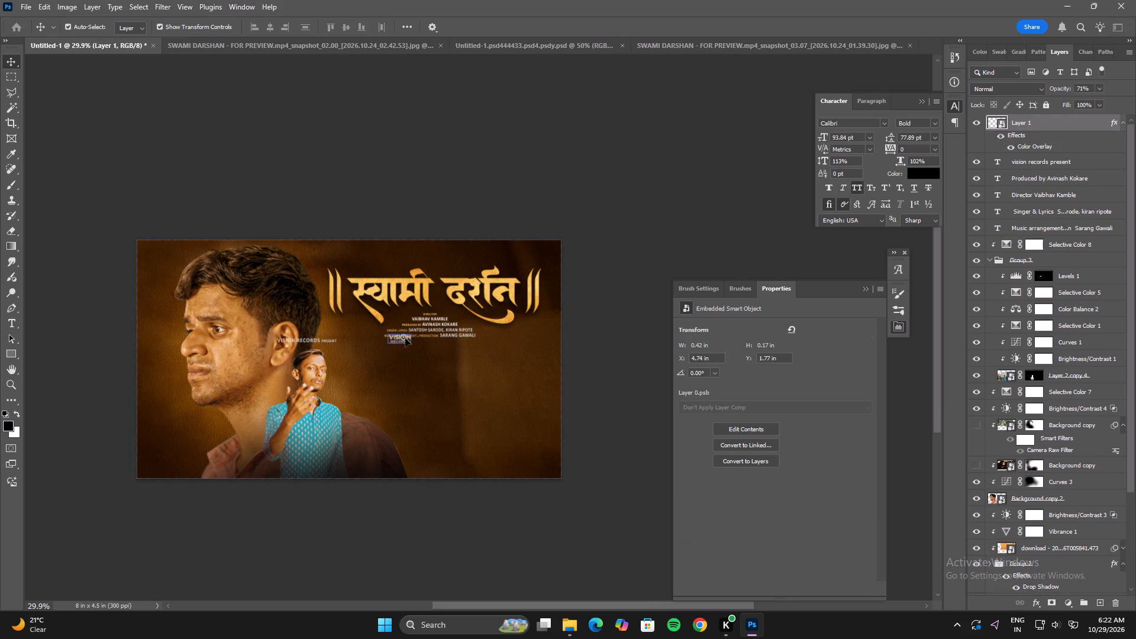
click(410, 335)
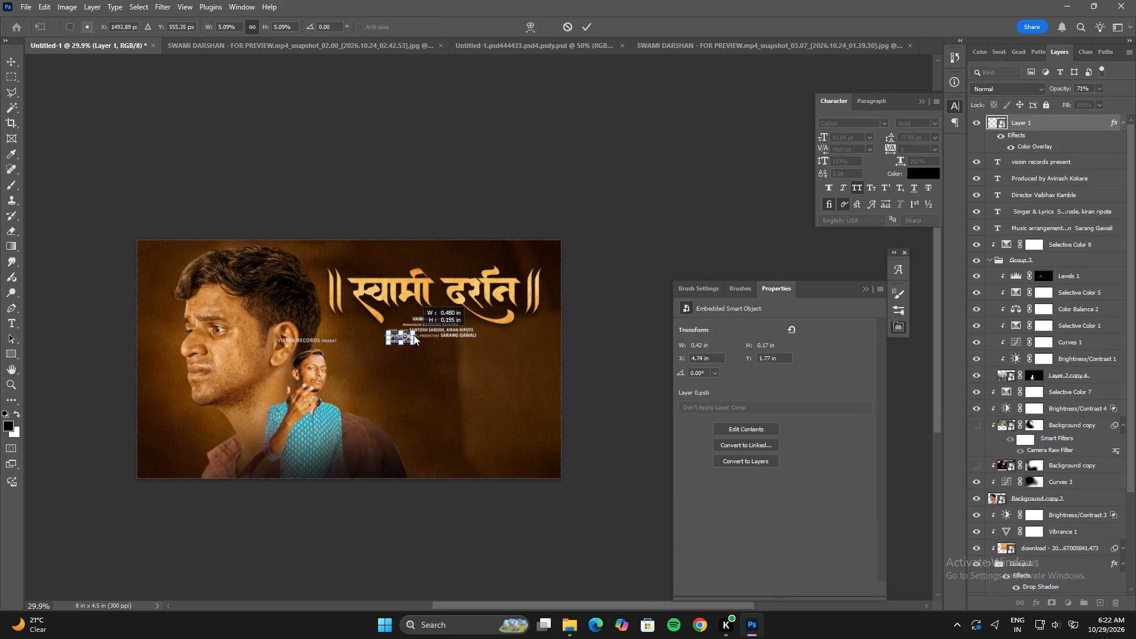
key(Return)
click(434, 401)
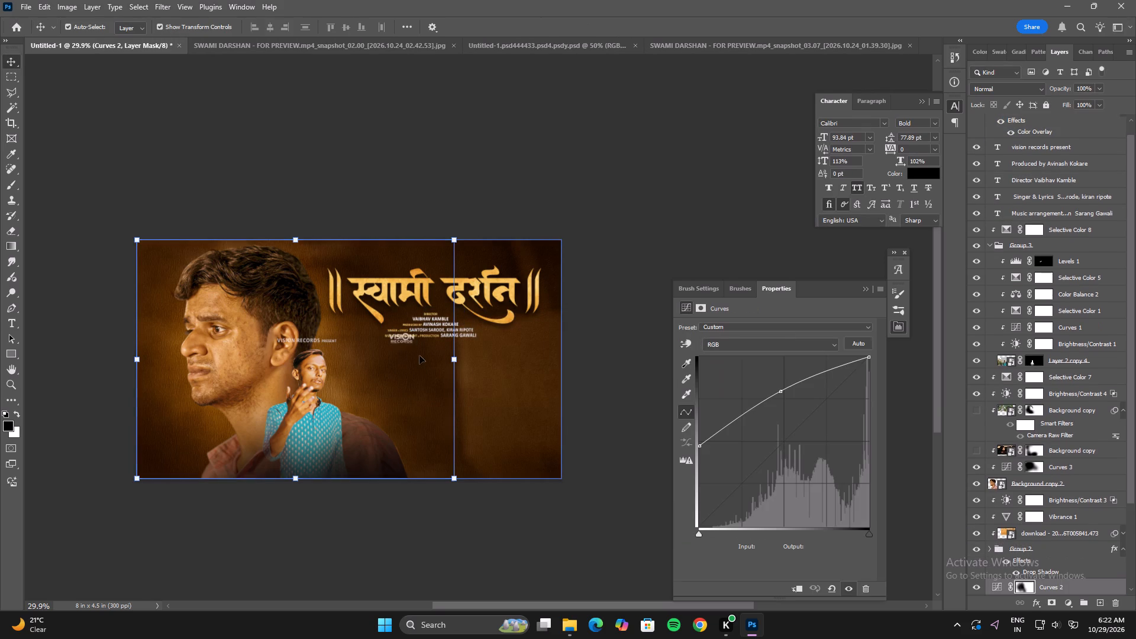
Place the Vision Records logo in the canvas's upper-right corner and enlarge it to about 0.59 × 0.24 in.
drag(409, 337, 441, 335)
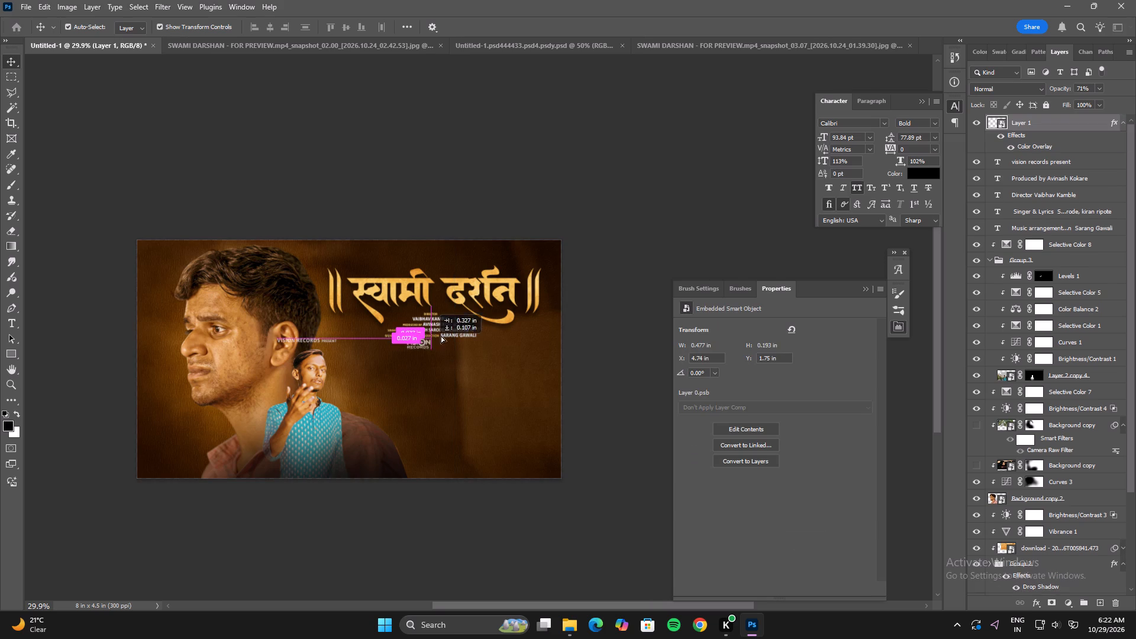
drag(441, 335, 550, 250)
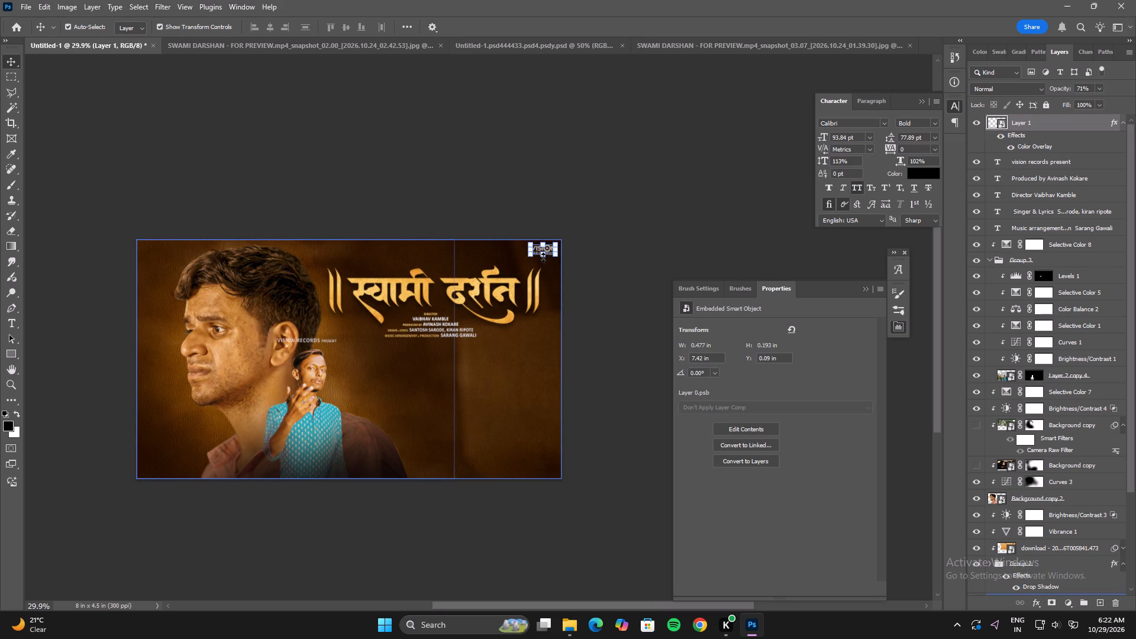
click(533, 257)
click(533, 258)
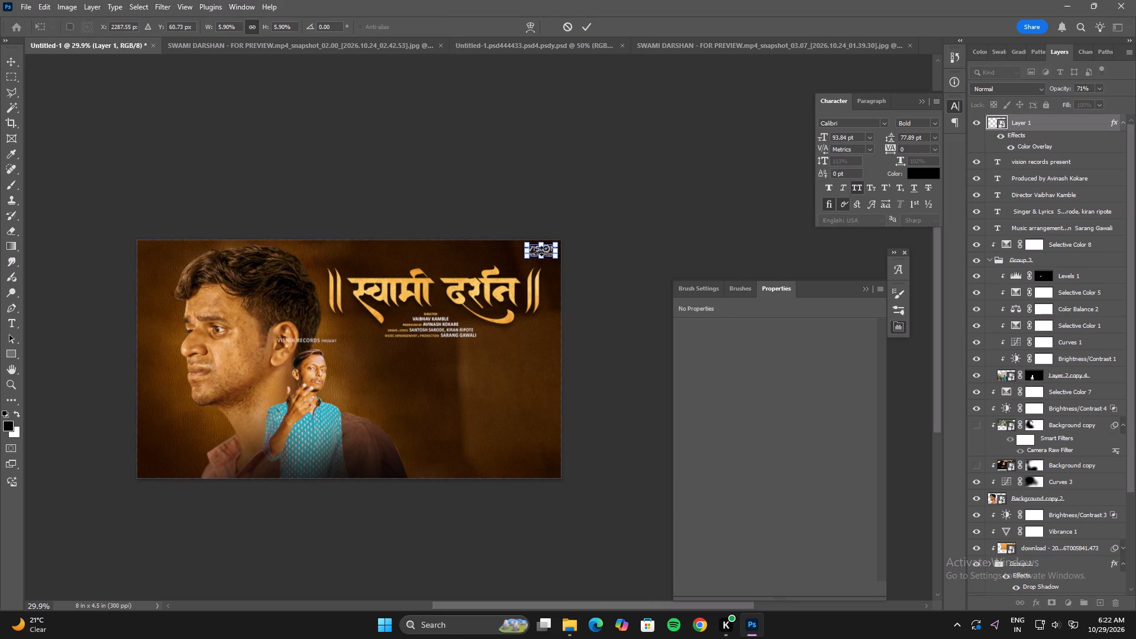
click(541, 251)
click(529, 254)
double_click(532, 251)
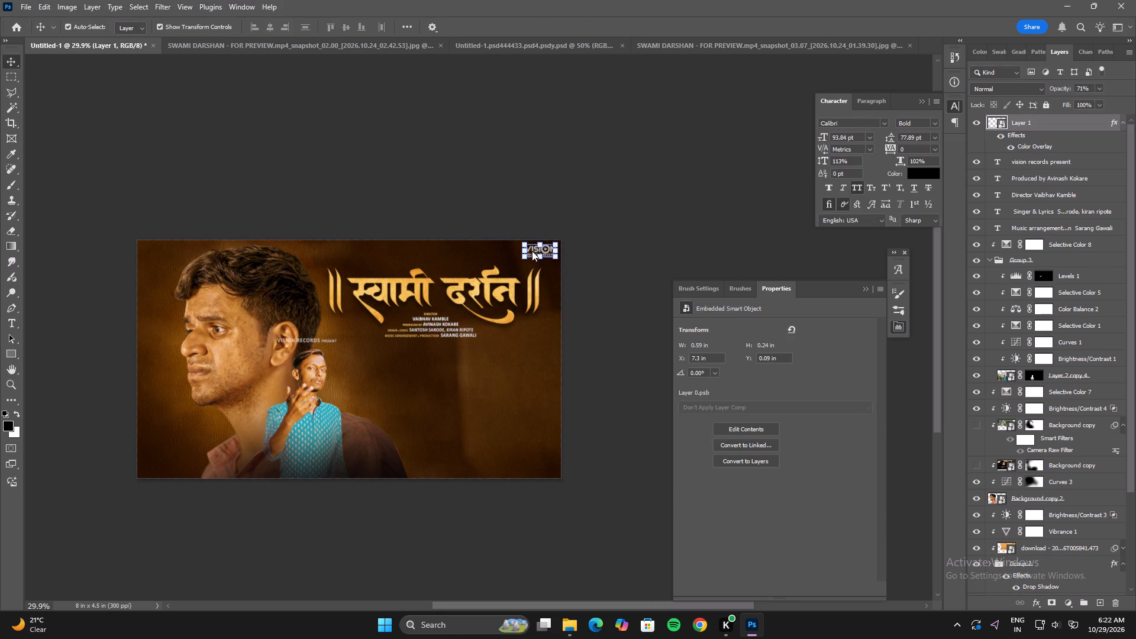
Nudge the Vision Records logo slightly down and left to adjust its margin from the canvas corner.
key(Down)
key(Down)
key(Down)
key(Left)
click(615, 253)
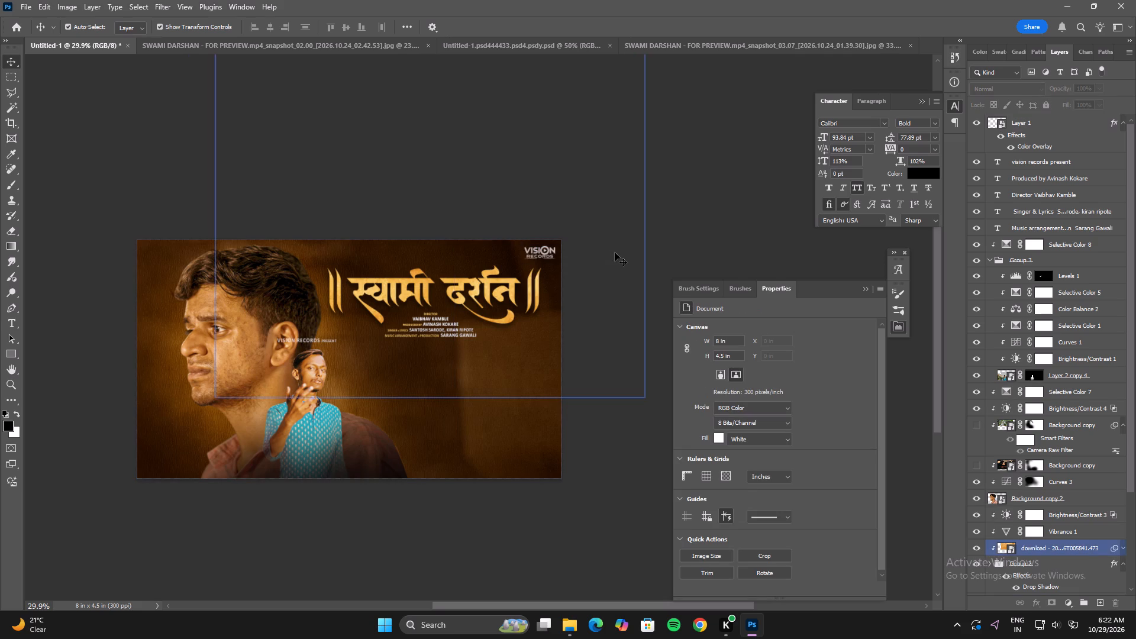
click(550, 250)
key(Up)
key(Left)
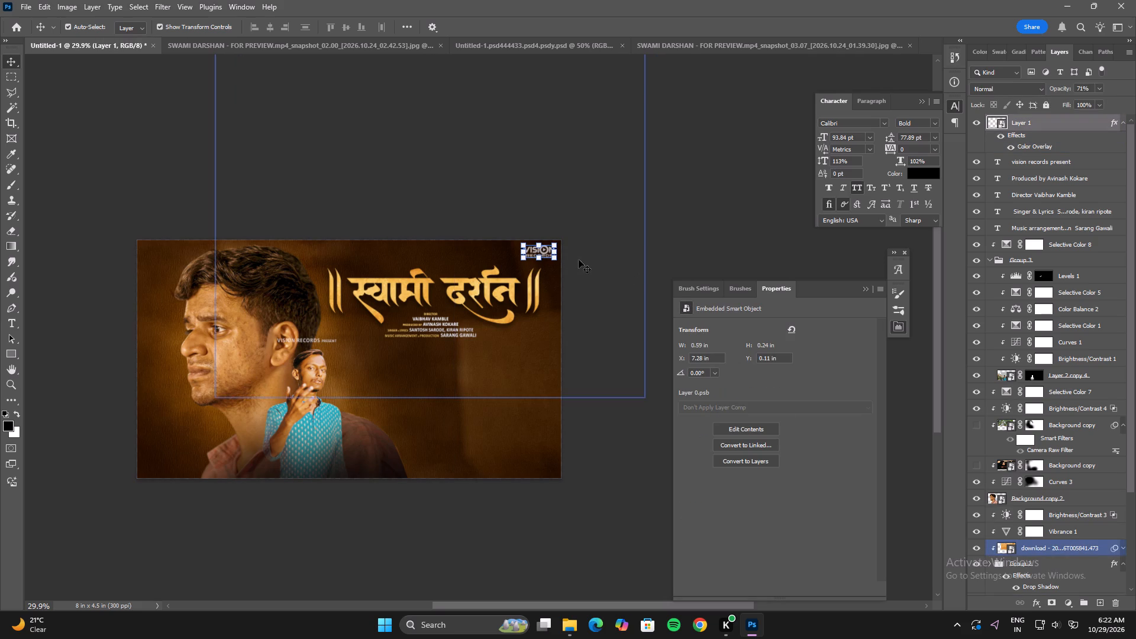
key(Down)
click(603, 260)
Move the Vision Records Present line above the gold title and align its horizontal centre with the music arrangement credit line.
drag(315, 340, 452, 257)
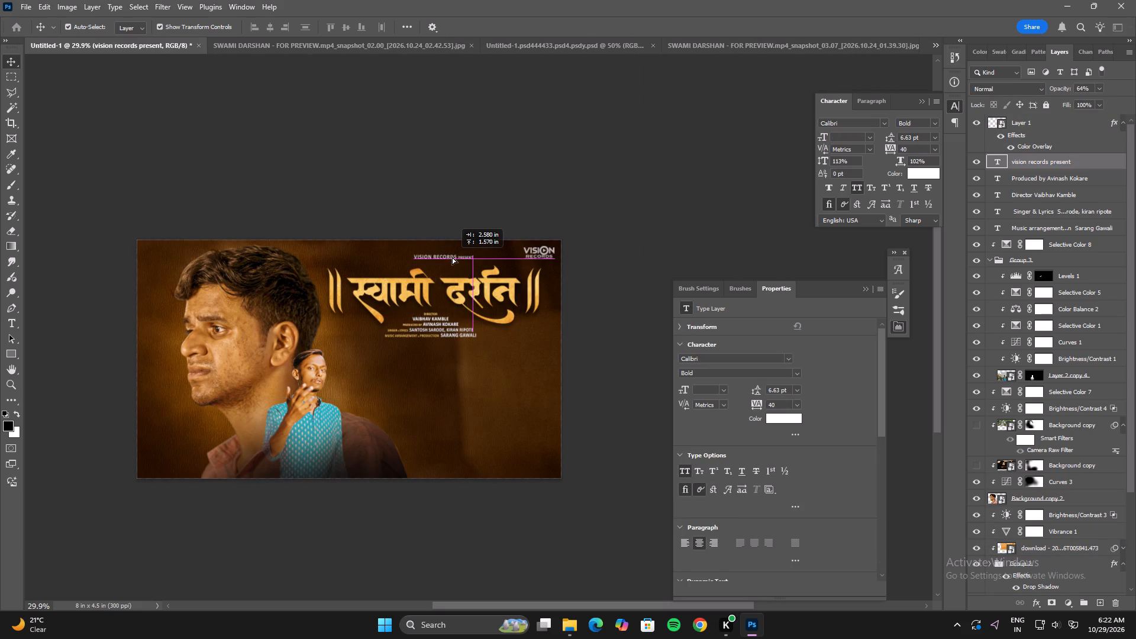
drag(452, 257, 446, 258)
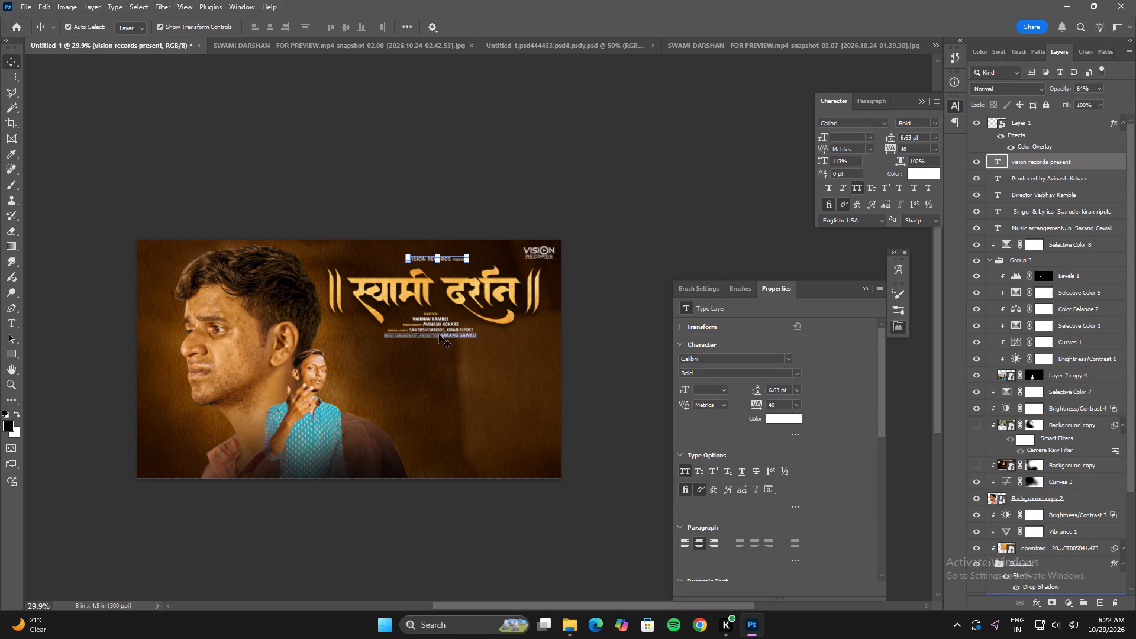
shift+click(439, 335)
click(269, 30)
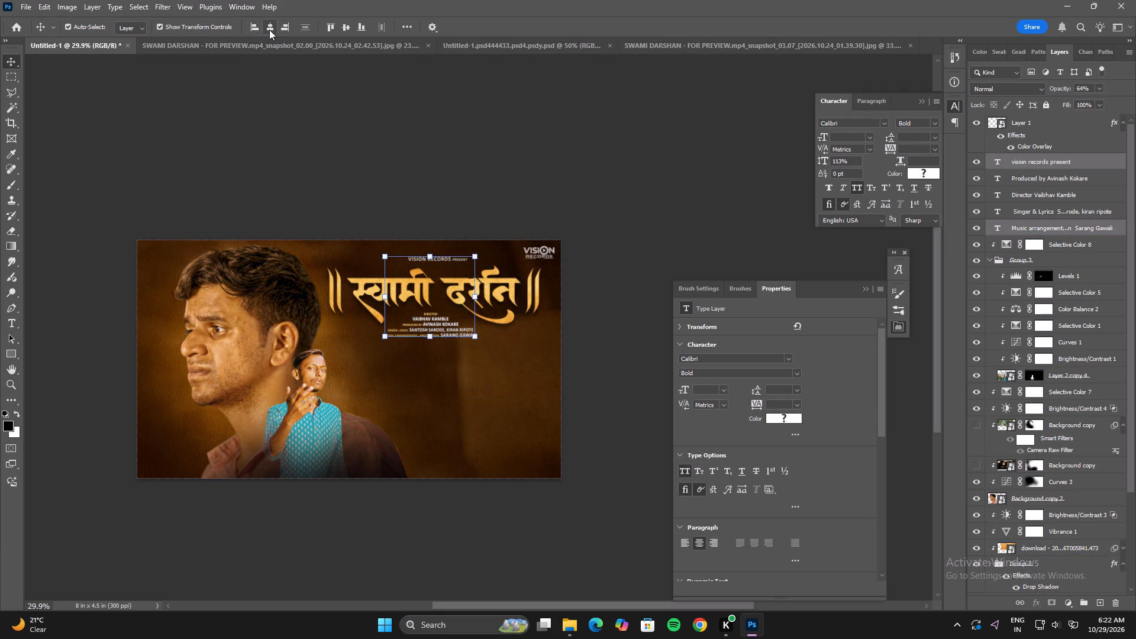
click(489, 168)
click(512, 169)
Enlarge the Vision Records Present line around its centre to roughly half the gold title's width.
click(454, 259)
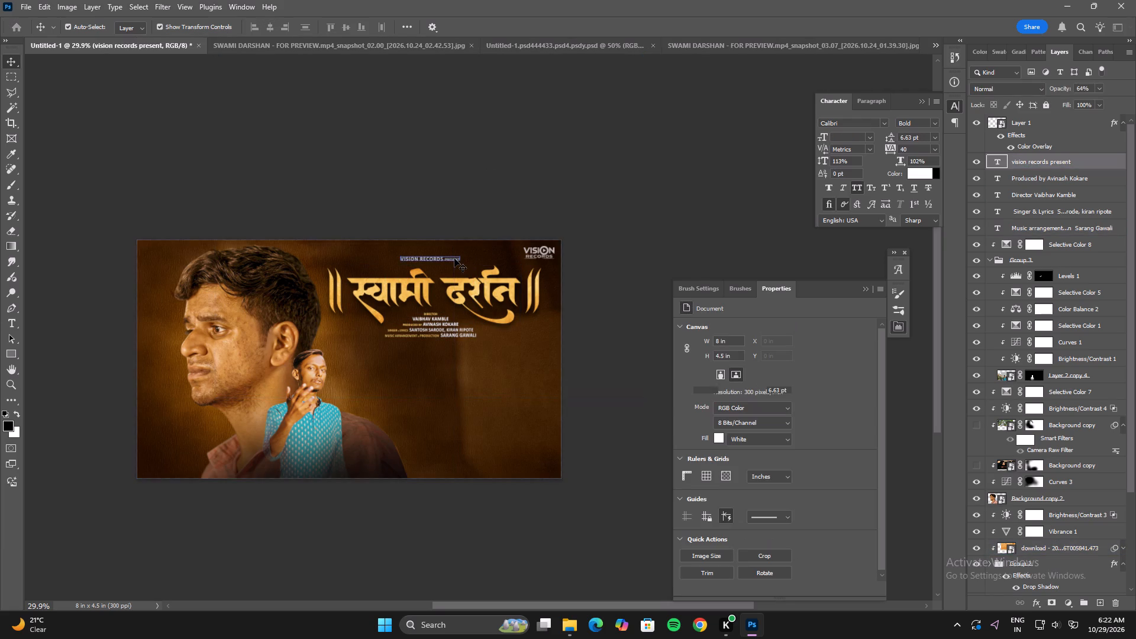
alt+drag(460, 256, 474, 256)
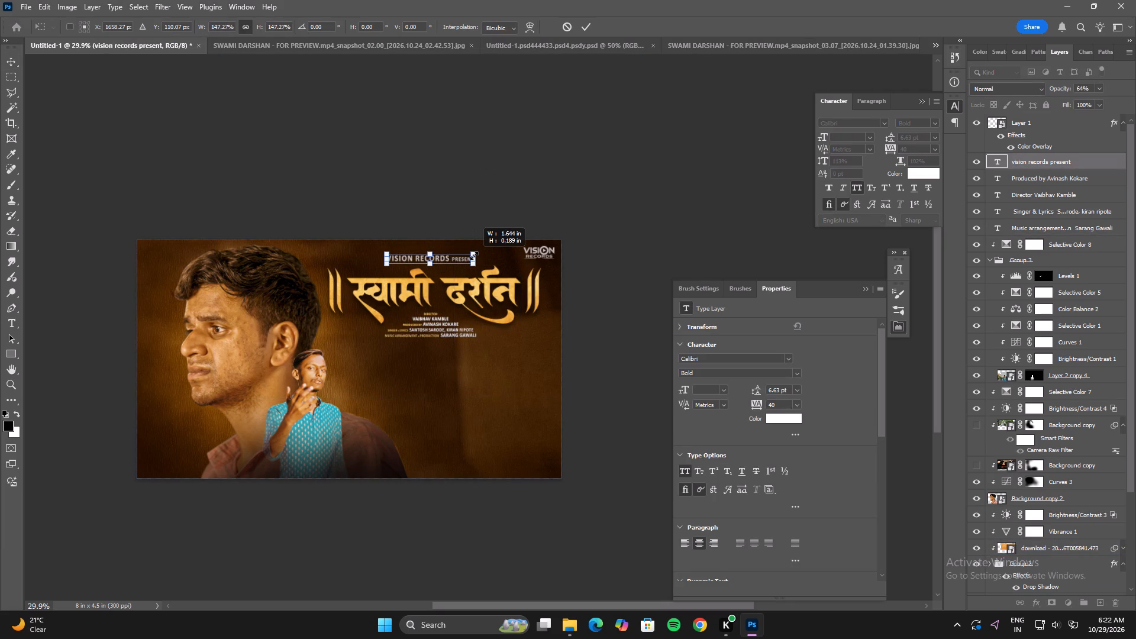
alt+drag(474, 256, 481, 256)
double_click(451, 260)
click(434, 195)
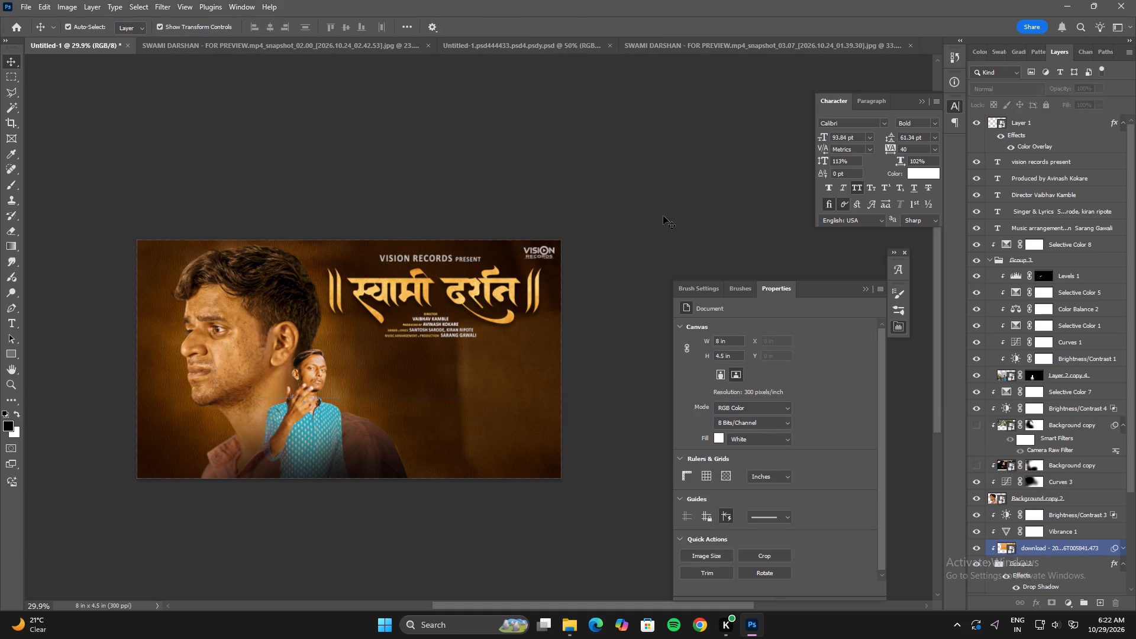
click(663, 216)
Enlarge the four credit lines beneath the gold title together slightly, scaling them around their centre.
alt+scroll(478, 327, down, 2)
alt+scroll(399, 325, up, 8)
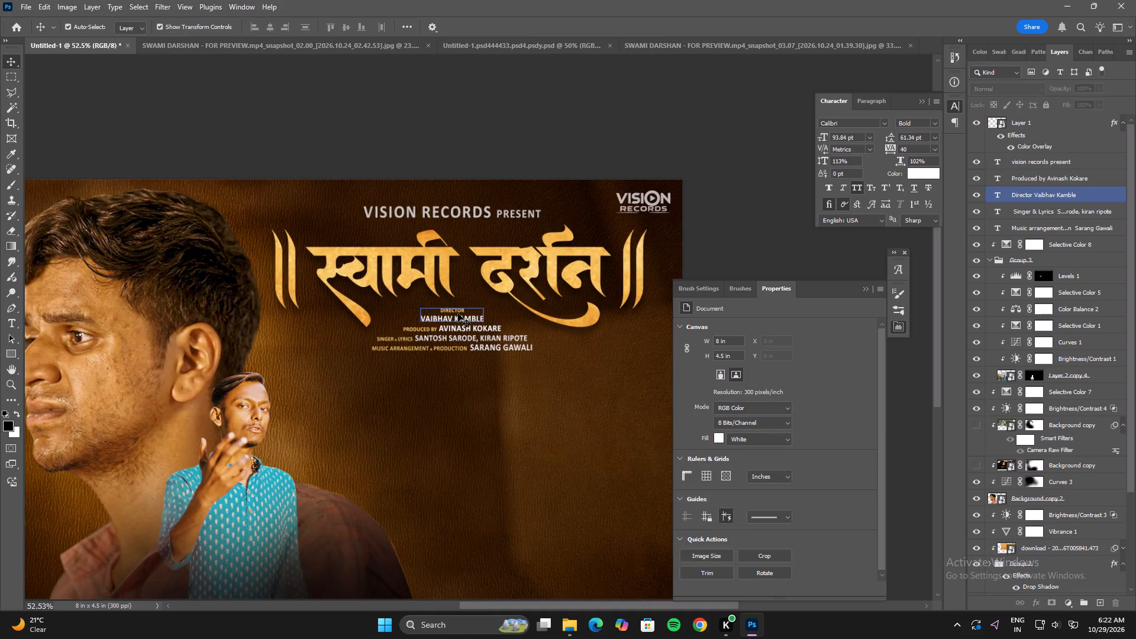
click(458, 313)
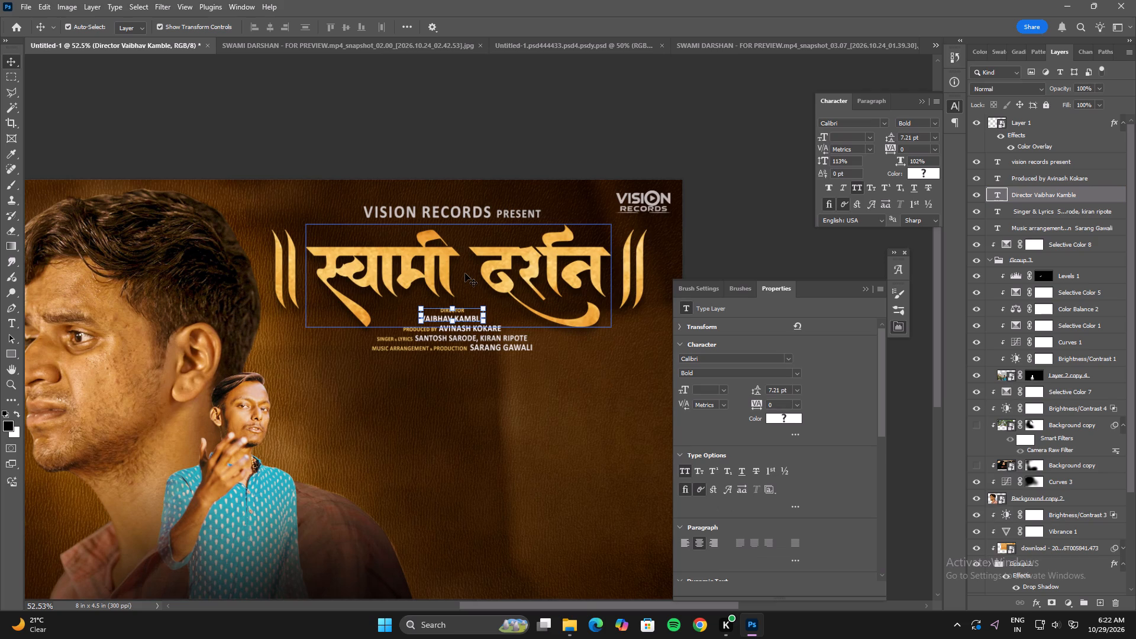
alt+scroll(477, 381, up, 4)
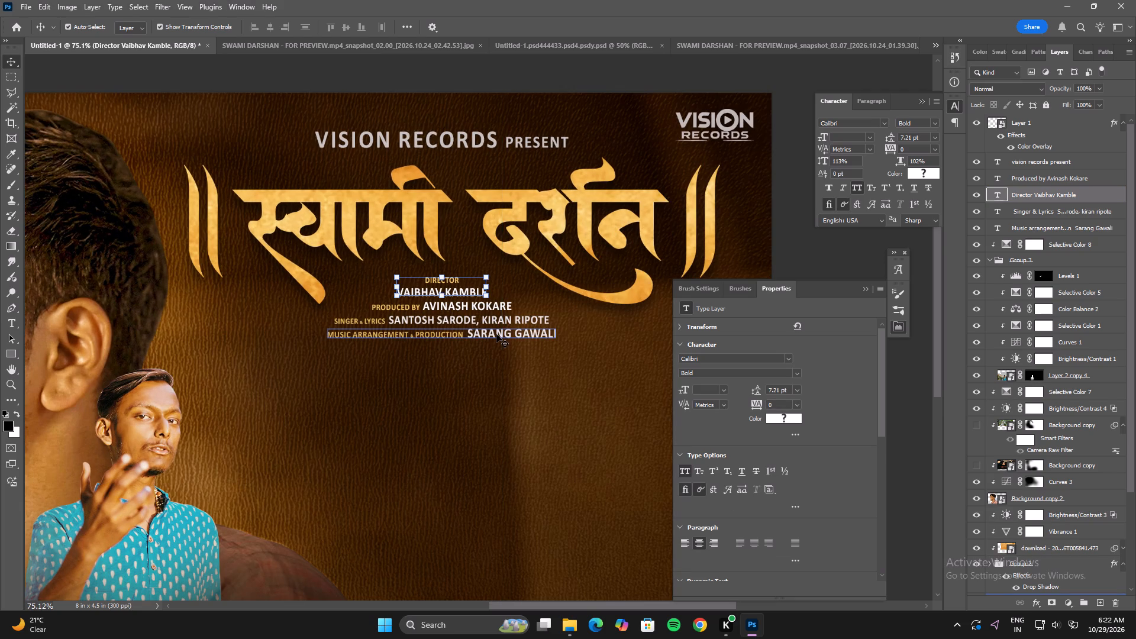
shift+click(496, 334)
shift+click(490, 320)
shift+click(482, 306)
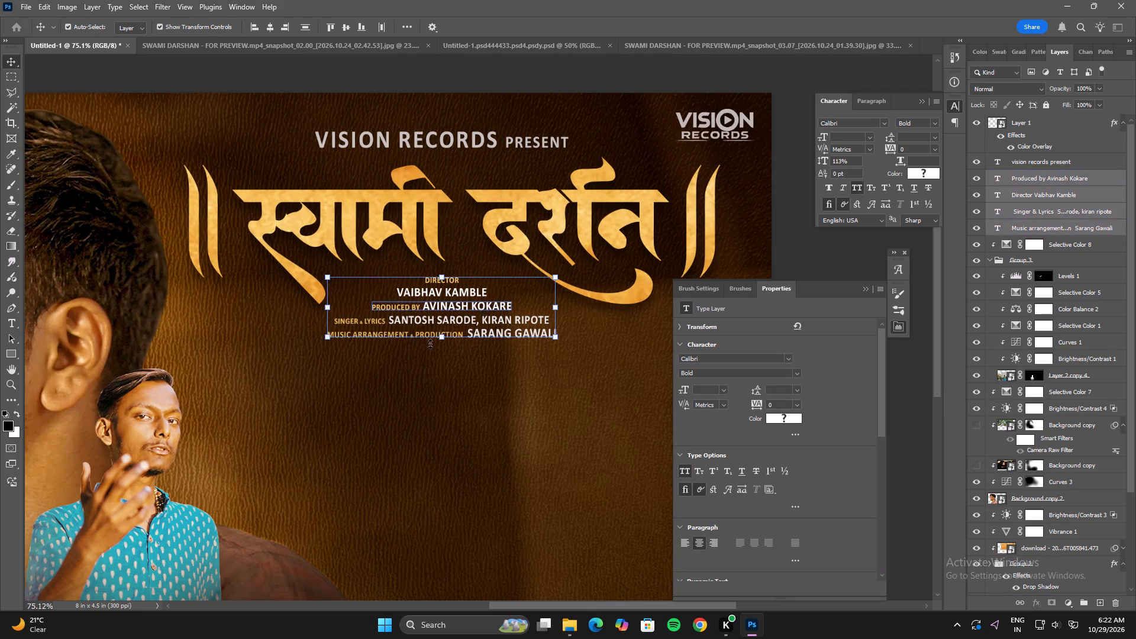
drag(441, 341, 441, 349)
double_click(436, 328)
alt+scroll(440, 329, down, 12)
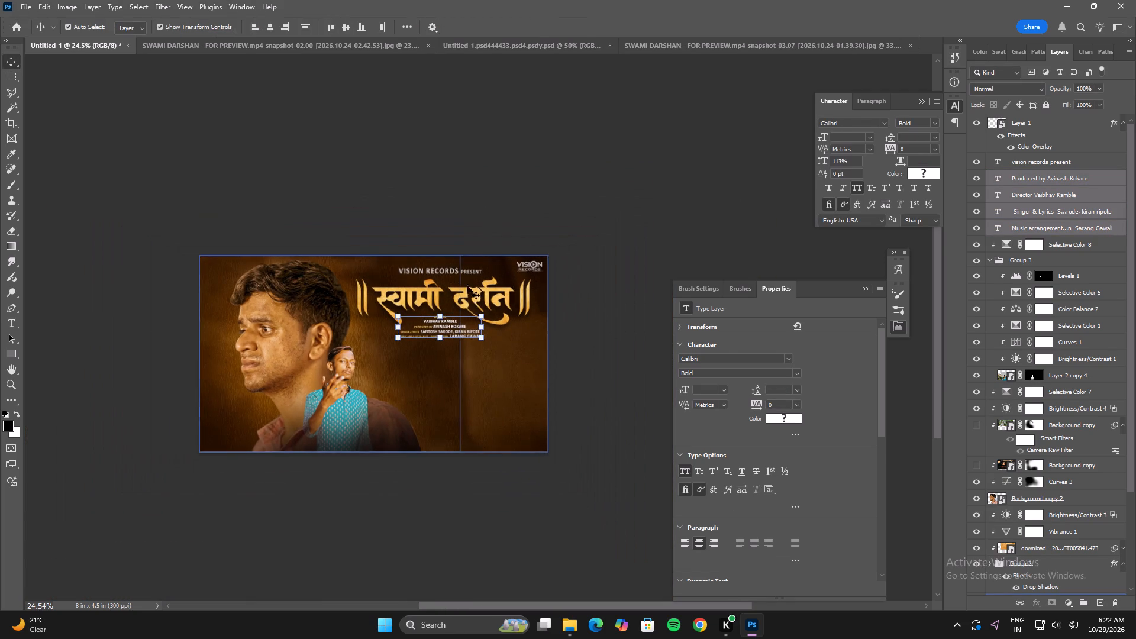
click(488, 189)
Nudge the Vision Records Present line slightly up above the gold title.
click(470, 271)
key(Up)
key(Up)
click(493, 205)
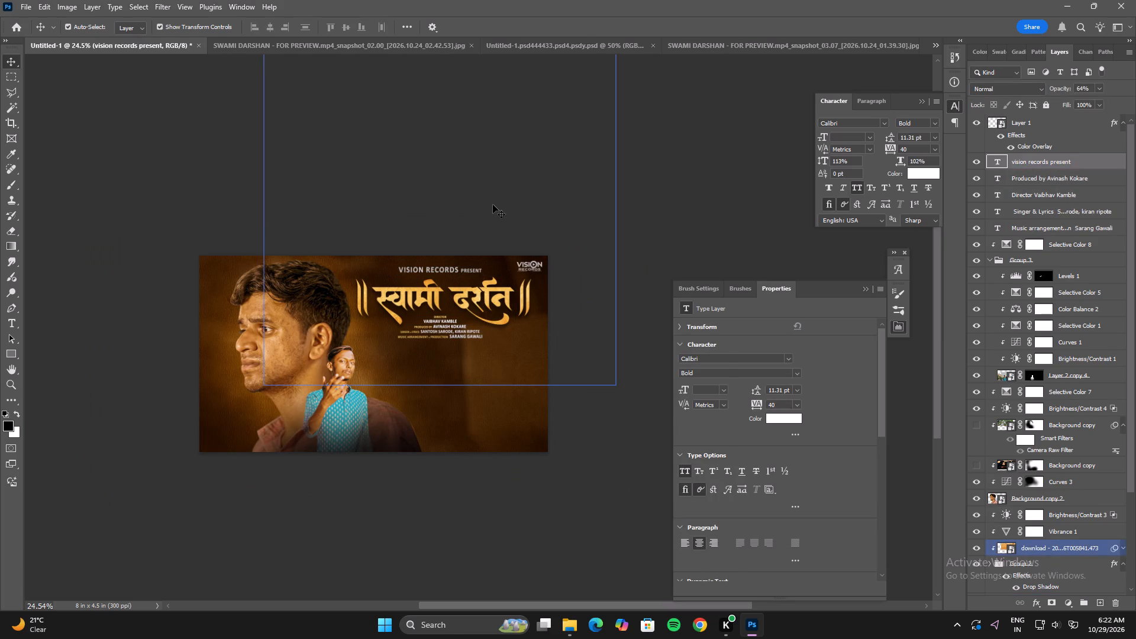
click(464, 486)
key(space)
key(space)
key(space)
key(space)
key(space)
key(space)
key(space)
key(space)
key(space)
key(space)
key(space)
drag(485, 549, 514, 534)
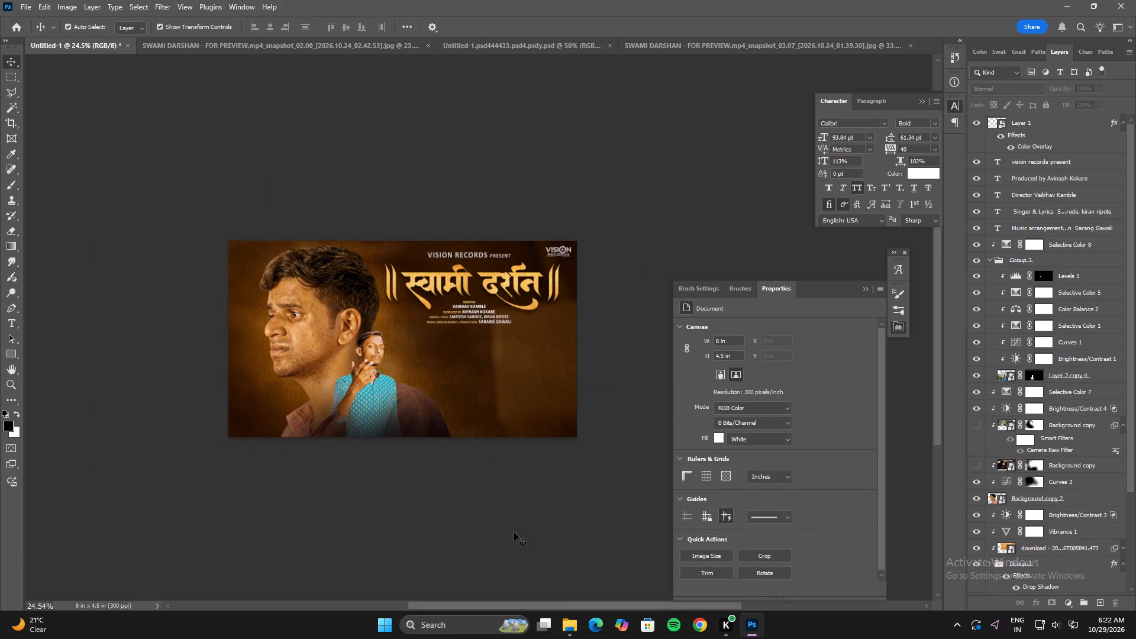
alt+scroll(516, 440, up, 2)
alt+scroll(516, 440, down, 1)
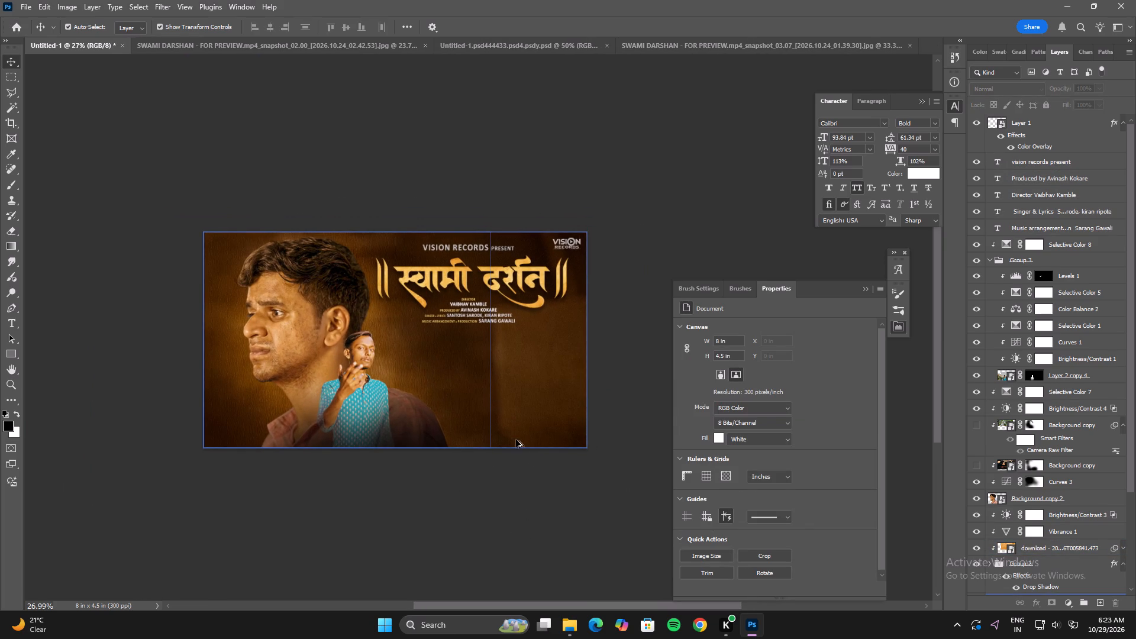
Raise the midpoint of the Curves 2 adjustment's RGB curve to input 46, output 82.
click(389, 336)
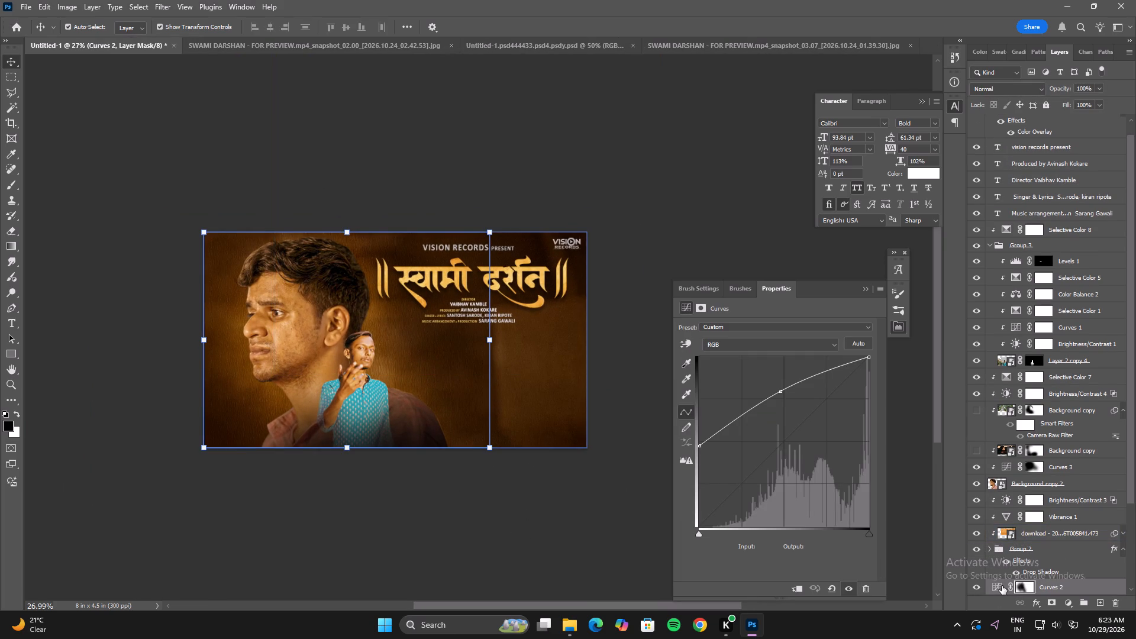
double_click(1002, 586)
click(780, 392)
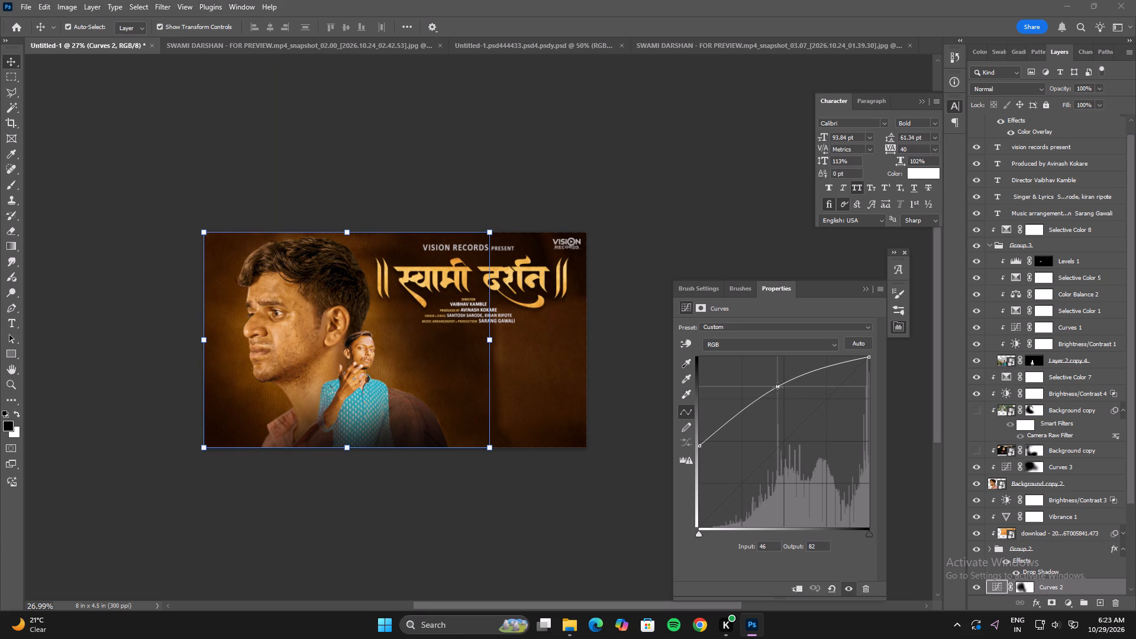
click(611, 533)
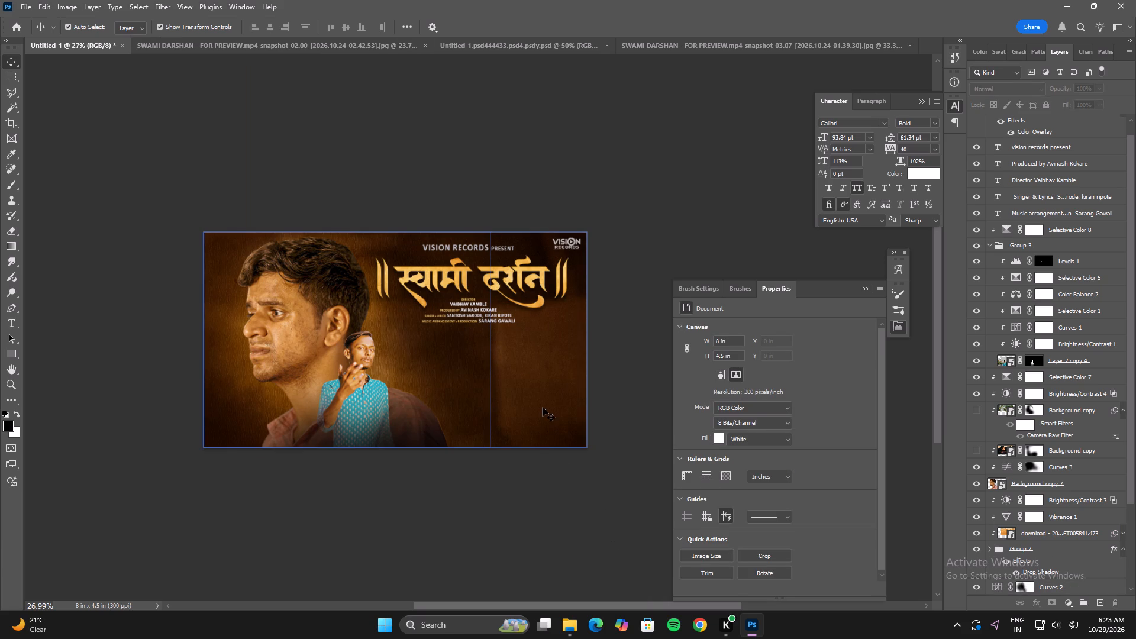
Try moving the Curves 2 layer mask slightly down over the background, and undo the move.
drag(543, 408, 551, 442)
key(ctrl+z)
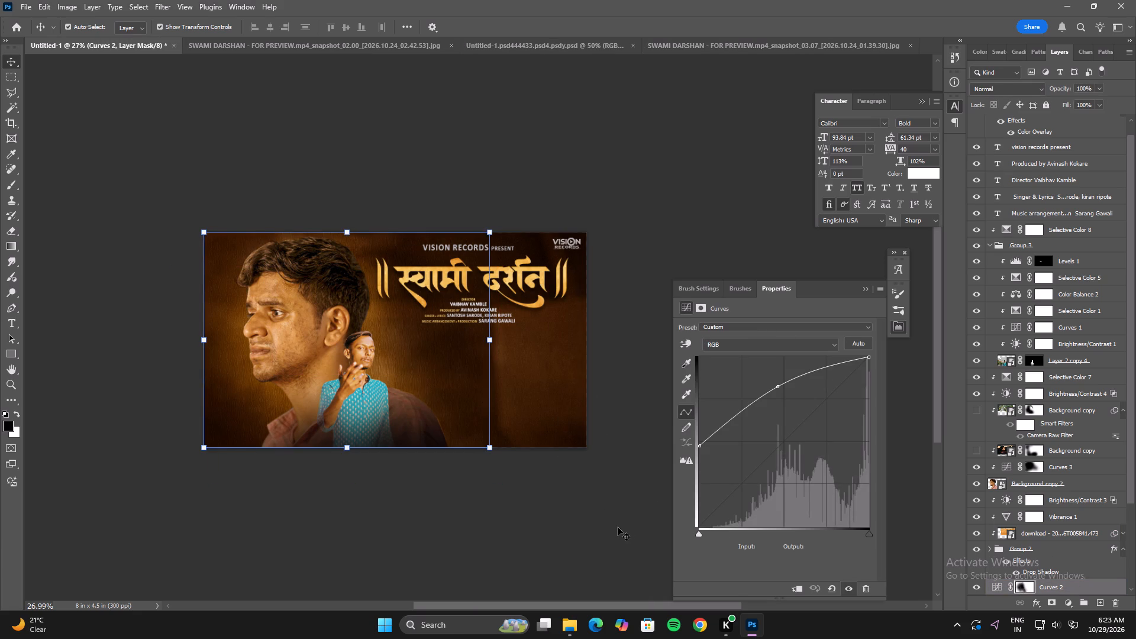
Compare the design with the Curves 2 and Curves 3 adjustments hidden and shown.
scroll(1095, 553, down, 2)
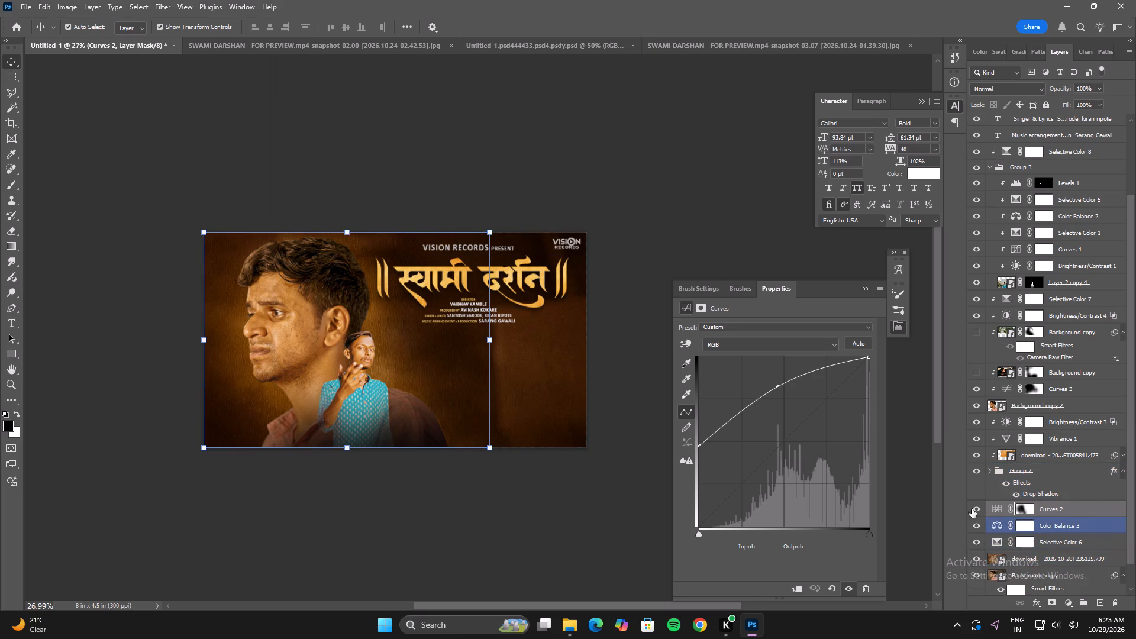
click(979, 509)
click(979, 509)
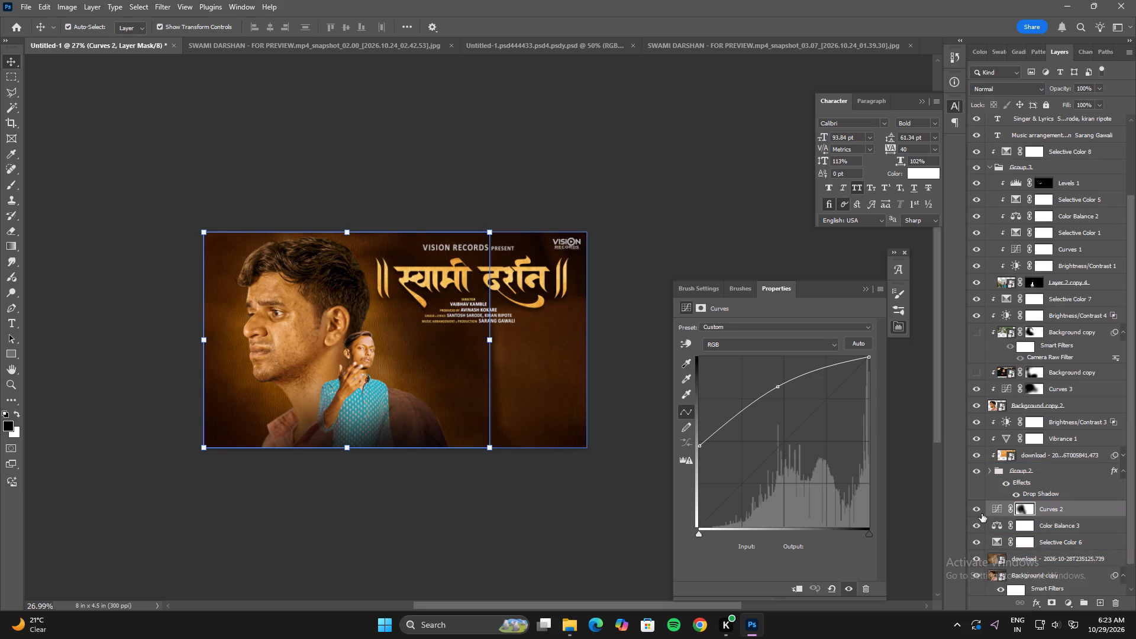
double_click(979, 389)
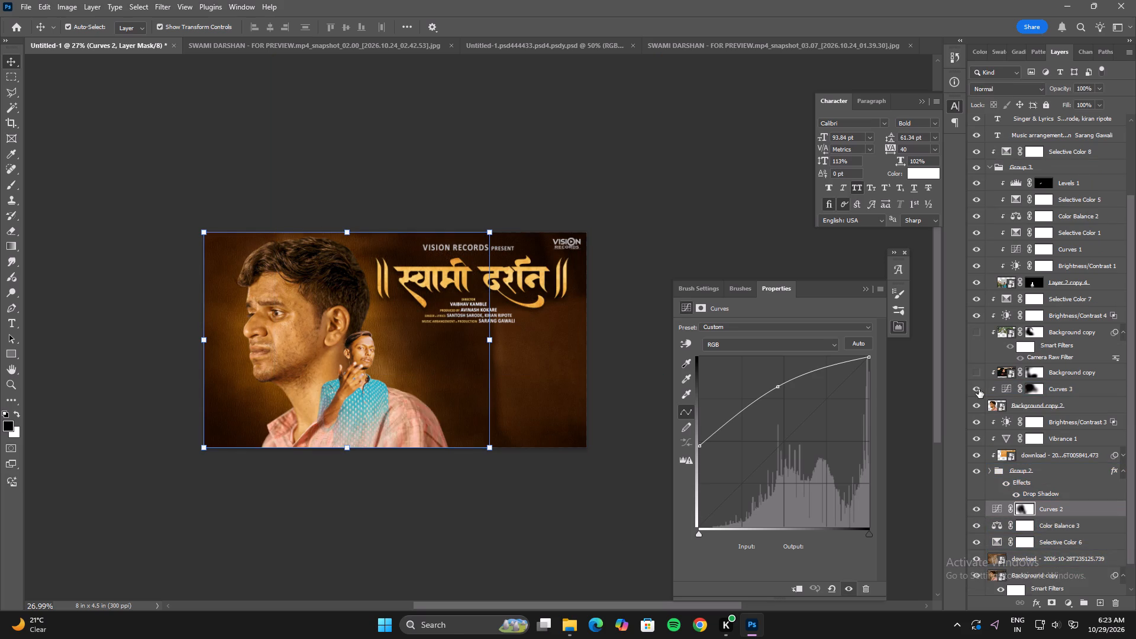
click(591, 549)
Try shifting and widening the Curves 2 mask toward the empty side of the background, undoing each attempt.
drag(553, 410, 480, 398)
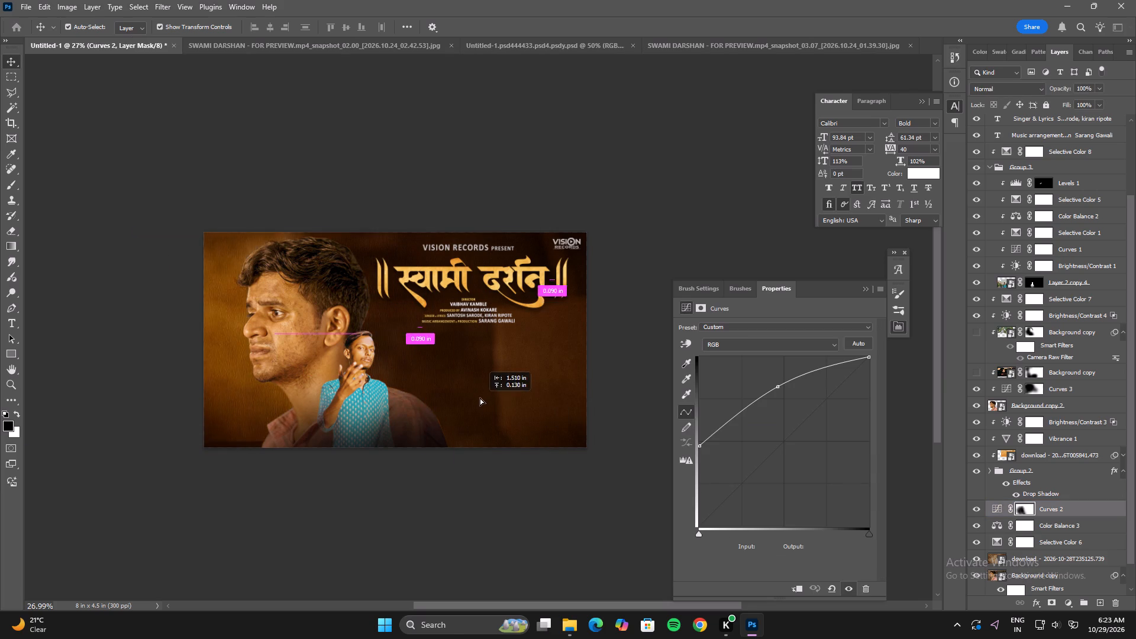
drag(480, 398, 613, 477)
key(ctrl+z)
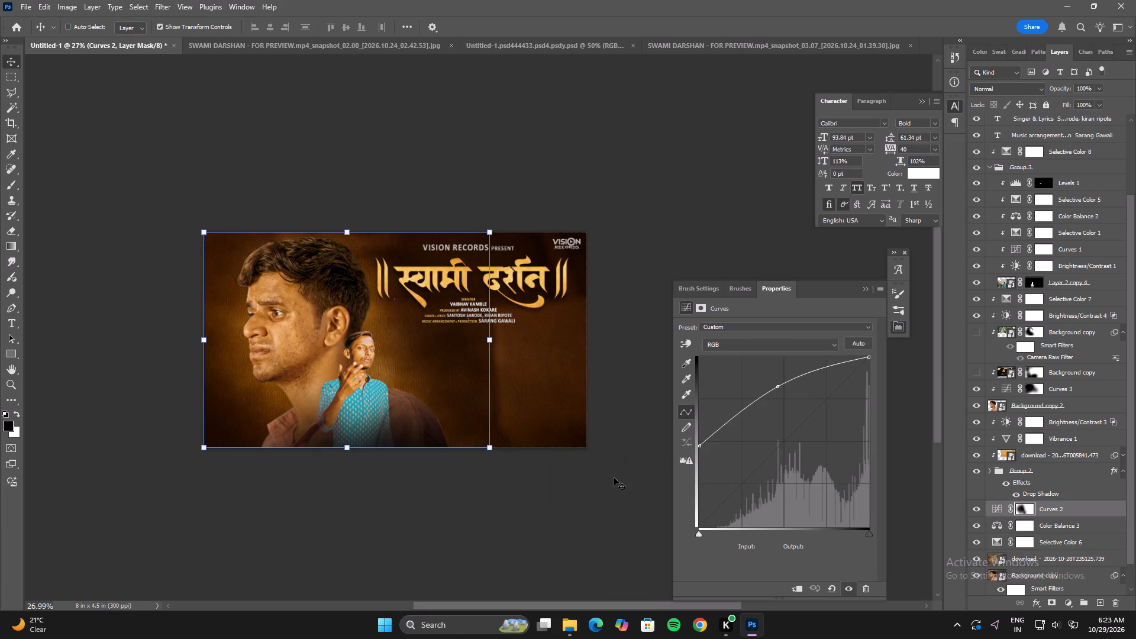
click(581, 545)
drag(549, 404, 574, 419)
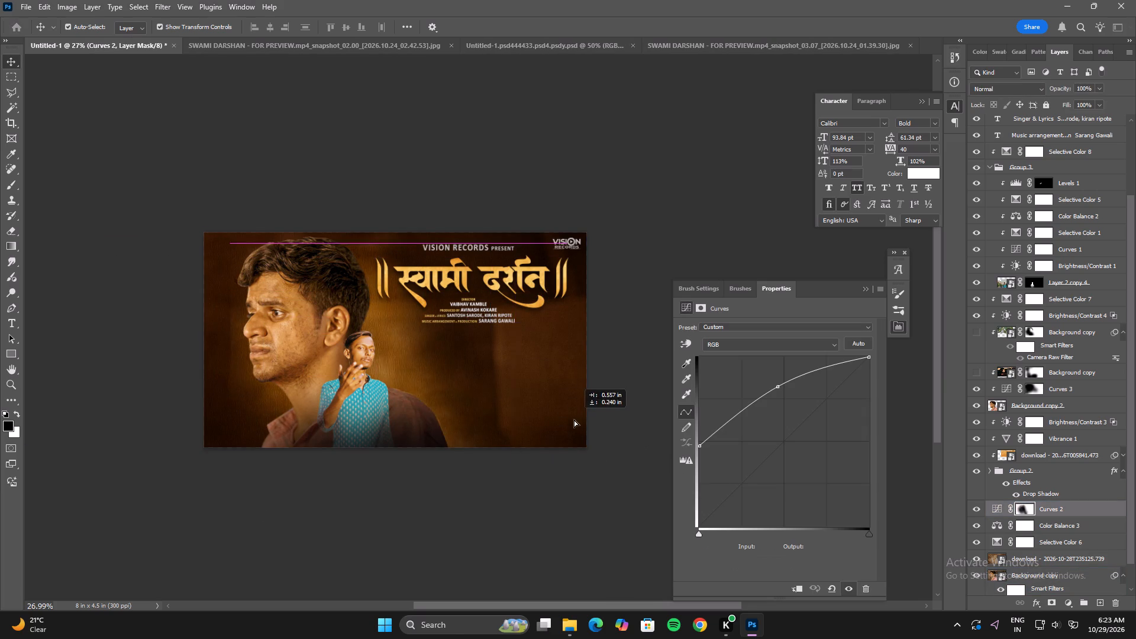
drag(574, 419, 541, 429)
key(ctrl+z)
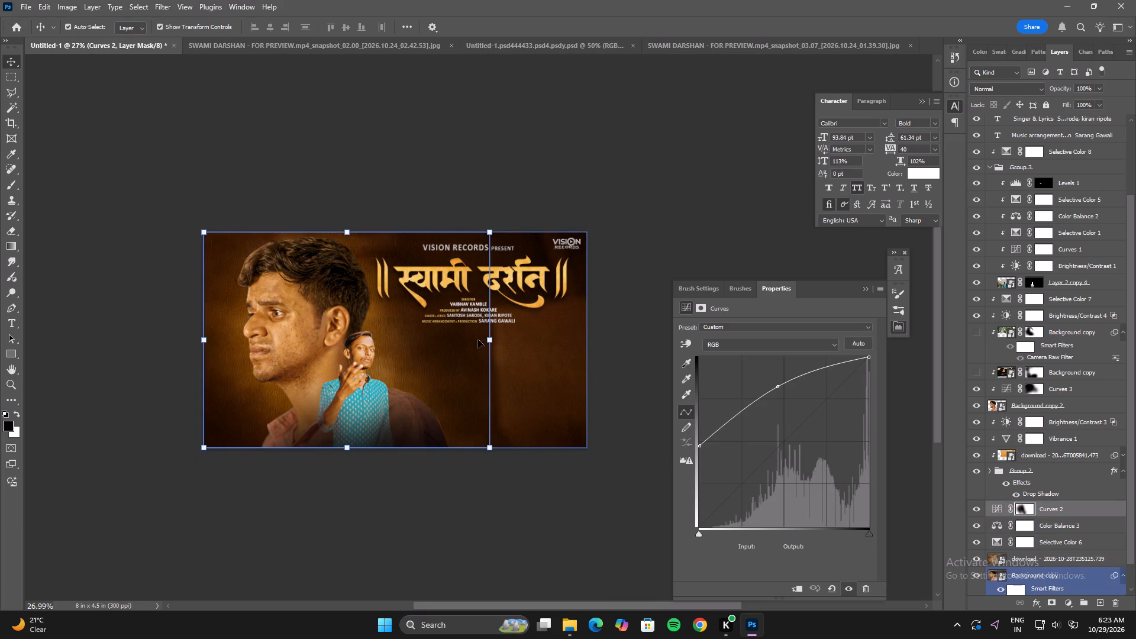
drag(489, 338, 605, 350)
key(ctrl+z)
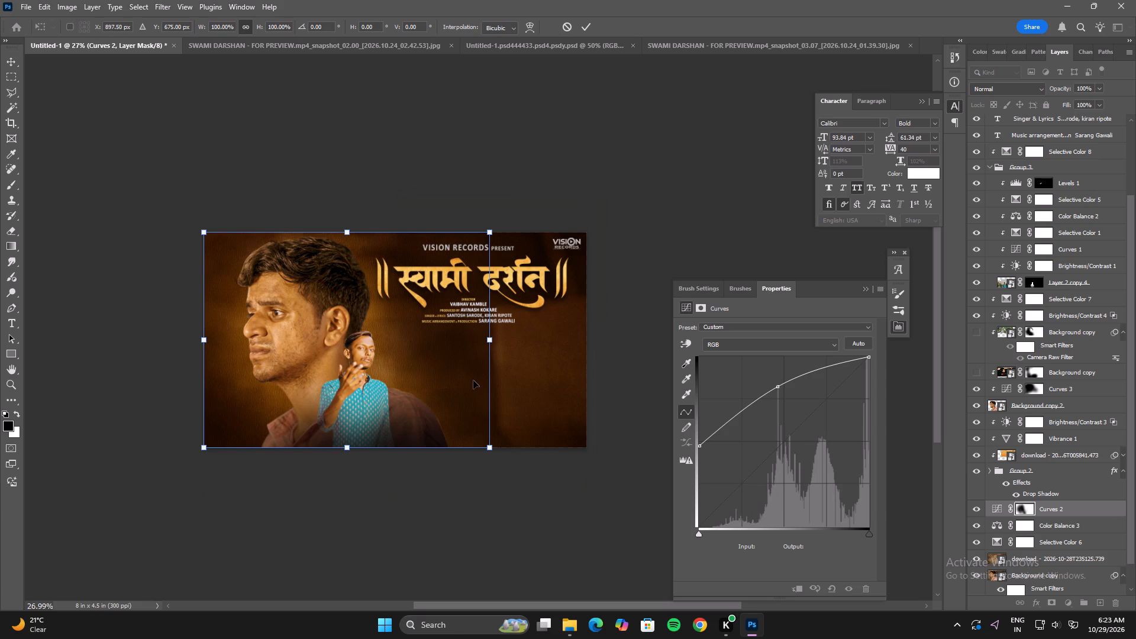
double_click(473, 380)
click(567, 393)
Compare the design with the 30% opacity download background texture layer hidden and shown.
click(1027, 559)
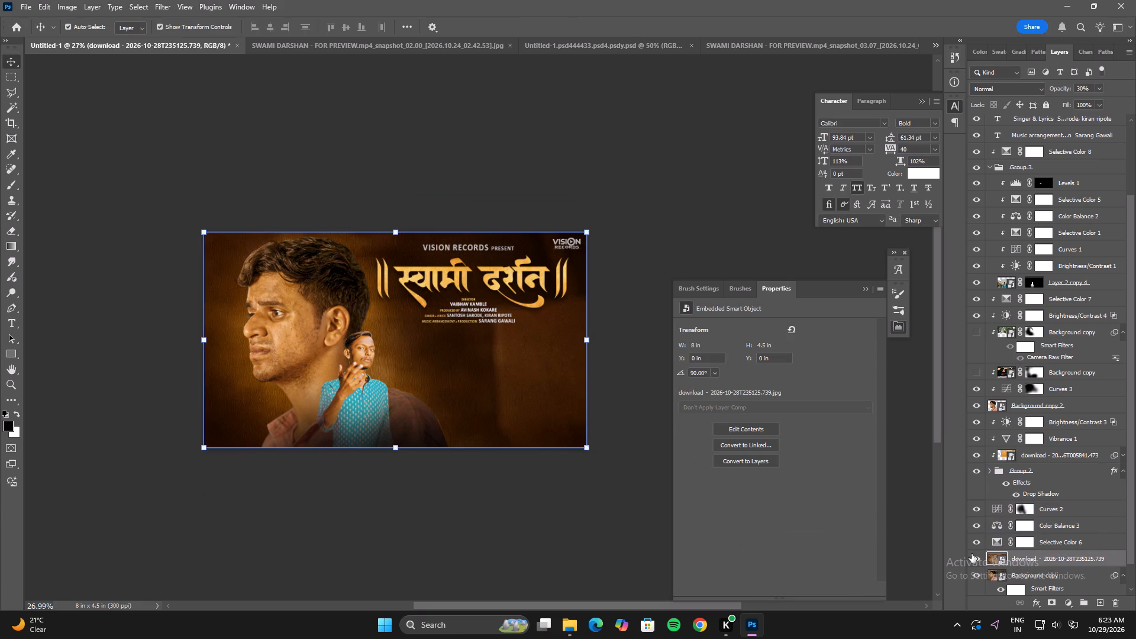
click(973, 561)
click(974, 561)
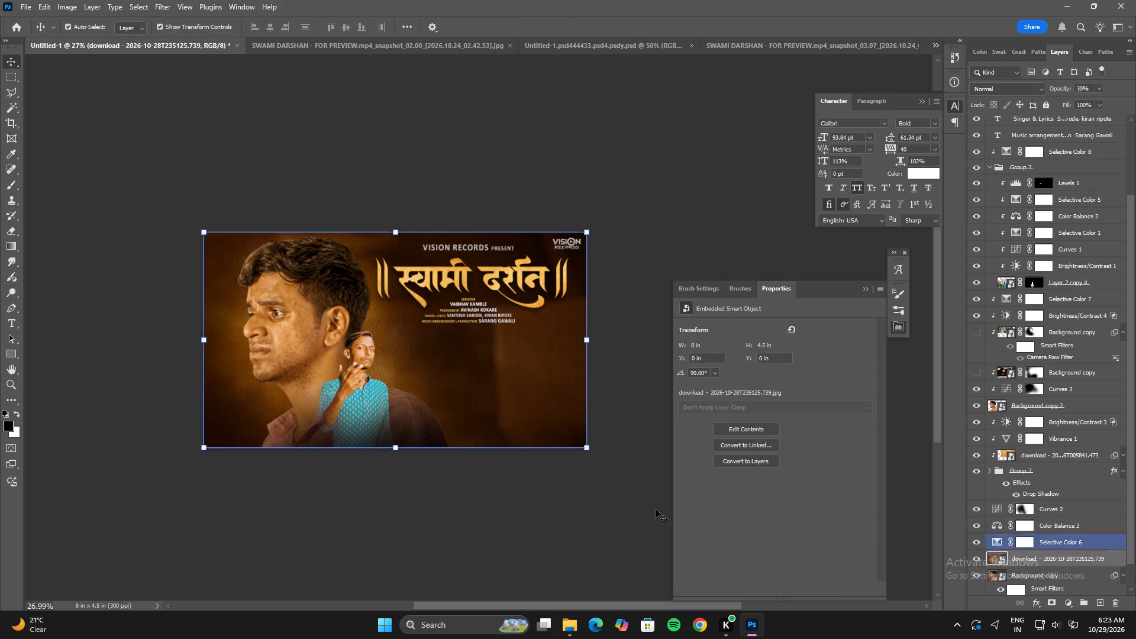
click(595, 538)
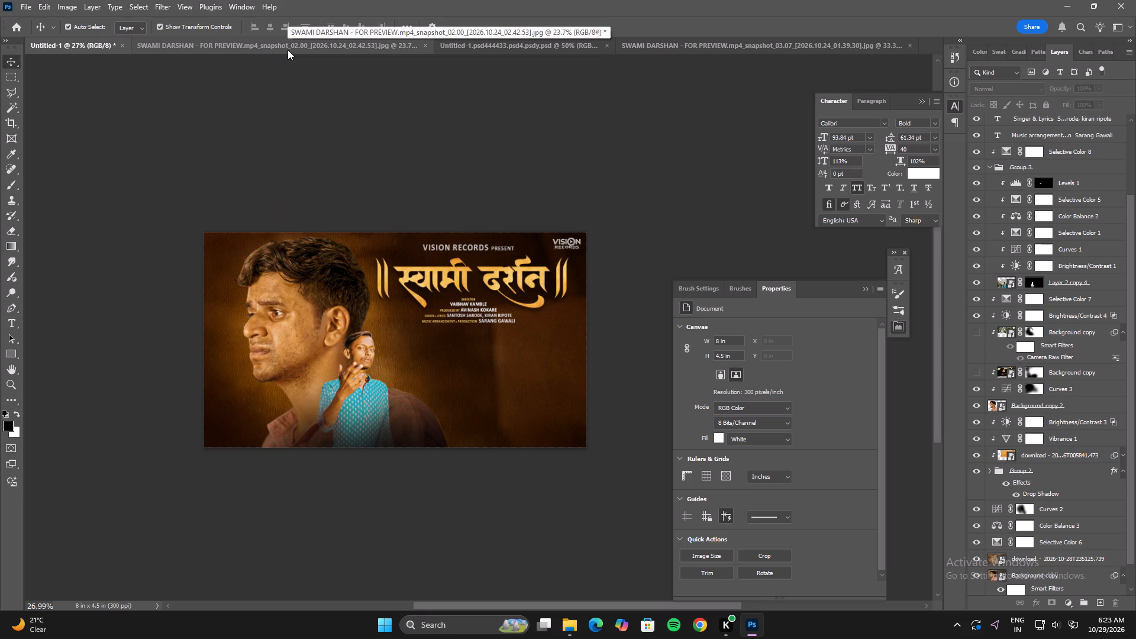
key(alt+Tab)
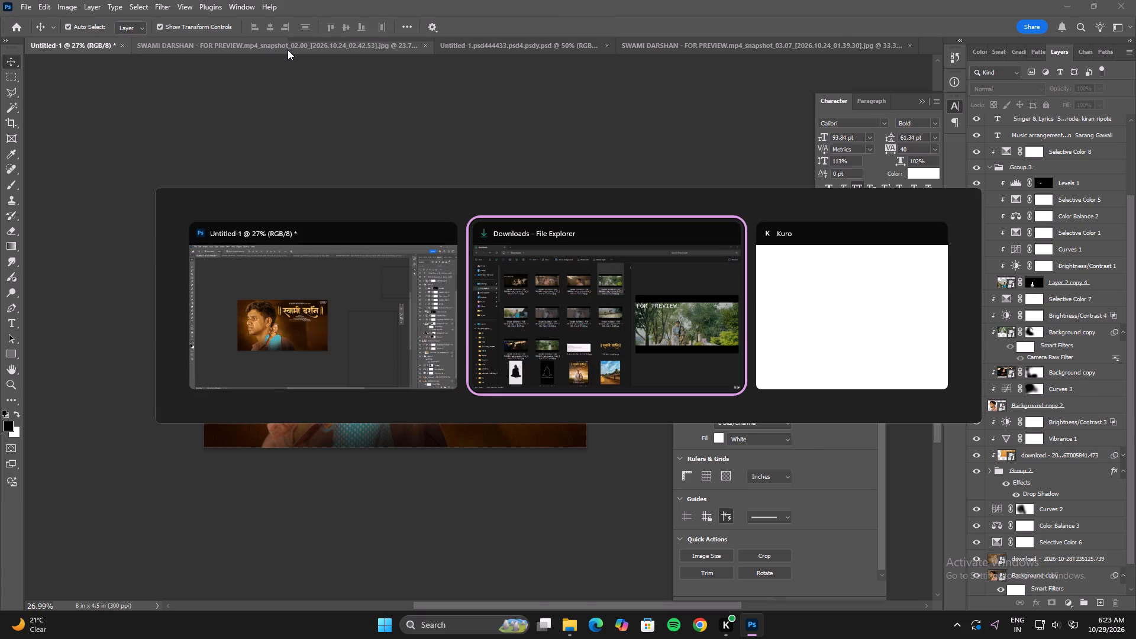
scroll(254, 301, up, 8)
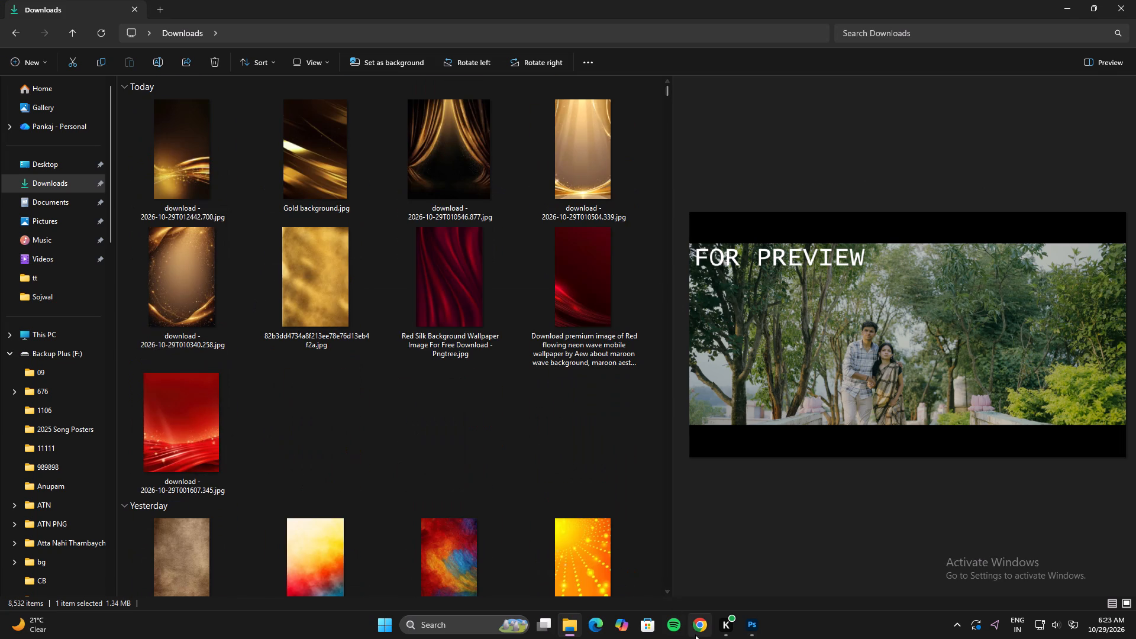
Switch to Chrome and play the Jaise Jayache Karma audio song on YouTube at 144p quality.
click(696, 634)
click(572, 383)
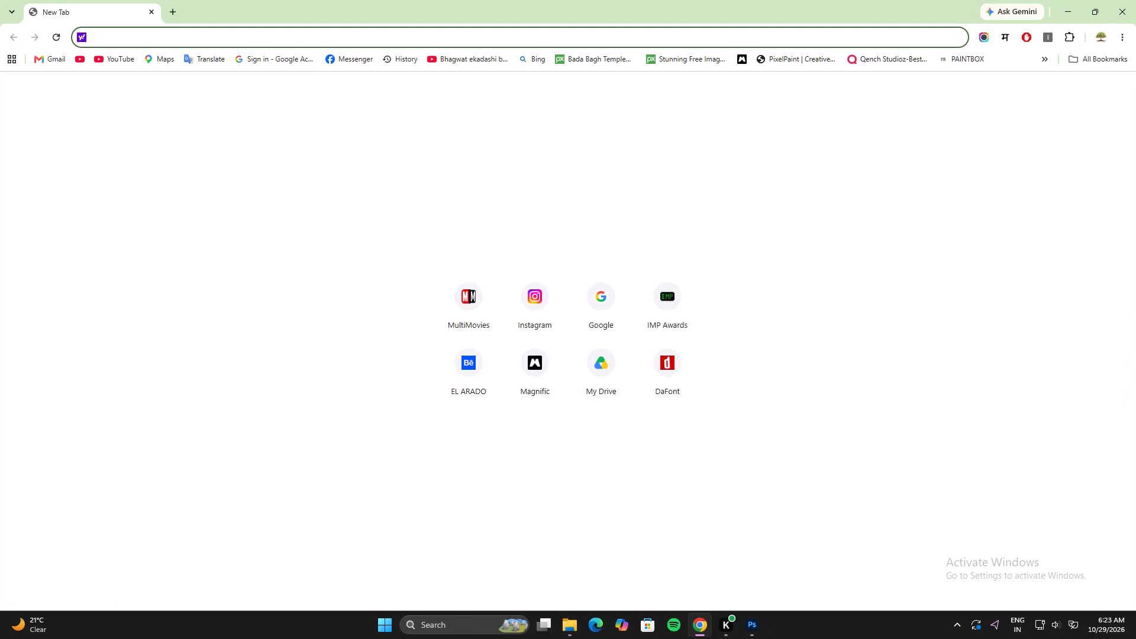
click(114, 58)
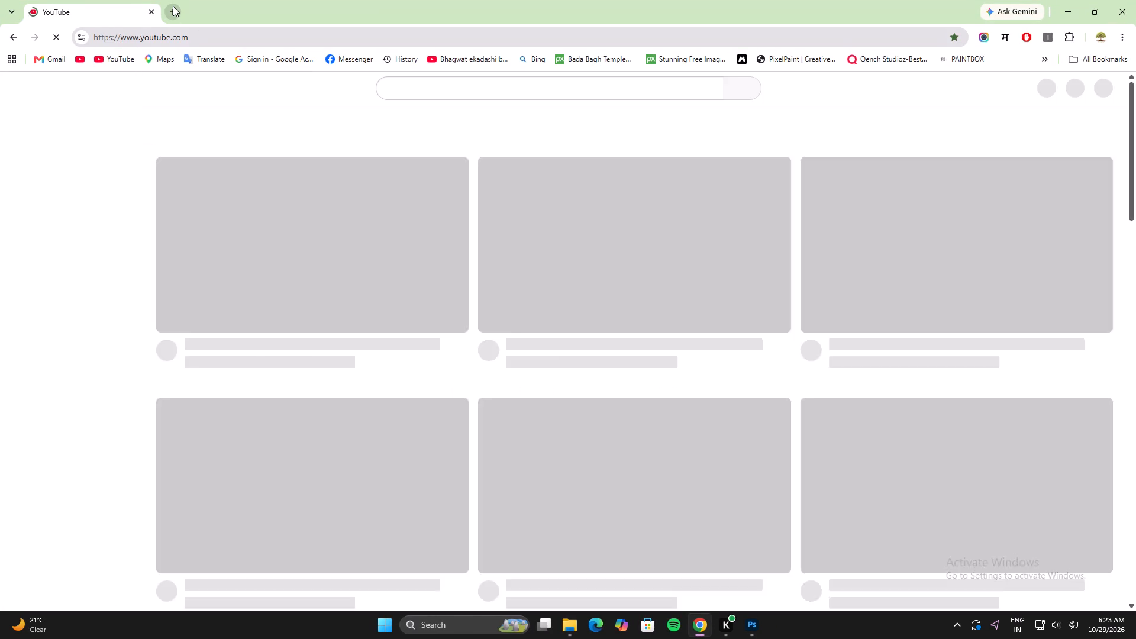
click(406, 227)
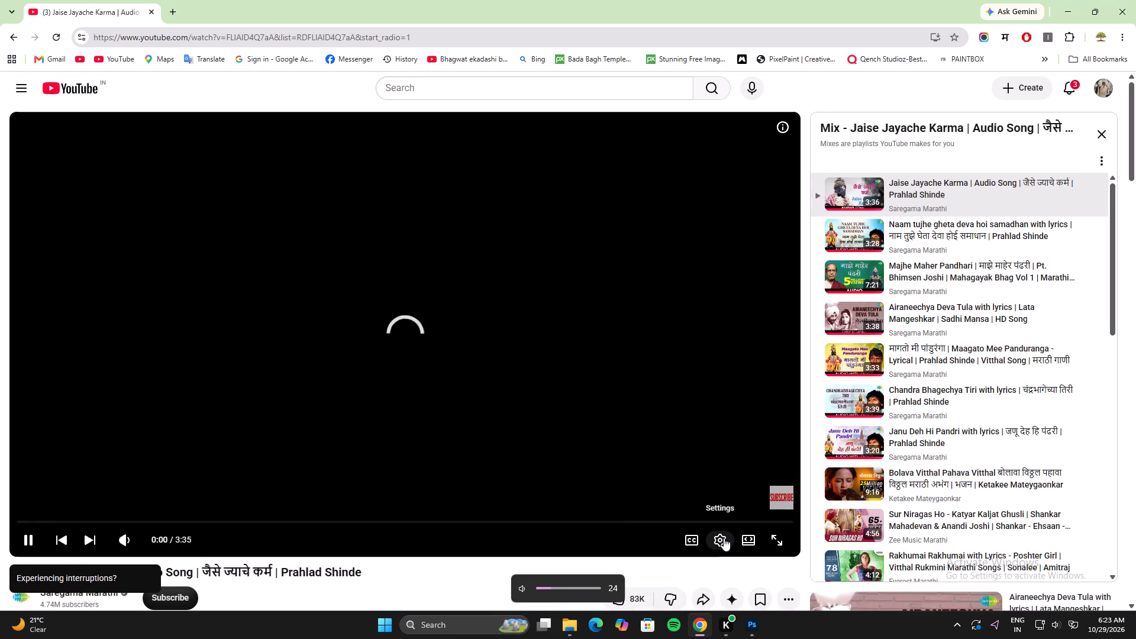
click(733, 506)
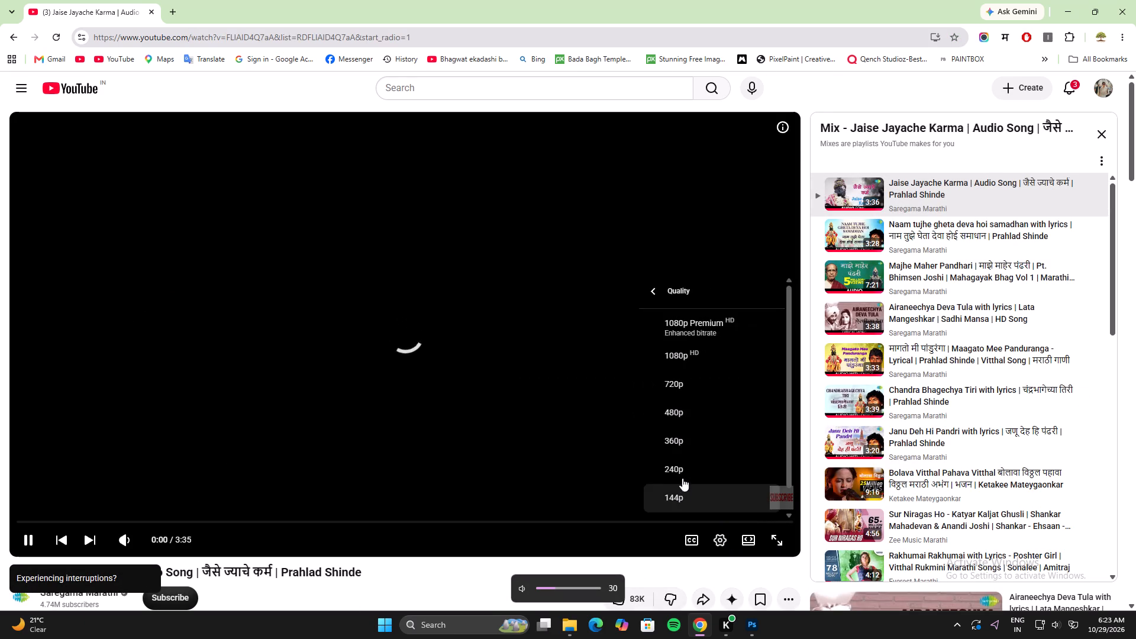
click(682, 490)
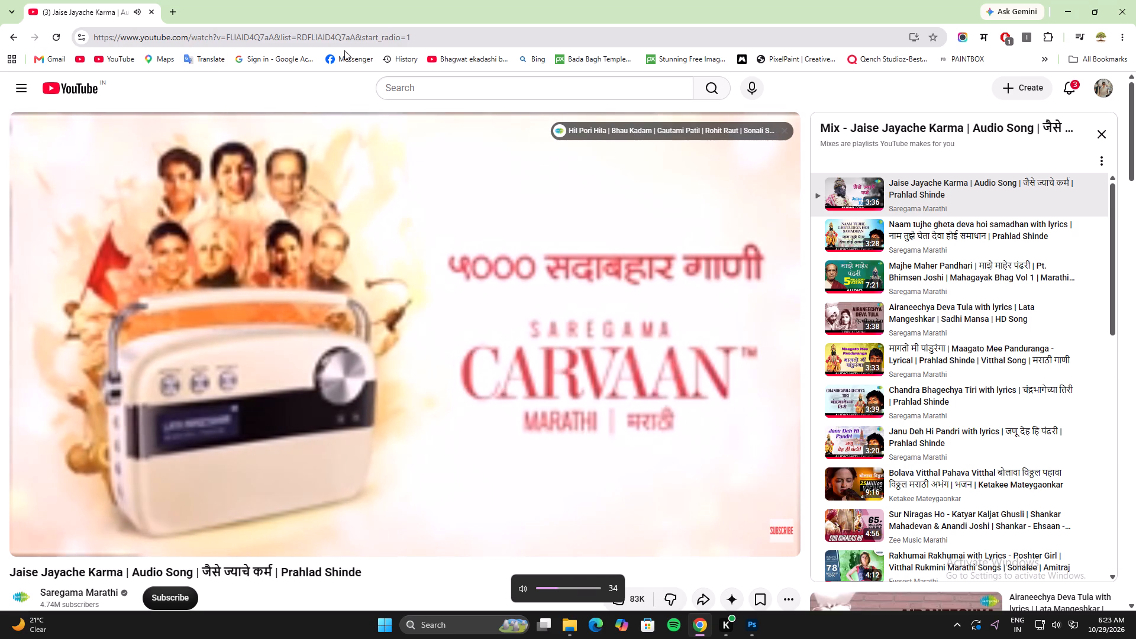
Minimise the browser and switch back to the landscape design in Photoshop.
click(1065, 2)
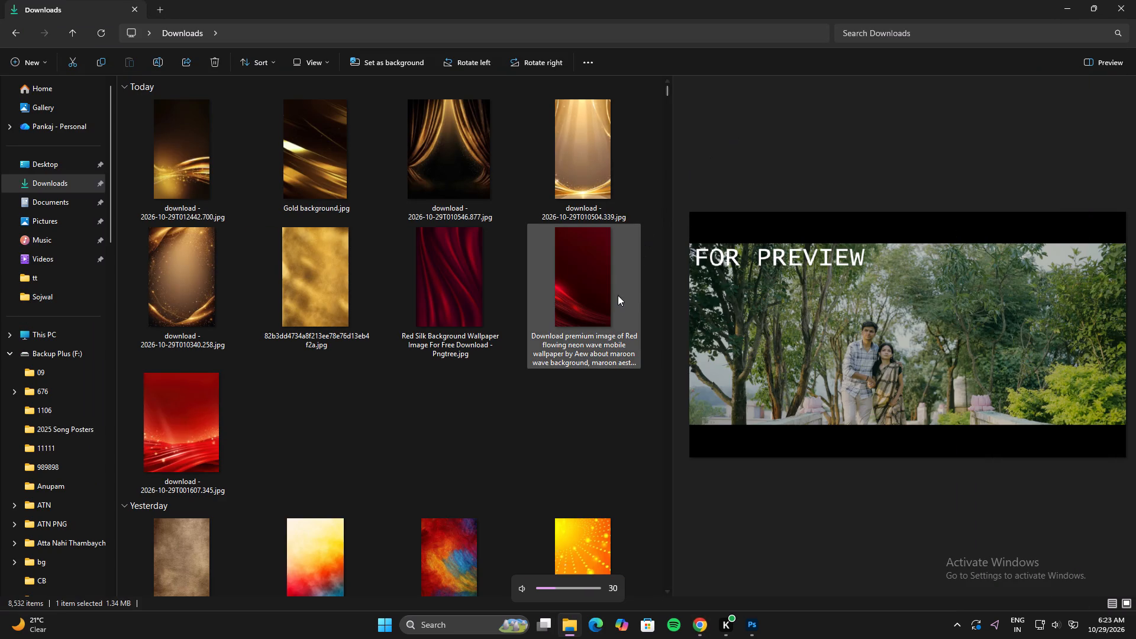
key(alt+Tab)
key(alt+Tab)
key(alt+Tab)
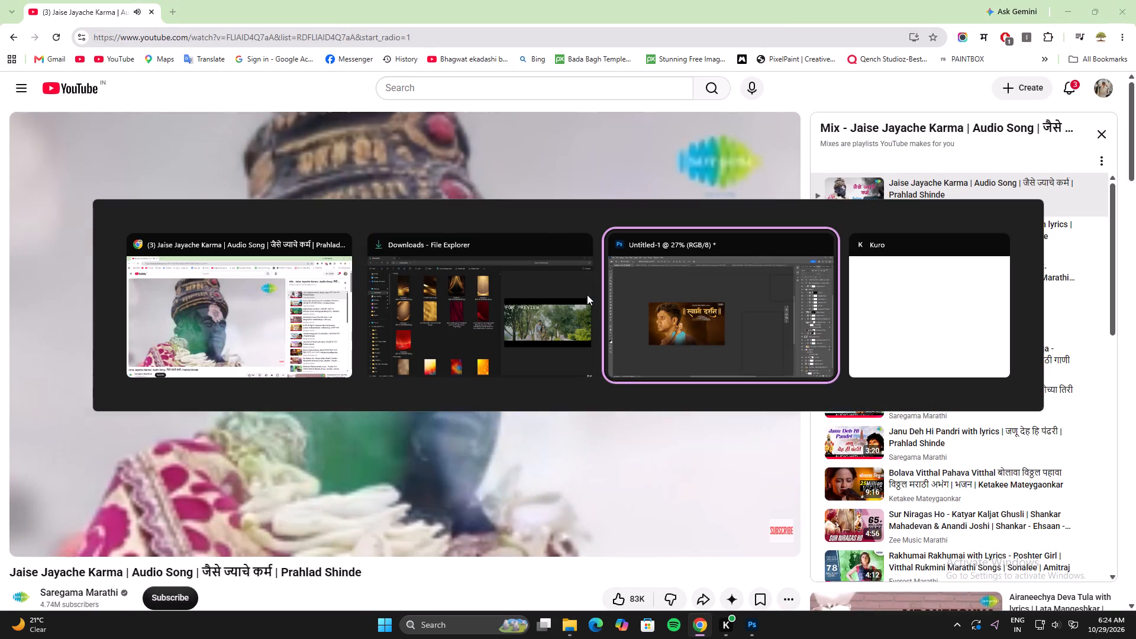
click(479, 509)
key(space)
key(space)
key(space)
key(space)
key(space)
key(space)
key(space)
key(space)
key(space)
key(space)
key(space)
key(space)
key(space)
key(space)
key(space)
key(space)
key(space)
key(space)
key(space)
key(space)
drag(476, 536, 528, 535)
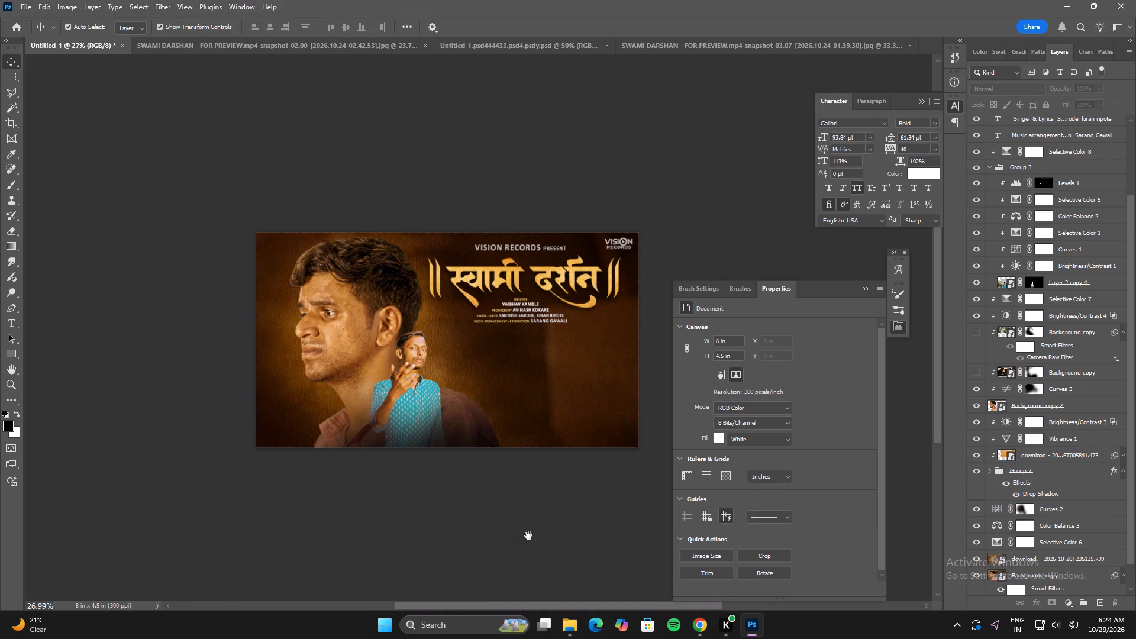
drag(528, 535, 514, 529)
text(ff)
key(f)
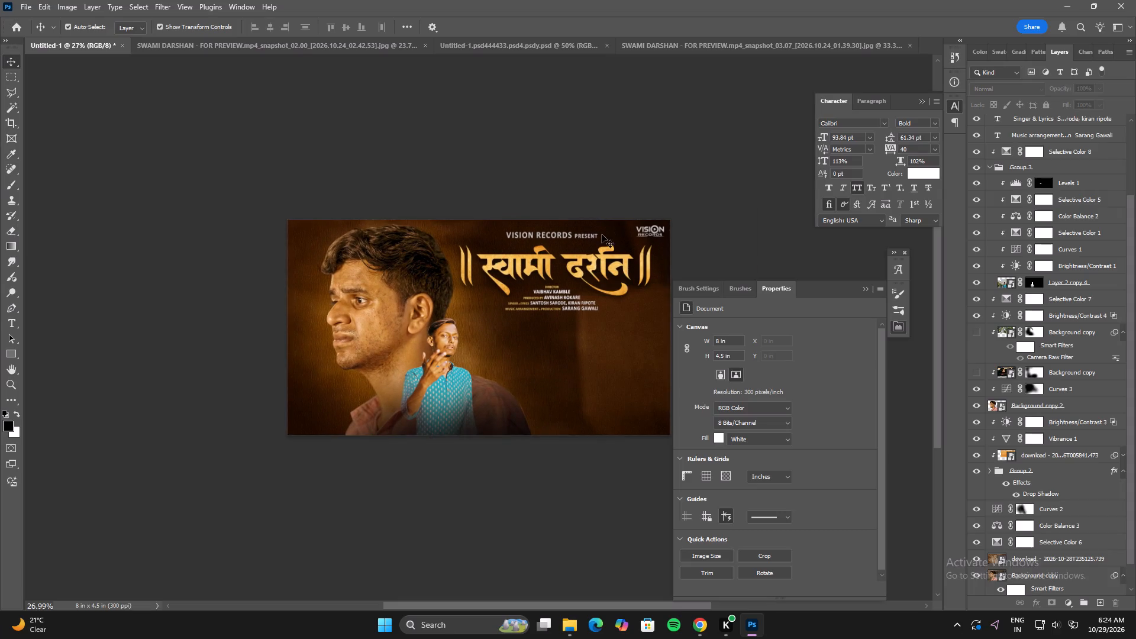
Raise the opacity of the Vision Records Present text layer to 72%.
click(583, 236)
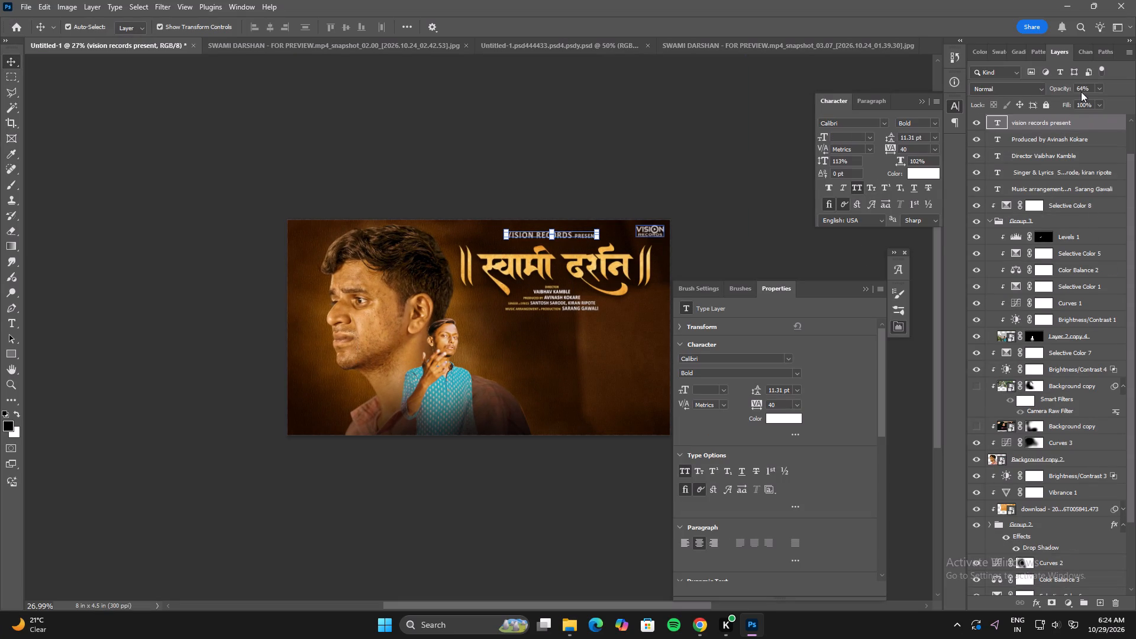
click(1091, 86)
key(Up)
key(Up)
key(Up)
key(Up)
key(Up)
key(Up)
key(Up)
key(Up)
click(630, 146)
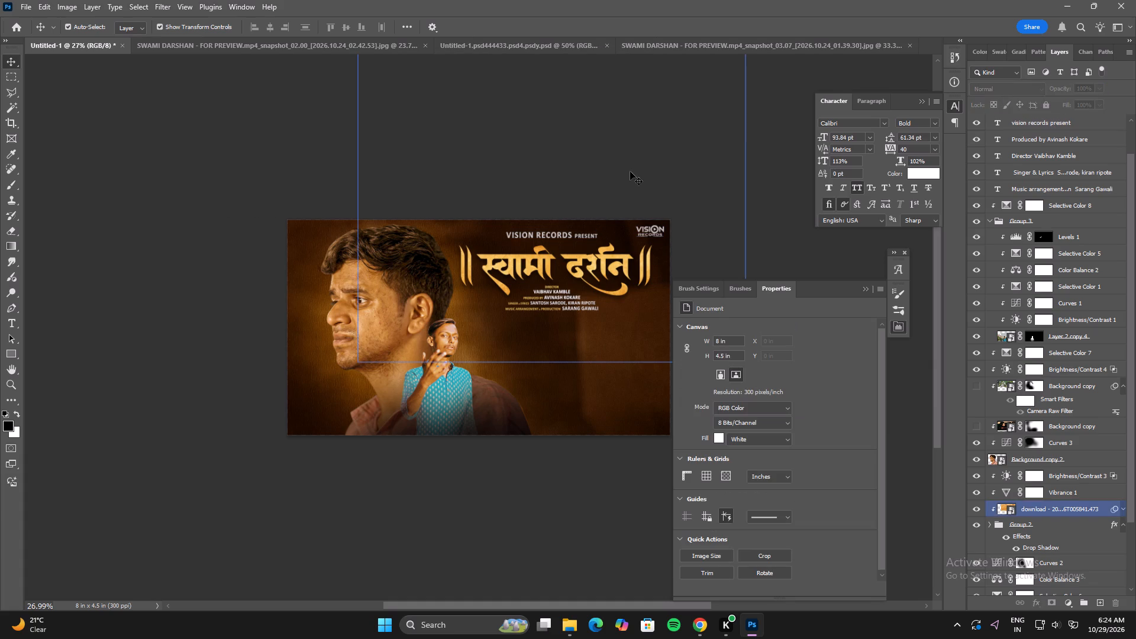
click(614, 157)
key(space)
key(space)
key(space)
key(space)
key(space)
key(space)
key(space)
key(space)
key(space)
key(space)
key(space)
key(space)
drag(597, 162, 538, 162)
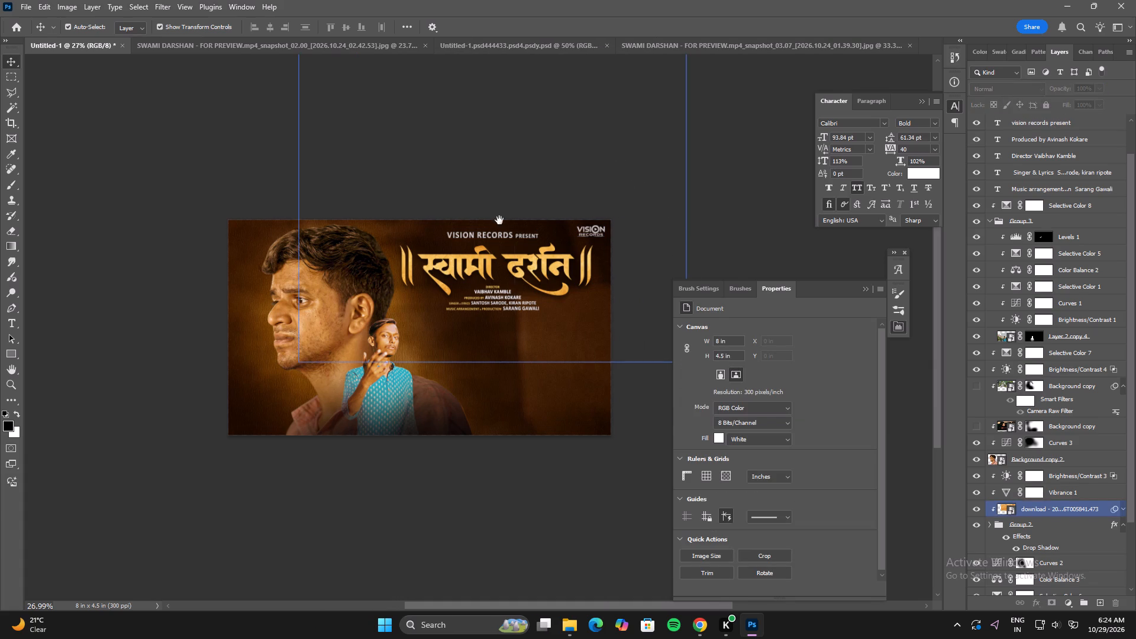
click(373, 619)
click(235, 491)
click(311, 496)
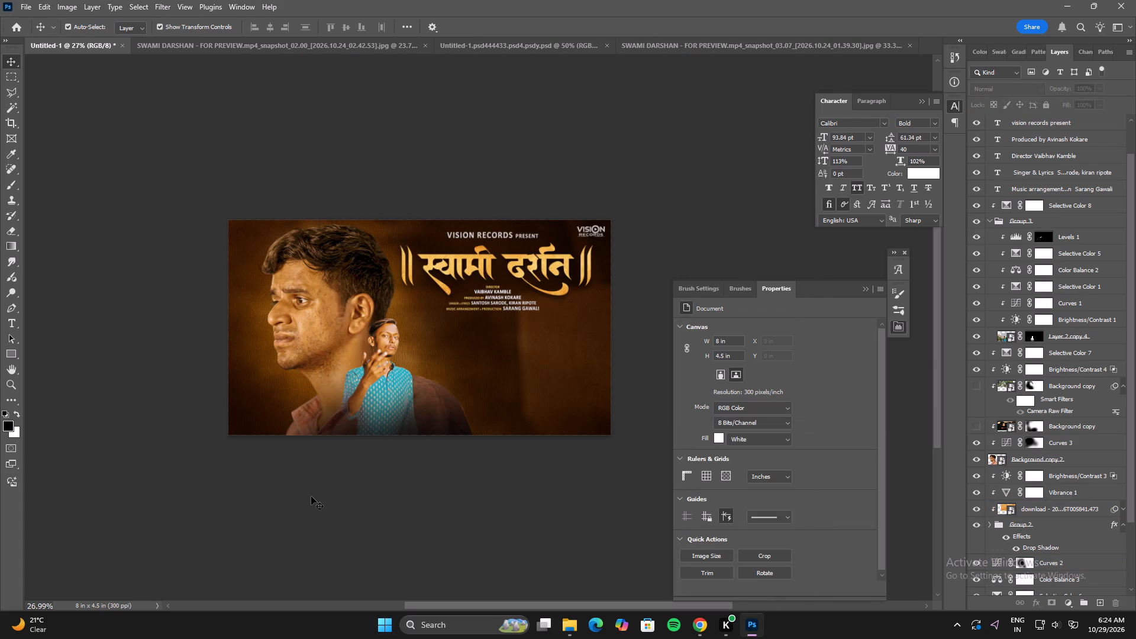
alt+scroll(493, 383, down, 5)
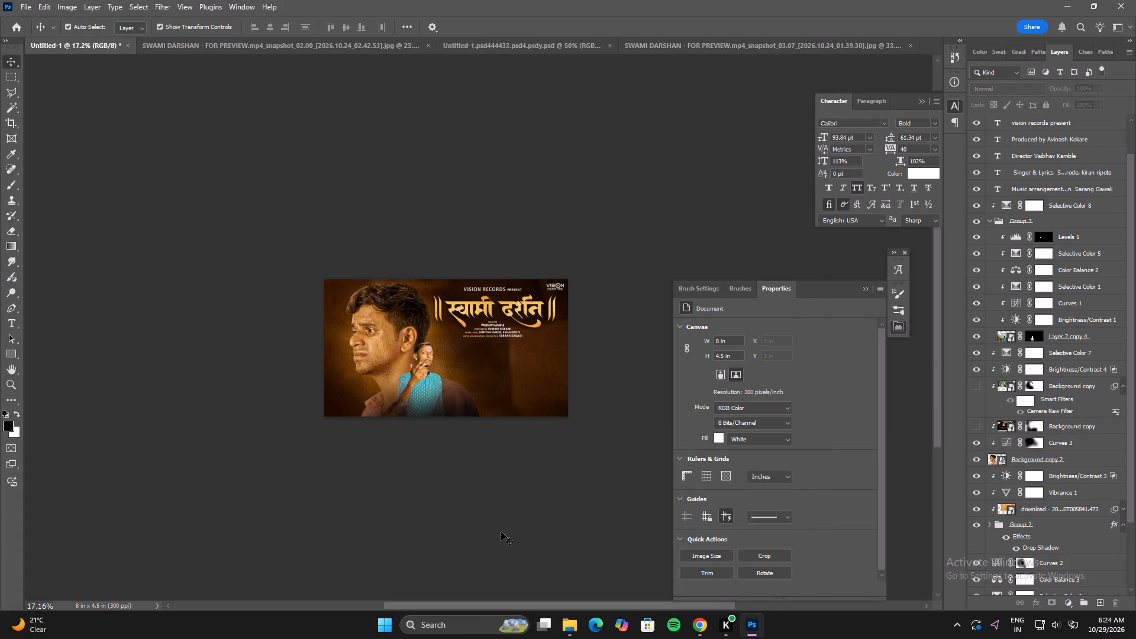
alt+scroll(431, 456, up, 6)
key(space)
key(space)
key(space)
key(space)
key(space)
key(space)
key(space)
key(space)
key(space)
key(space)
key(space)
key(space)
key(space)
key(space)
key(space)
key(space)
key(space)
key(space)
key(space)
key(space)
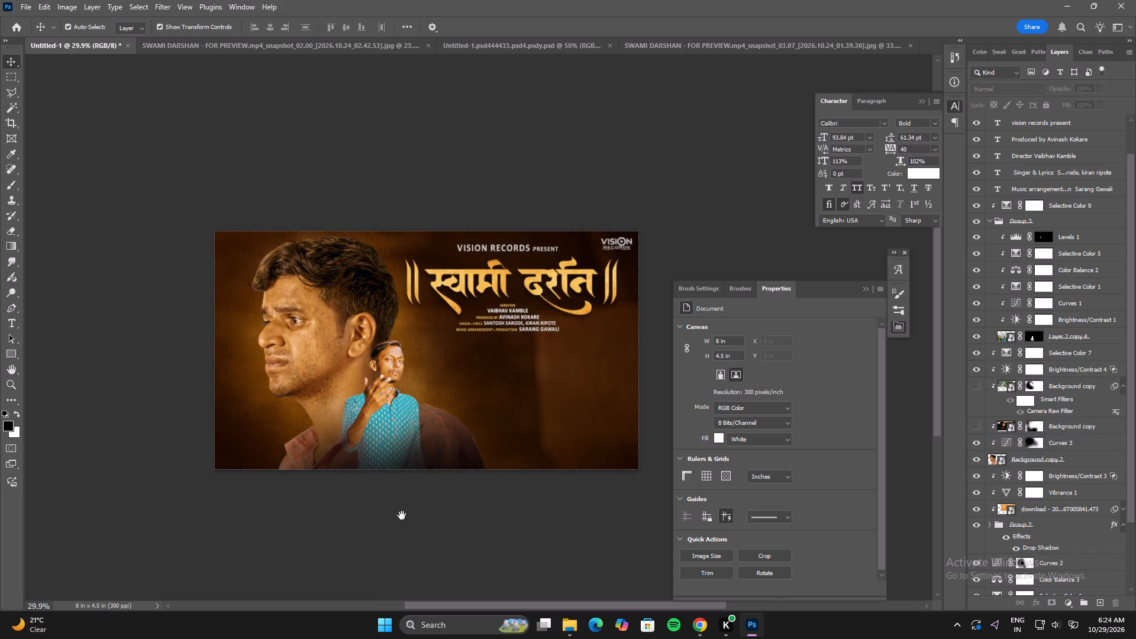
Start a new text layer over the lower part of the design and set its font to Impact Regular.
drag(404, 526, 415, 522)
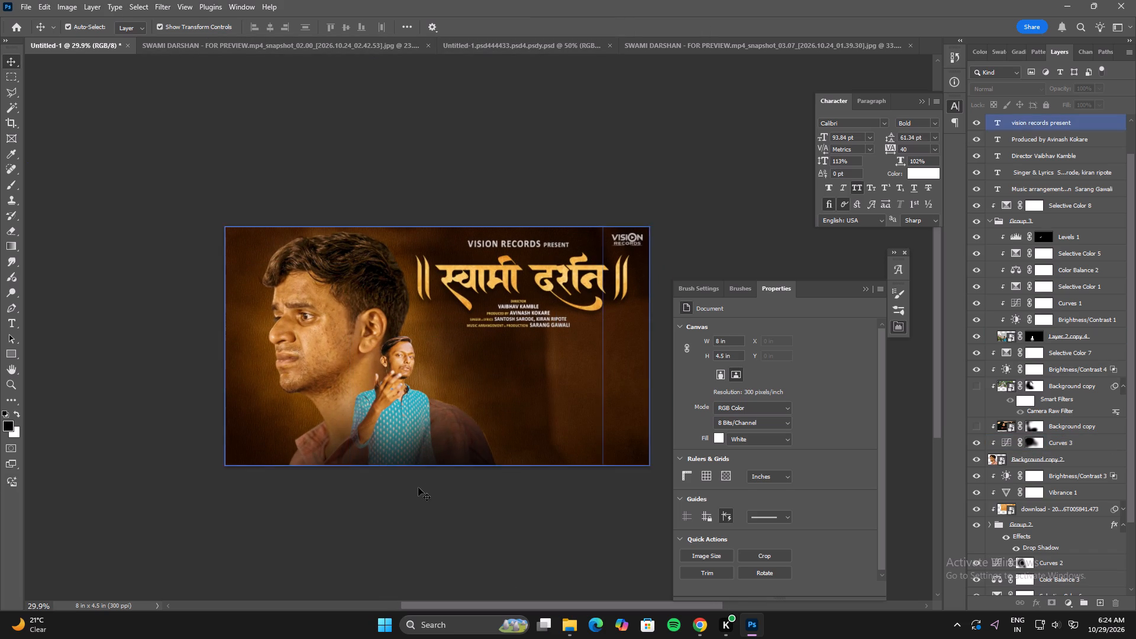
key(y)
key(t)
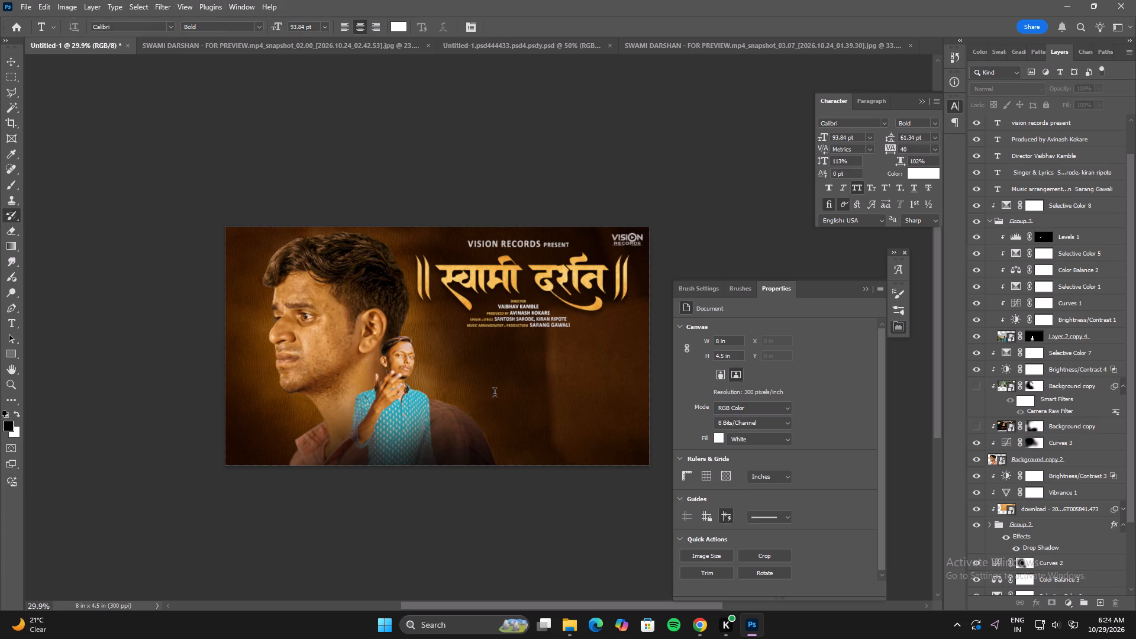
click(495, 392)
click(549, 465)
click(518, 446)
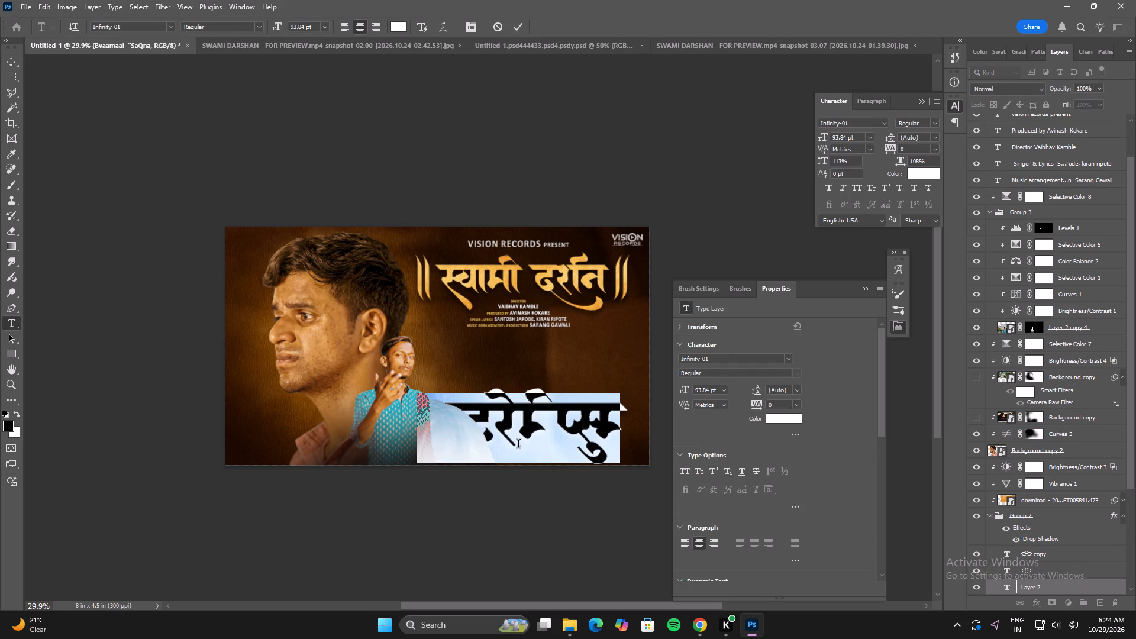
click(167, 25)
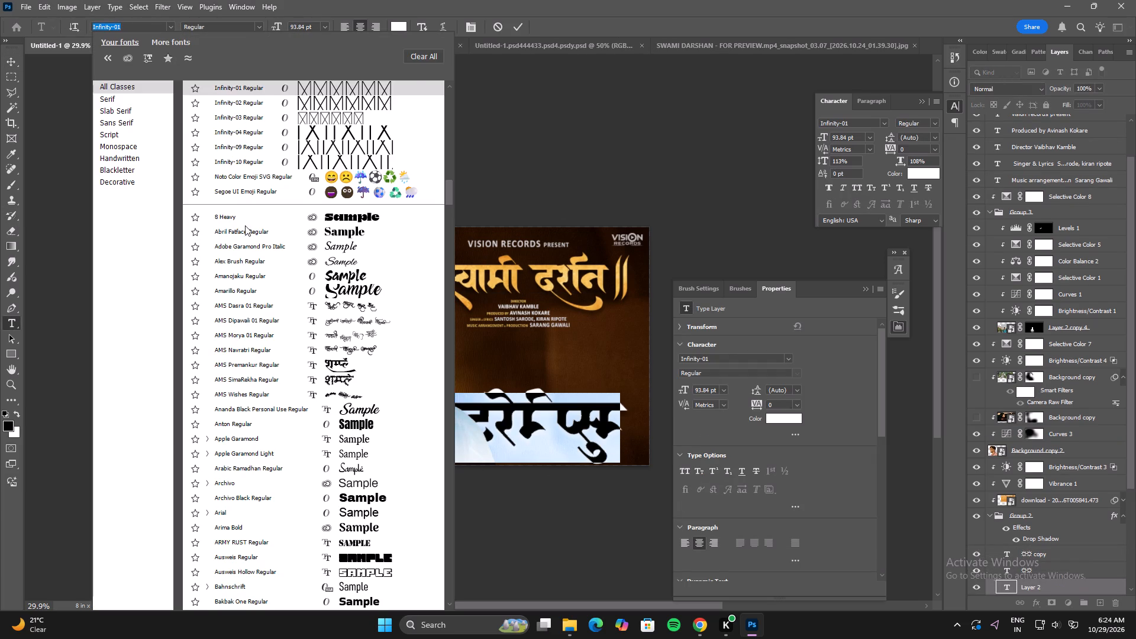
scroll(266, 288, up, 4)
drag(447, 186, 443, 91)
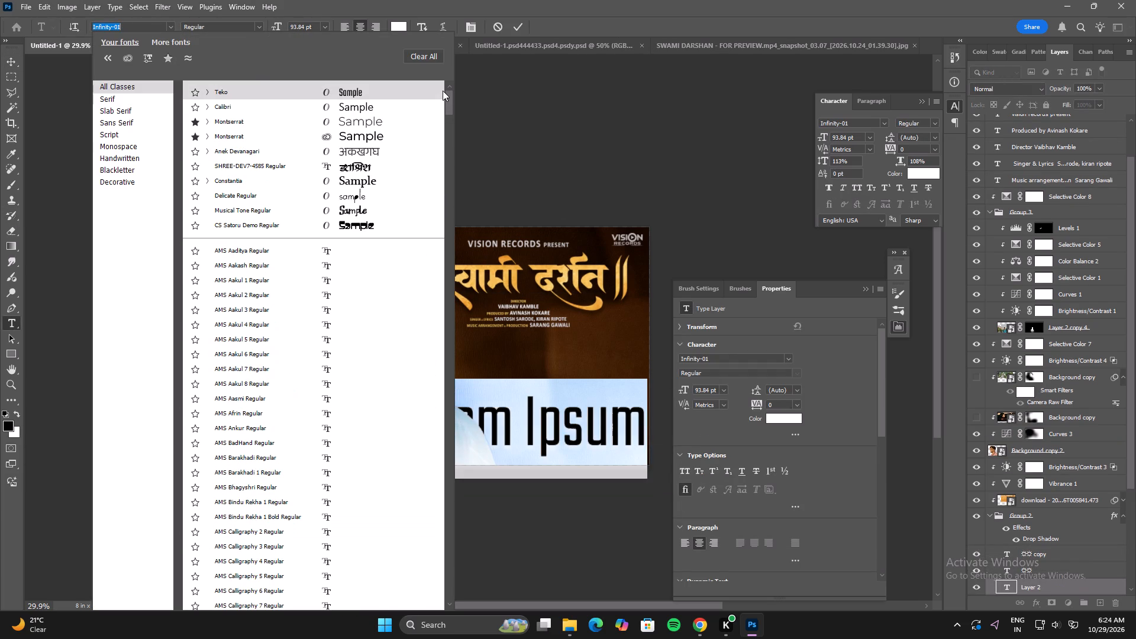
drag(443, 91, 443, 90)
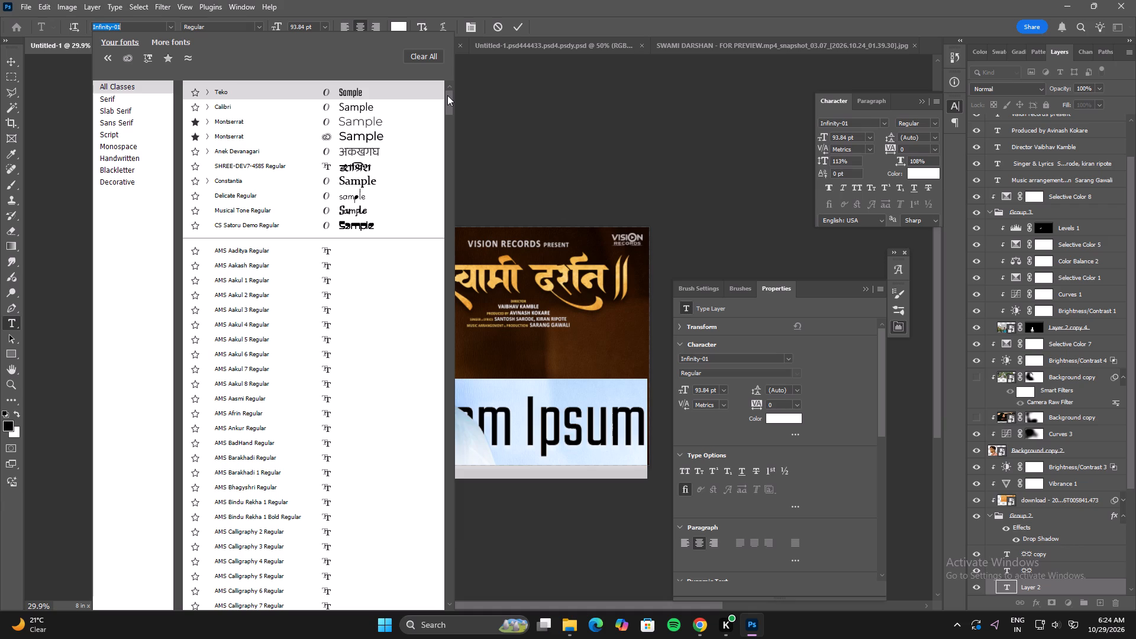
drag(447, 95, 448, 112)
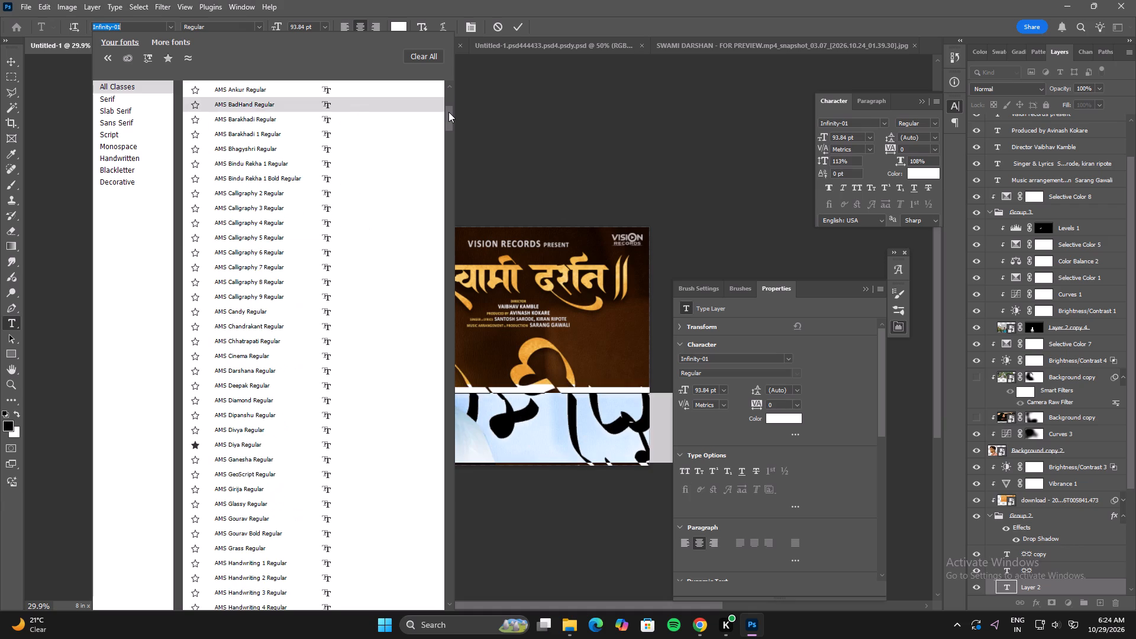
drag(448, 112, 449, 80)
text(te)
key(BackSpace)
key(BackSpace)
key(BackSpace)
text(im)
key(p)
click(409, 95)
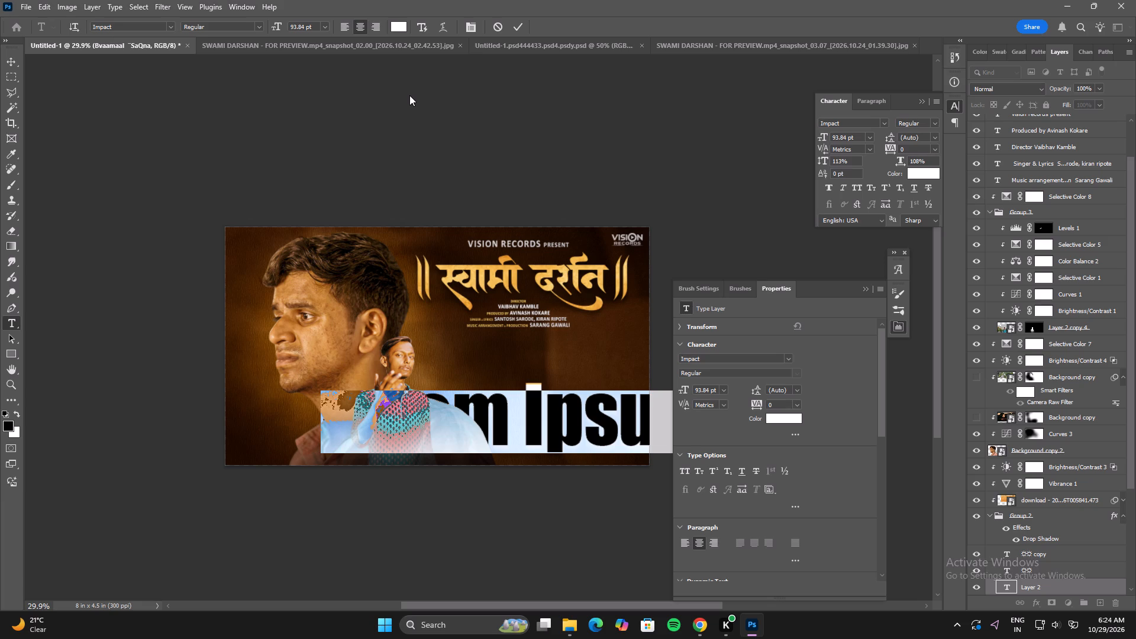
Enter "official video song" as the text of the new Impact layer.
text(off)
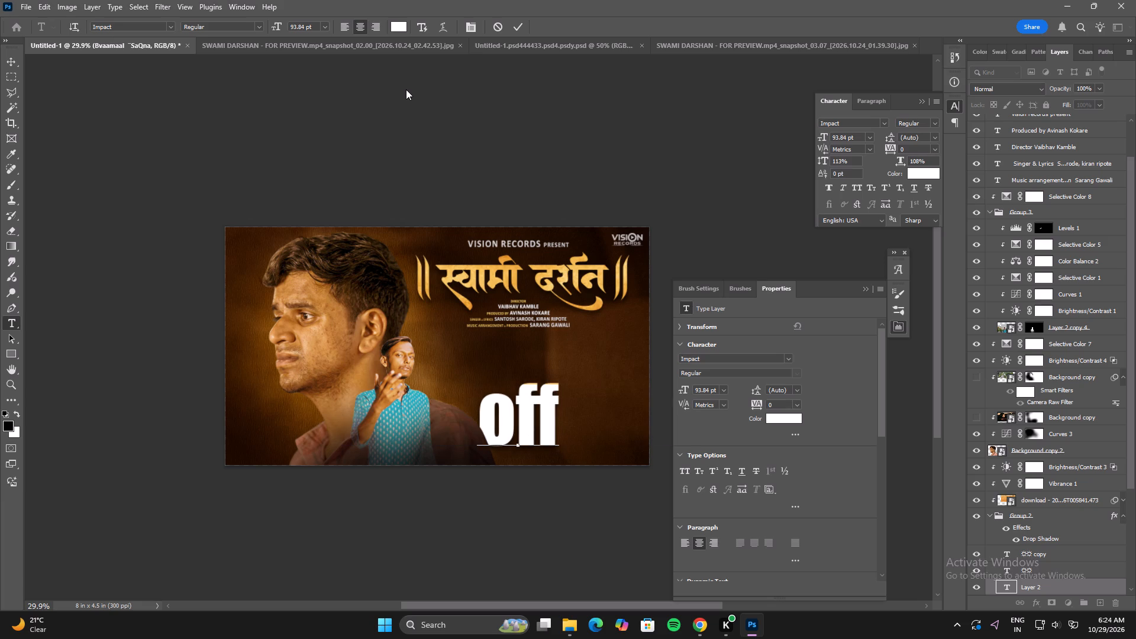
text(icial)
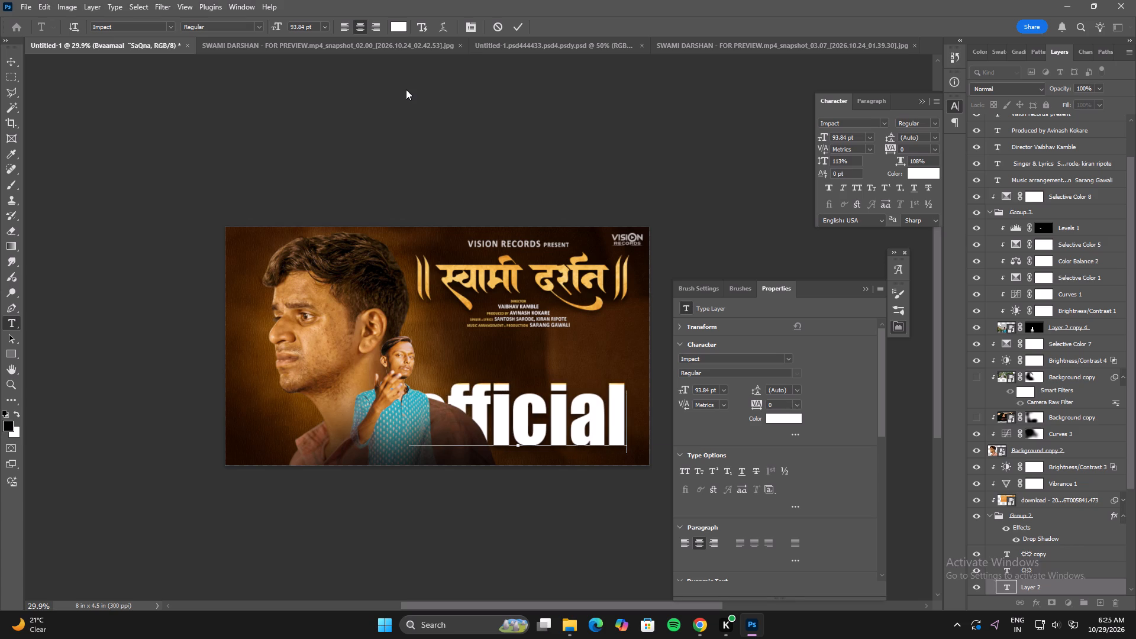
key(space)
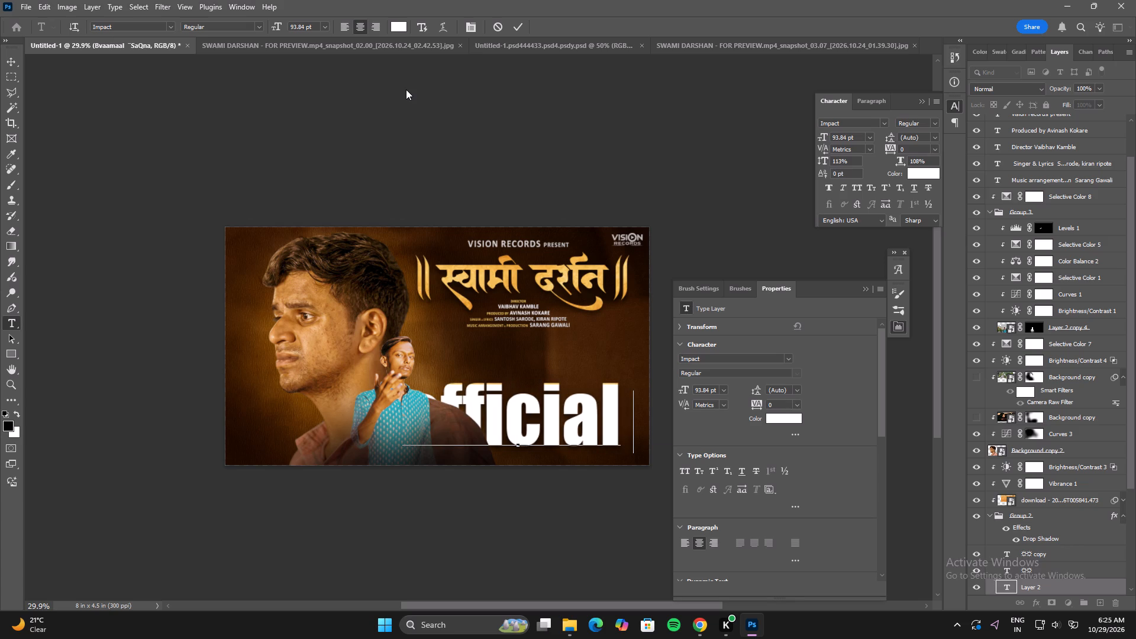
text(vi)
text(deo)
key(space)
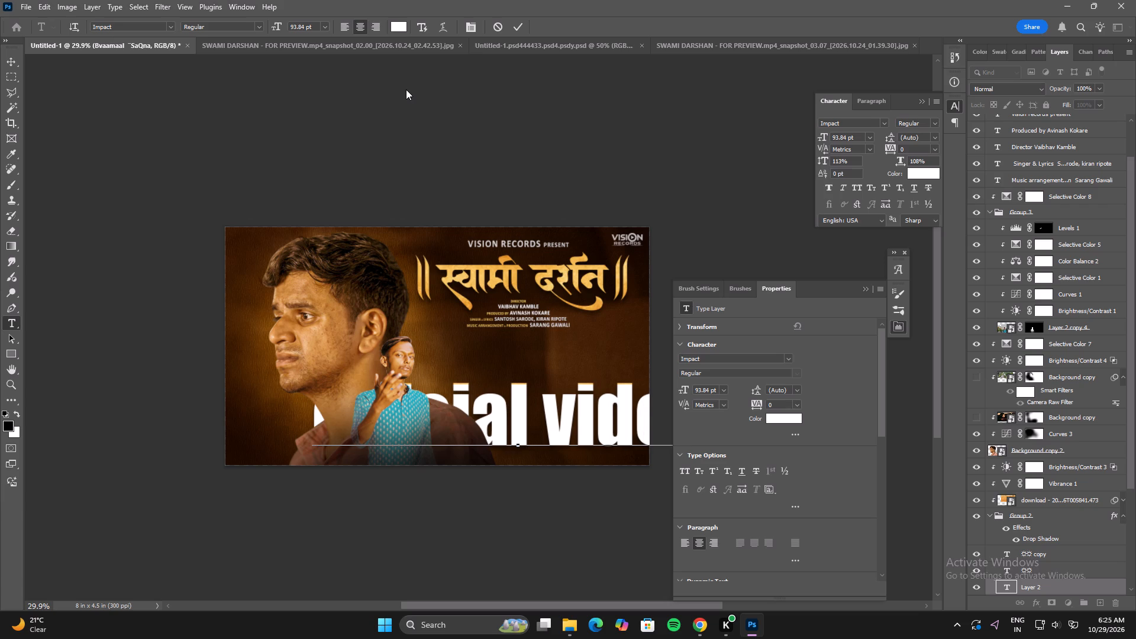
text(son)
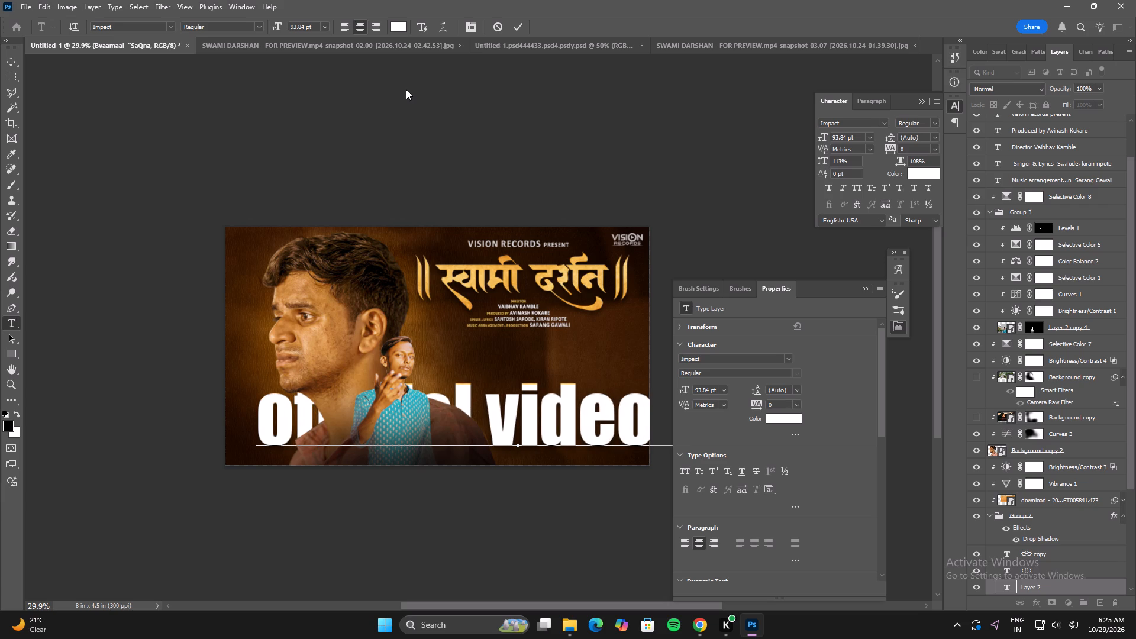
key(g)
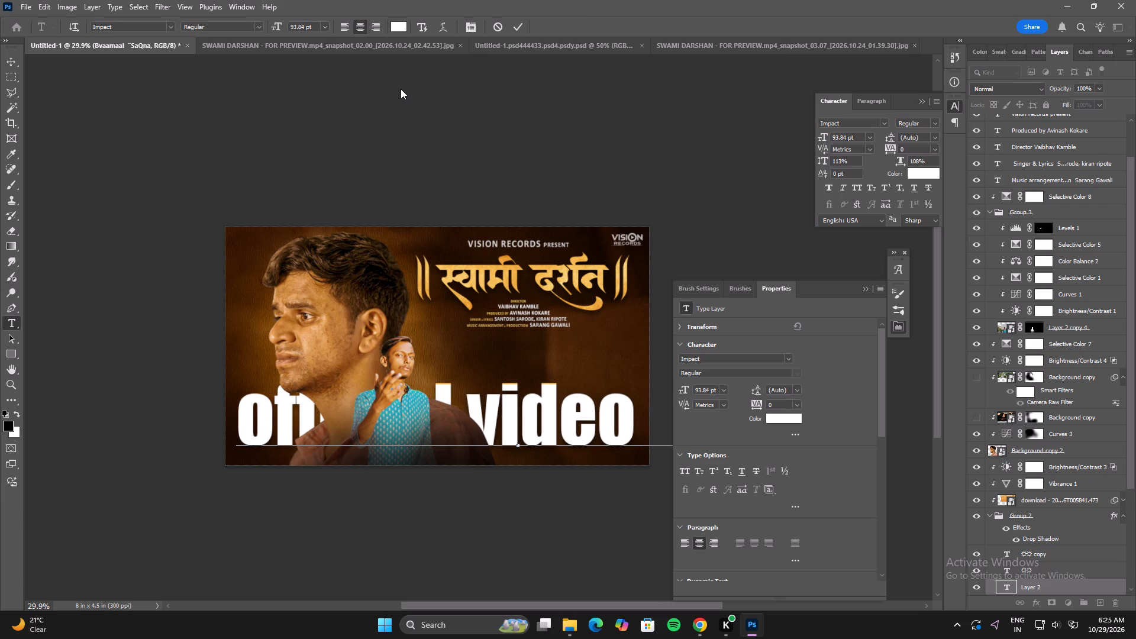
click(7, 64)
Bring the official video song text layer to the top of the layer stack and set it in all caps.
key(ctrl+shift+bracketright)
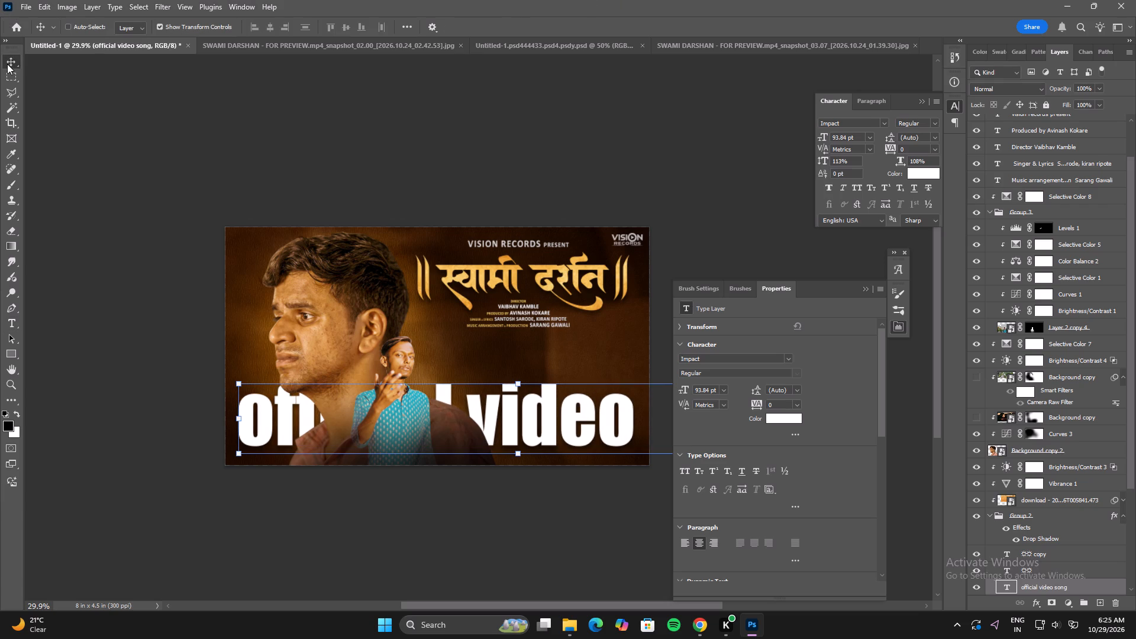
key(ctrl+shift+bracketright)
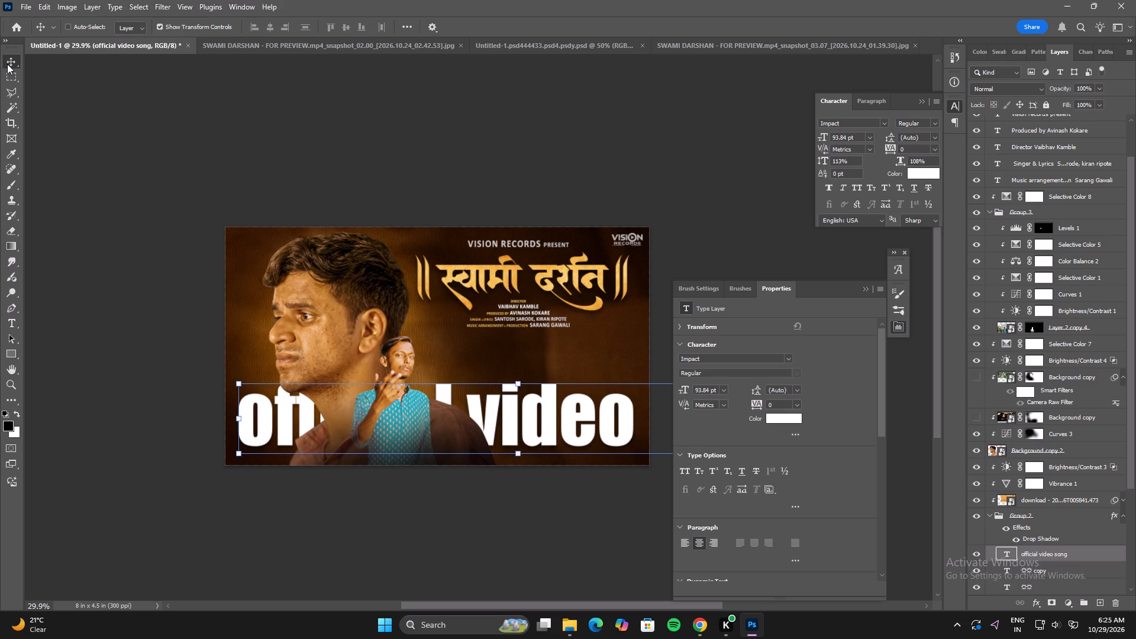
key(ctrl+shift+bracketright)
key(ctrl+shift+bracketright)
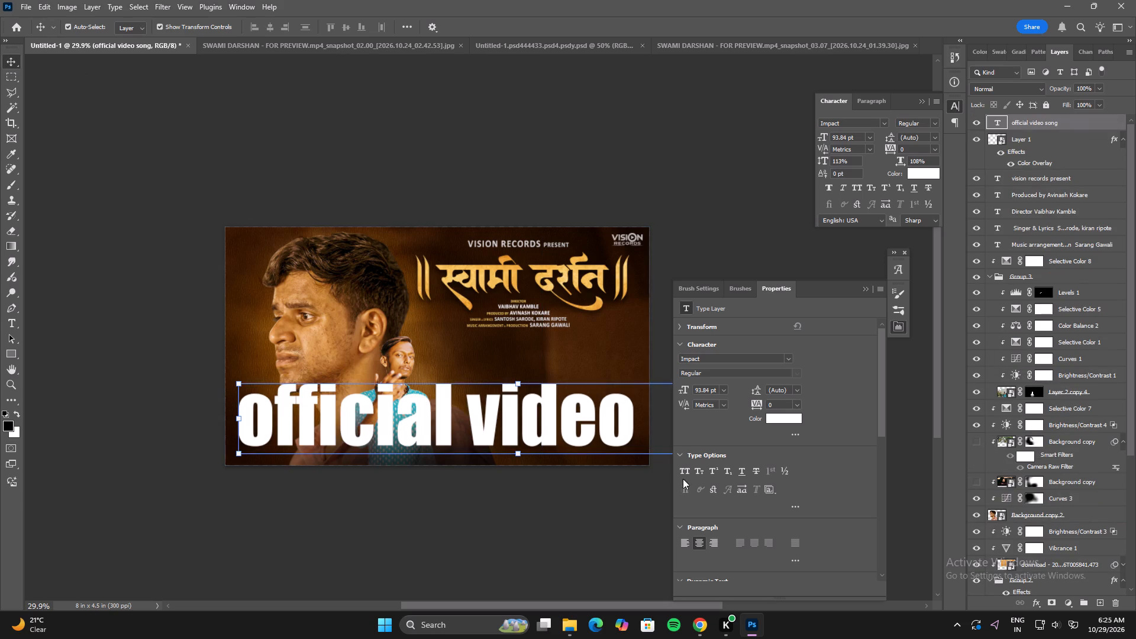
click(686, 470)
Scale the OFFICIAL VIDEO SONG text proportionally down to about 46%, giving a 43.47 pt size.
click(514, 379)
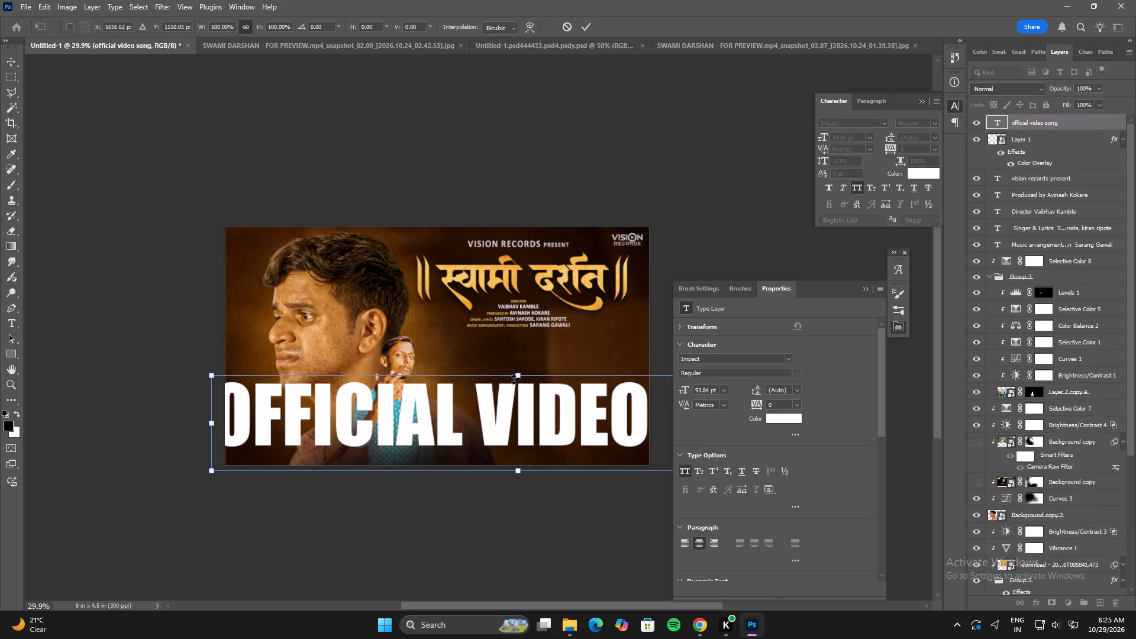
drag(515, 373, 519, 423)
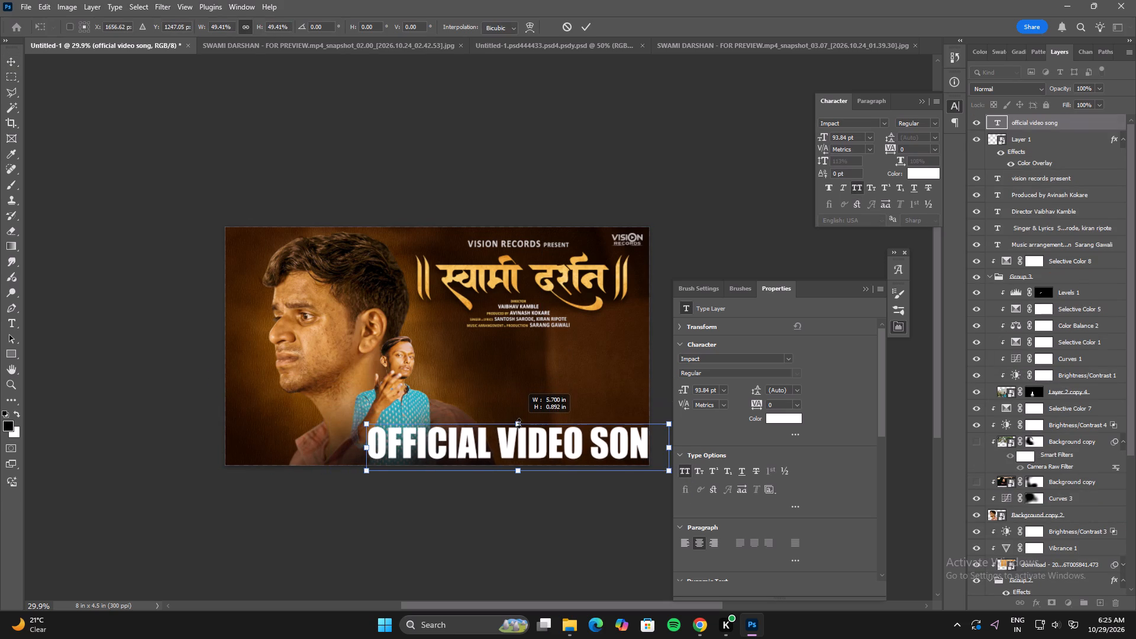
drag(519, 423, 520, 425)
click(522, 426)
Position the OFFICIAL VIDEO SONG text horizontally centred on the canvas, just above the bottom edge.
drag(560, 445, 499, 437)
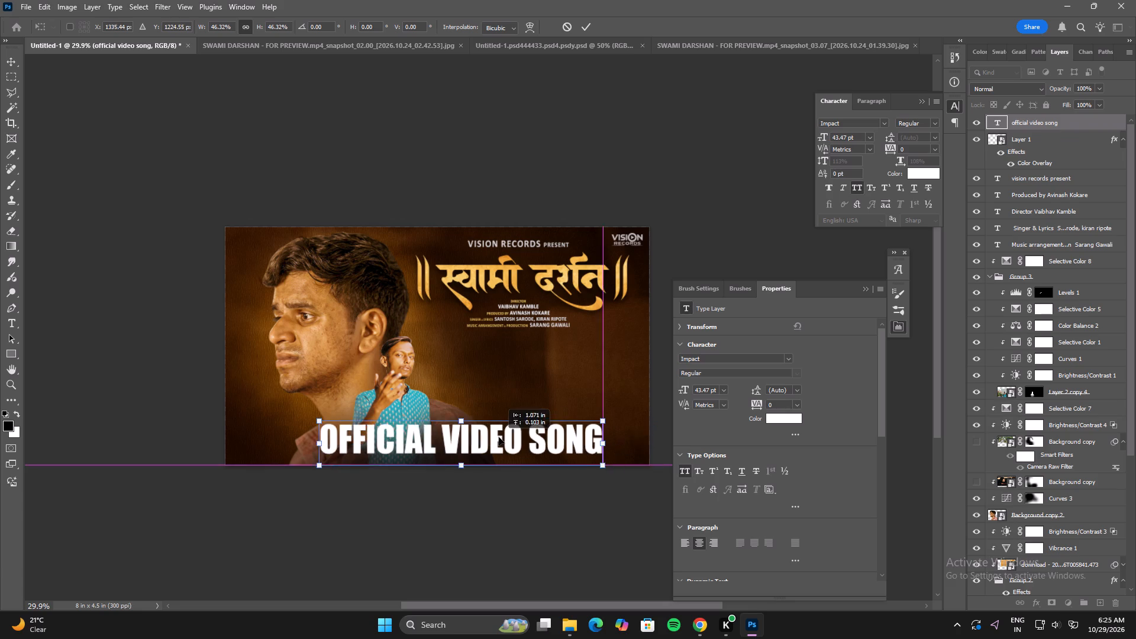
drag(499, 437, 445, 434)
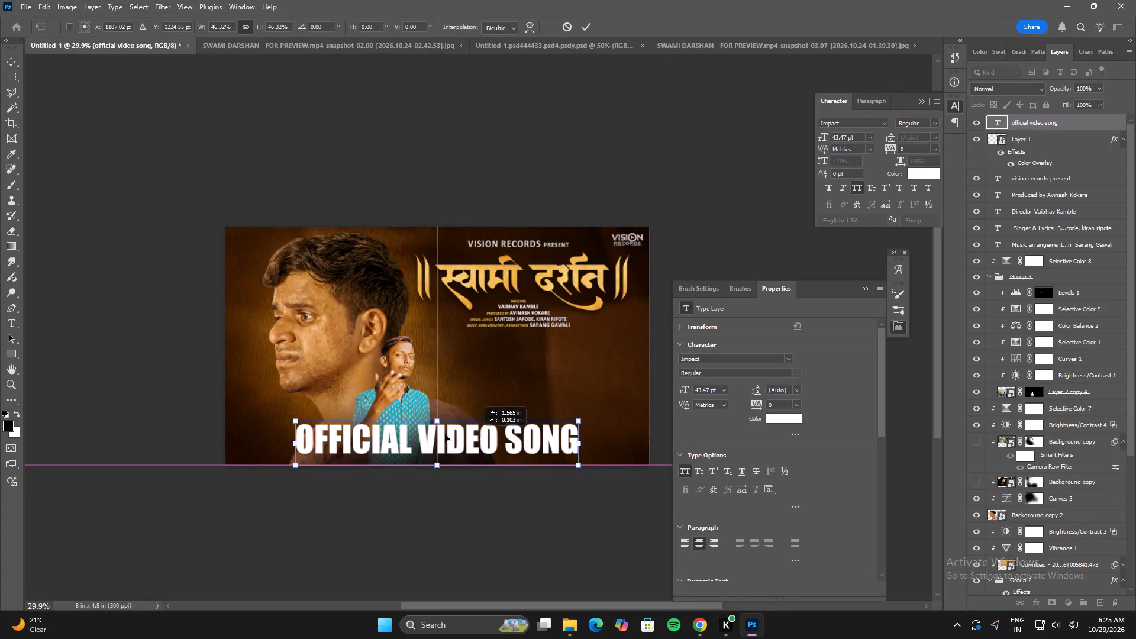
drag(445, 434, 478, 433)
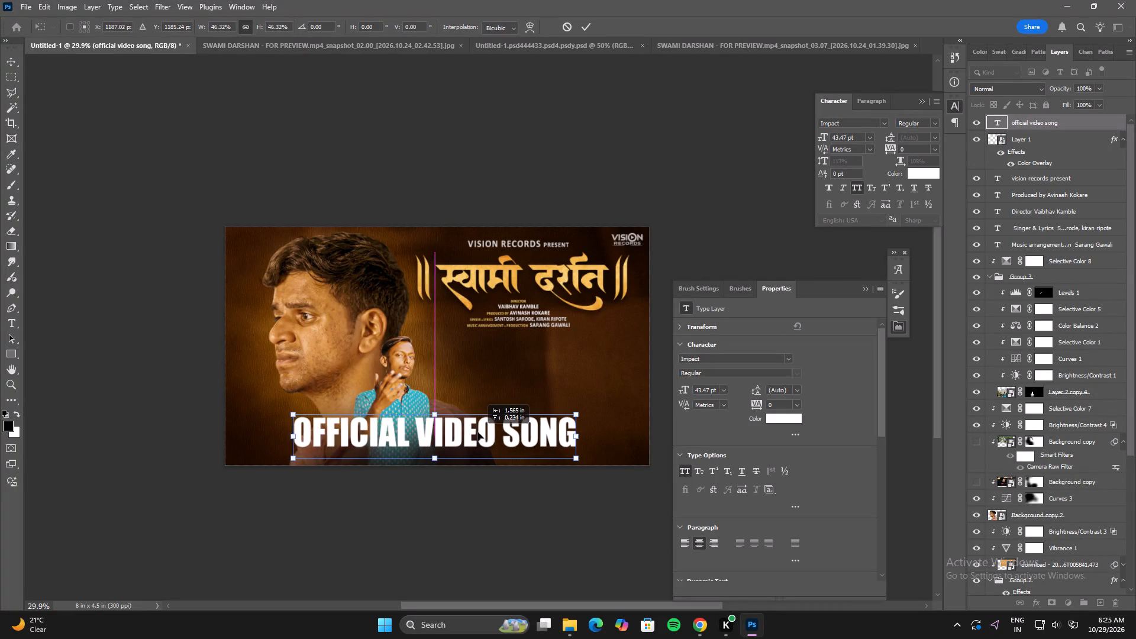
drag(478, 433, 479, 433)
shift+drag(481, 432, 481, 442)
double_click(481, 442)
key(Down)
key(Down)
key(Down)
key(Down)
key(Down)
key(Down)
key(Down)
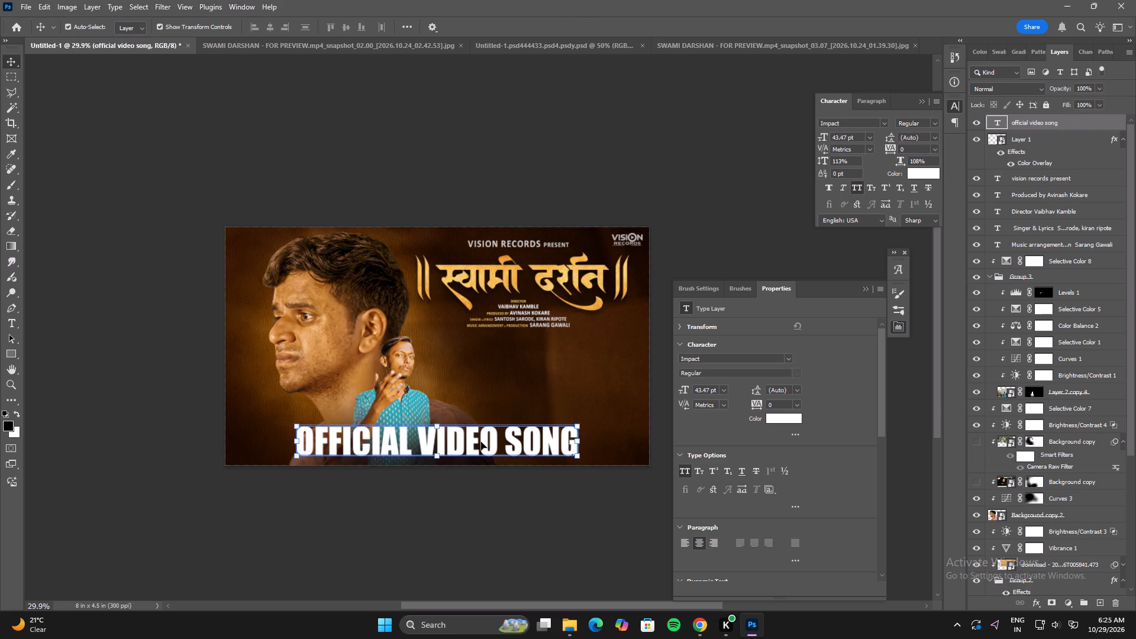
key(Down)
key(Down)
key(Down)
key(Down)
Collapse Group 3 and add an empty layer above Selective Color 8, below the credit text layers.
click(1040, 144)
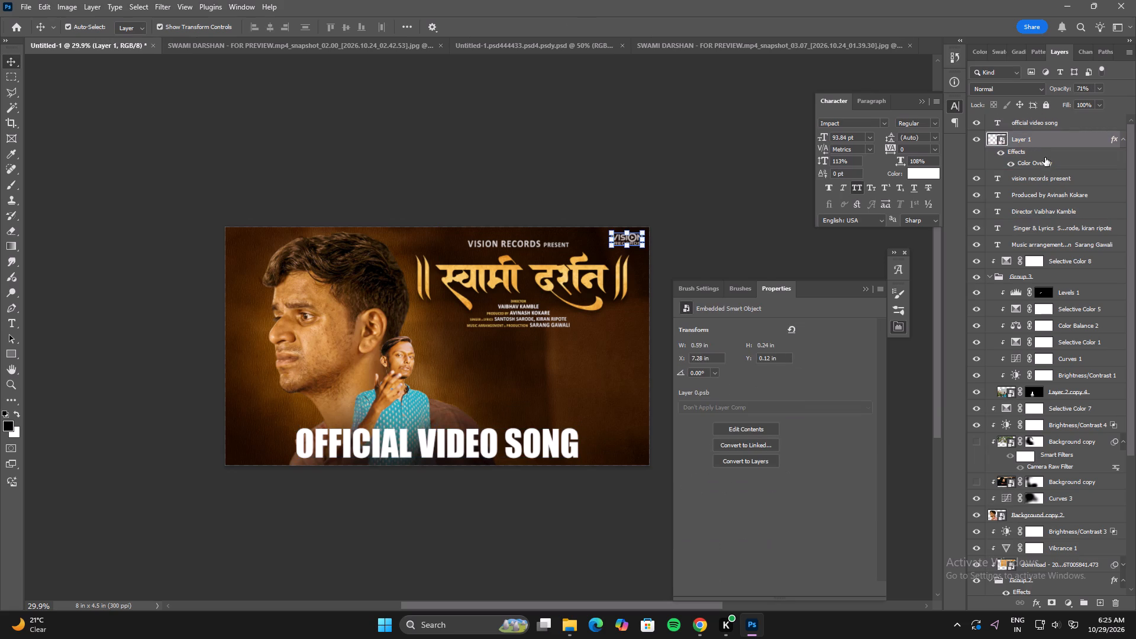
click(992, 277)
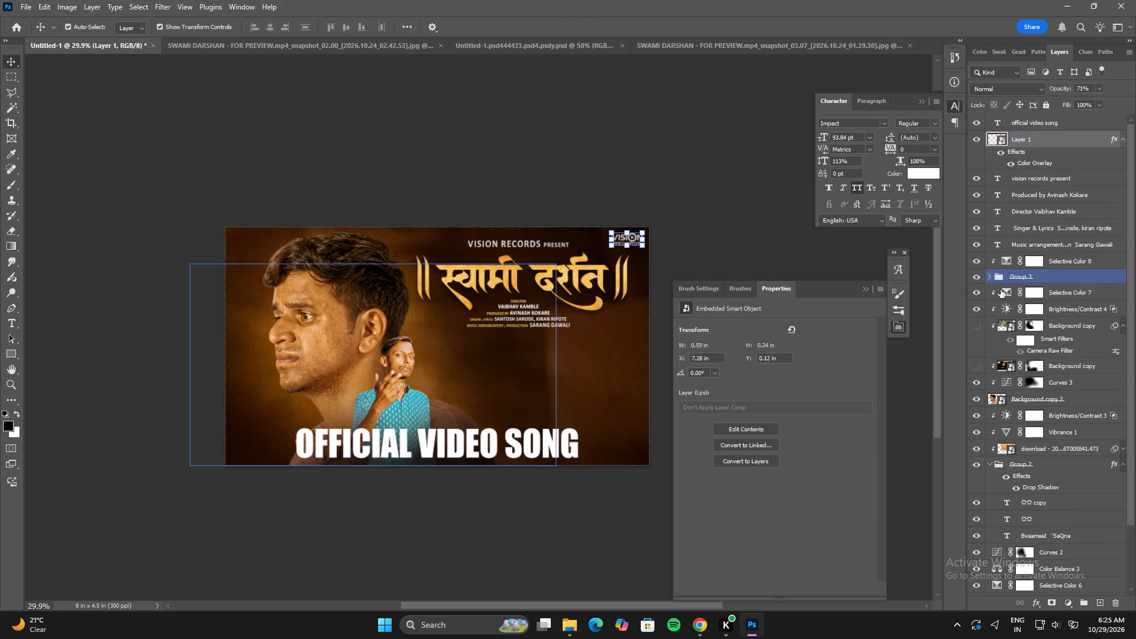
click(1060, 296)
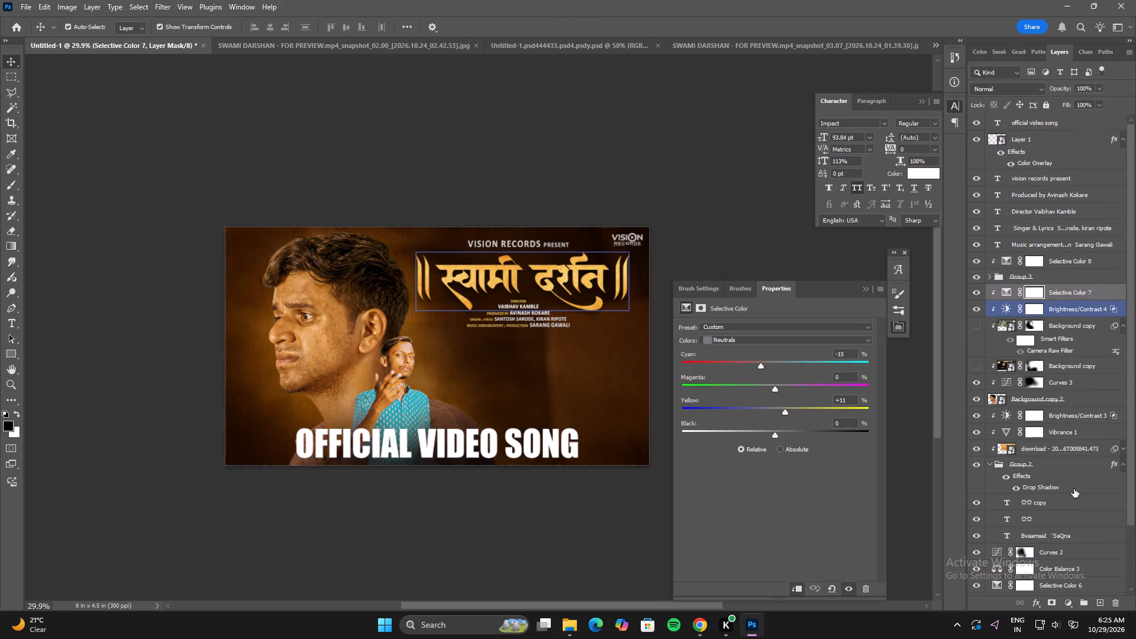
click(1098, 601)
double_click(977, 277)
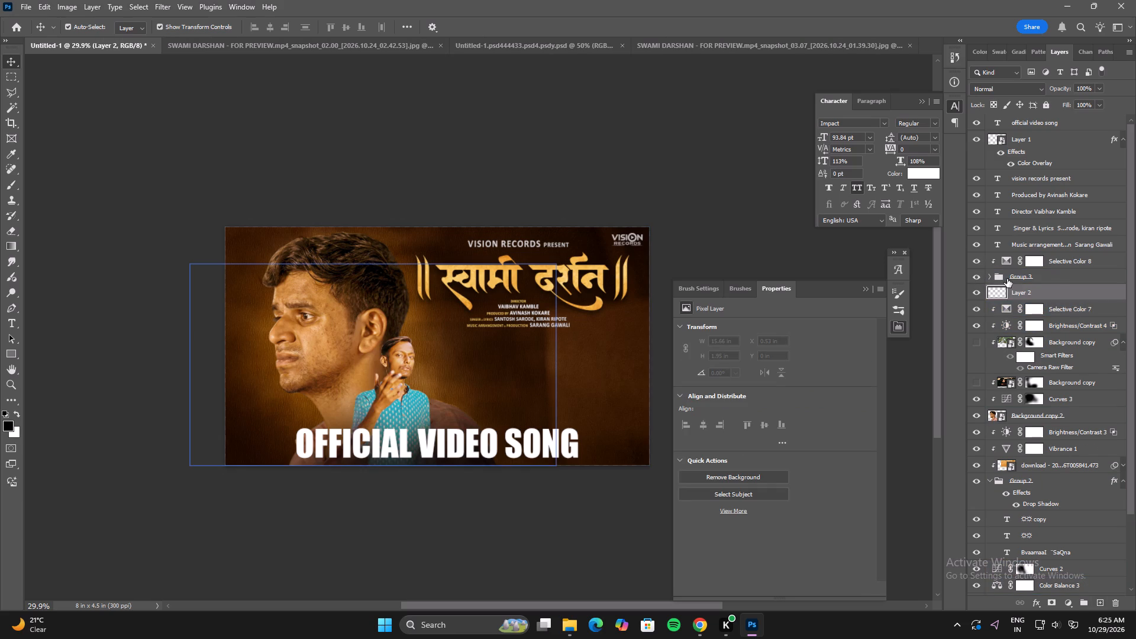
drag(1053, 292, 1047, 265)
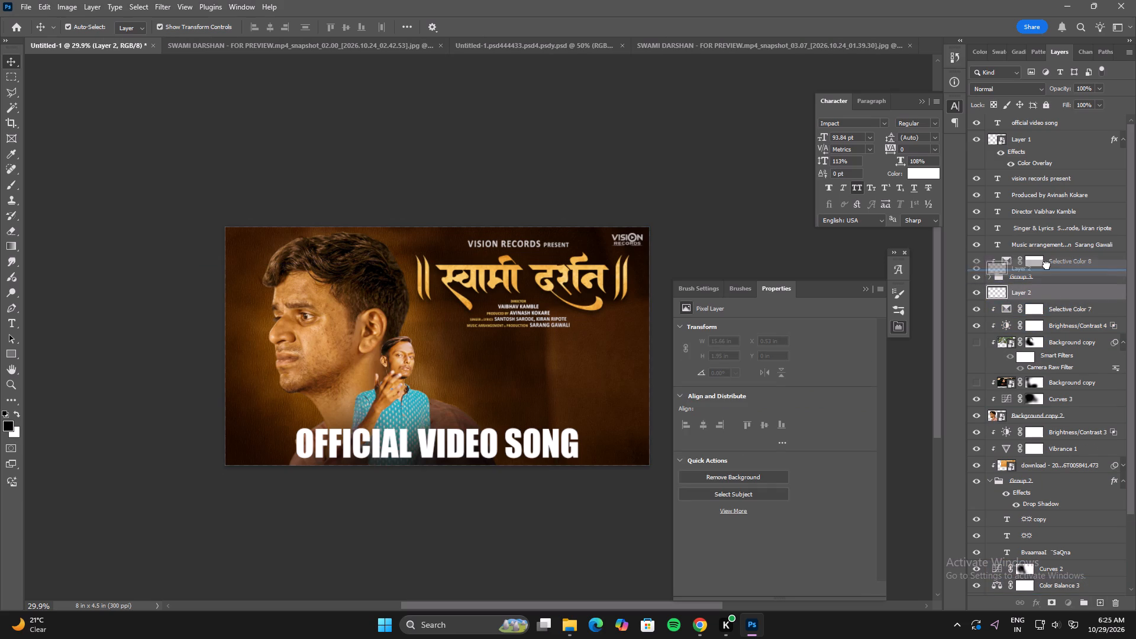
drag(1047, 265, 1041, 253)
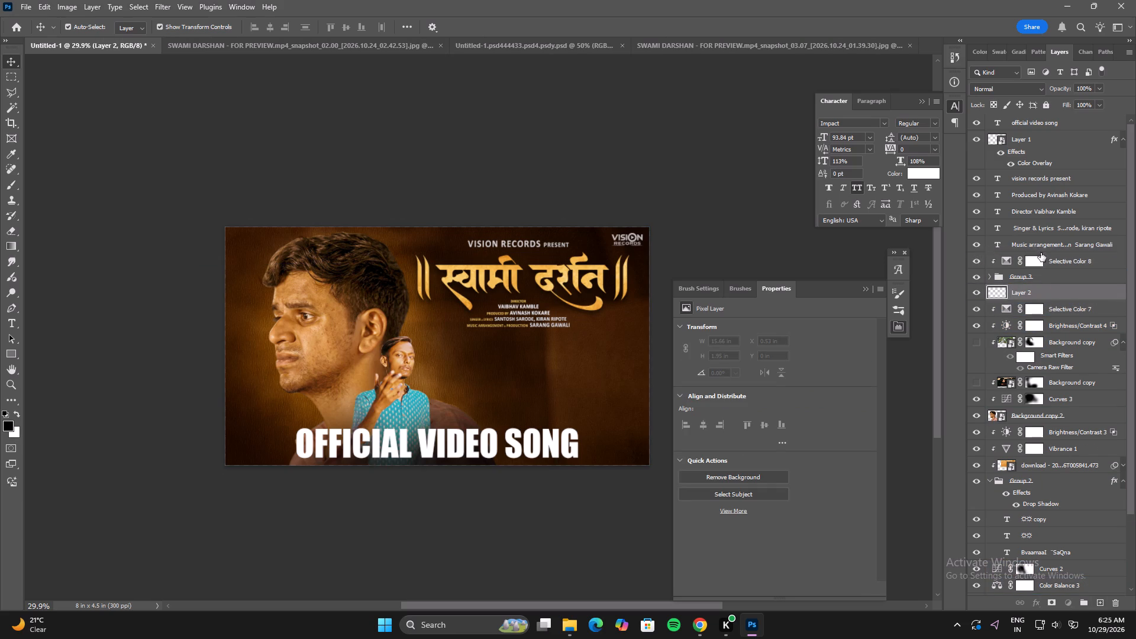
Draw a linear black-to-transparent gradient on the empty layer, fading upward from the design's bottom edge to mid-chest height.
click(12, 246)
drag(440, 474, 436, 408)
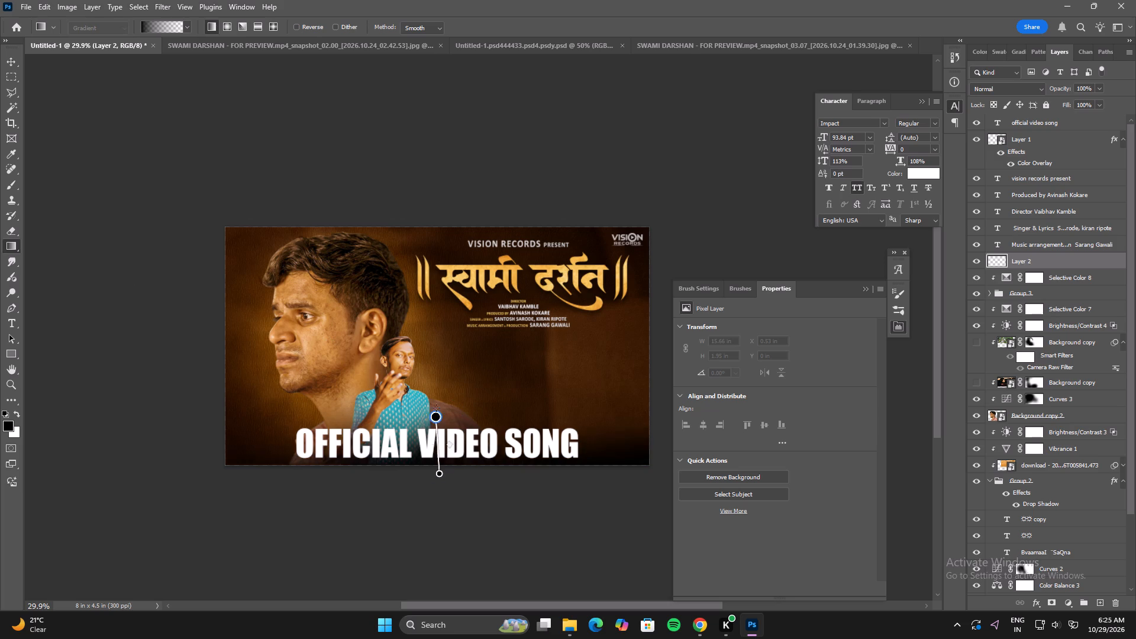
drag(436, 408, 437, 375)
Add a black drop shadow to the OFFICIAL VIDEO SONG text, cast upward, with 9 px distance, 19 px size and opacity raised above 69%.
click(14, 63)
click(501, 445)
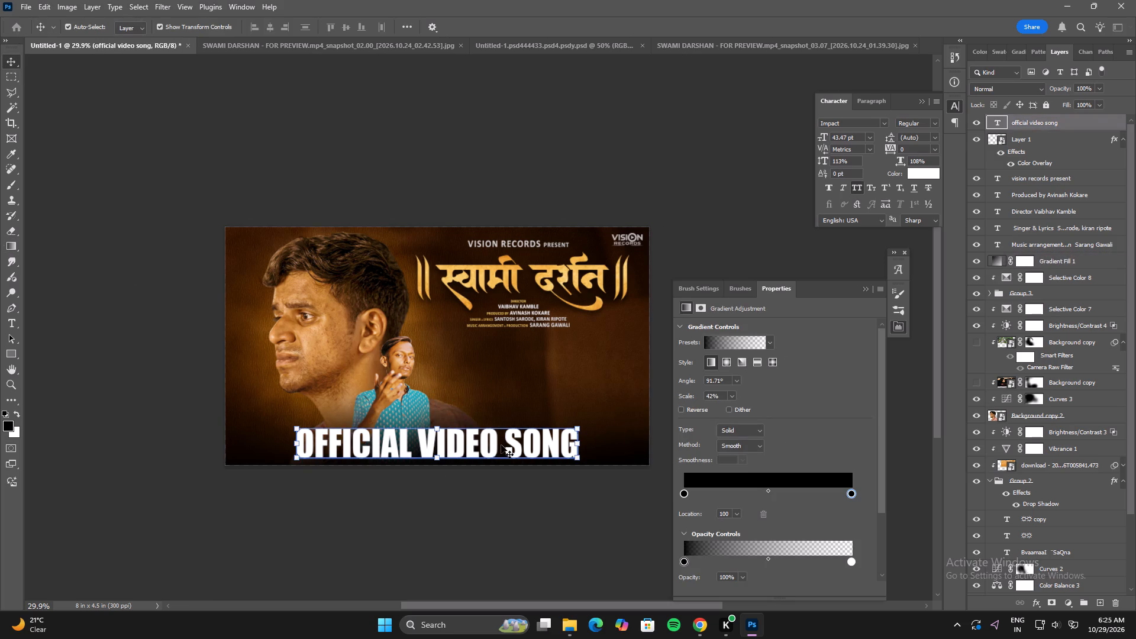
double_click(1092, 120)
click(735, 464)
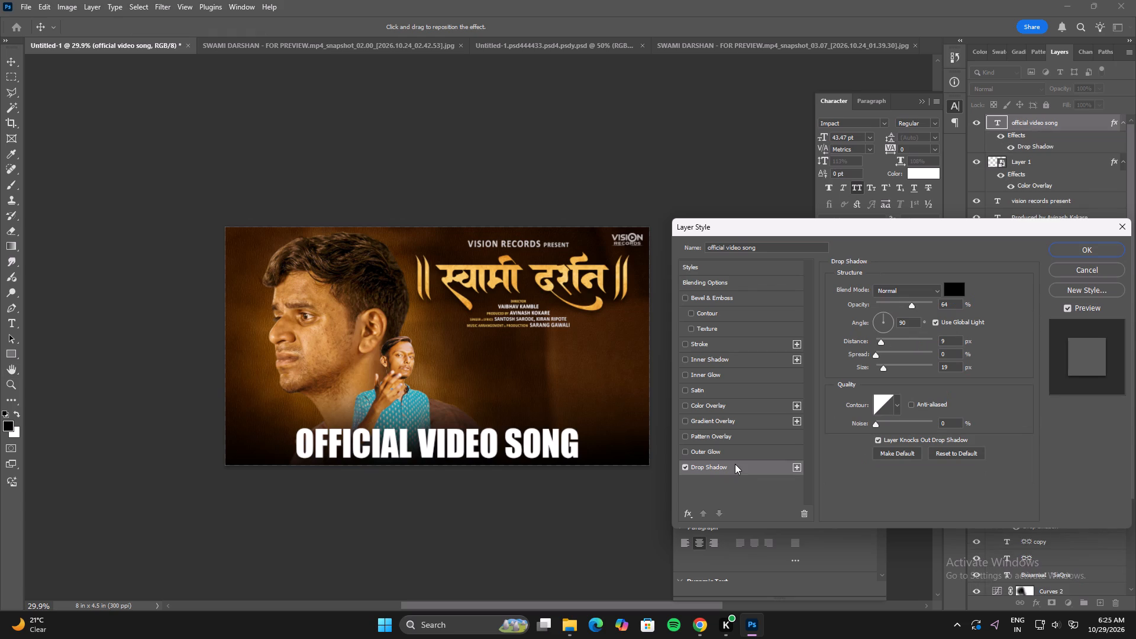
drag(884, 321, 888, 350)
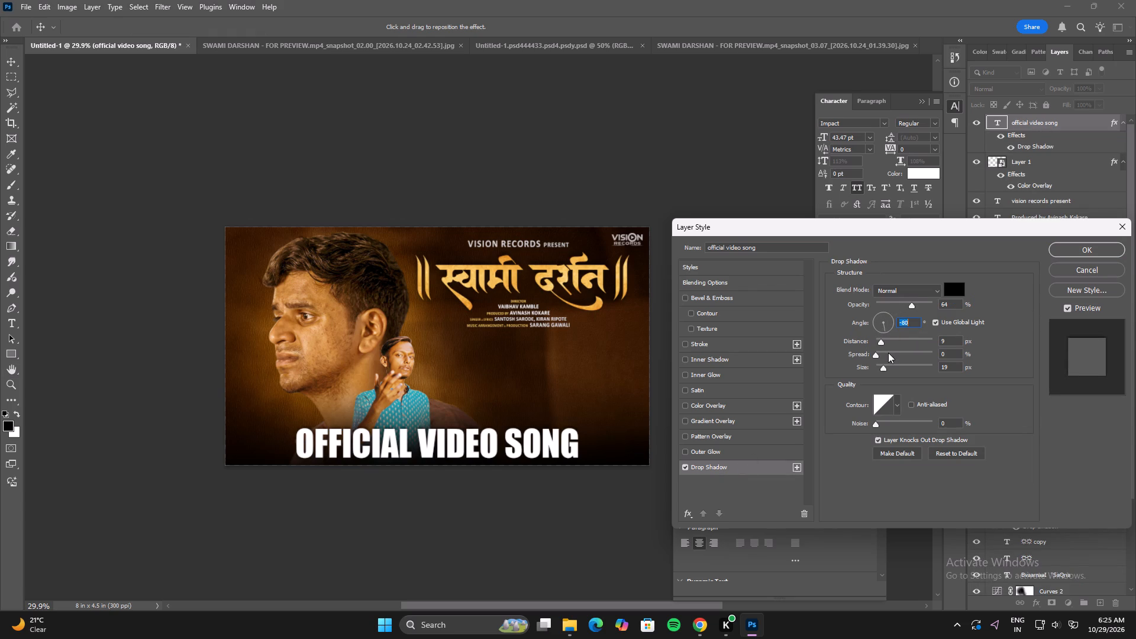
key(ctrl+z)
drag(915, 305, 920, 306)
drag(920, 306, 928, 311)
click(1089, 244)
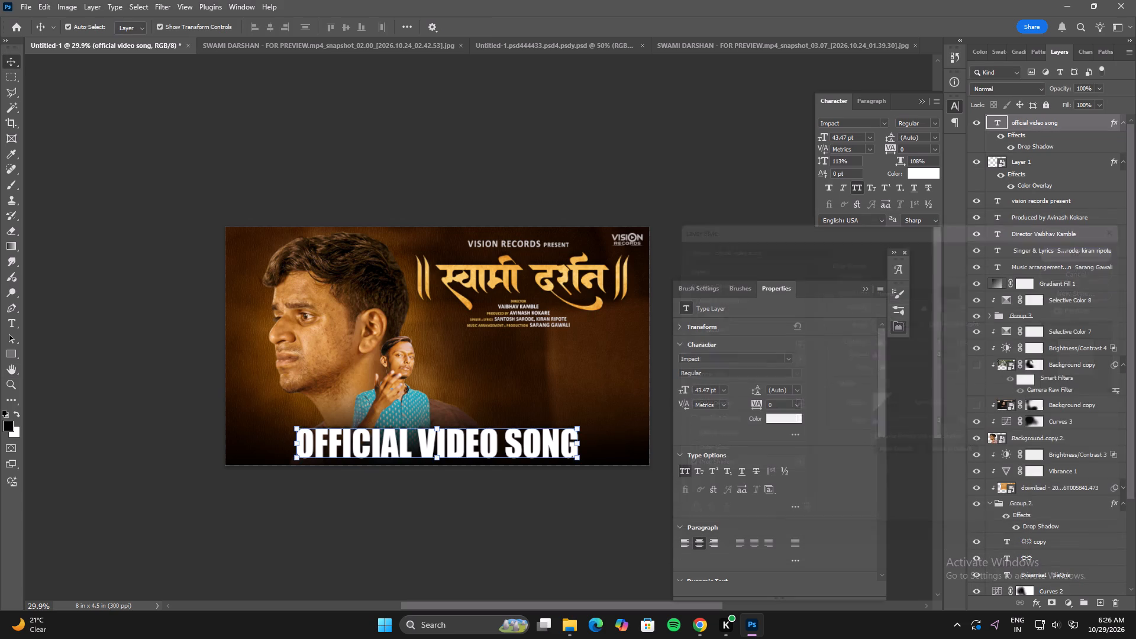
Recolour only the words VIDEO SONG to gold #f5c25a, sampled from the Swami Darshan title.
click(481, 533)
double_click(430, 439)
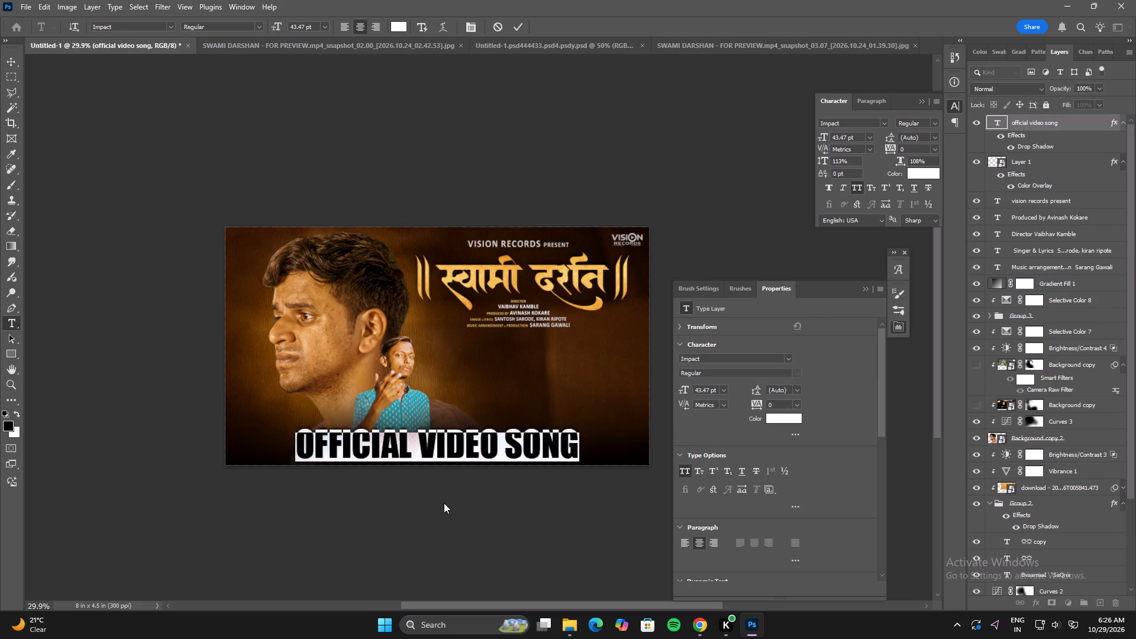
drag(417, 443, 486, 440)
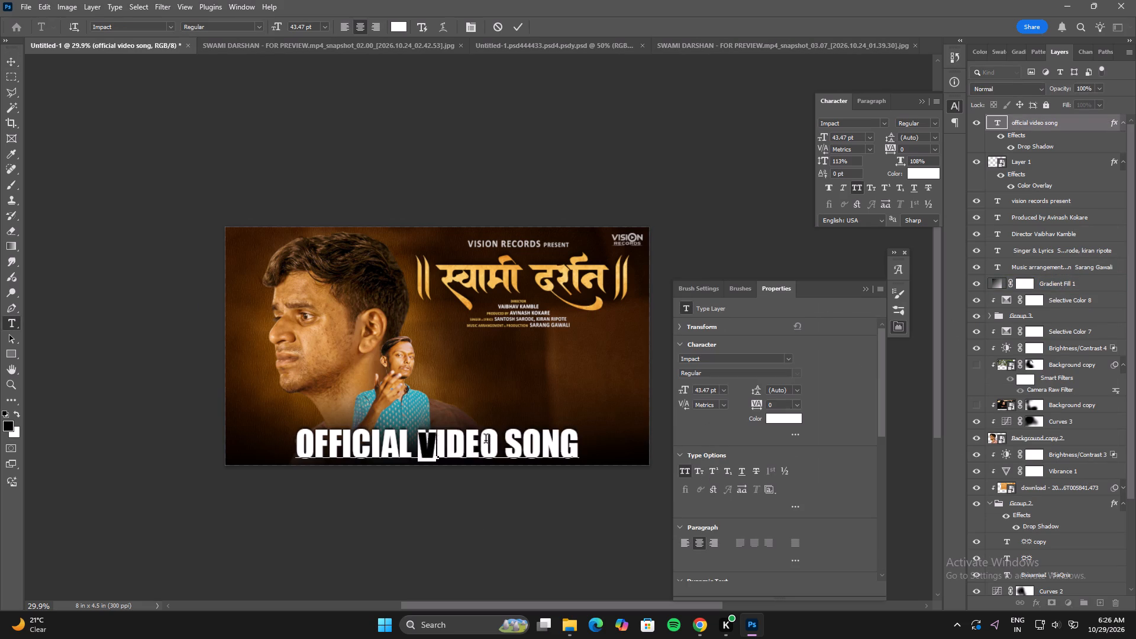
drag(486, 440, 614, 440)
click(793, 417)
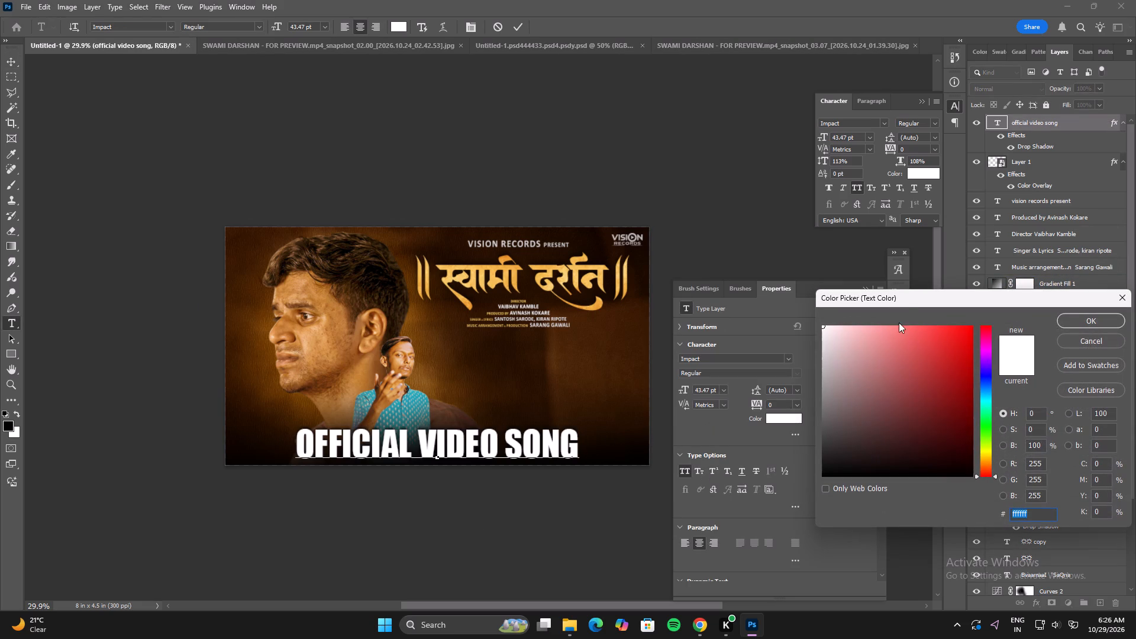
drag(931, 350, 959, 333)
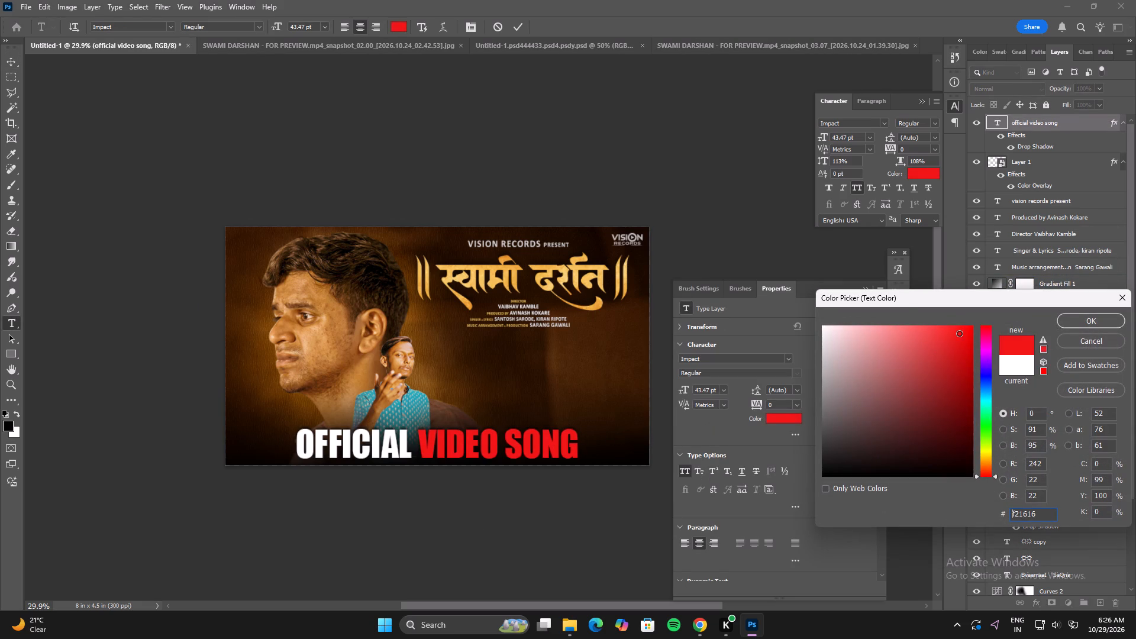
drag(959, 333, 958, 332)
click(577, 267)
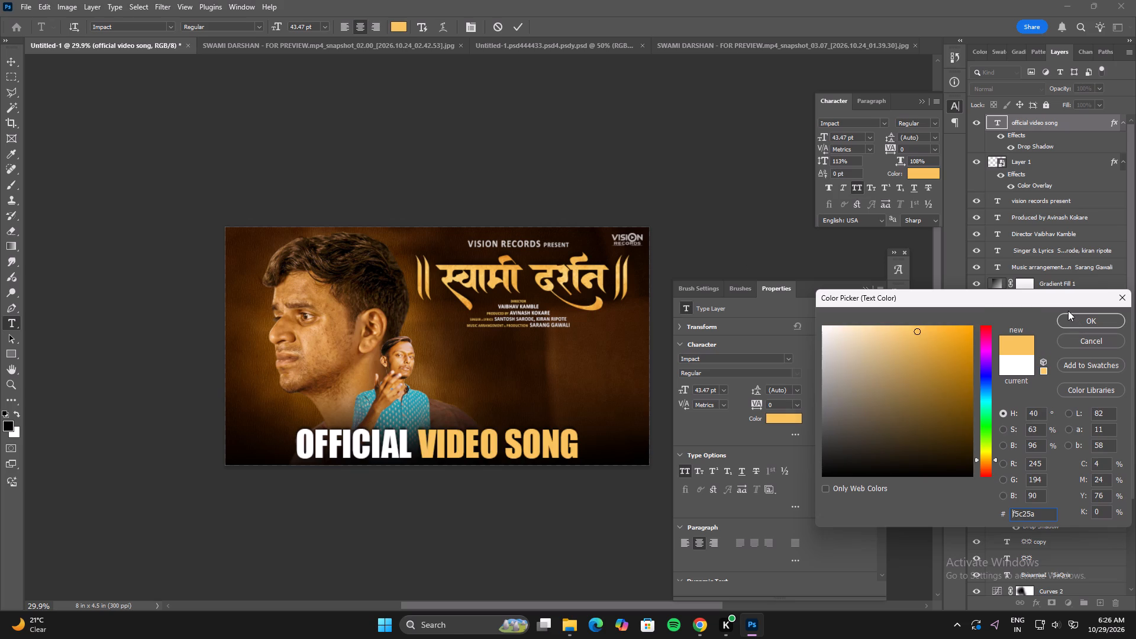
click(1082, 322)
click(488, 524)
click(529, 550)
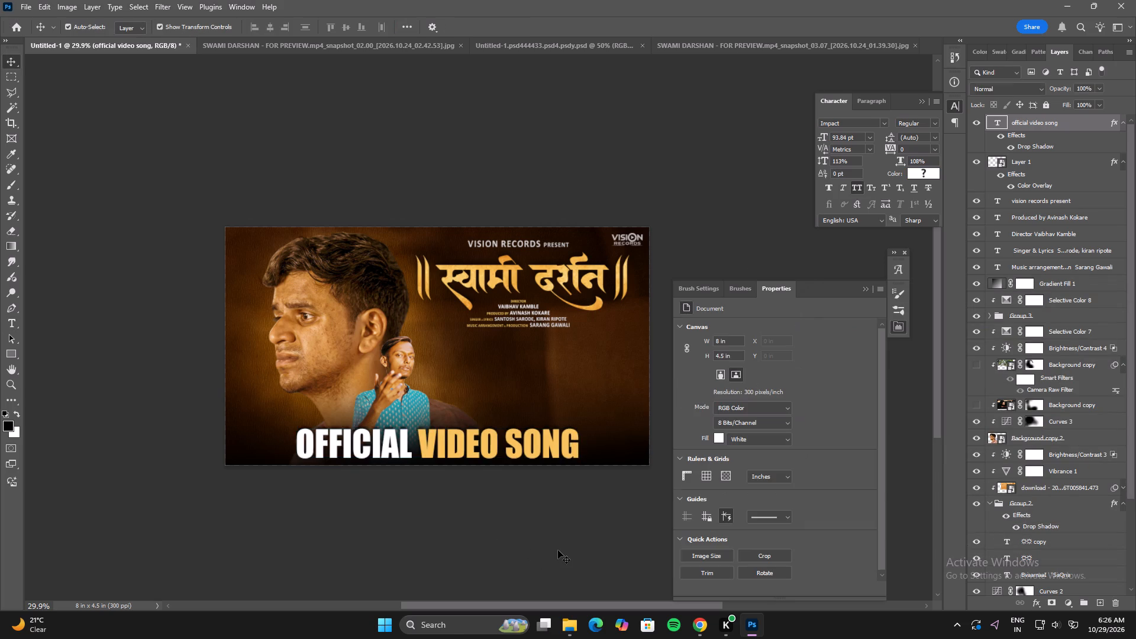
Examine the whole composition at reduced size, including in full-screen view.
click(559, 550)
alt+scroll(558, 546, down, 4)
key(space)
key(space)
key(space)
key(space)
key(space)
key(space)
key(space)
key(space)
key(space)
key(space)
key(space)
key(space)
key(space)
key(space)
key(space)
key(space)
key(space)
key(space)
key(space)
drag(592, 495, 567, 528)
text(ff)
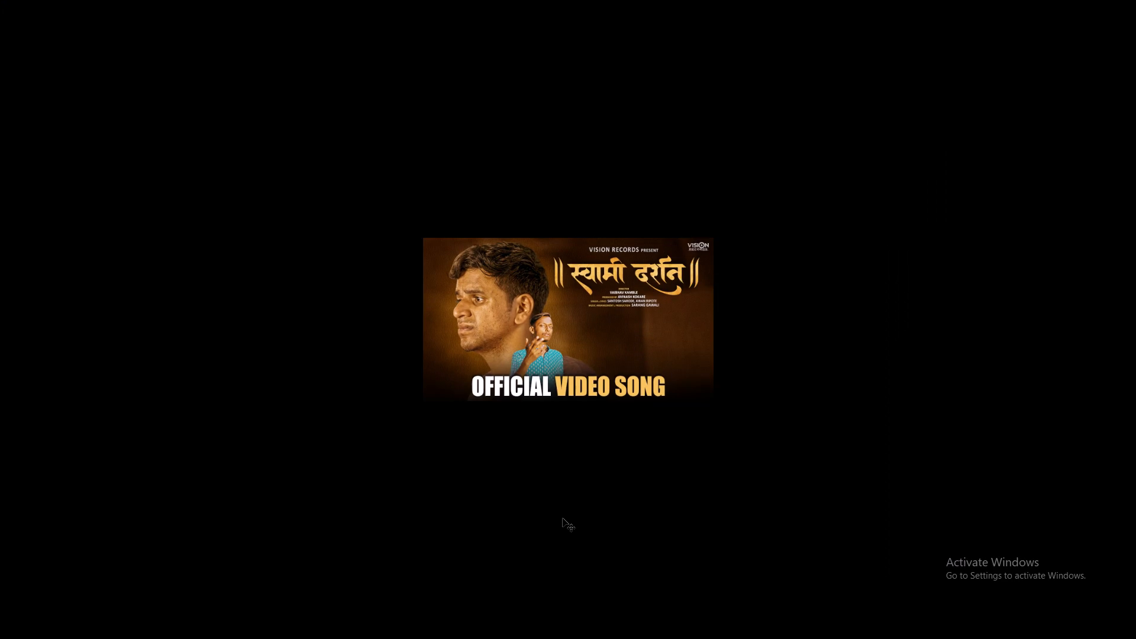
key(f)
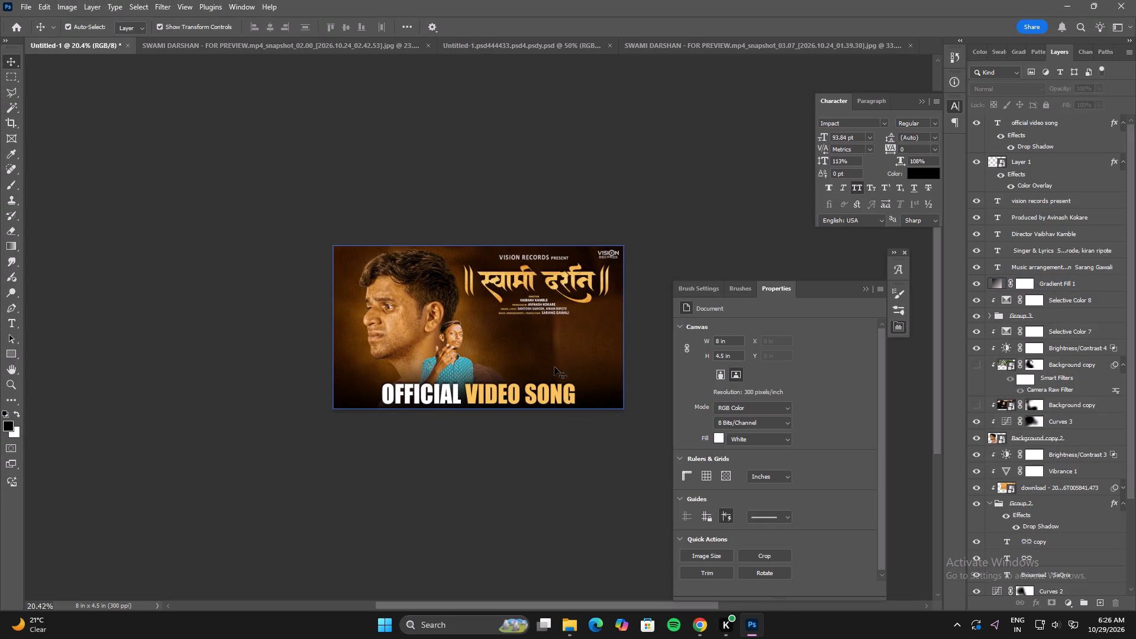
key(space)
key(space)
key(space)
key(space)
key(space)
key(space)
key(space)
key(space)
key(space)
key(space)
key(space)
key(space)
key(space)
key(space)
key(space)
key(space)
key(space)
key(space)
key(space)
key(space)
drag(538, 519, 522, 535)
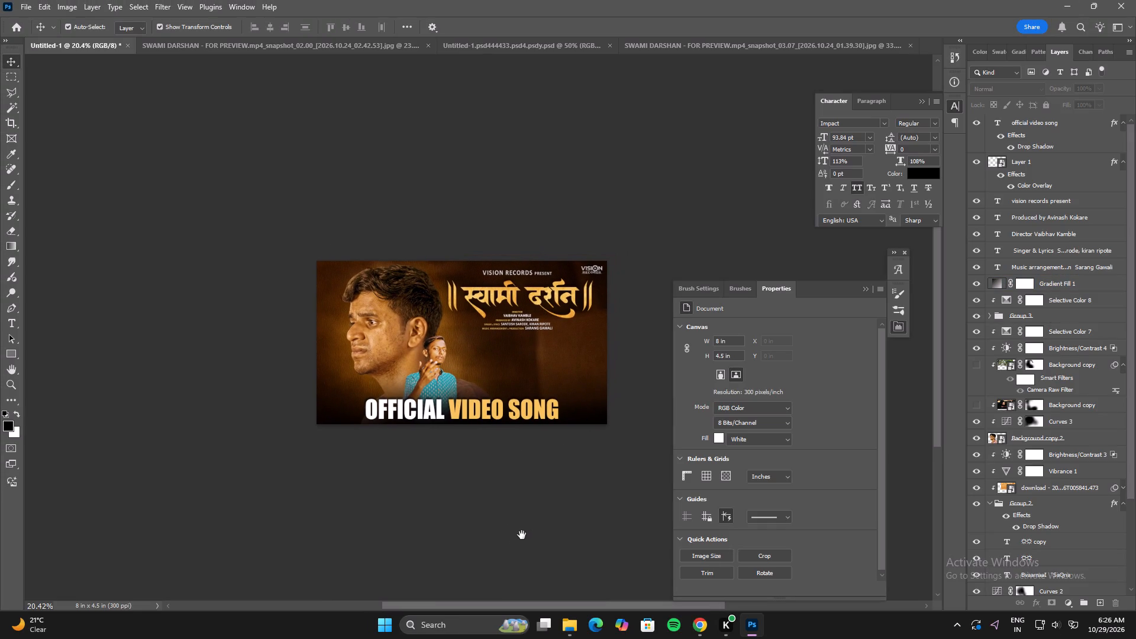
drag(522, 535, 521, 536)
Collapse Group 2 in the layer stack.
click(499, 371)
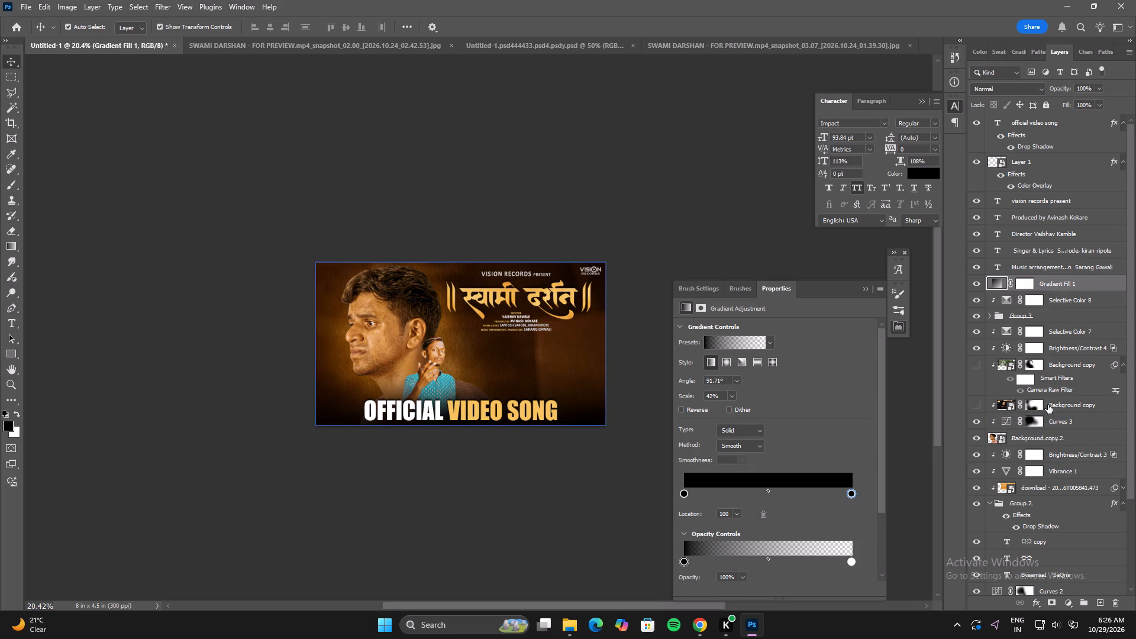
click(990, 502)
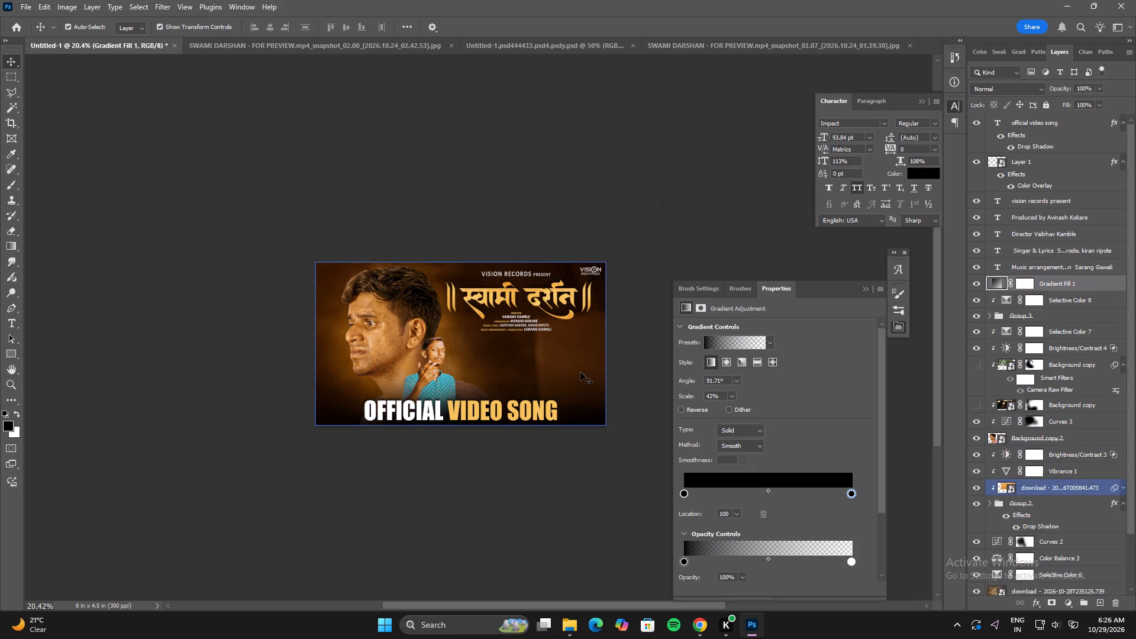
click(580, 372)
Switch to File Explorer and look through the SWAMI DARSHAN preview snapshots in the Downloads folder.
key(alt+Tab)
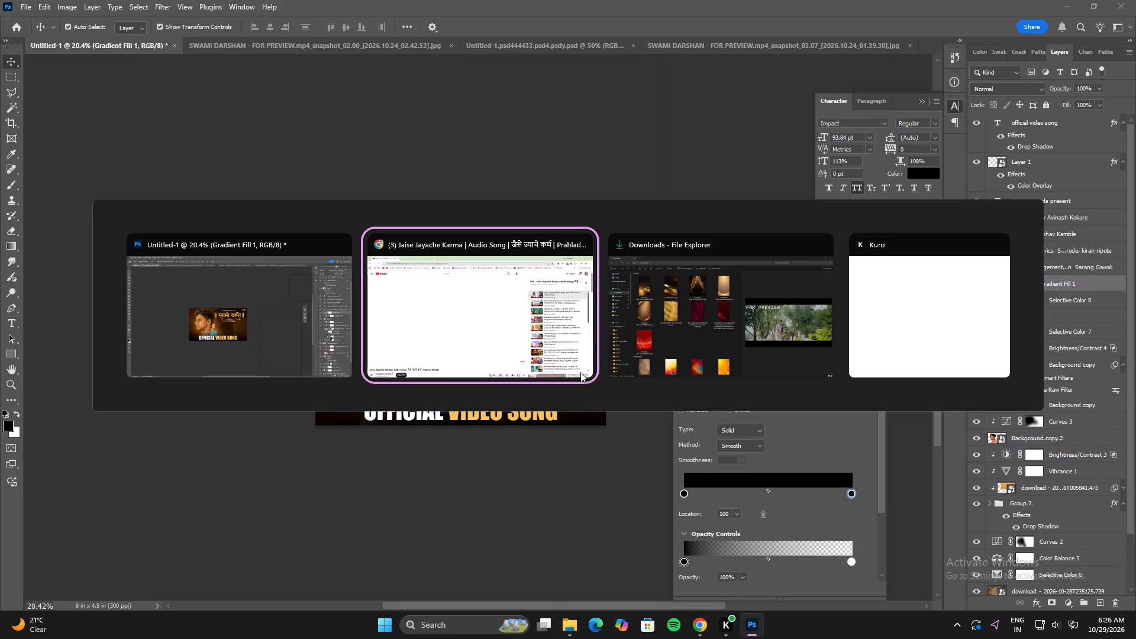
key(alt+Tab)
click(34, 184)
scroll(375, 376, down, 3)
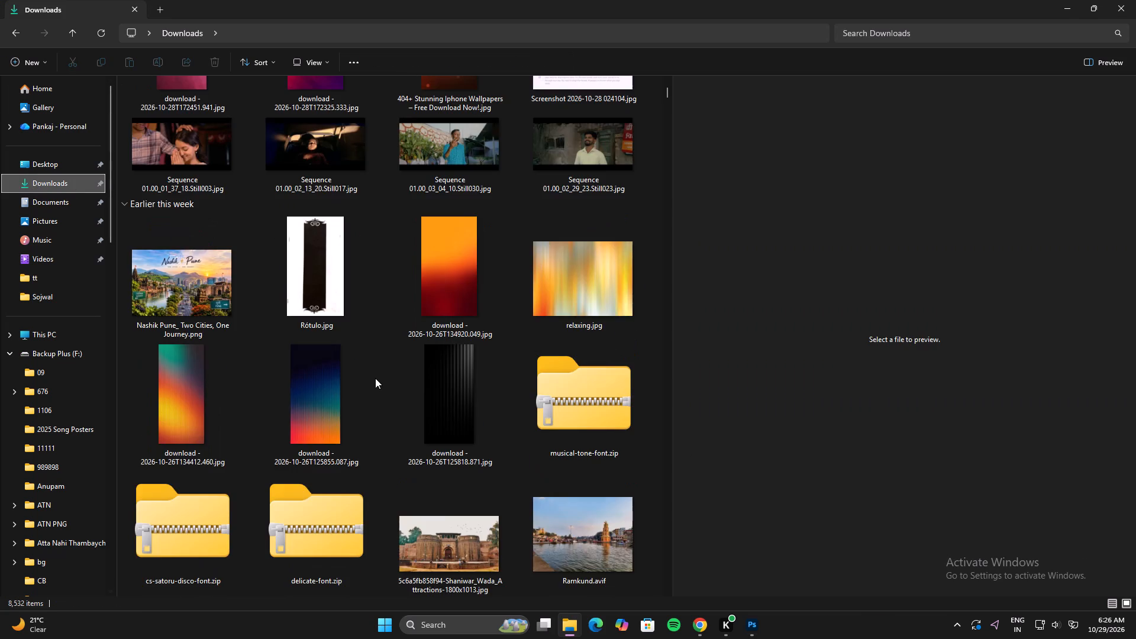
scroll(375, 378, down, 3)
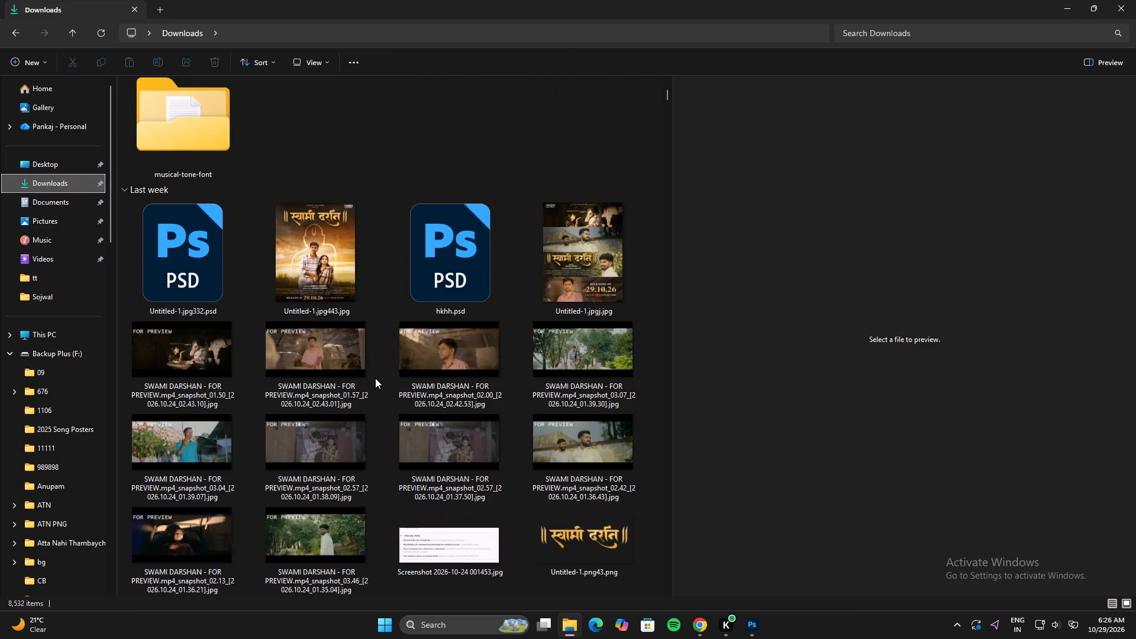
click(430, 435)
click(330, 369)
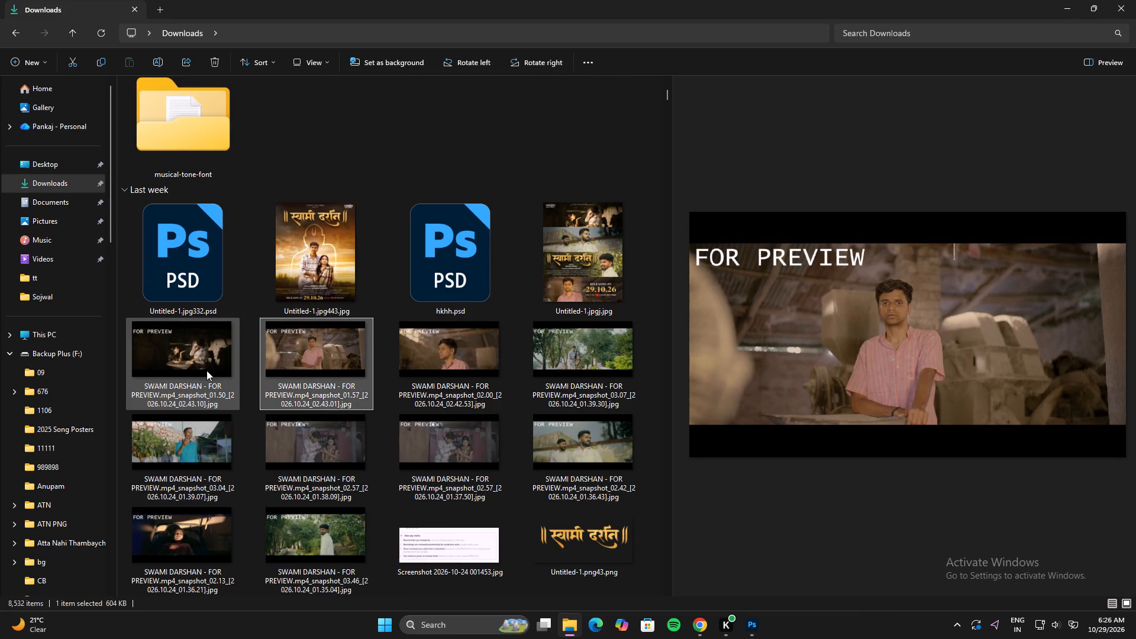
click(206, 370)
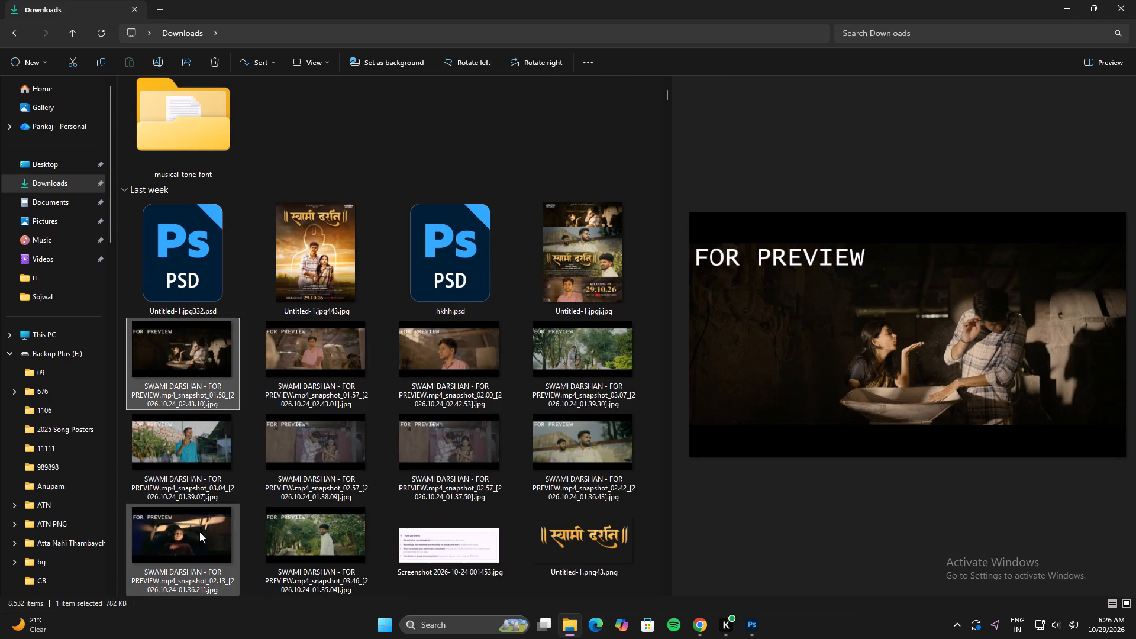
key(alt+Tab)
Return to Photoshop and review the open snapshot and portrait poster documents, ending on the landscape design.
click(661, 46)
click(484, 47)
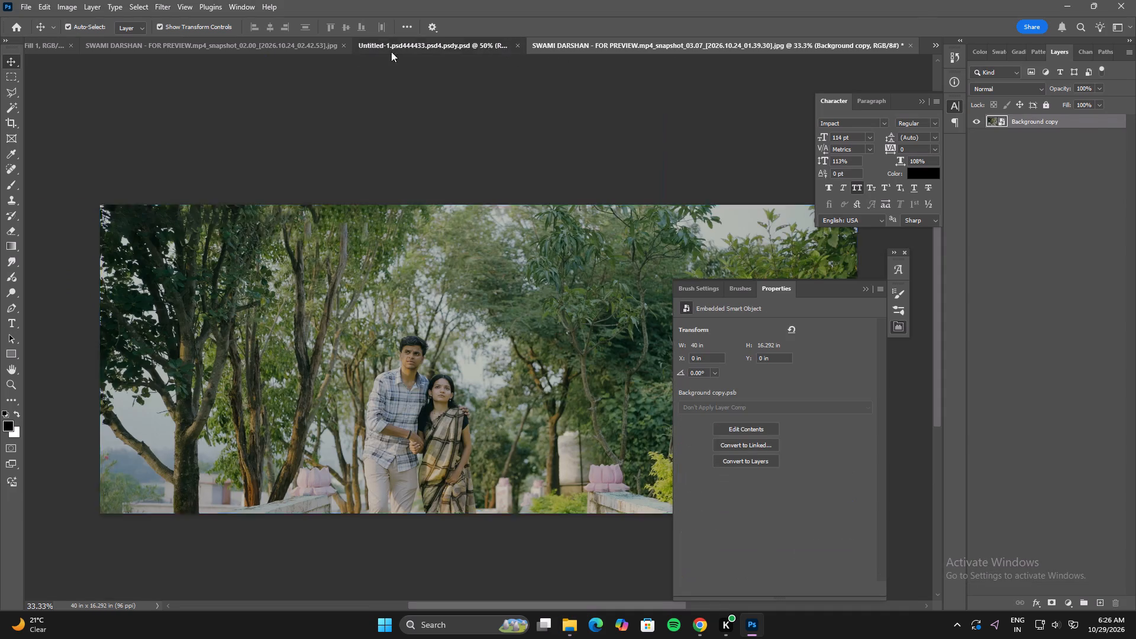
click(309, 51)
click(154, 51)
click(372, 55)
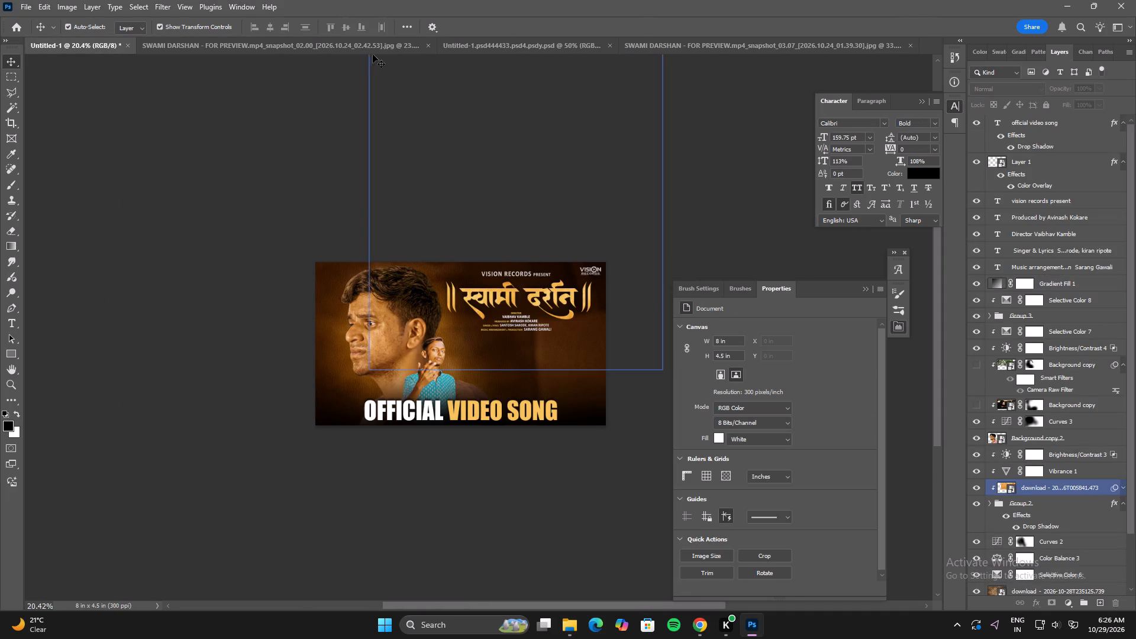
click(511, 43)
click(370, 46)
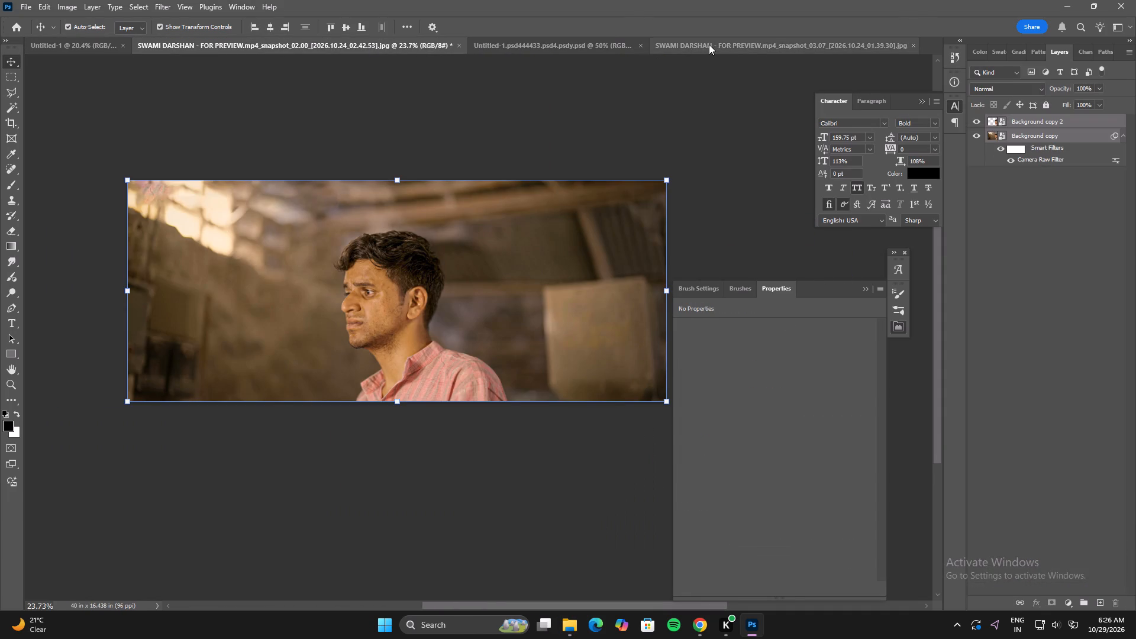
click(709, 44)
click(438, 47)
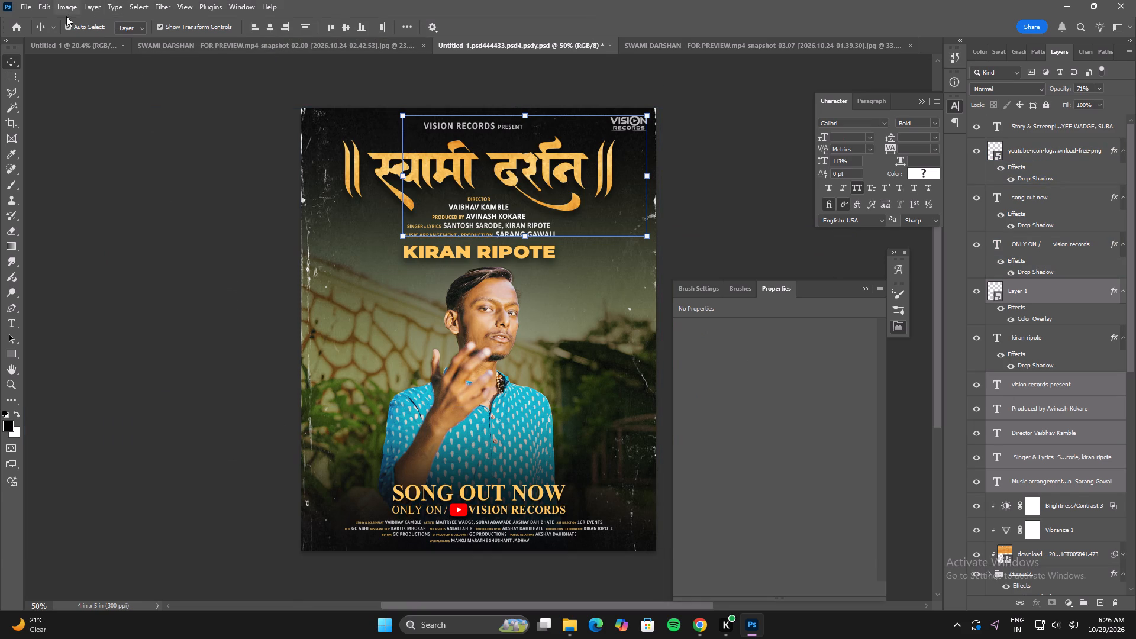
click(68, 47)
click(235, 369)
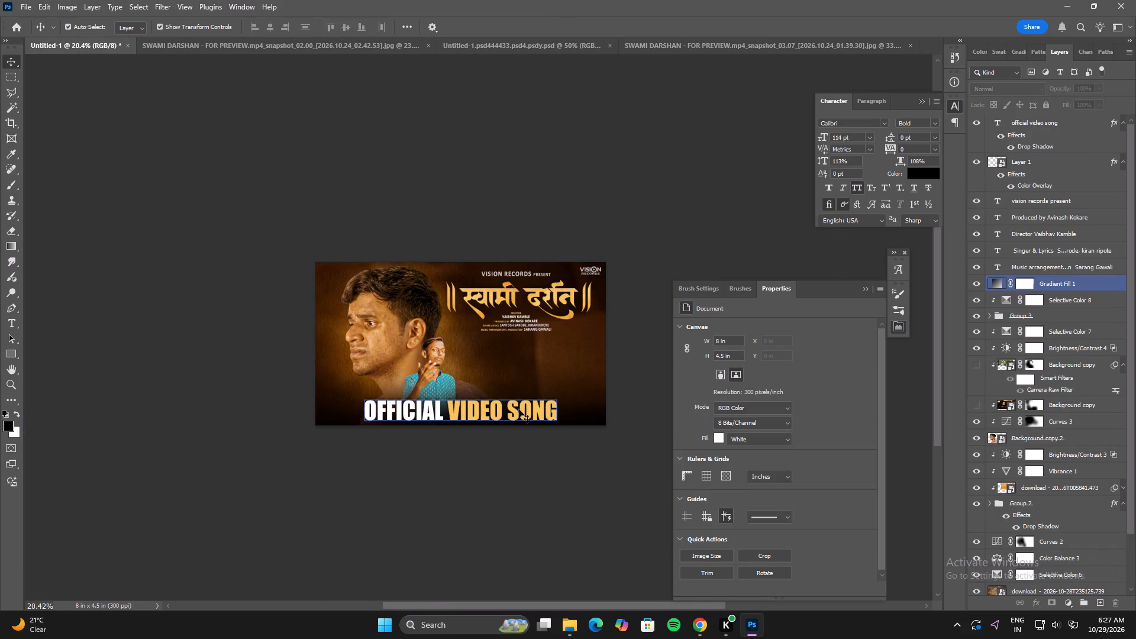
Copy the words VIDEO SONG and remove them from the bottom text line, leaving only OFFICIAL.
double_click(502, 409)
drag(448, 408, 566, 404)
key(ctrl+c)
key(BackSpace)
key(BackSpace)
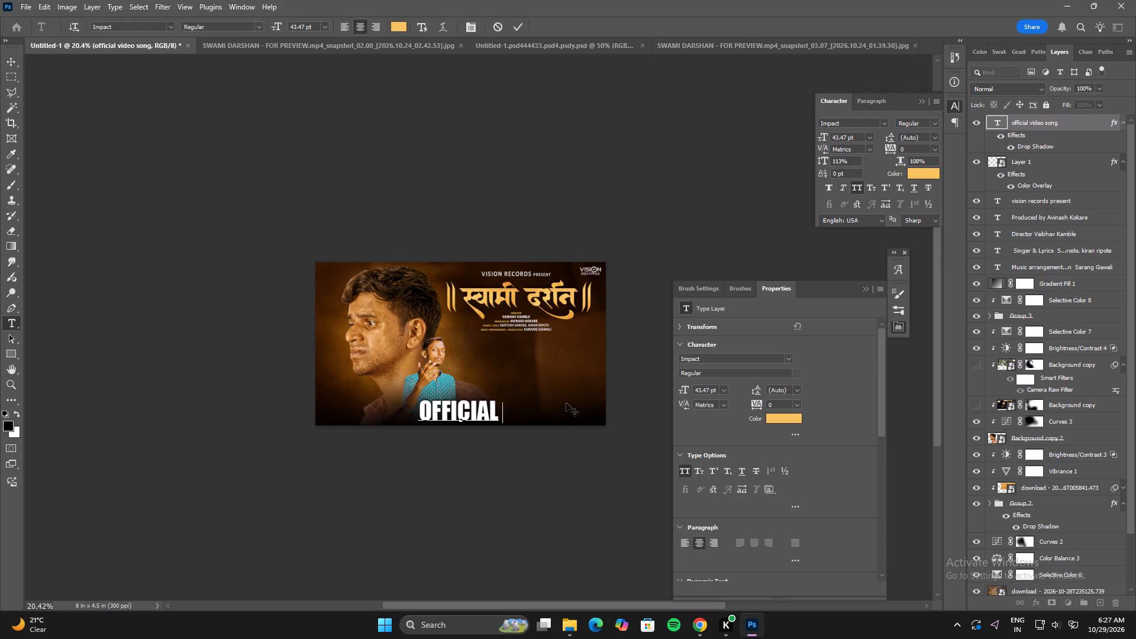
click(5, 60)
Move the OFFICIAL text up into the empty area beneath the credits, beside the man in the blue shirt.
alt+scroll(537, 408, up, 3)
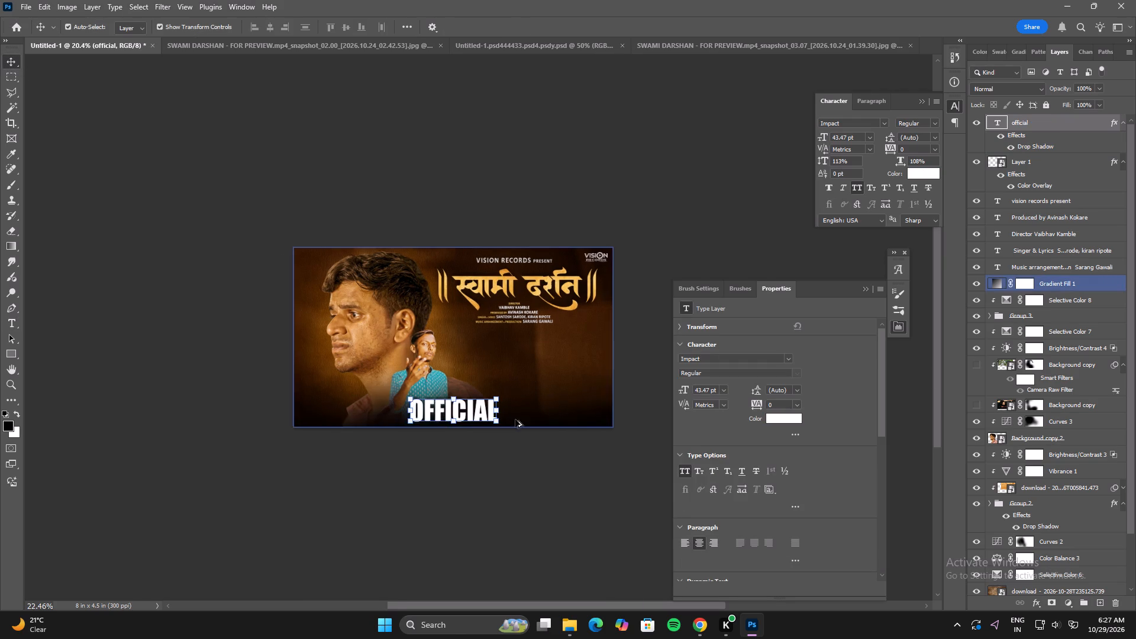
alt+scroll(515, 419, up, 1)
drag(448, 402, 541, 342)
Duplicate the OFFICIAL text directly beneath itself and replace the copy's wording with the copied gold VIDEO SONG.
alt+drag(552, 343, 552, 377)
double_click(552, 377)
key(ctrl+v)
click(553, 496)
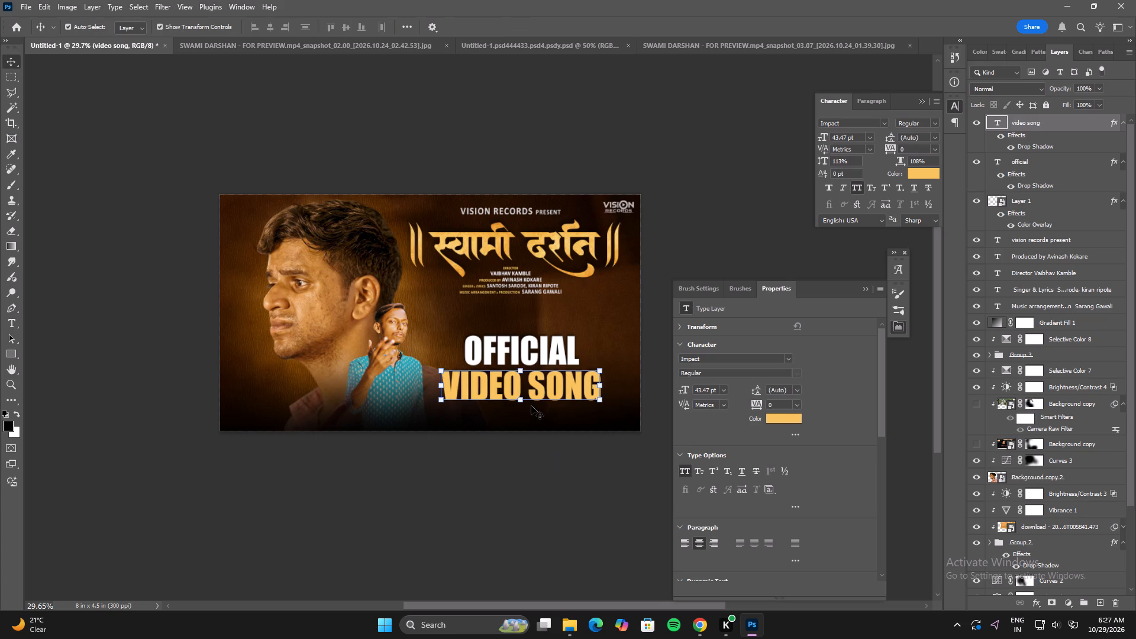
Enlarge the OFFICIAL text proportionally to 60.33 pt so both its edges align with VIDEO SONG.
click(506, 338)
drag(467, 350, 443, 350)
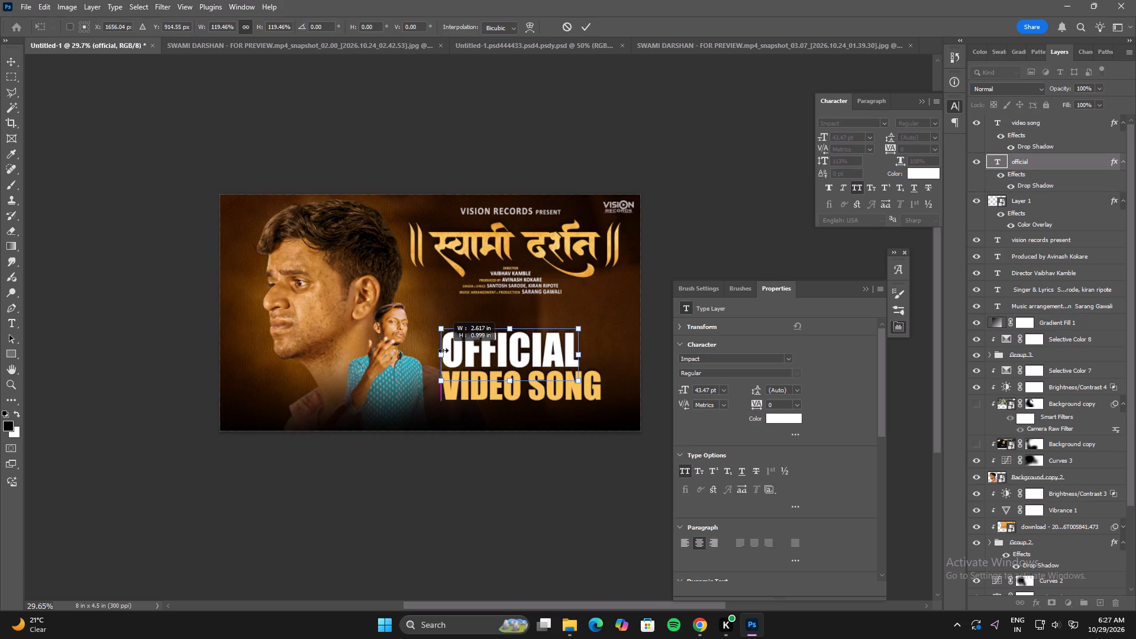
drag(443, 350, 443, 350)
drag(579, 348, 601, 350)
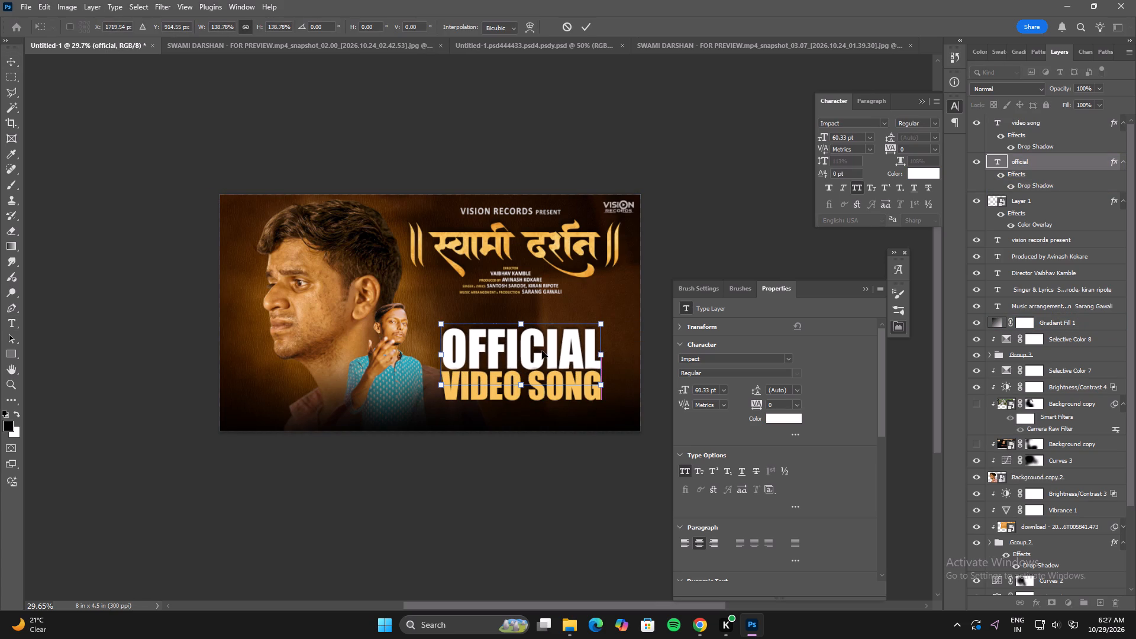
double_click(542, 351)
Move the OFFICIAL and VIDEO SONG texts together about 0.31 in down and slightly left, closer to the design's bottom edge.
shift+click(543, 391)
click(518, 326)
drag(526, 353, 527, 353)
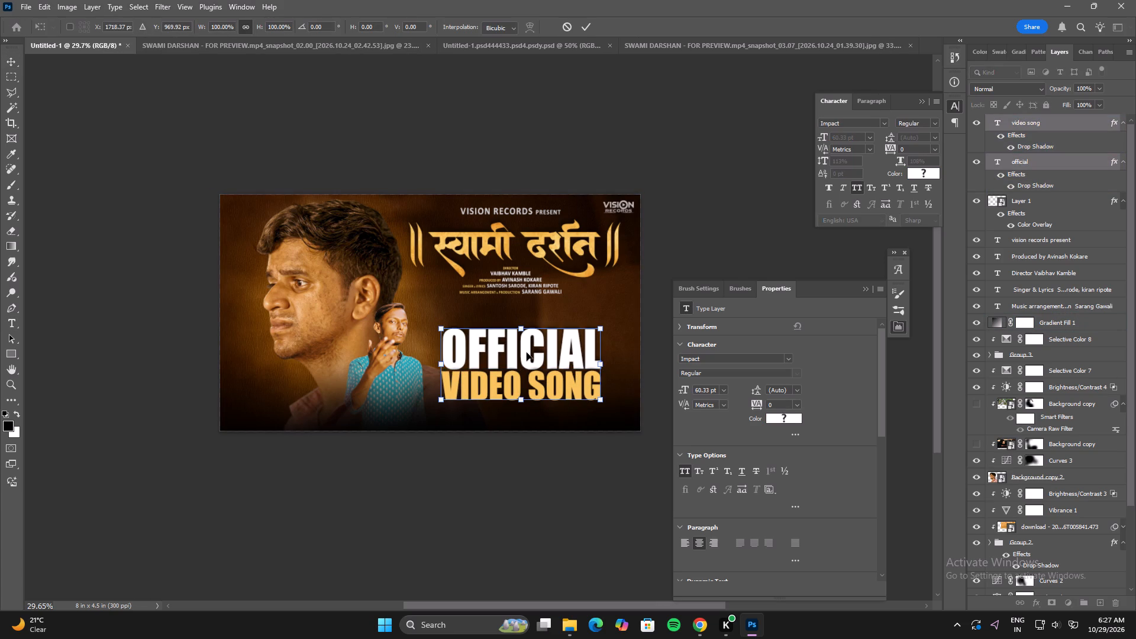
drag(527, 353, 531, 366)
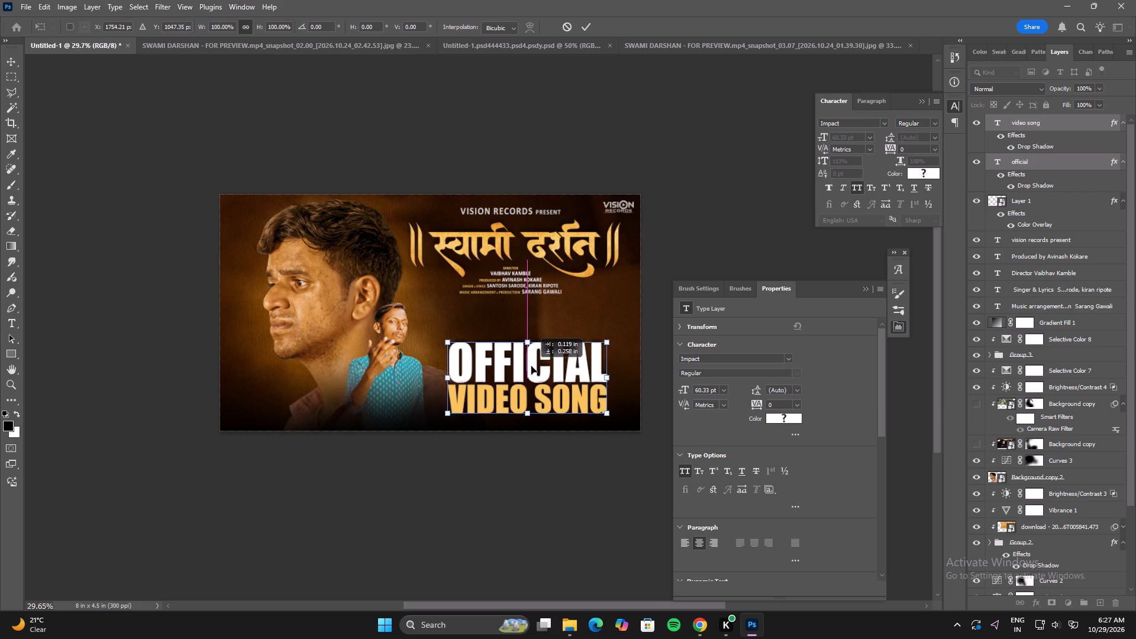
drag(531, 366, 526, 369)
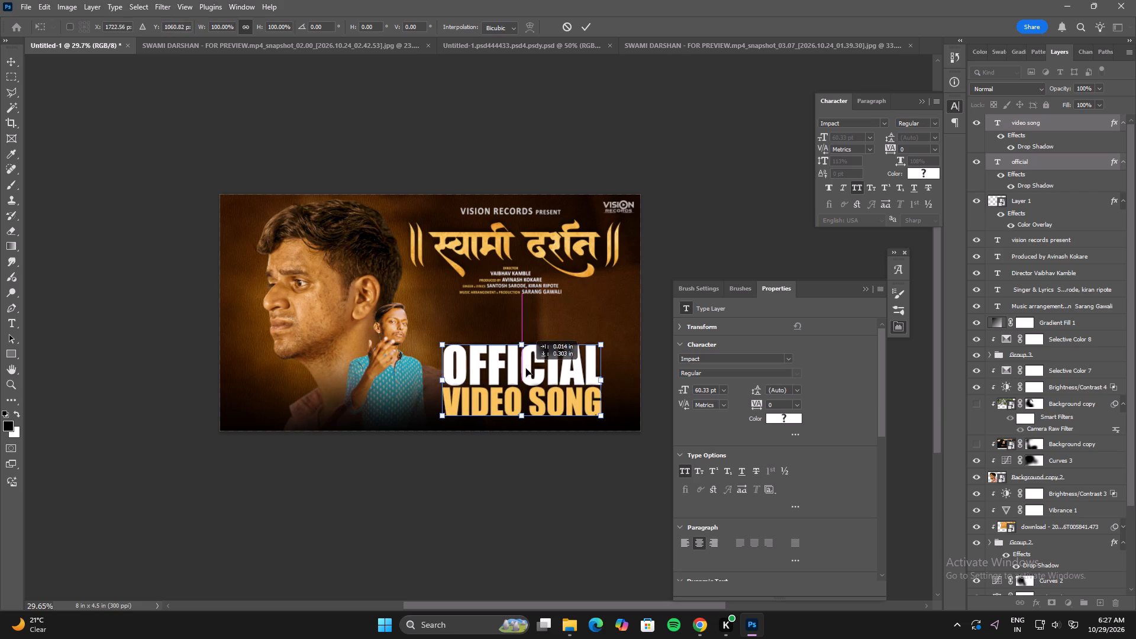
drag(526, 369, 524, 369)
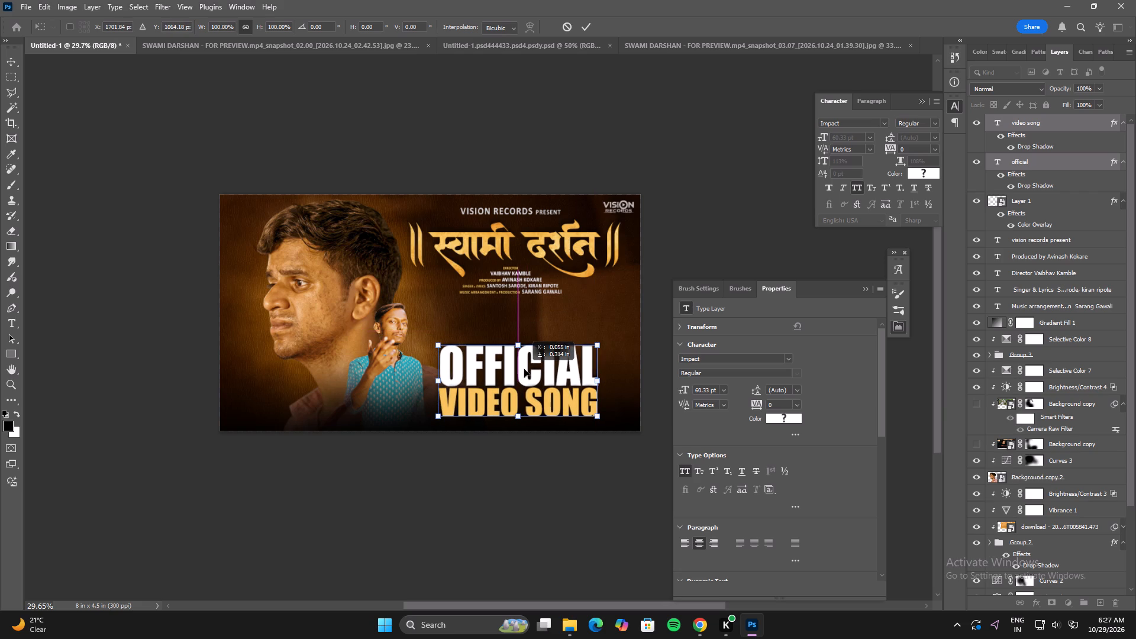
drag(524, 369, 522, 369)
double_click(522, 369)
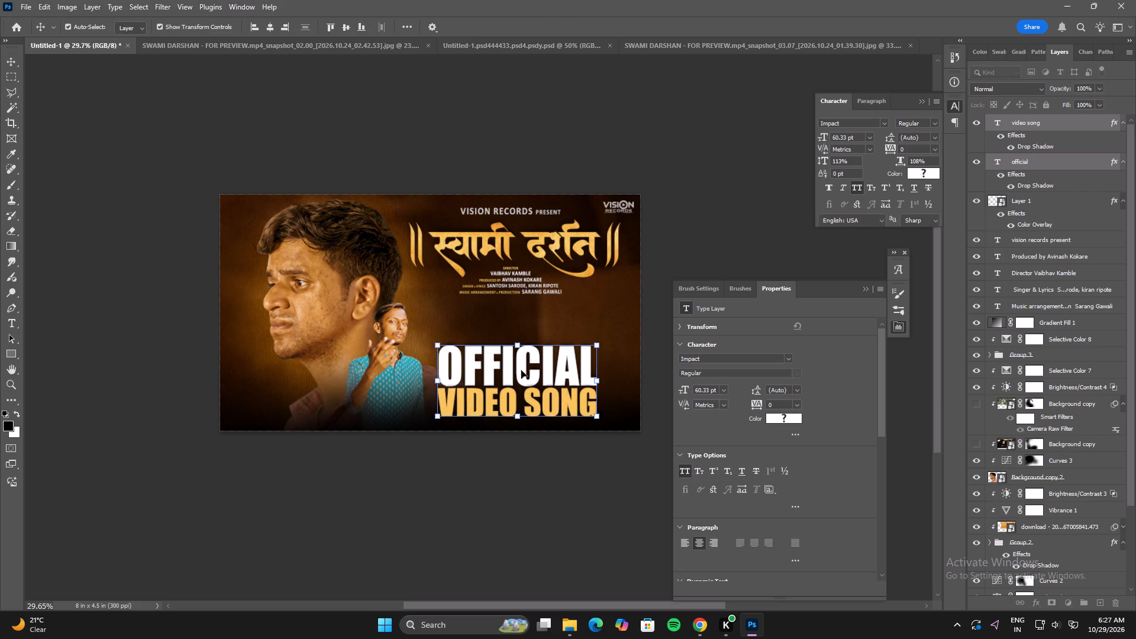
click(535, 485)
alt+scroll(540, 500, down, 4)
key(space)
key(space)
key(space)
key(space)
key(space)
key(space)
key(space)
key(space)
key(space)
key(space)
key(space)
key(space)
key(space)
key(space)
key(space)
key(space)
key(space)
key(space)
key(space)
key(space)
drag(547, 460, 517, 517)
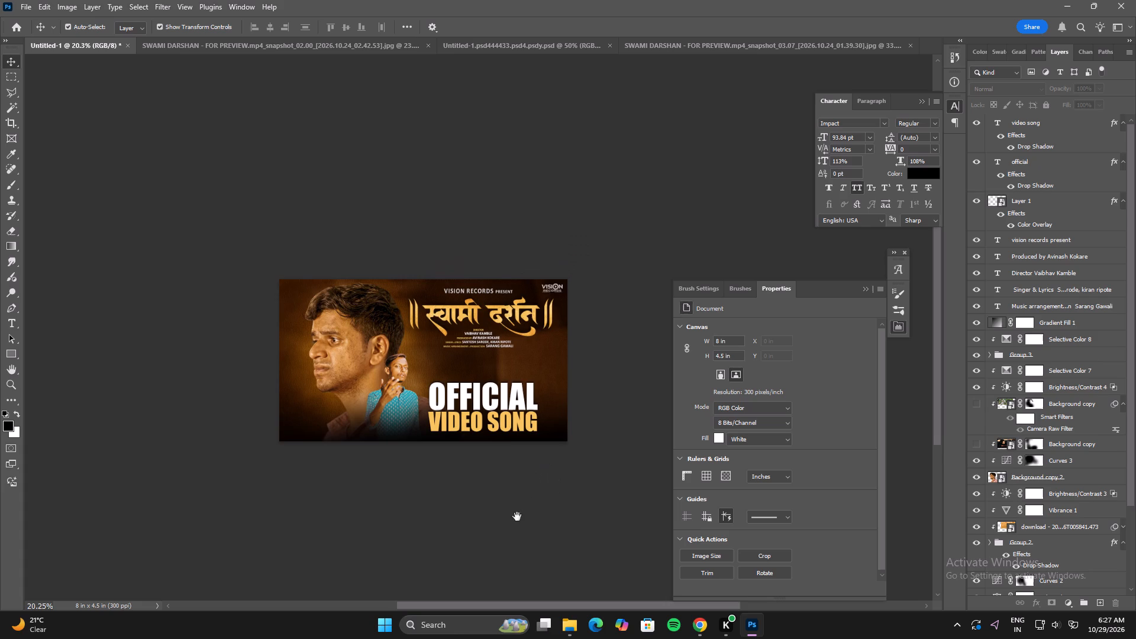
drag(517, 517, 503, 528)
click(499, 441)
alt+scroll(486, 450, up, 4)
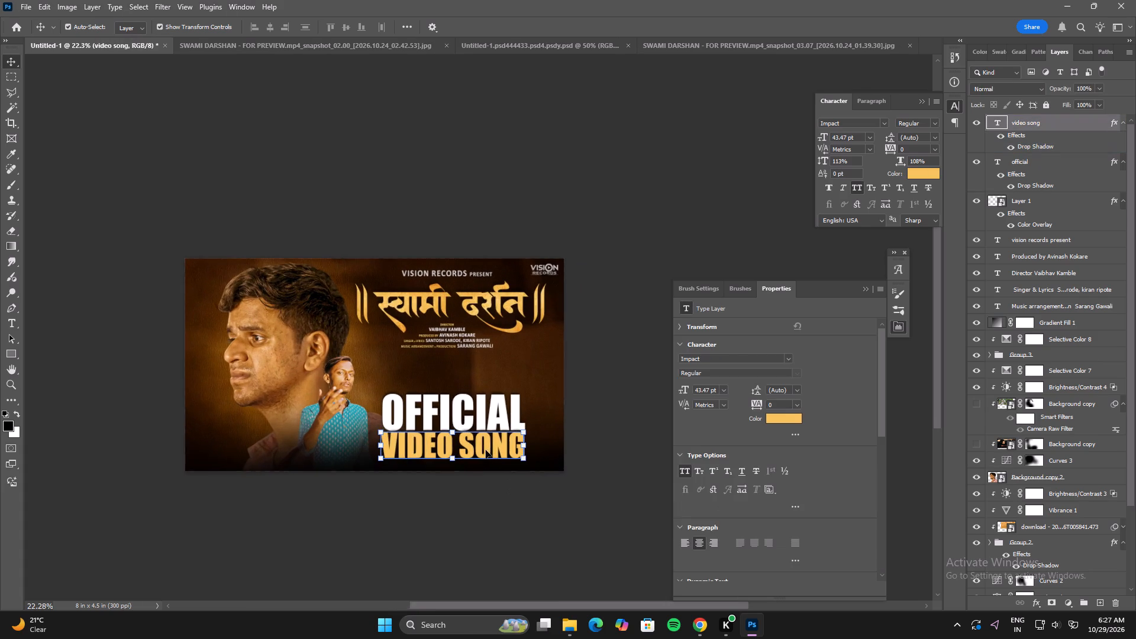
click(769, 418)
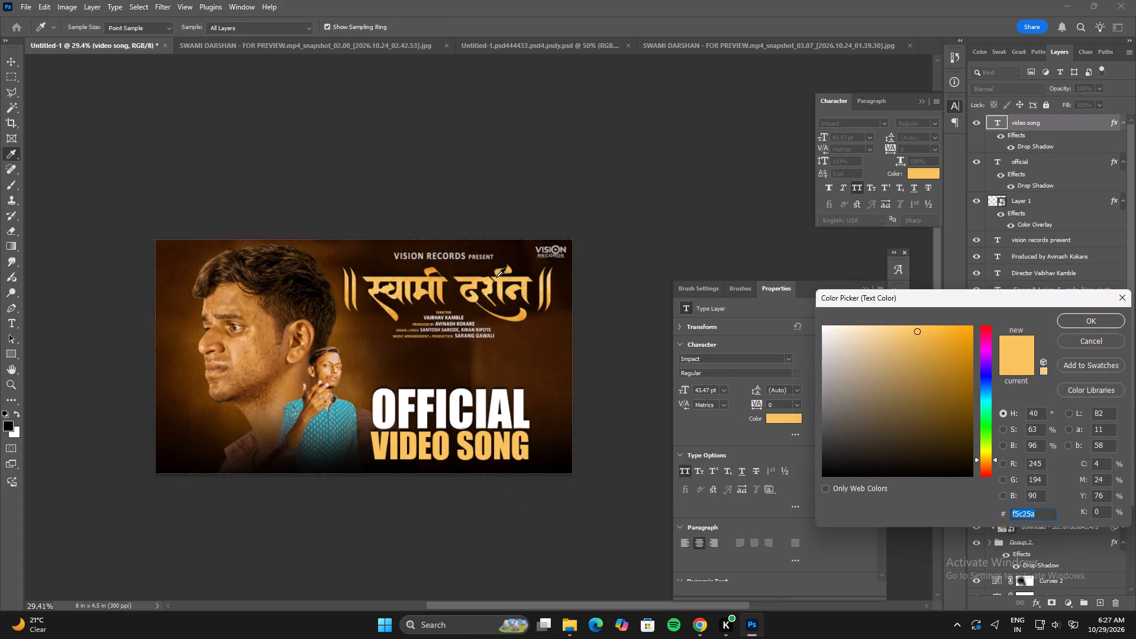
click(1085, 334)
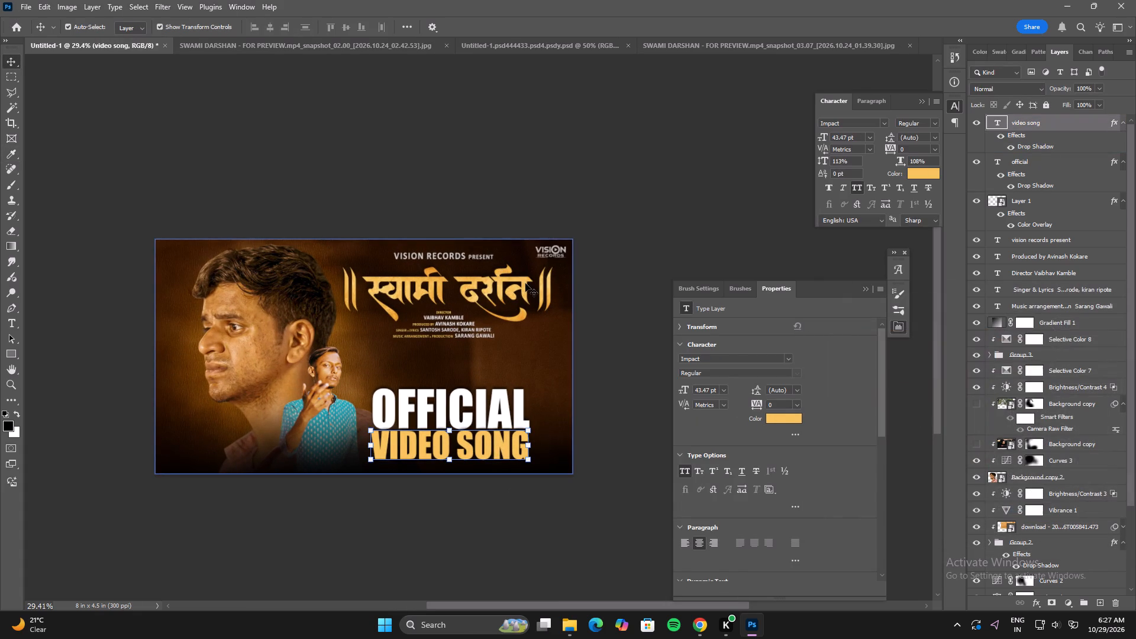
Duplicate the title's orange download texture layer above the VIDEO SONG text layer and clip the copy to that text.
click(525, 283)
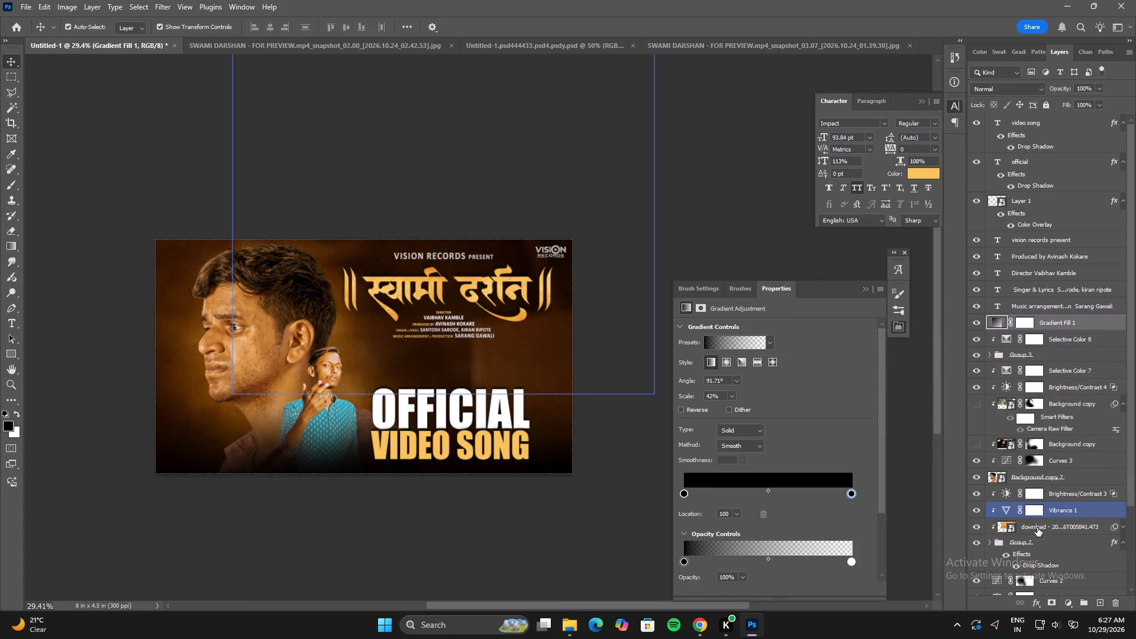
click(1037, 528)
alt+drag(1056, 529, 1043, 262)
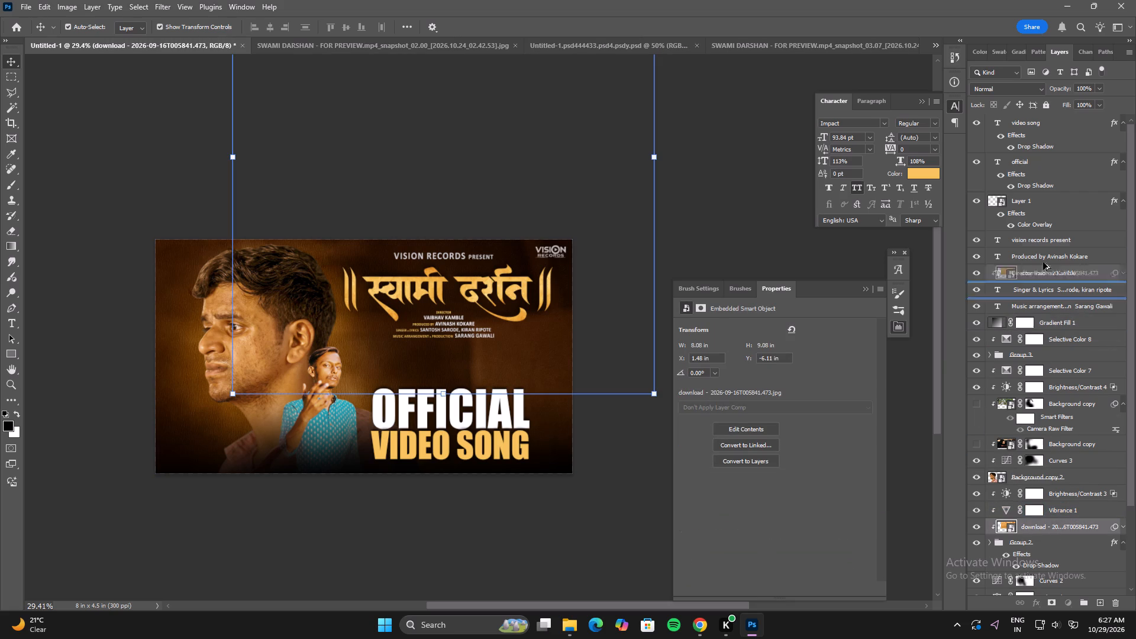
alt+drag(1043, 262, 1033, 115)
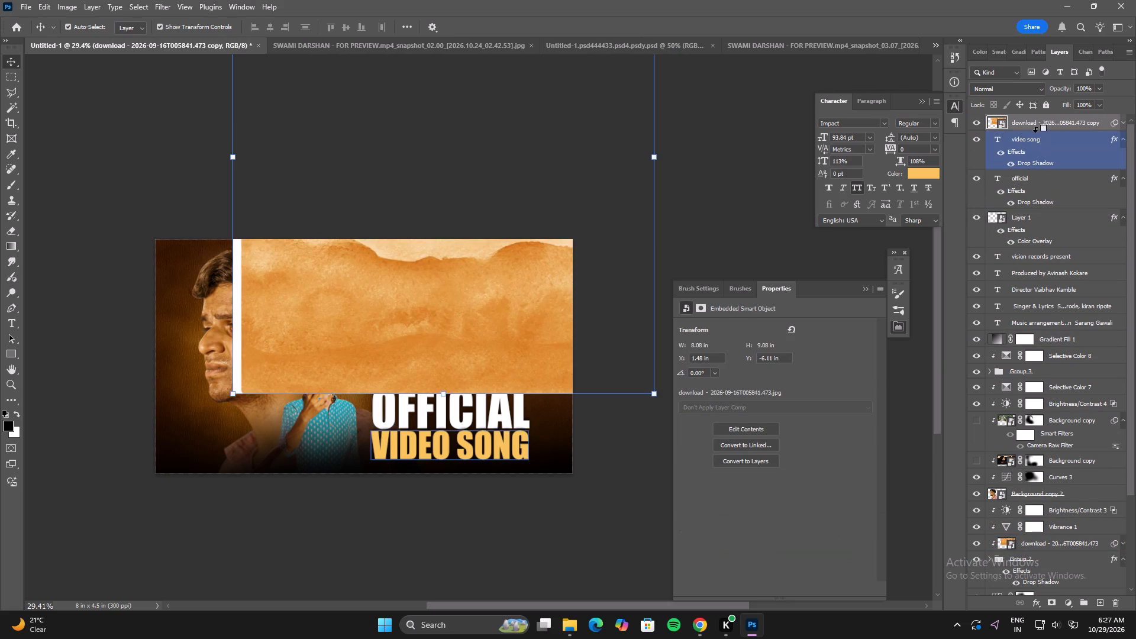
alt+click(1034, 131)
Move the clipped texture copy straight down to a Y position of about -3.71 in, covering the VIDEO SONG lettering.
click(660, 160)
shift+drag(517, 266, 512, 348)
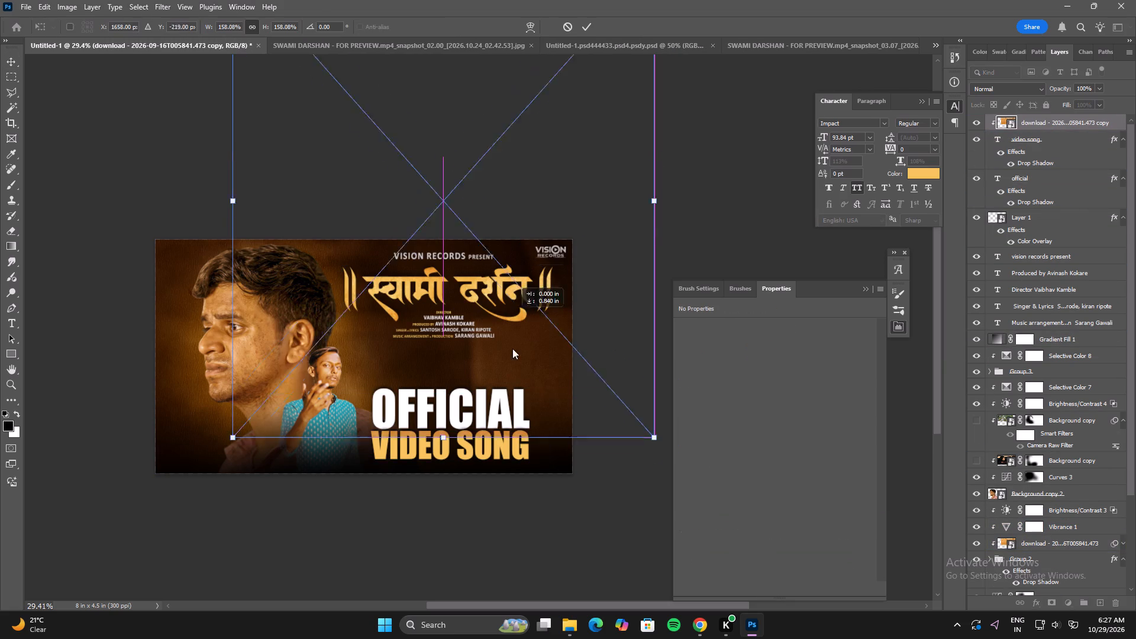
shift+drag(512, 348, 518, 390)
shift+double_click(518, 390)
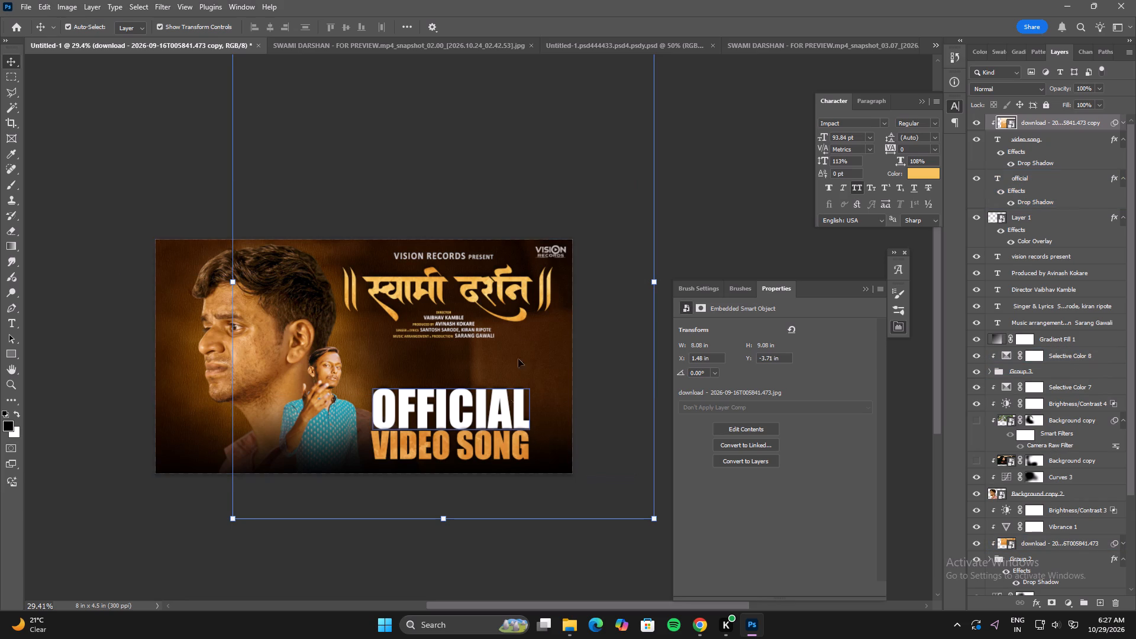
Lock the Gradient Fill 1 layer.
click(525, 279)
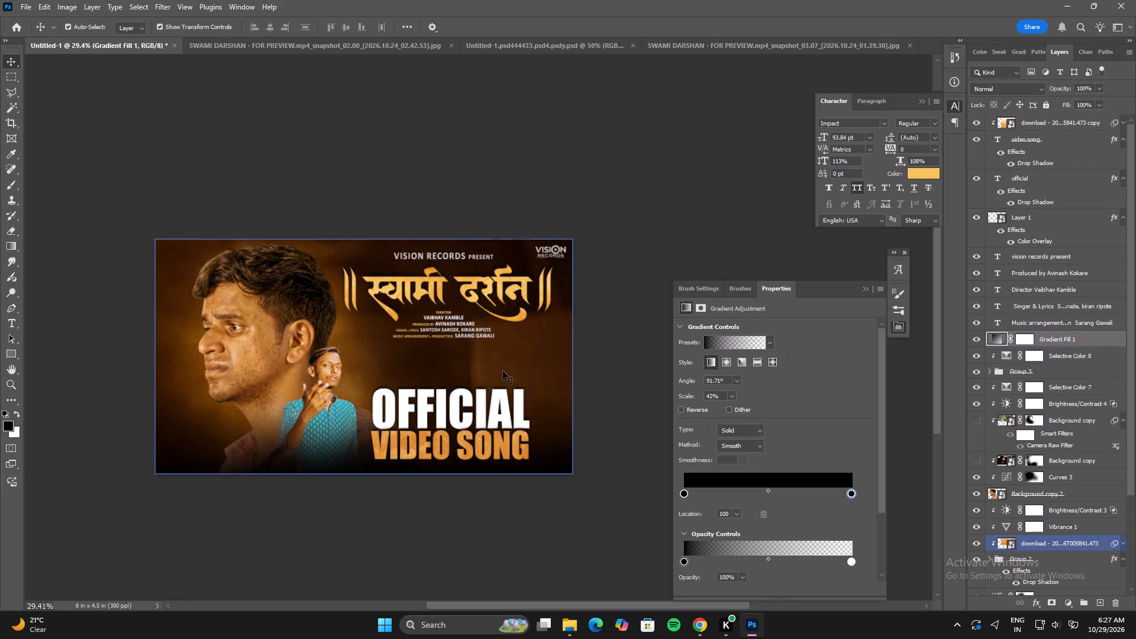
click(523, 290)
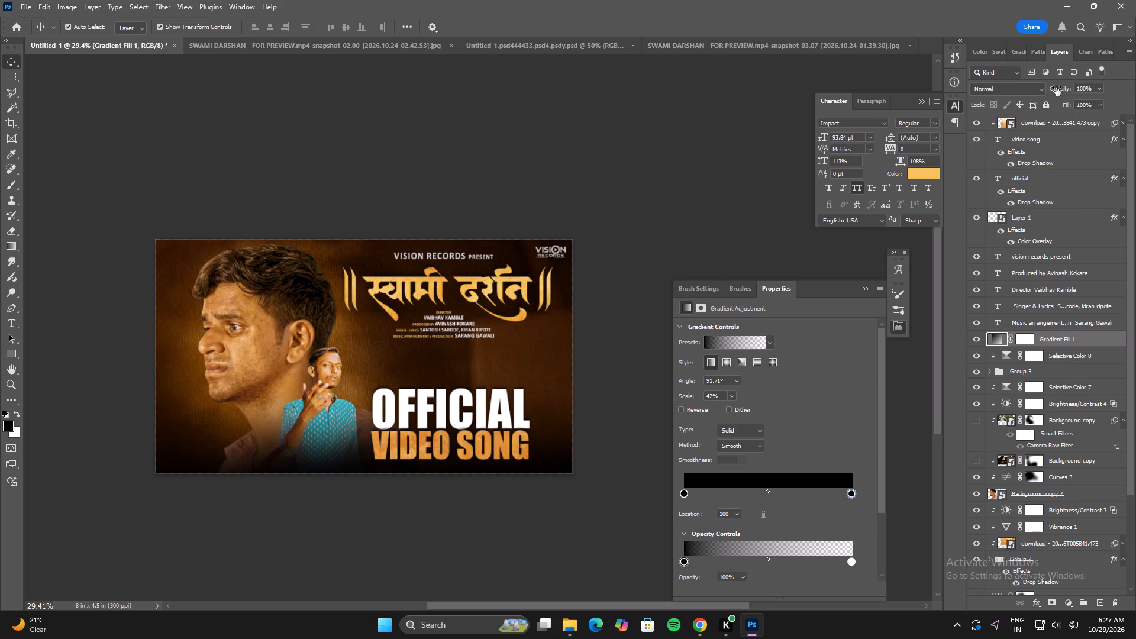
click(1046, 102)
Duplicate the title's Brightness/Contrast 3 and Vibrance 1 adjustments above the VIDEO SONG texture copy and clip both copies to it.
click(522, 280)
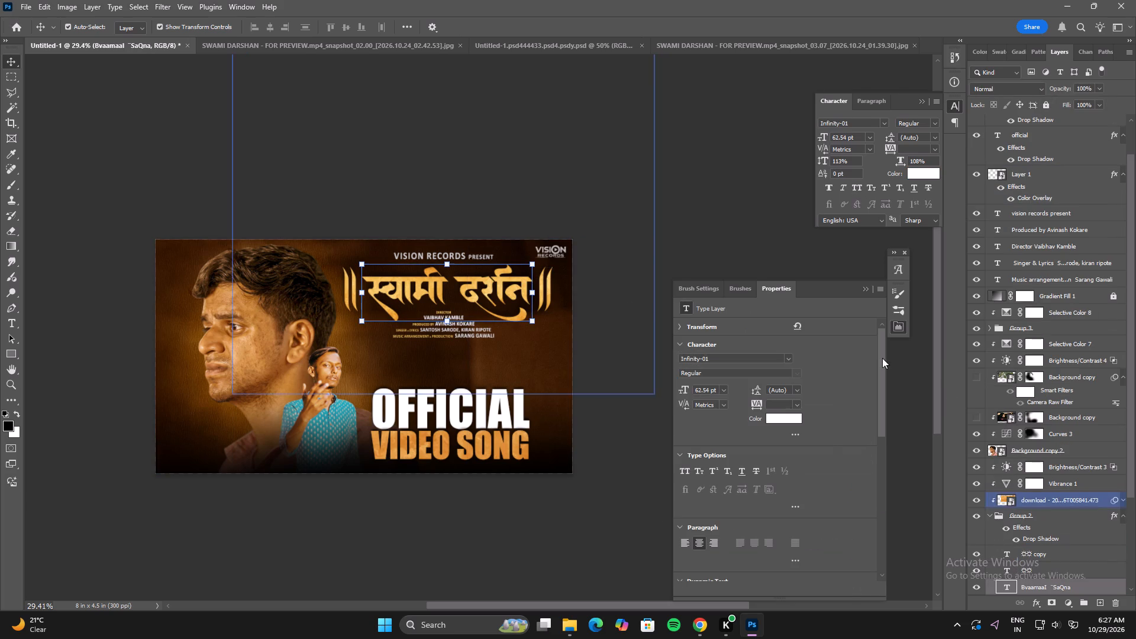
scroll(1037, 578, down, 2)
click(1035, 468)
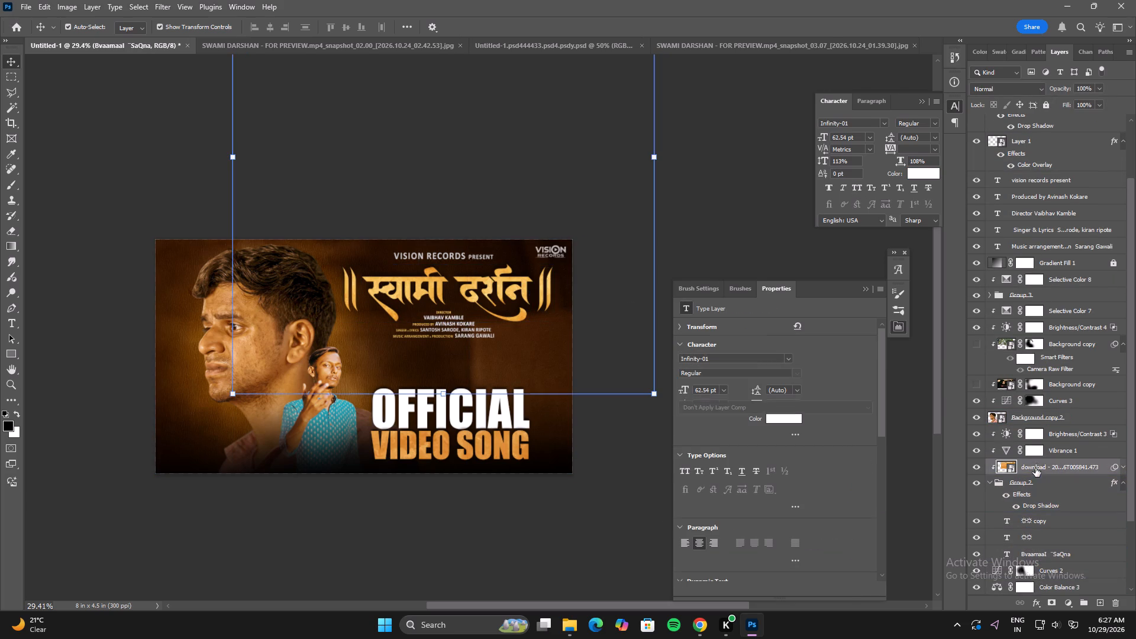
click(1053, 452)
ctrl+click(1058, 438)
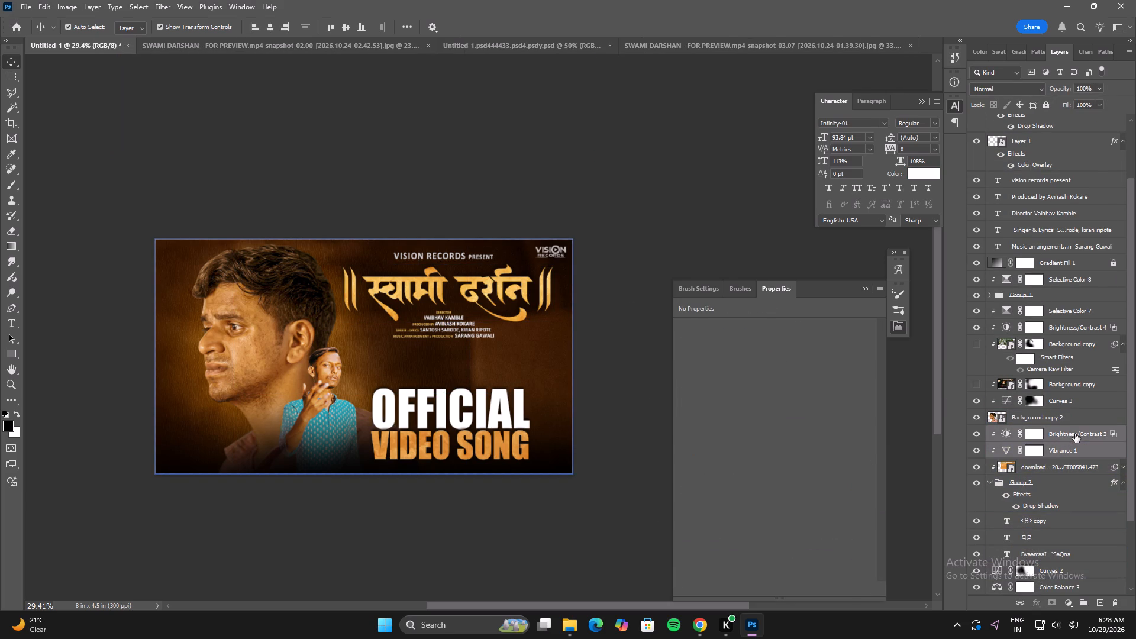
alt+drag(1075, 434, 1015, 106)
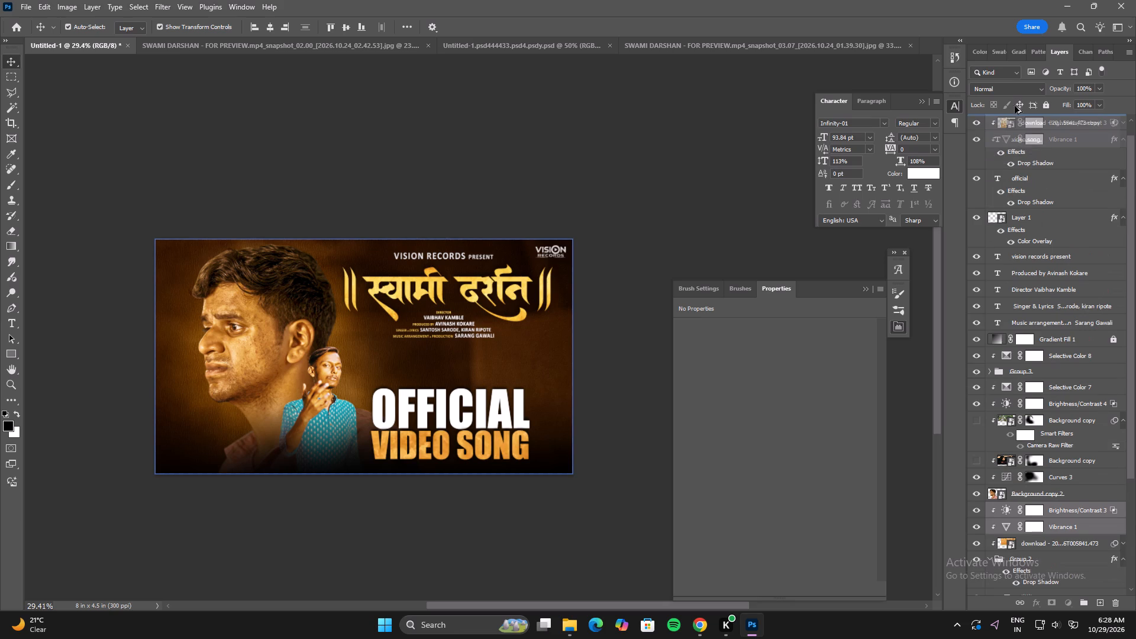
alt+drag(1015, 106, 1015, 122)
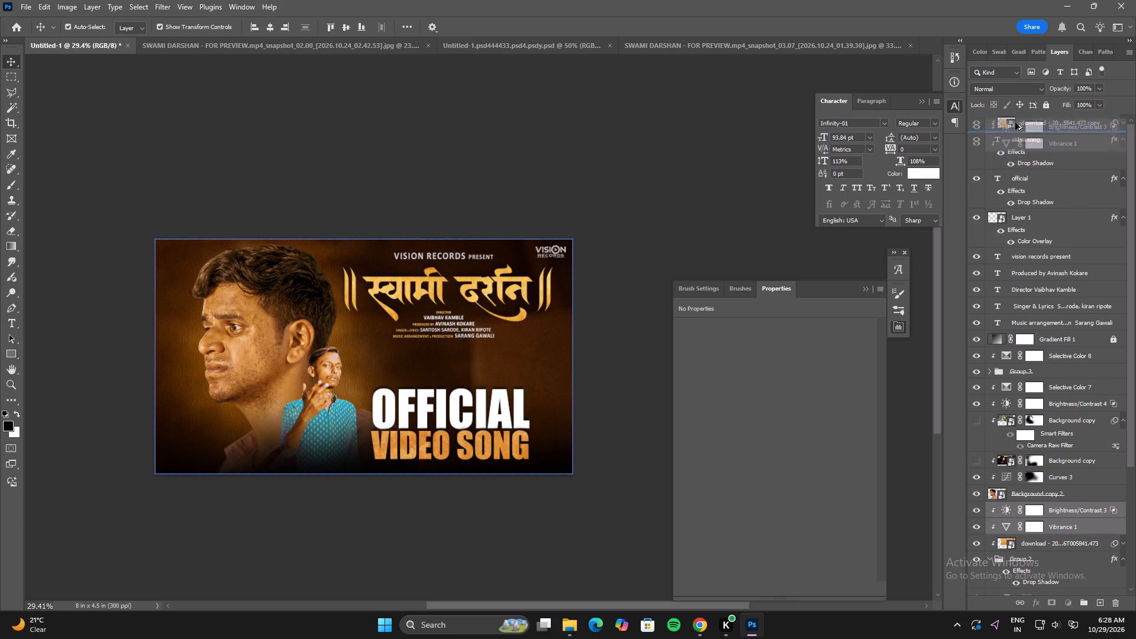
alt+drag(1015, 122, 1015, 120)
alt+click(1044, 146)
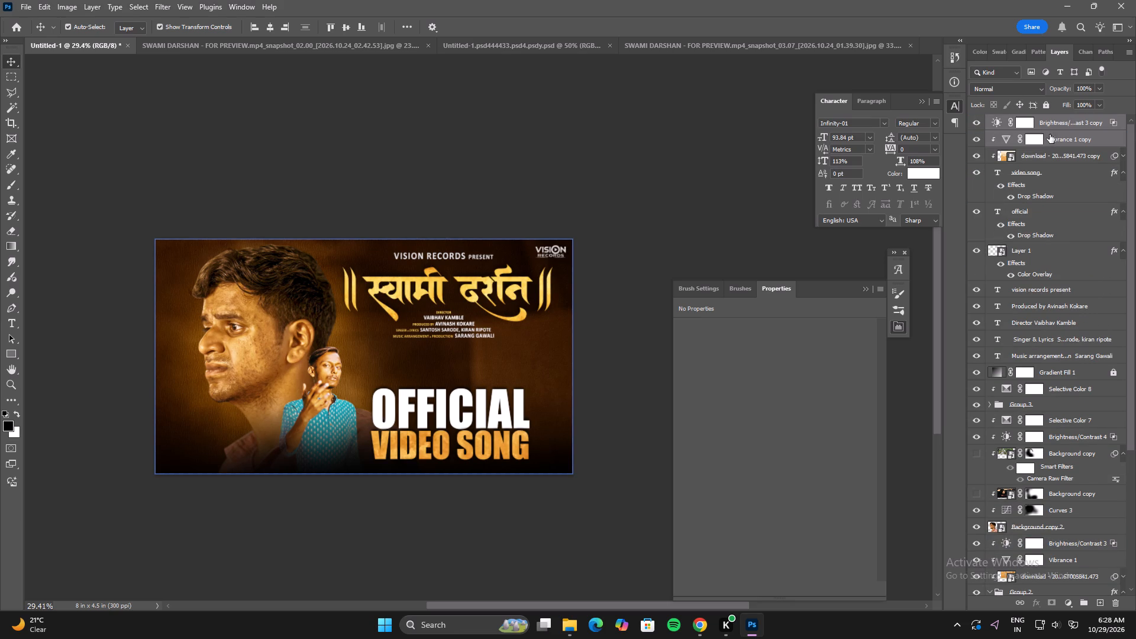
alt+click(1050, 131)
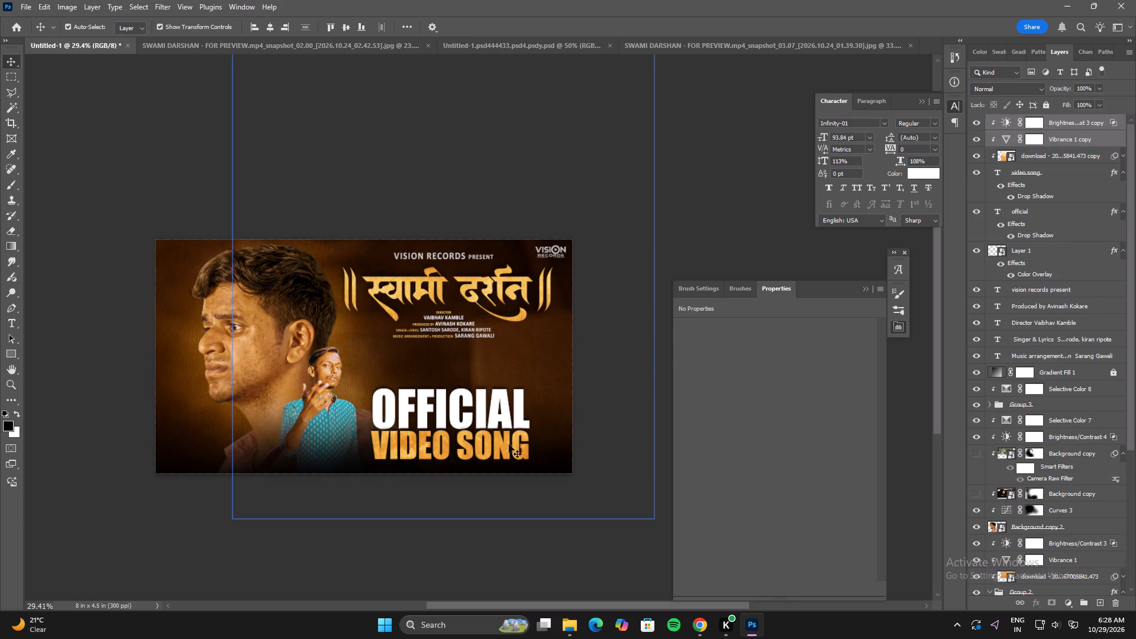
Shift the texture copy clipped to VIDEO SONG straight down by about 0.46 in.
click(502, 443)
shift+drag(507, 439, 504, 465)
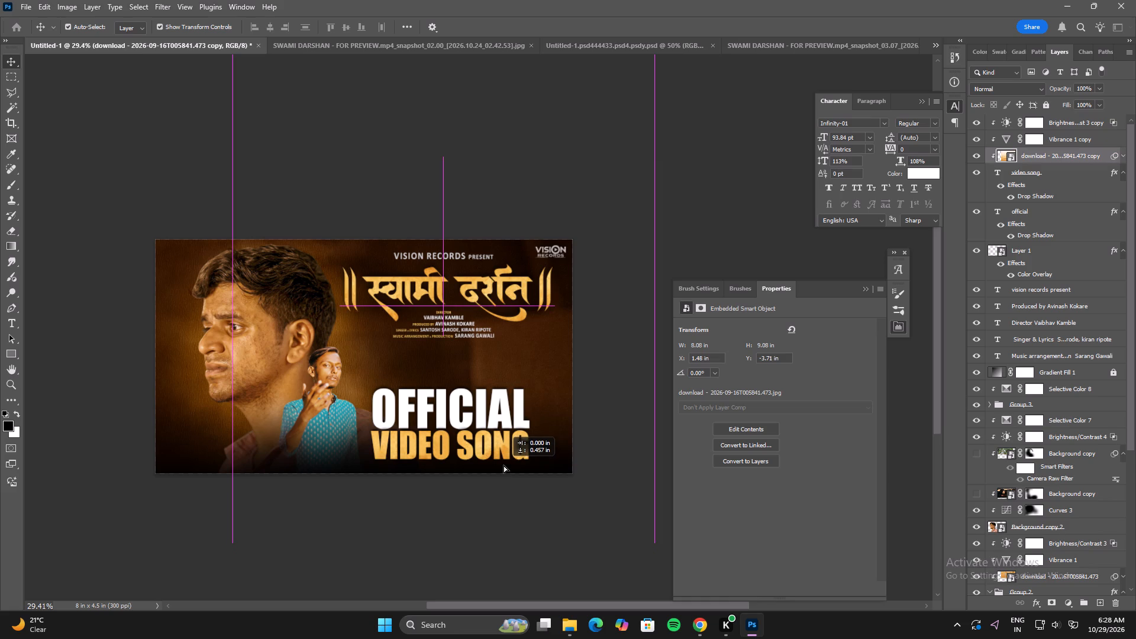
shift+drag(504, 465, 504, 464)
click(529, 558)
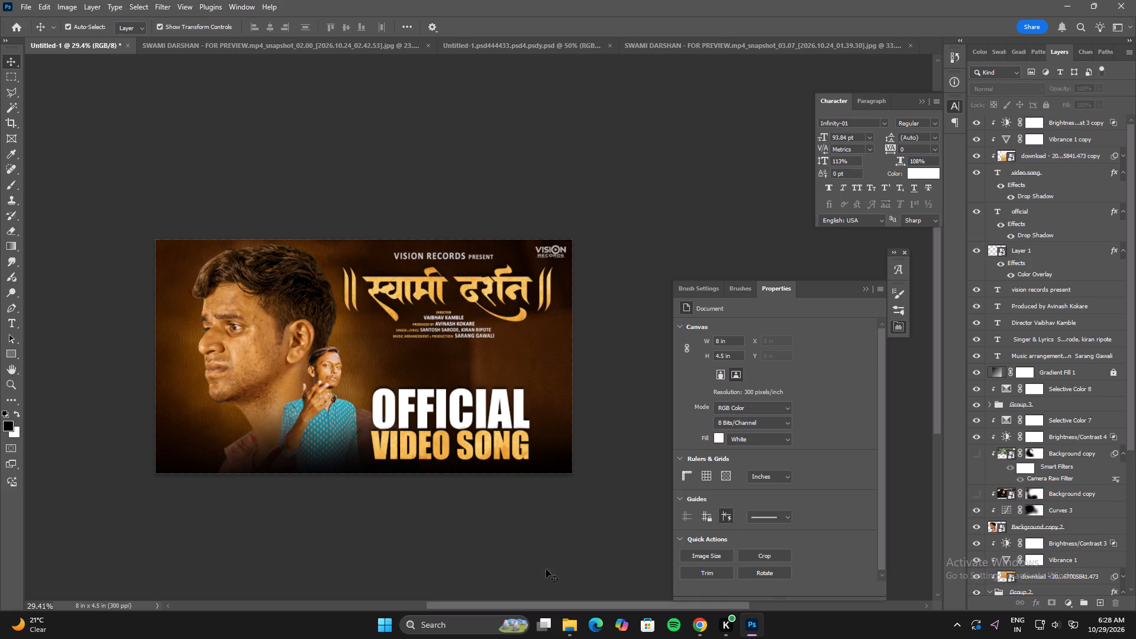
Change the OFFICIAL text's colour from white to pale cream, ffedc3.
click(572, 527)
text(ff)
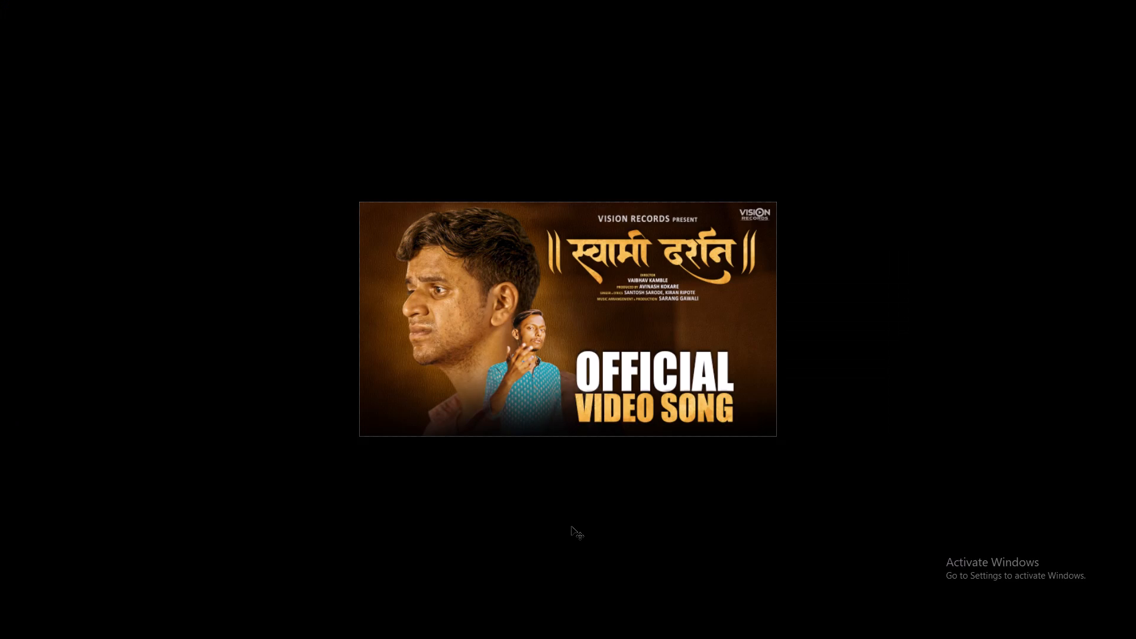
key(f)
click(551, 375)
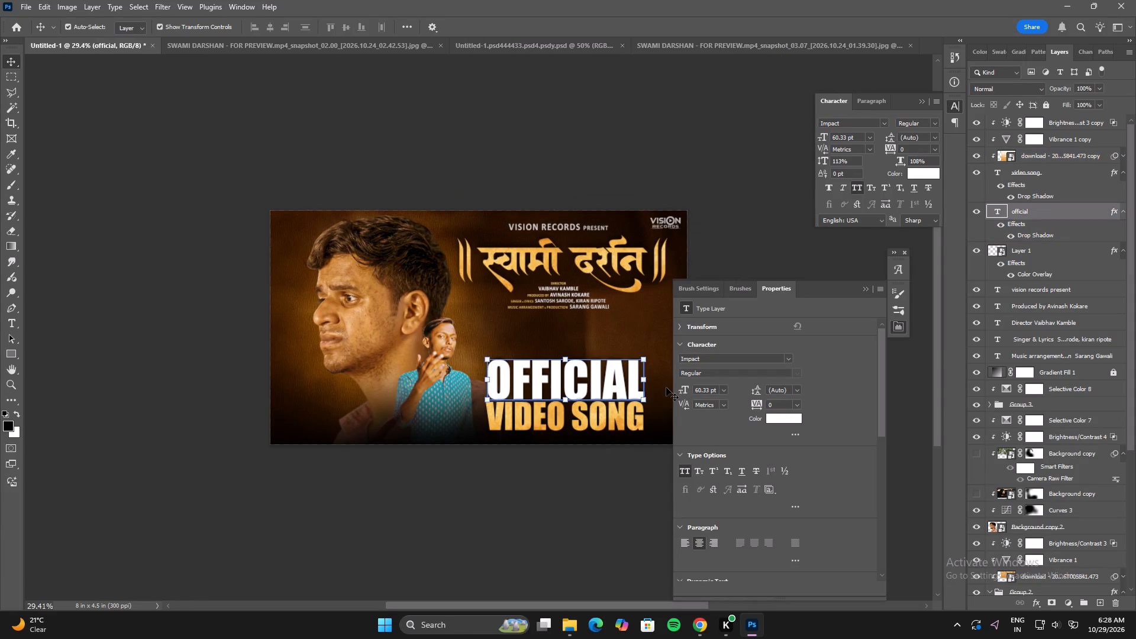
click(789, 417)
click(613, 406)
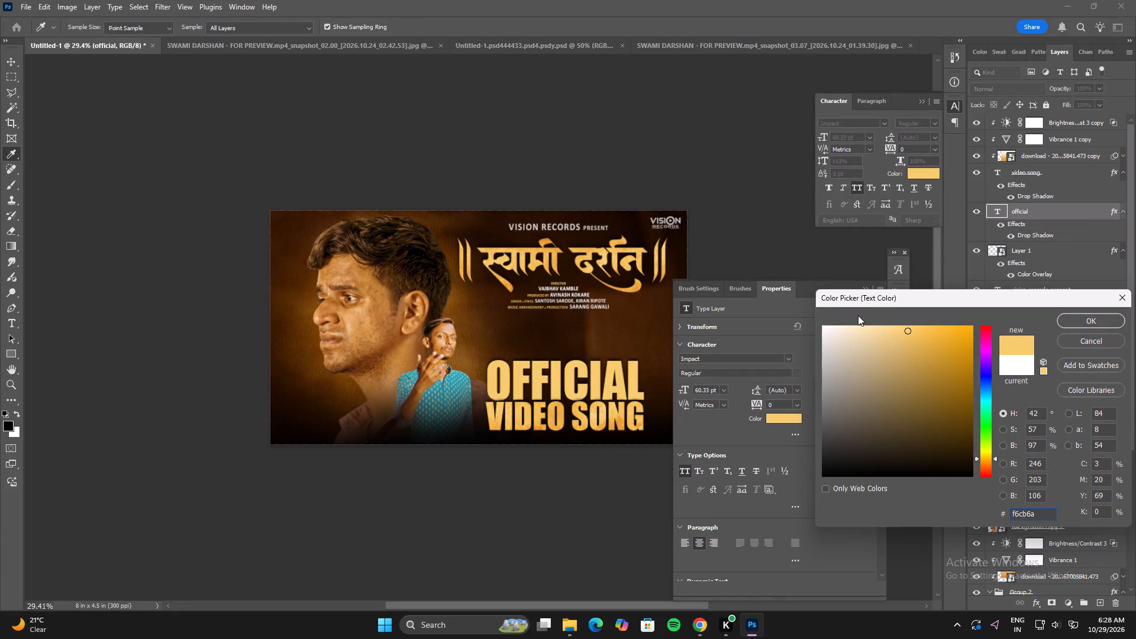
drag(895, 332, 864, 321)
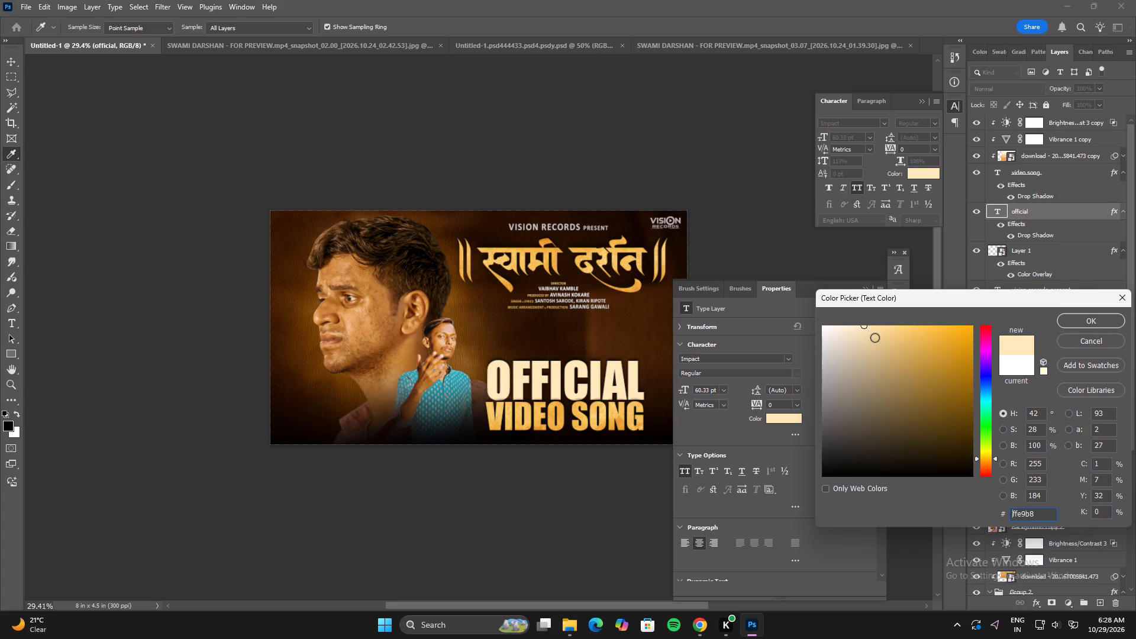
drag(873, 337, 857, 324)
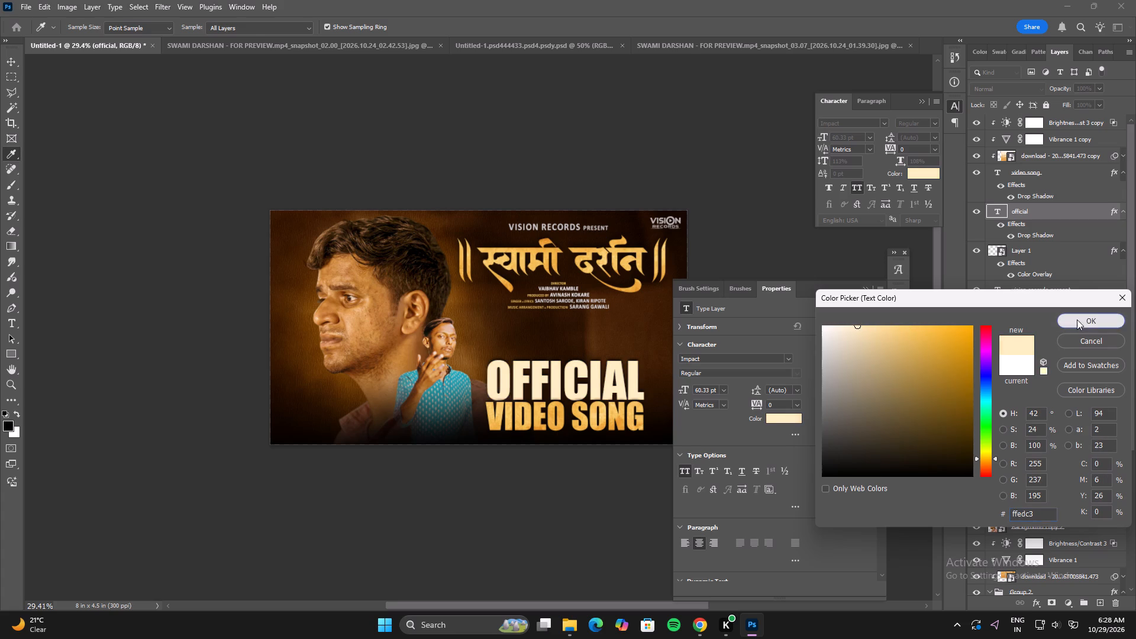
click(1077, 319)
click(538, 495)
Review the whole design in full-screen view, checking how the recoloured OFFICIAL VIDEO SONG block fits with the title and both men.
key(space)
key(space)
key(space)
key(space)
key(space)
key(space)
key(space)
key(space)
key(space)
key(space)
key(space)
key(space)
key(space)
key(space)
key(space)
key(space)
key(space)
key(space)
key(space)
key(space)
drag(580, 522, 480, 537)
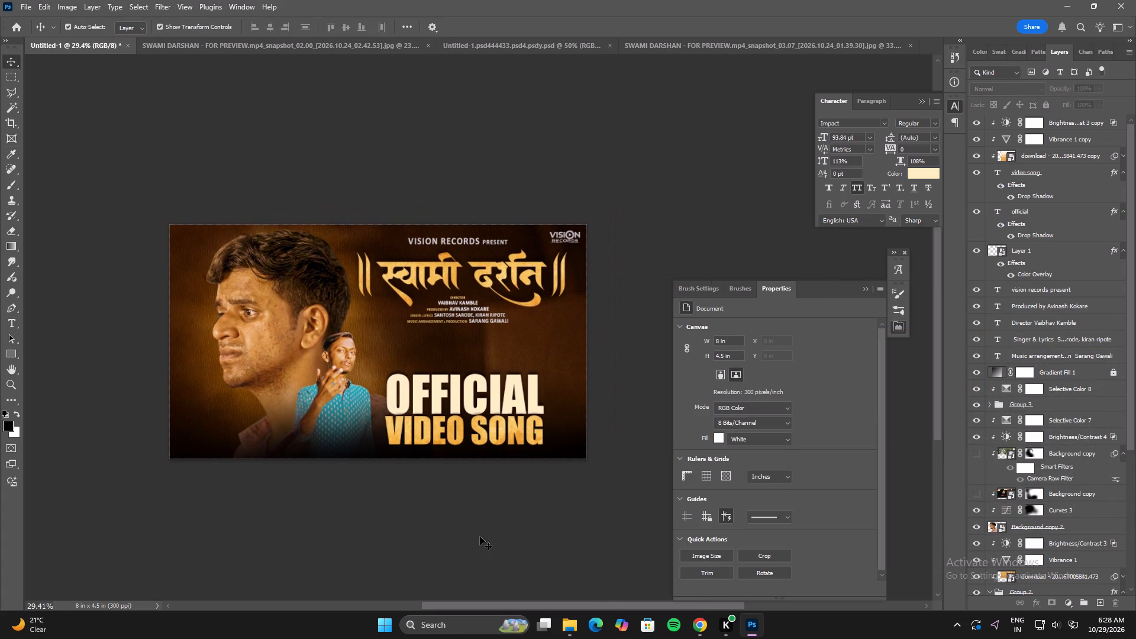
text(ff)
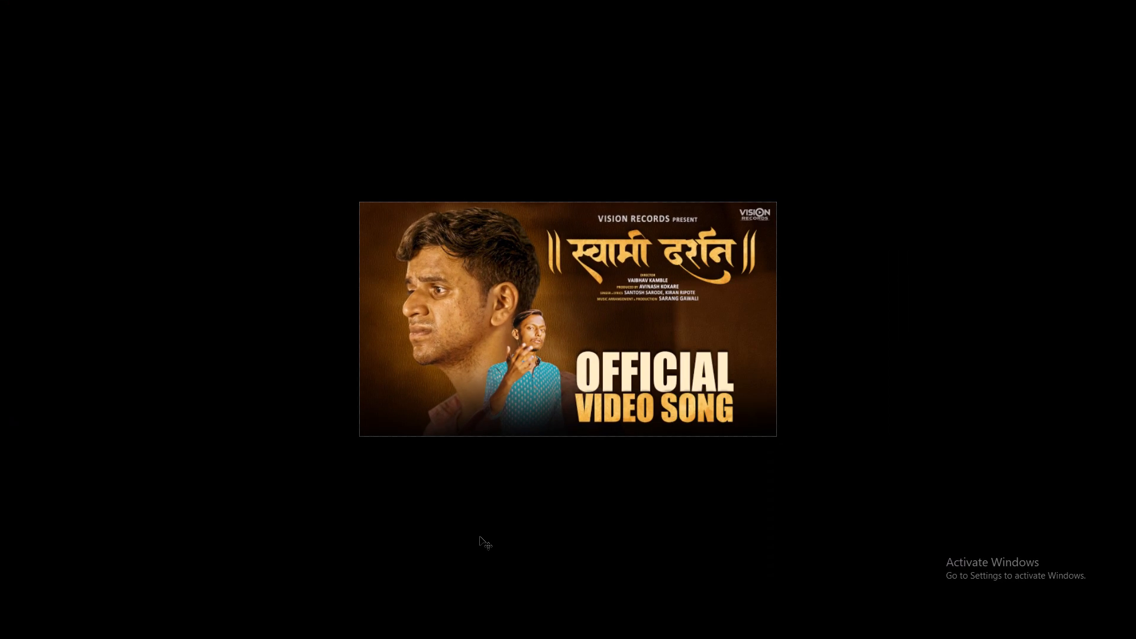
key(f)
click(482, 536)
key(space)
key(space)
key(space)
key(space)
key(space)
key(space)
key(space)
key(space)
key(space)
key(space)
key(space)
key(space)
drag(568, 540, 511, 528)
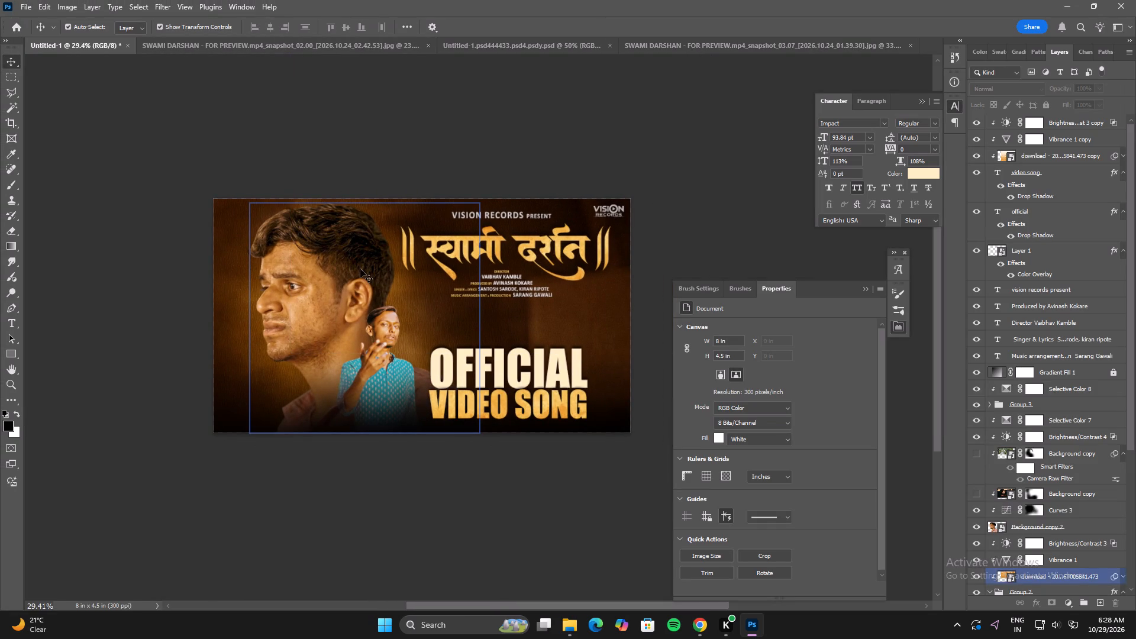
click(473, 504)
text(ff)
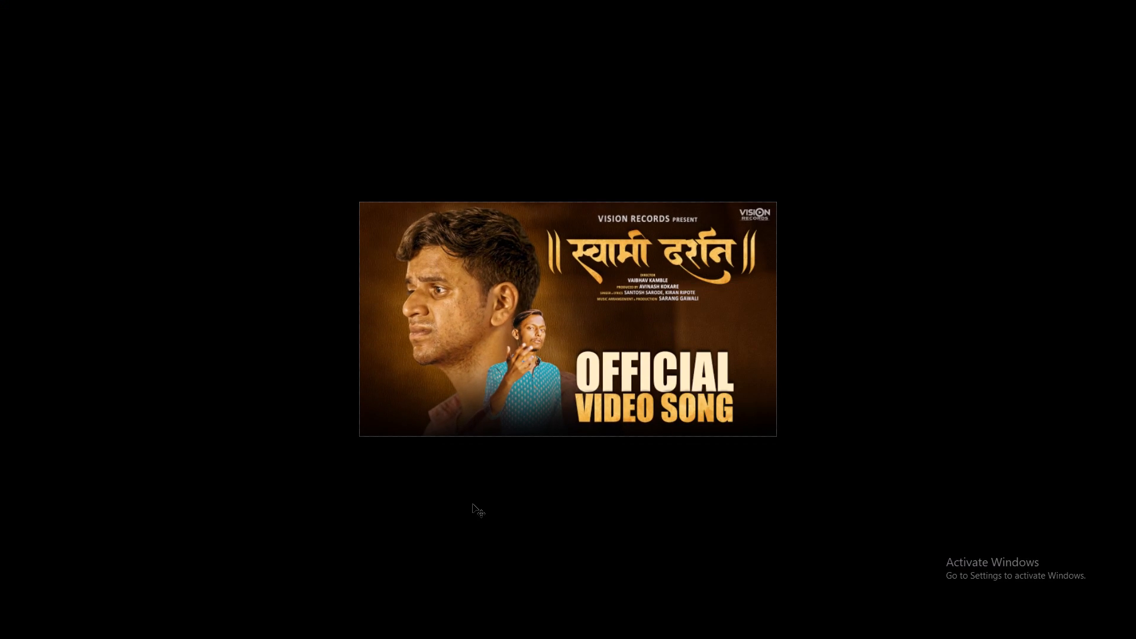
key(f)
key(space)
key(space)
key(space)
key(space)
key(space)
key(space)
key(space)
key(space)
key(space)
key(space)
key(space)
key(space)
key(space)
key(space)
key(space)
key(space)
key(space)
key(space)
key(space)
key(space)
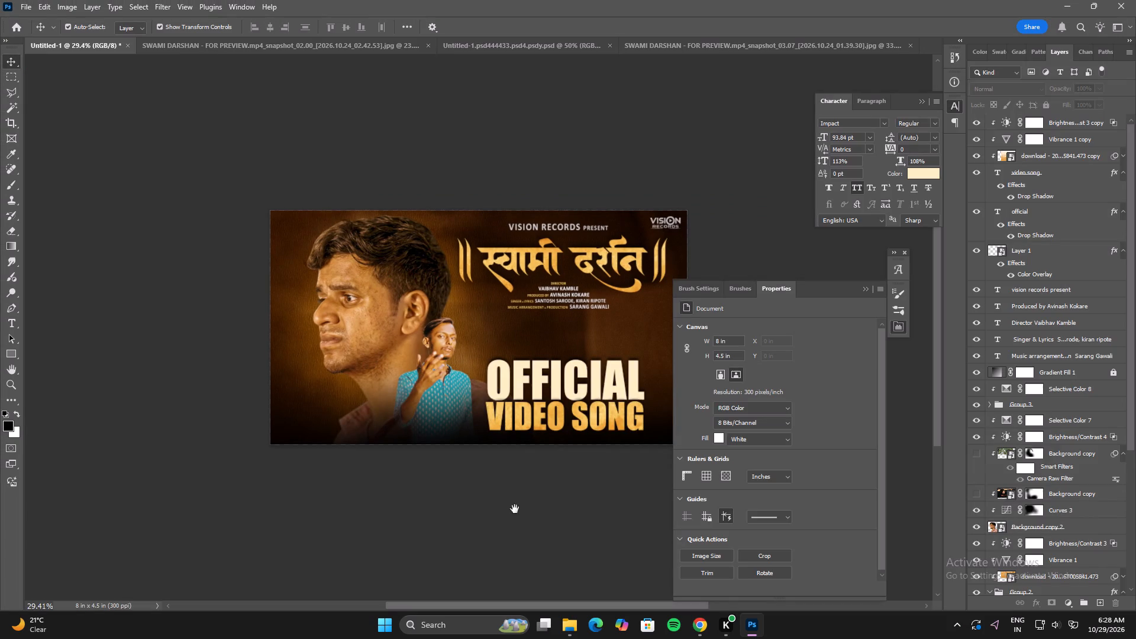
Copy the Story & Screenplay credits text from the portrait poster document into the landscape design and enlarge it above OFFICIAL.
drag(514, 509, 437, 504)
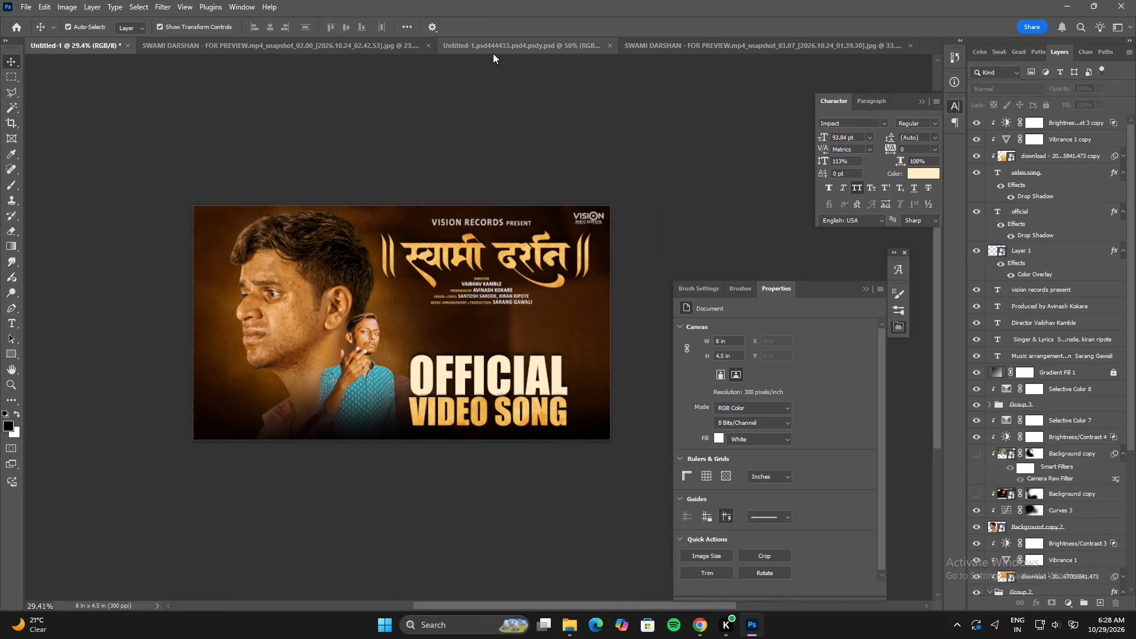
click(493, 53)
click(527, 524)
drag(539, 530, 533, 533)
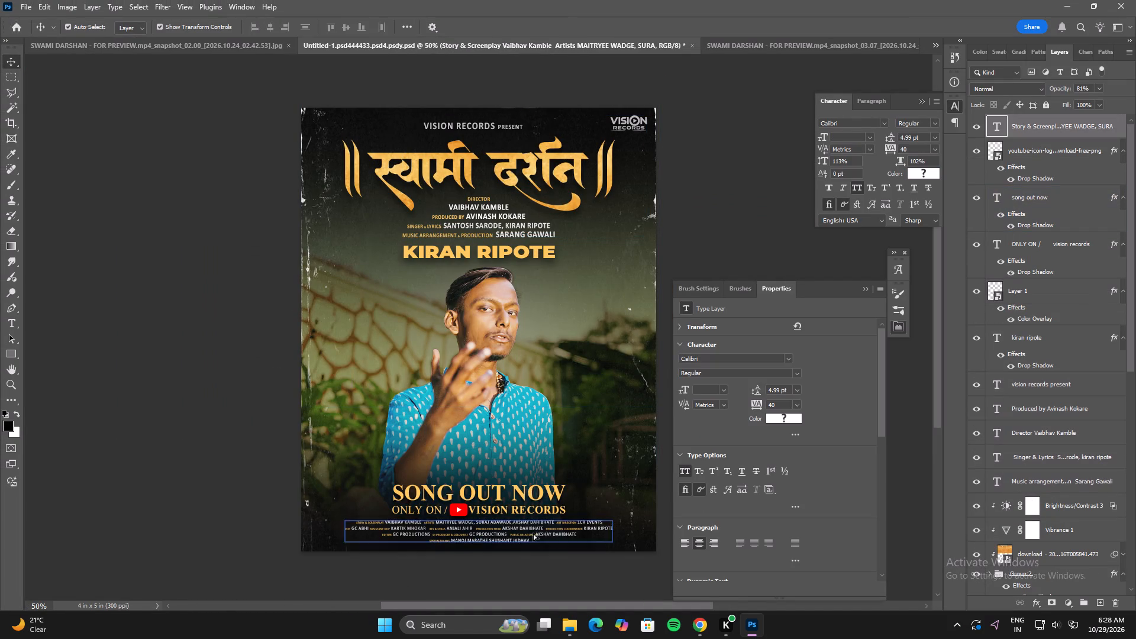
drag(533, 533, 166, 45)
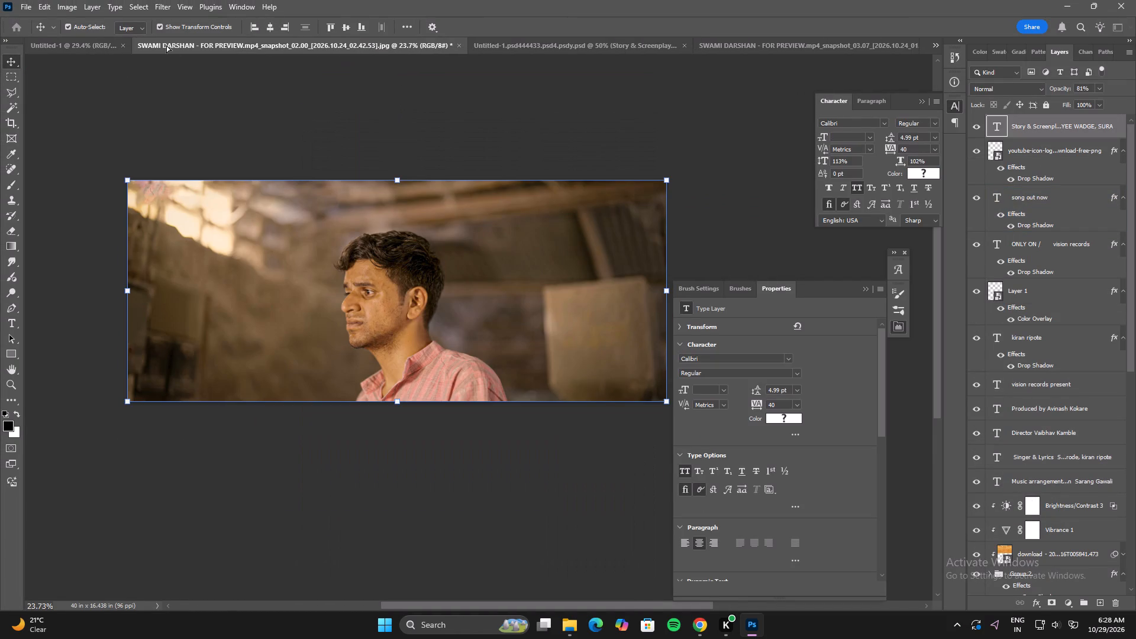
drag(166, 45, 488, 326)
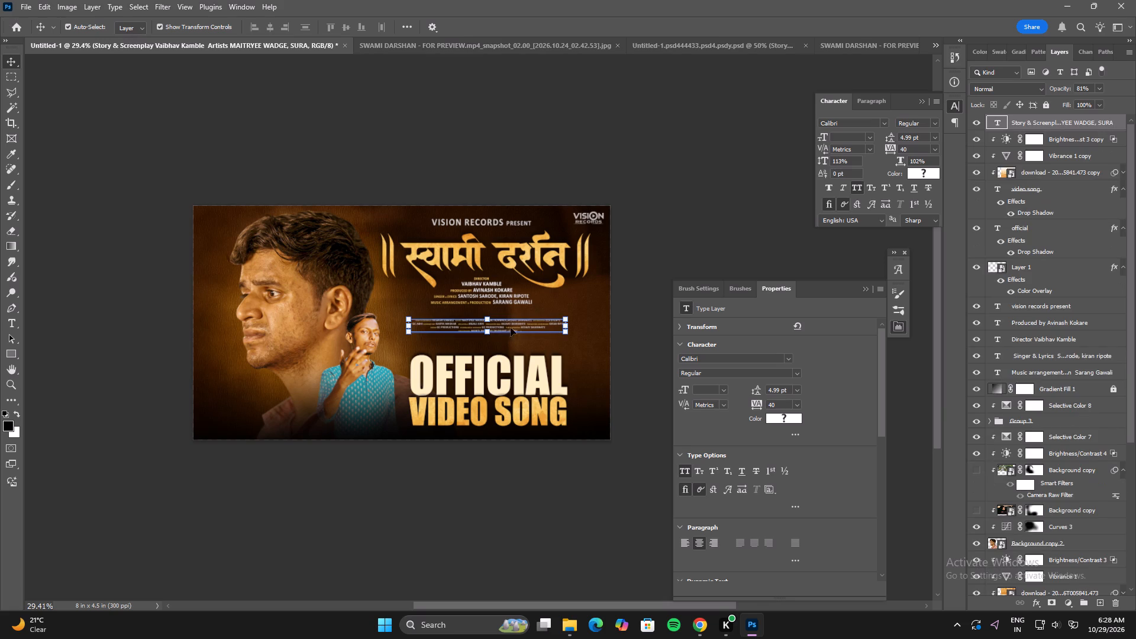
alt+drag(565, 316, 587, 315)
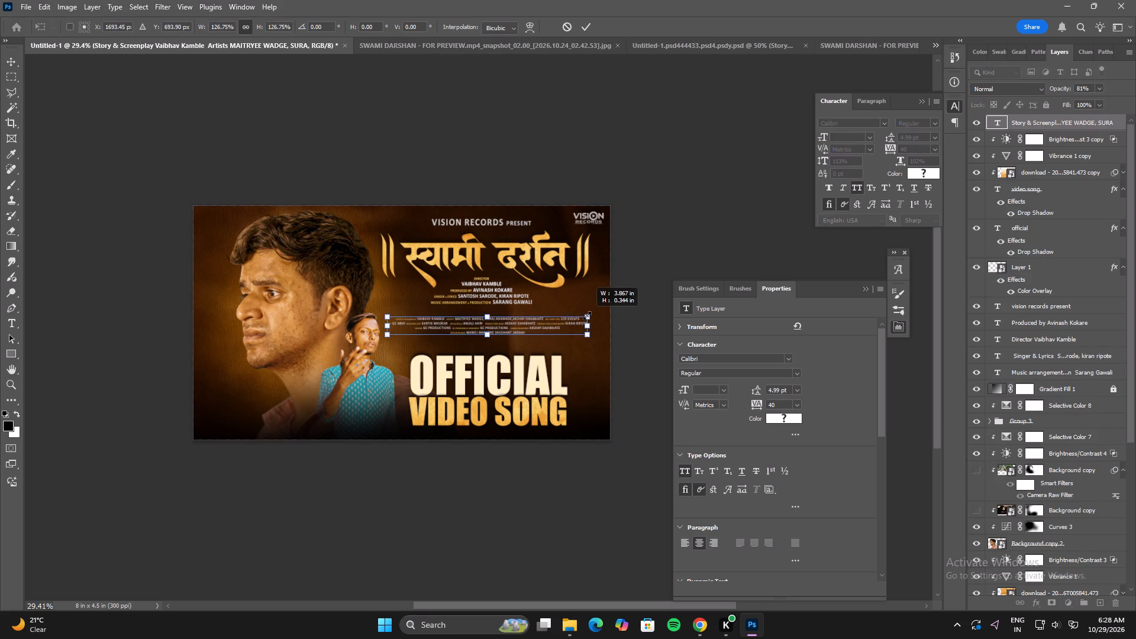
alt+drag(587, 315, 579, 316)
double_click(545, 327)
Hide the Story & Screenplay credits layer and leave no layer selected.
click(974, 126)
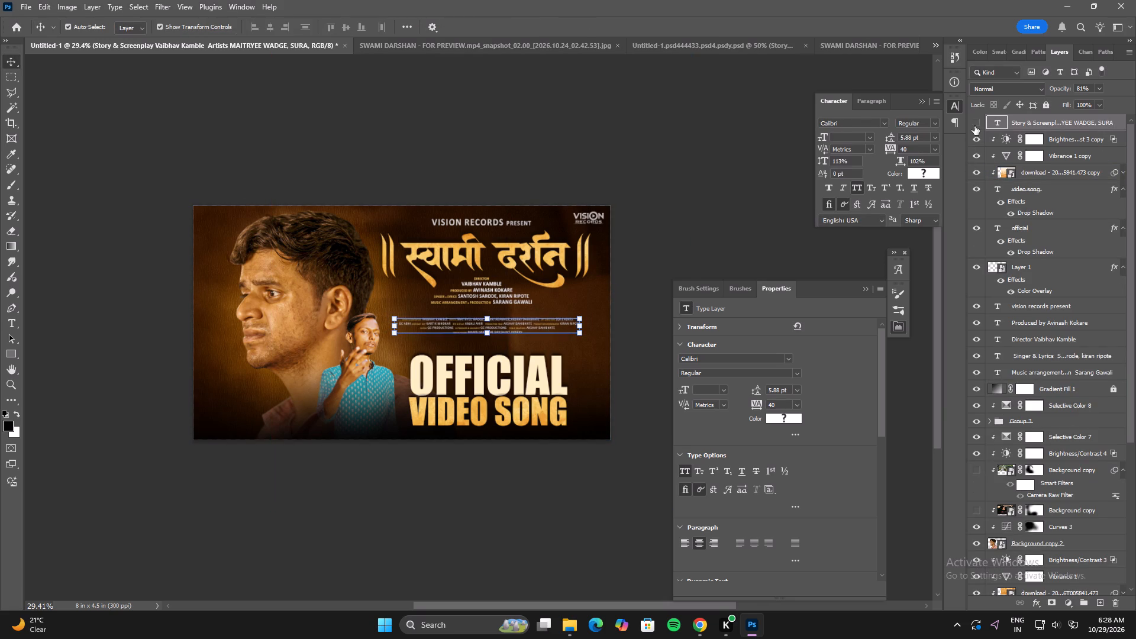
click(538, 501)
click(557, 536)
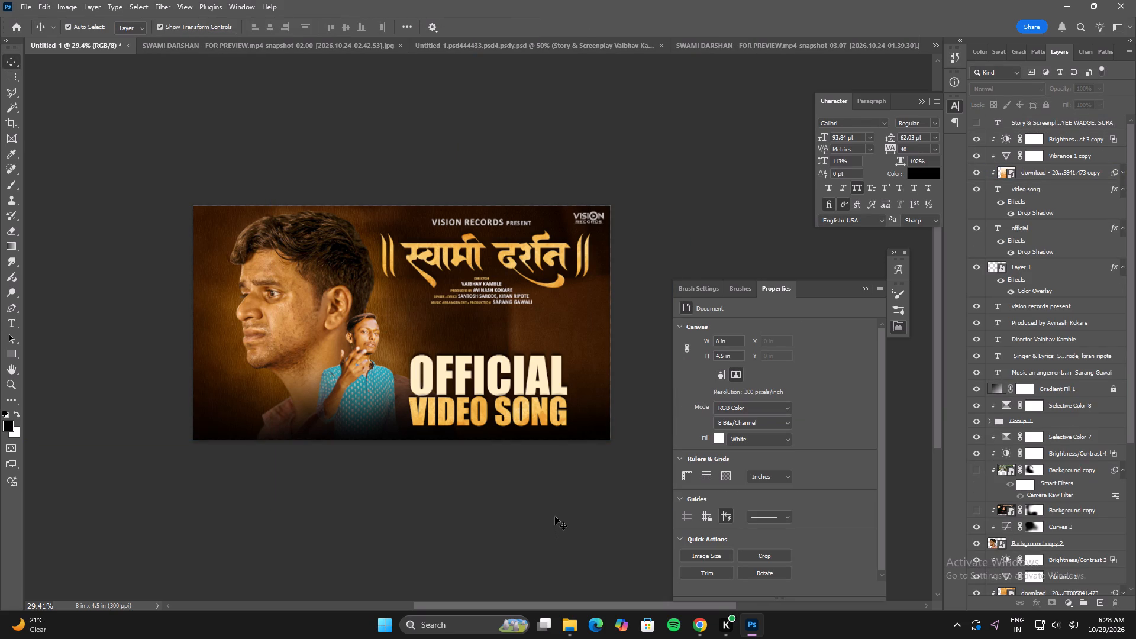
Examine the open background area between the Director and music credits and the OFFICIAL VIDEO SONG block, close up and at full view.
alt+scroll(475, 272, up, 7)
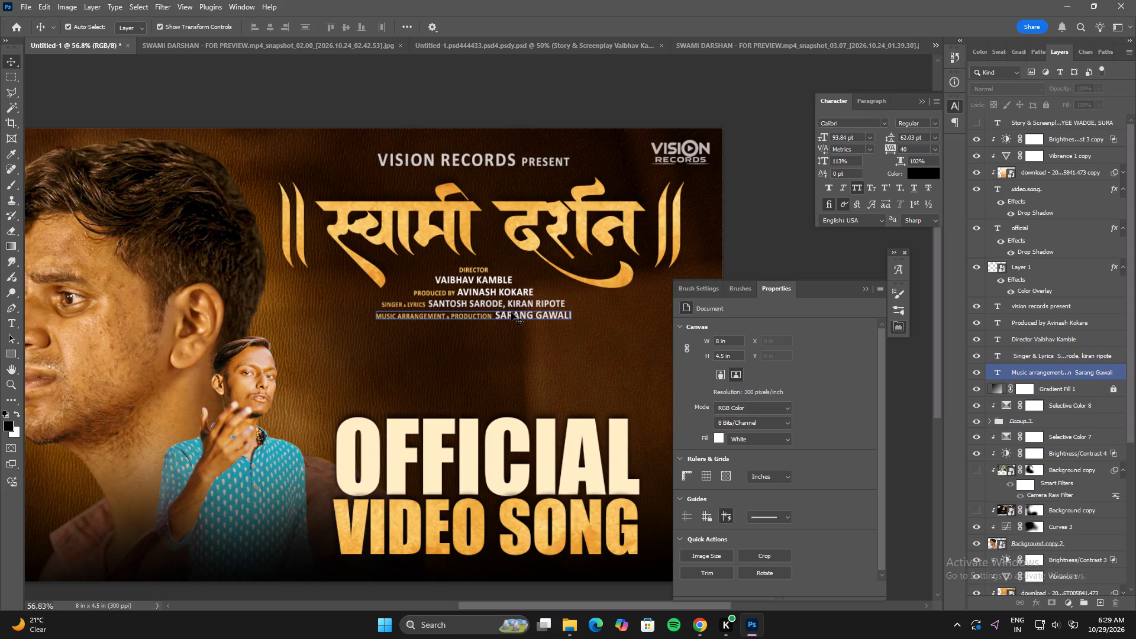
click(511, 340)
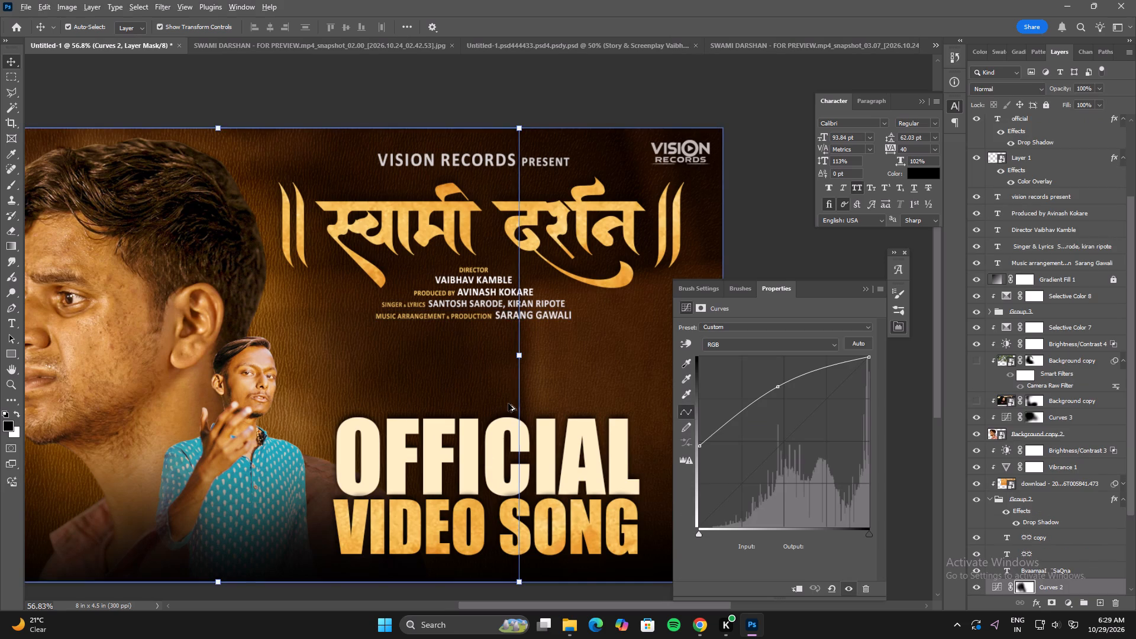
alt+scroll(508, 405, down, 9)
click(519, 546)
key(space)
key(space)
key(space)
drag(576, 535, 543, 528)
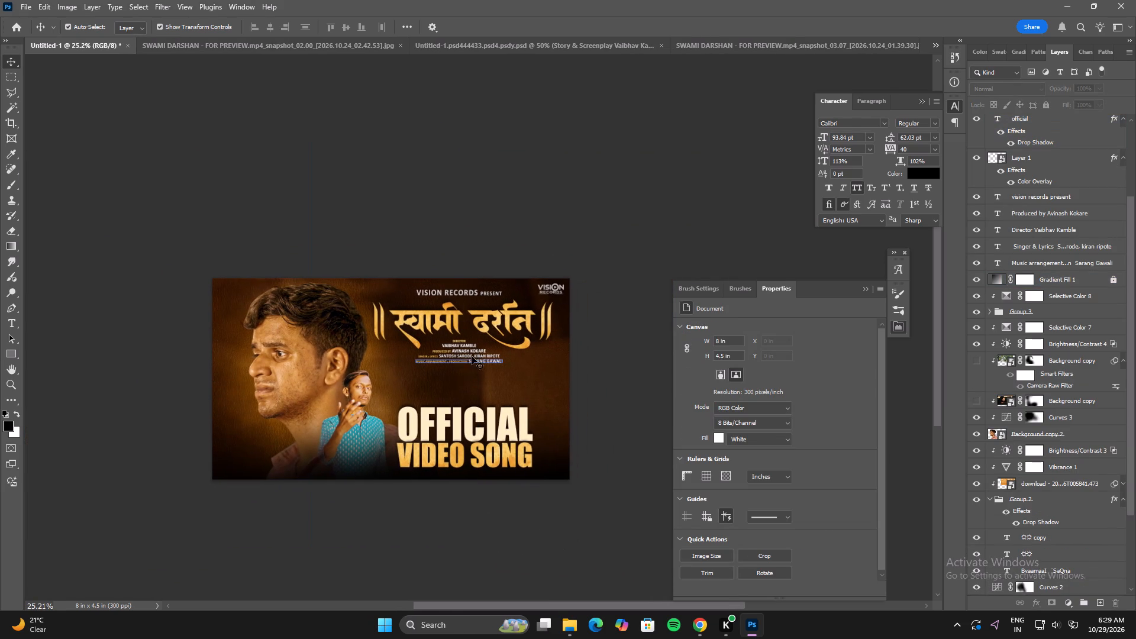
click(514, 457)
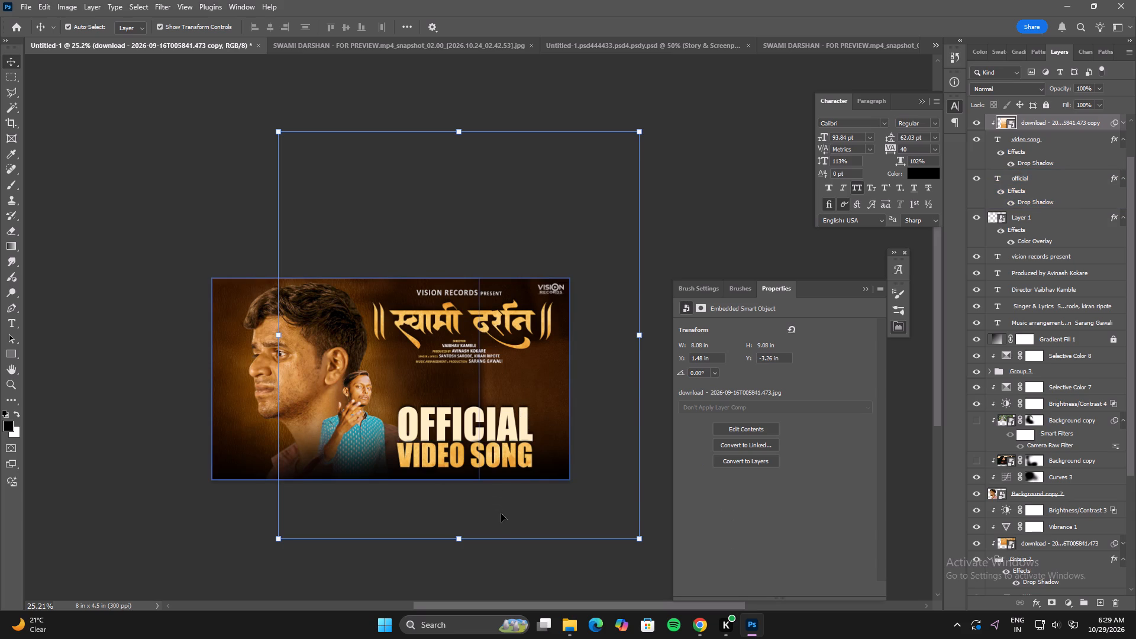
Place the snapshot_02.13 car still from Downloads above Curves 2, scaled to about 6.95 × 3.91 in behind the title and OFFICIAL text.
click(526, 374)
scroll(1066, 508, down, 4)
click(991, 433)
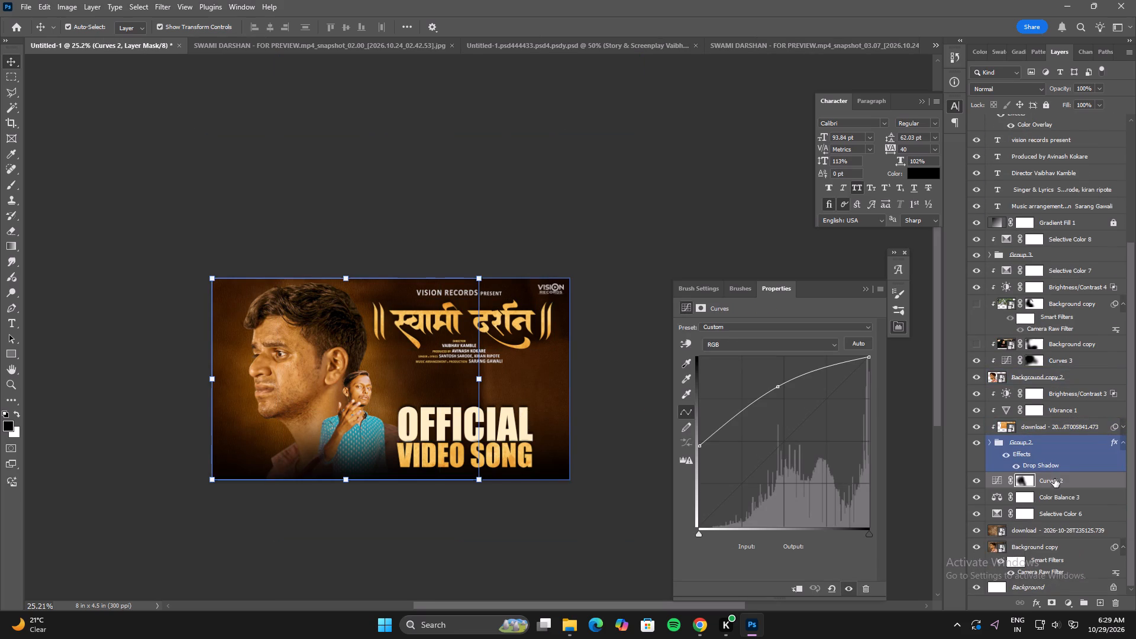
click(1057, 482)
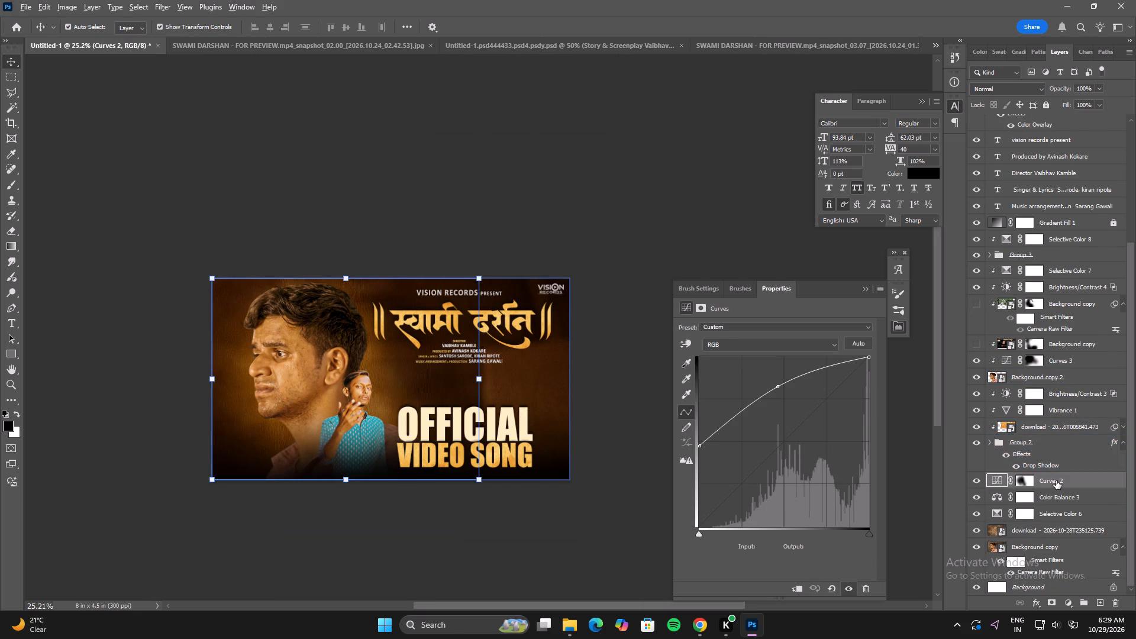
key(alt+Tab)
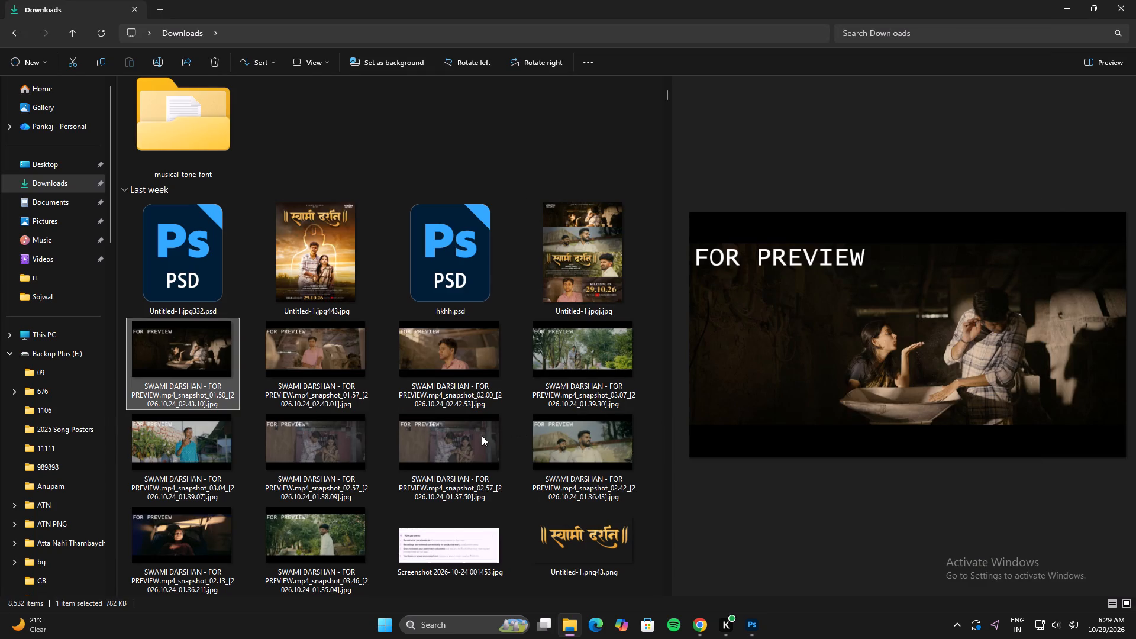
click(192, 528)
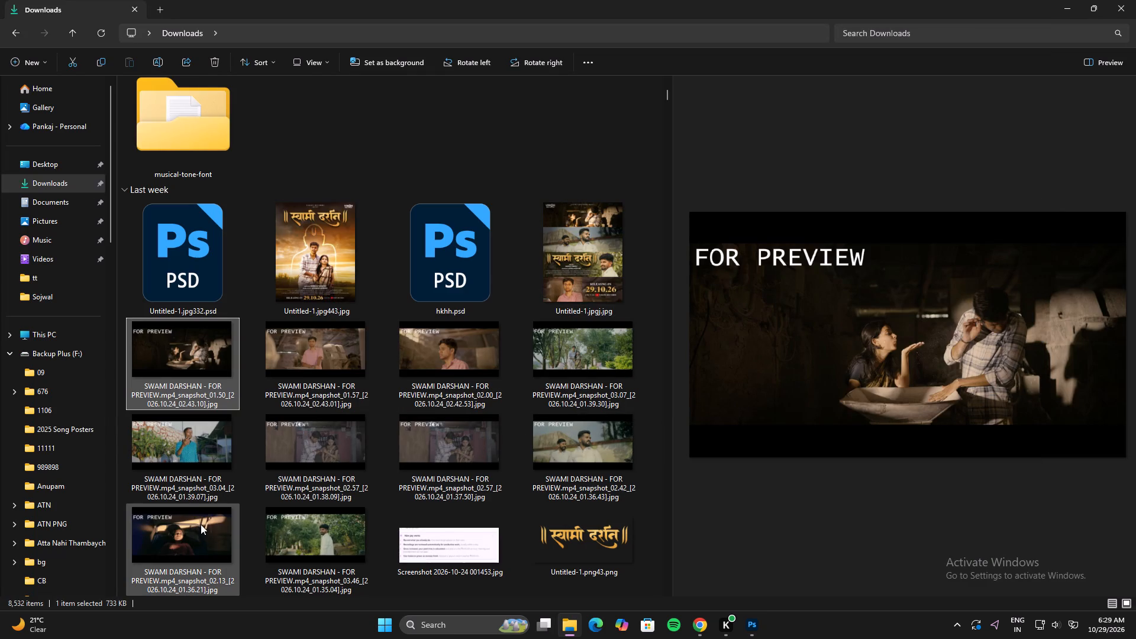
drag(199, 524, 520, 463)
key(alt+Tab)
drag(497, 394, 560, 399)
alt+drag(635, 283, 623, 295)
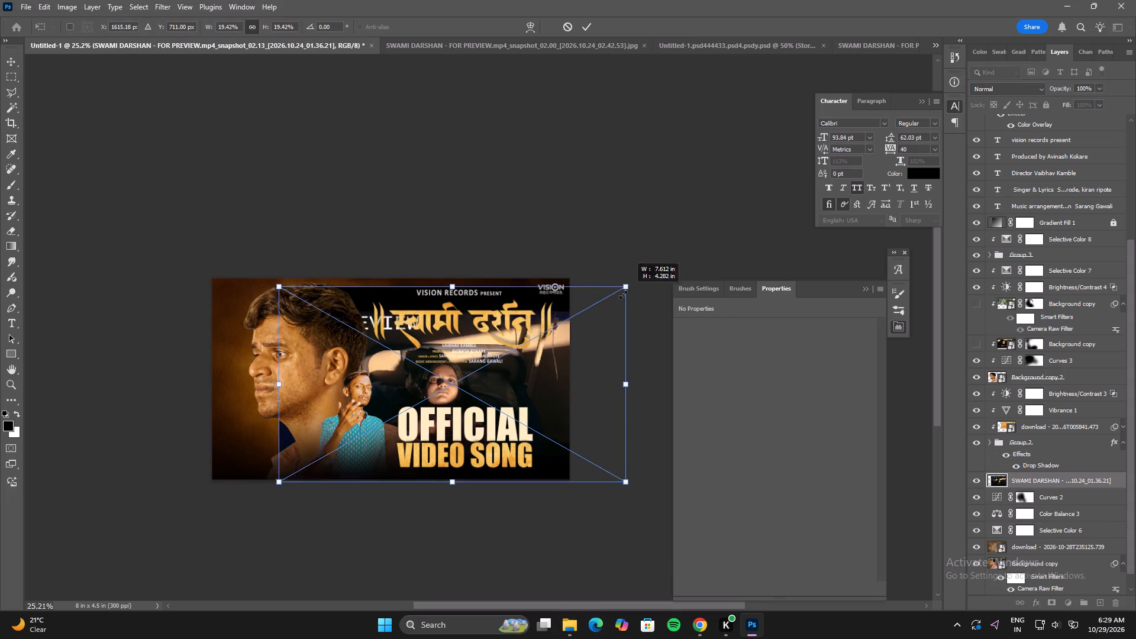
alt+drag(623, 295, 614, 302)
double_click(509, 387)
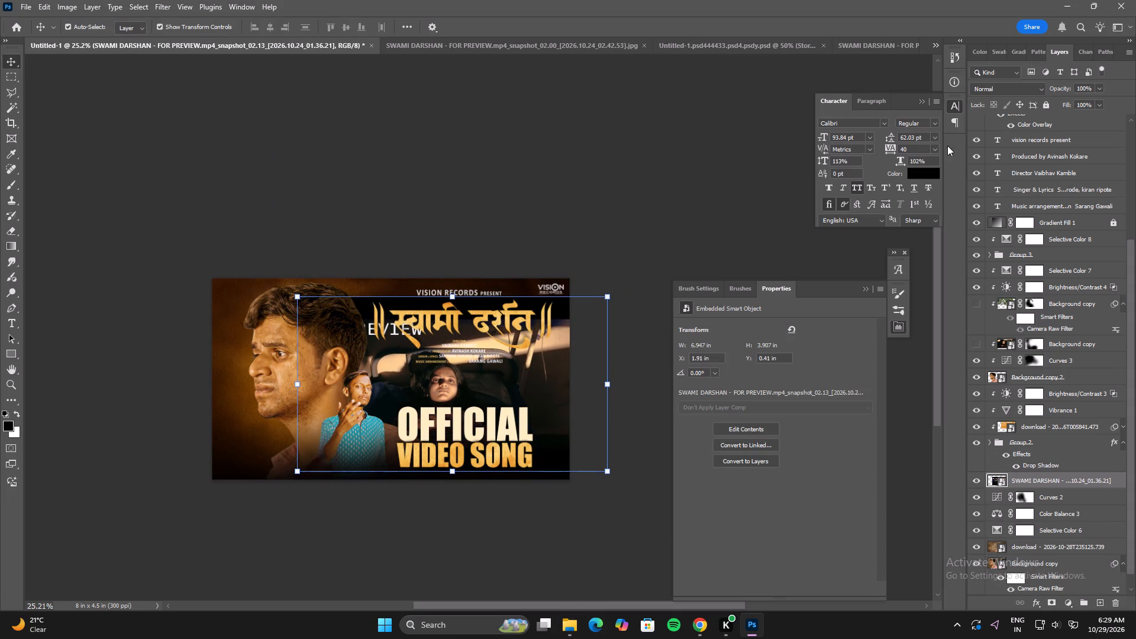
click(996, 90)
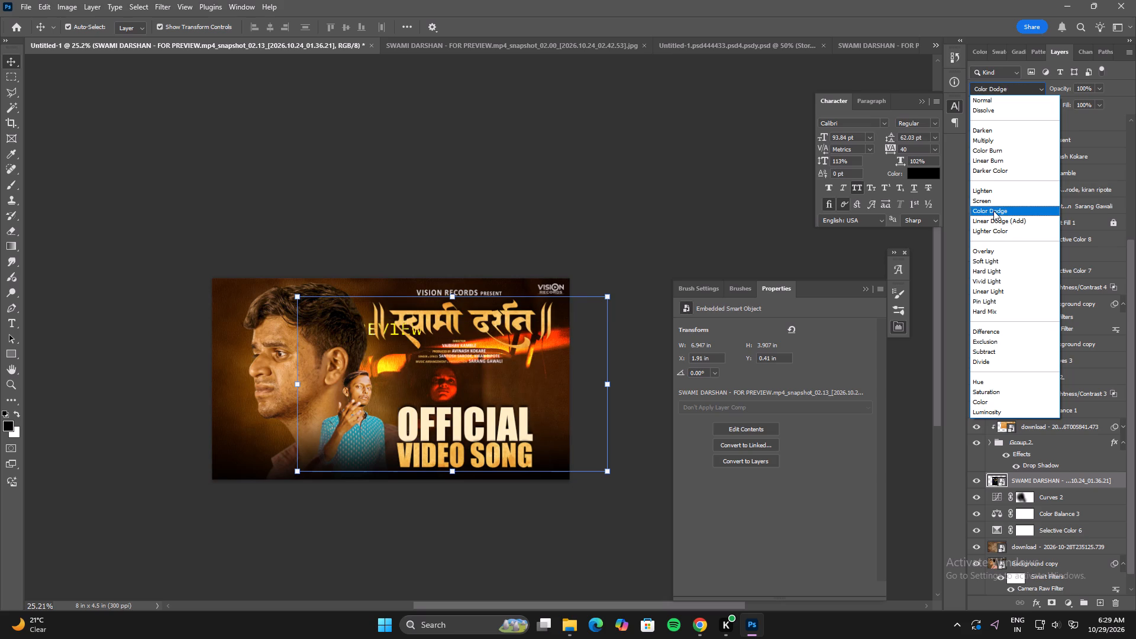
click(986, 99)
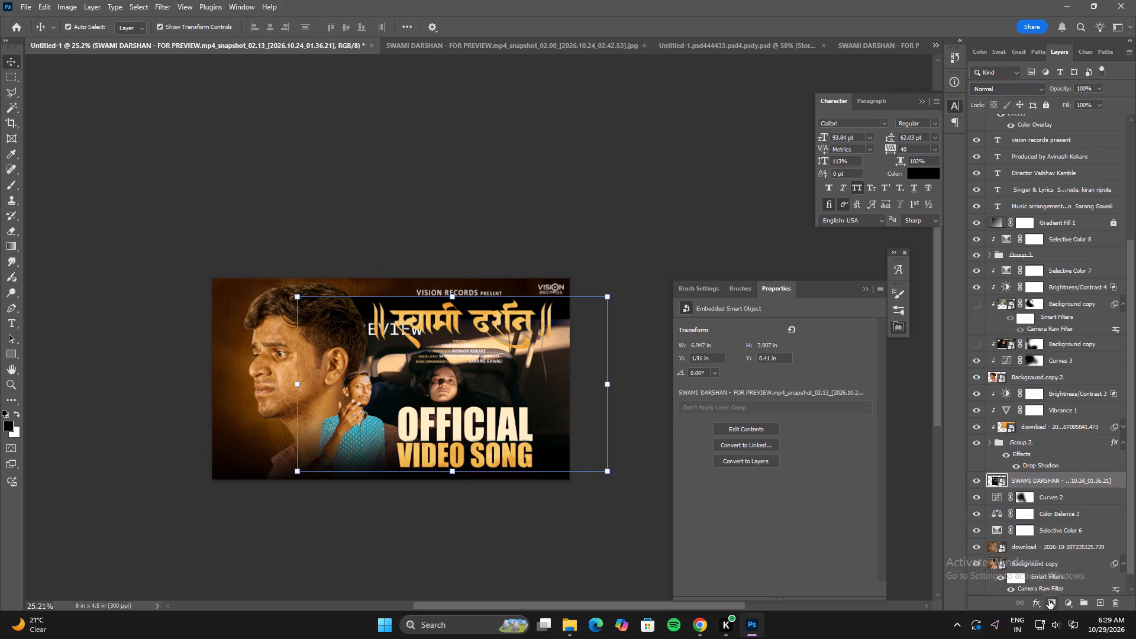
Add a layer mask to the car still and fade its upper-right corner with a black brush raised to 74% opacity.
click(1049, 601)
key(b)
click(555, 257)
click(566, 288)
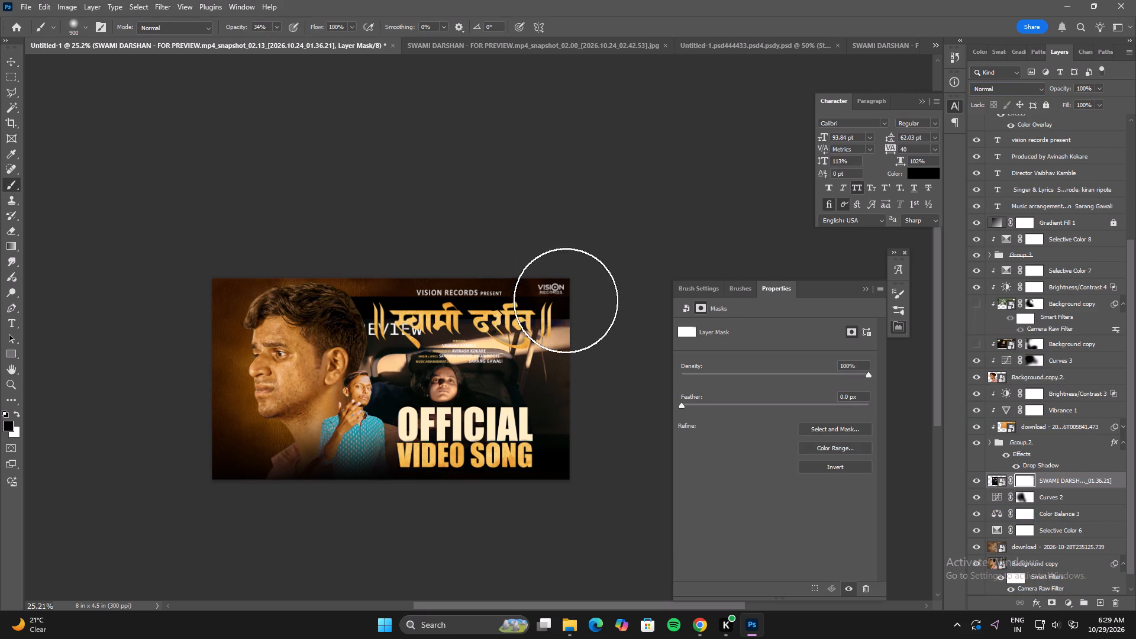
click(566, 301)
drag(237, 25, 261, 35)
click(563, 289)
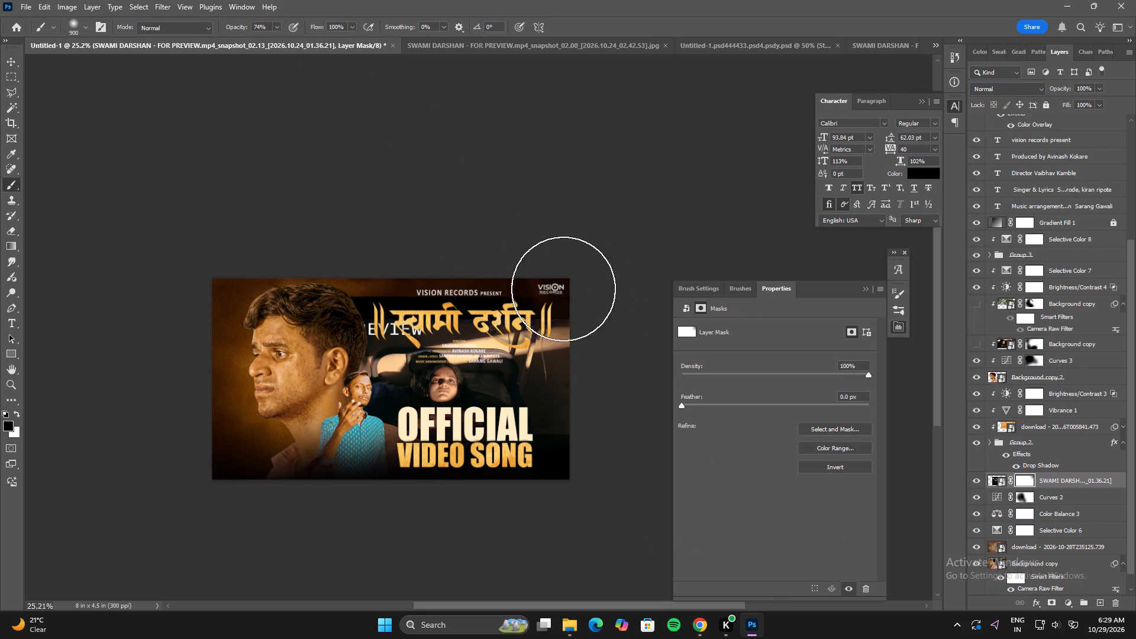
click(546, 292)
drag(538, 287, 532, 289)
click(531, 290)
click(496, 288)
click(492, 288)
Brush black on the car still's mask to blend its right edge and lower-right corner into the background.
drag(562, 328, 570, 335)
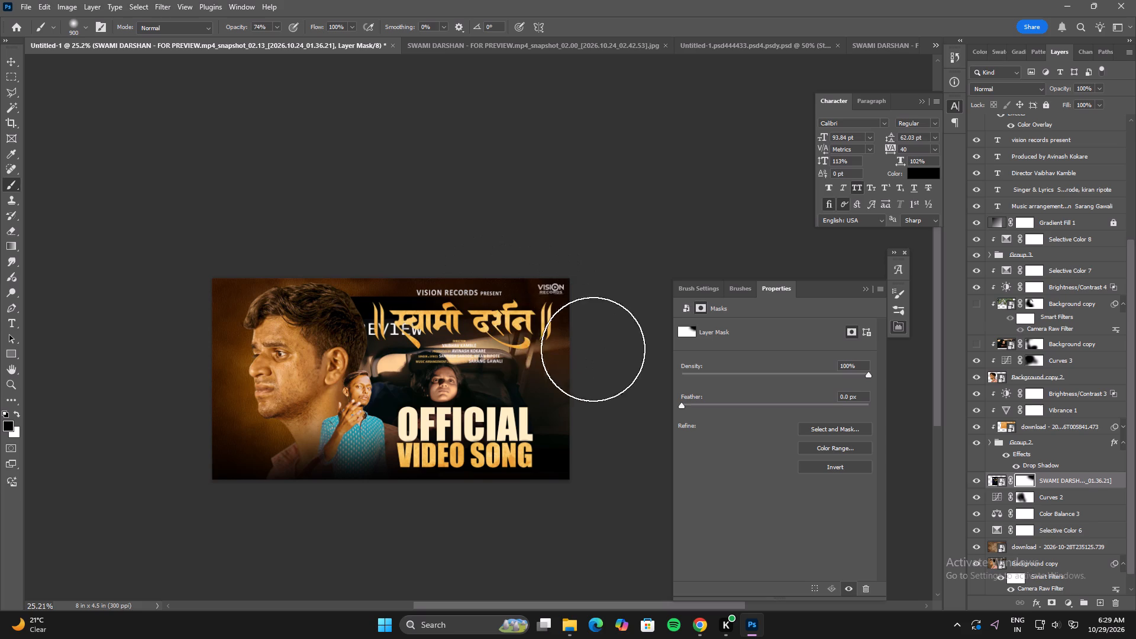
drag(539, 348, 548, 360)
drag(576, 448, 574, 463)
click(588, 476)
drag(554, 469, 554, 488)
drag(585, 452, 594, 410)
drag(573, 321, 580, 324)
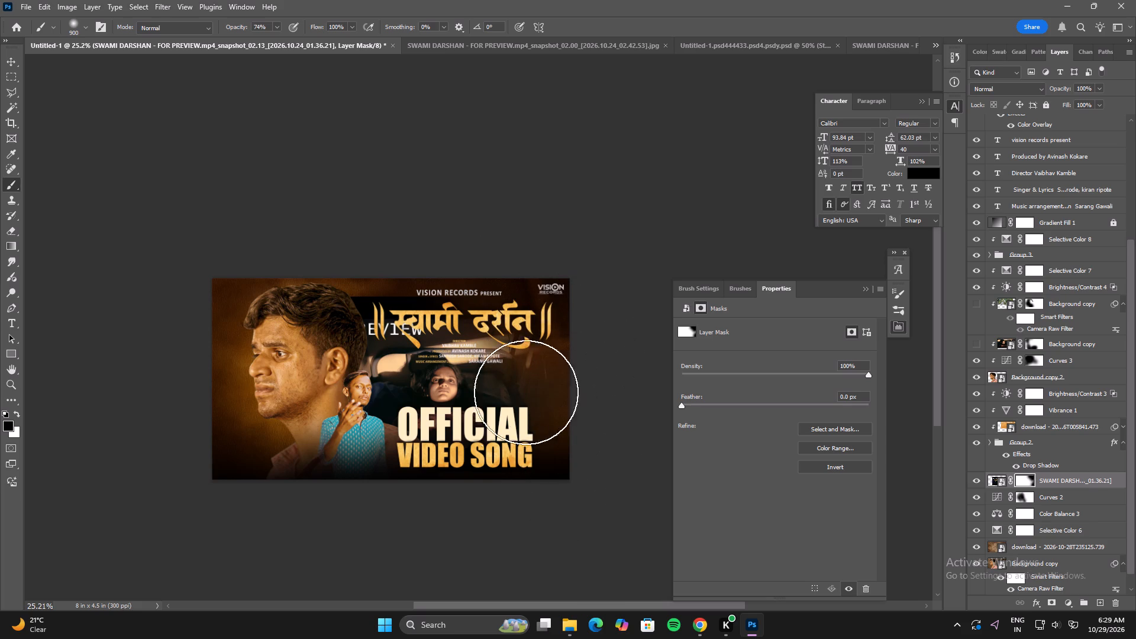
Paint out the car still's upper-left edge and its preview watermark on the mask, beside the large man's head.
click(325, 305)
click(341, 299)
double_click(354, 299)
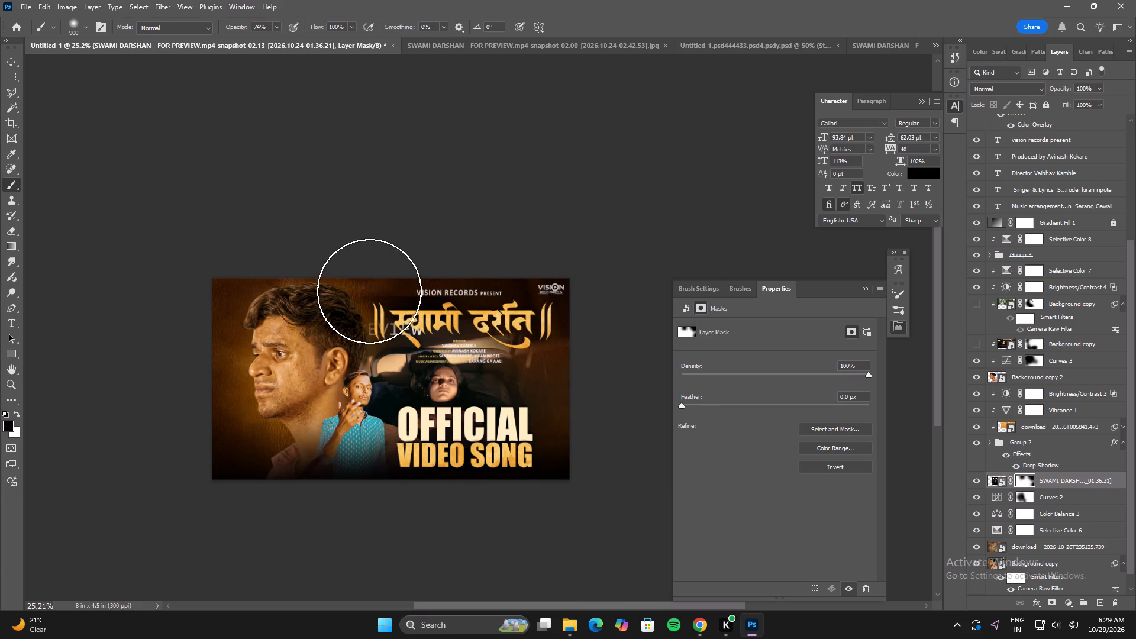
click(373, 291)
drag(382, 292, 389, 292)
drag(398, 292, 403, 292)
click(408, 289)
click(422, 288)
drag(422, 288, 412, 292)
drag(382, 293, 376, 296)
drag(360, 300, 364, 300)
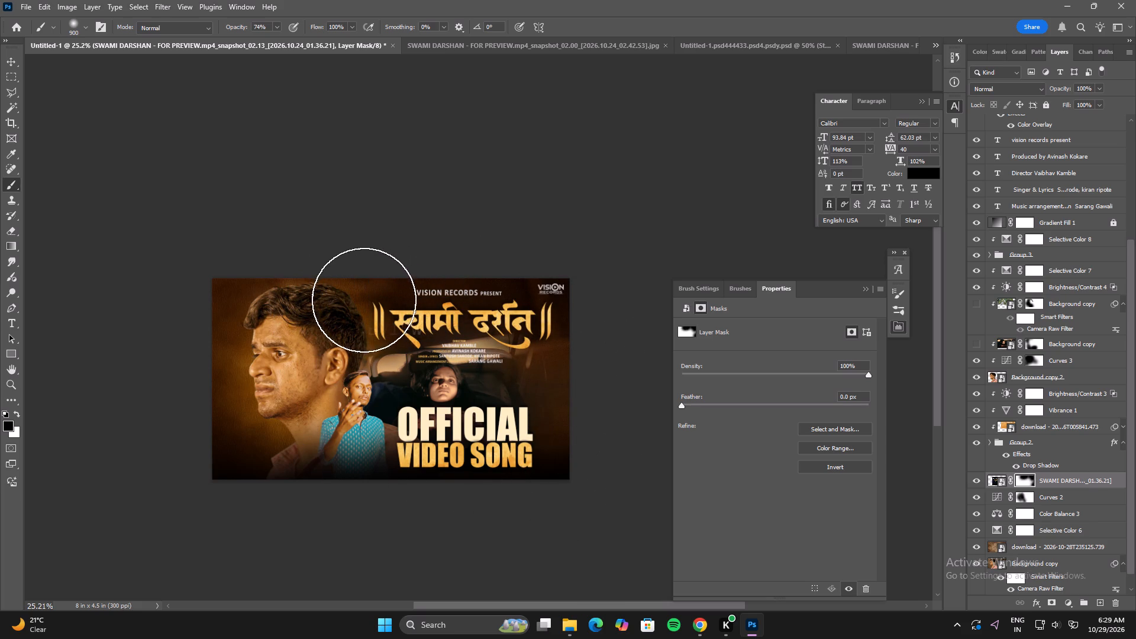
Soften the car still's top edge on the mask, brushing across the title area to the logo side.
drag(364, 300, 373, 300)
drag(392, 296, 425, 296)
drag(431, 295, 421, 290)
click(372, 287)
drag(487, 291, 496, 295)
drag(515, 299, 621, 303)
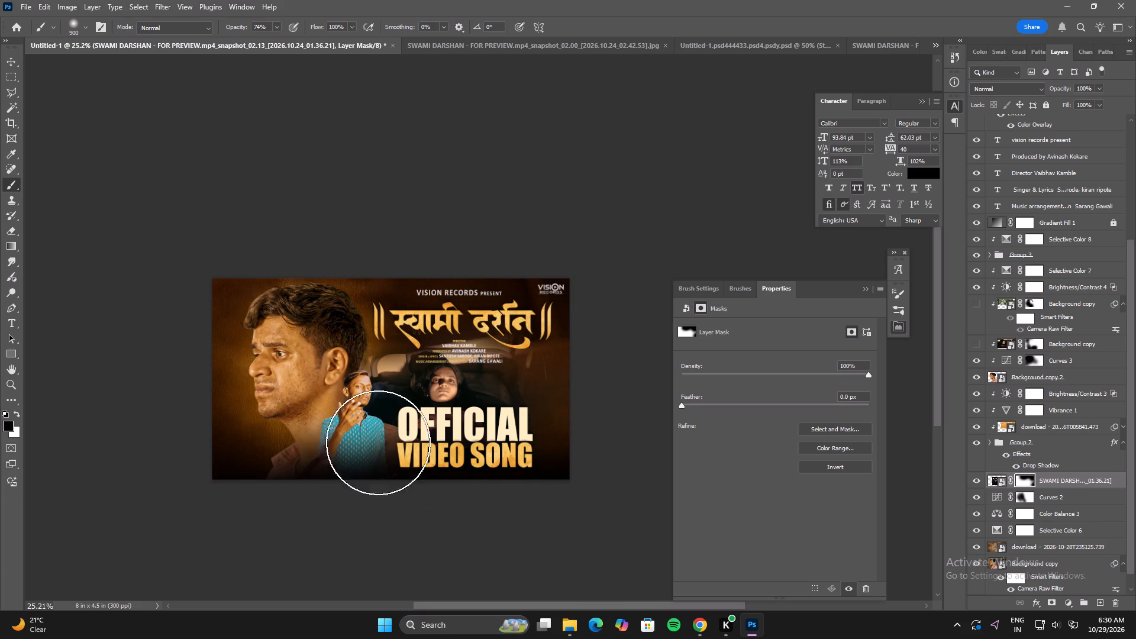
Mask the car still's lower-left area around the man in blue, undoing the last two brush strokes.
drag(315, 409, 329, 465)
drag(387, 458, 348, 443)
drag(332, 397, 329, 447)
key(ctrl+z)
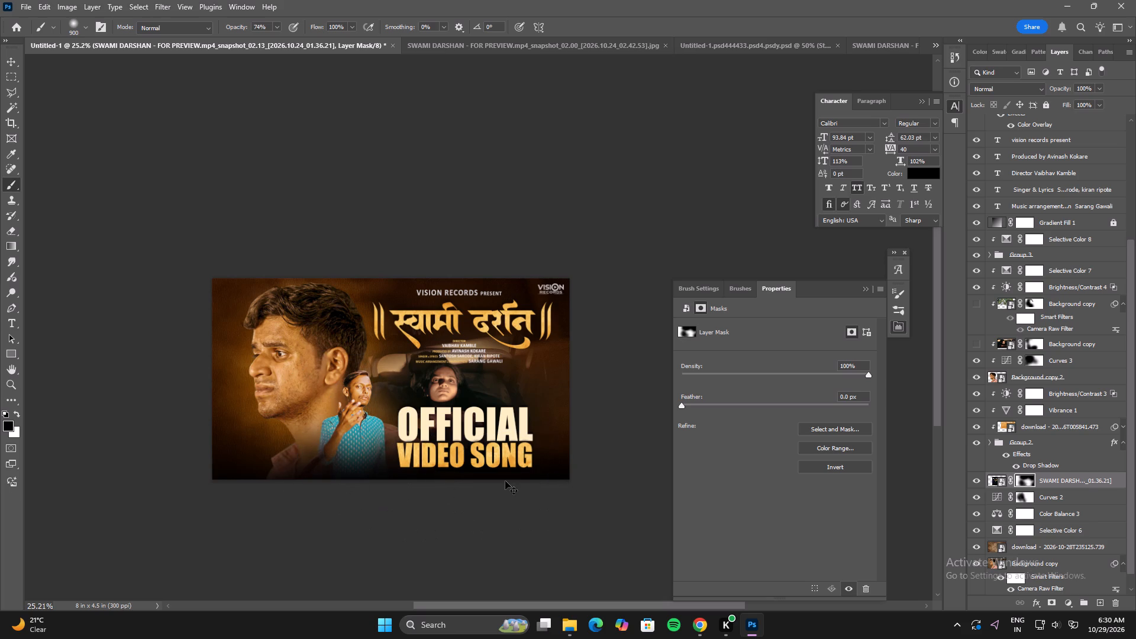
key(ctrl+z)
Set the car still layer's blend mode to Screen.
alt+scroll(519, 456, up, 3)
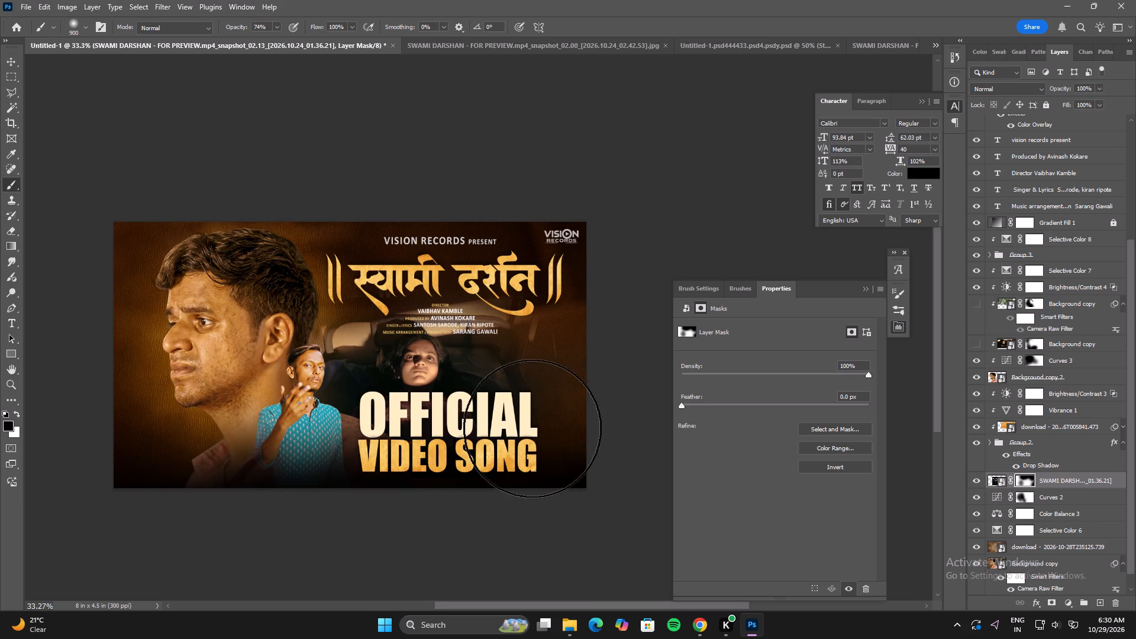
click(1007, 89)
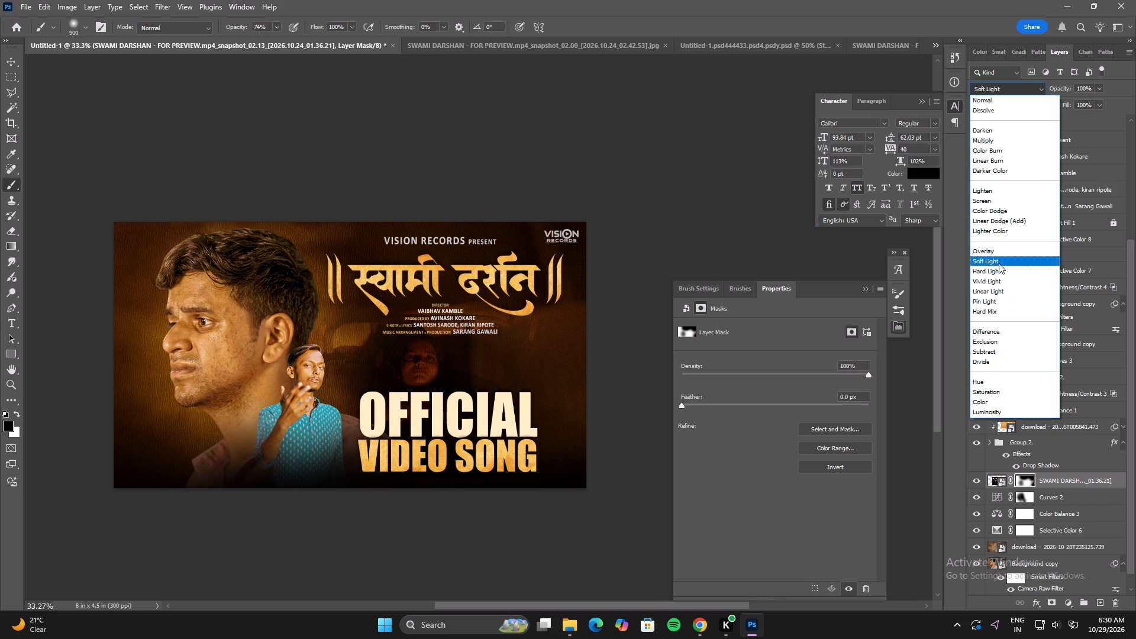
click(991, 201)
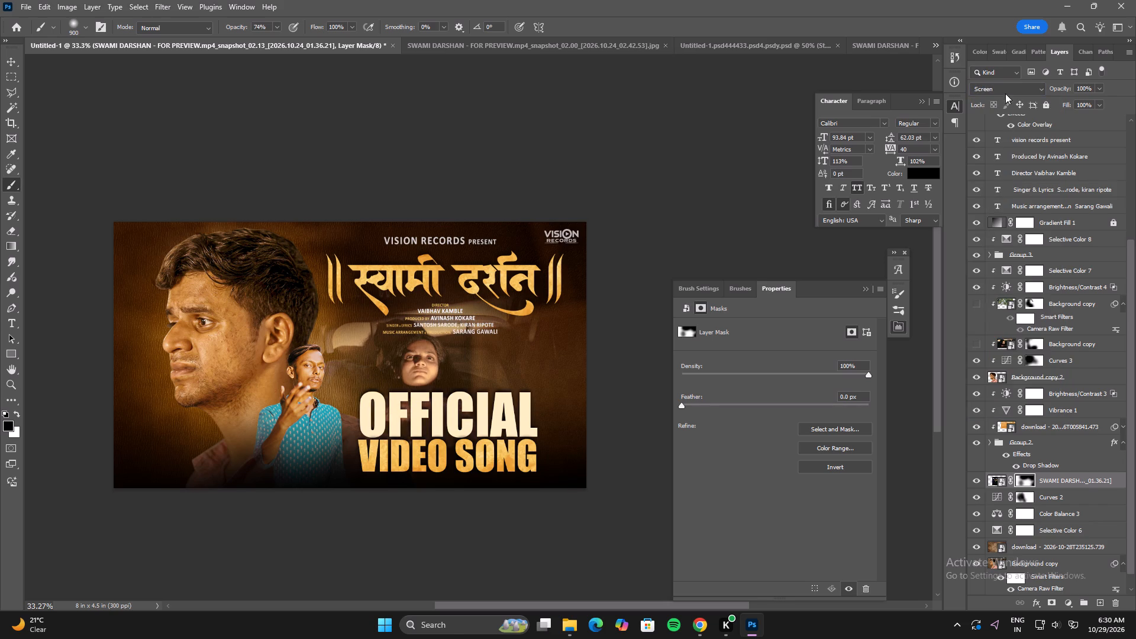
click(1005, 93)
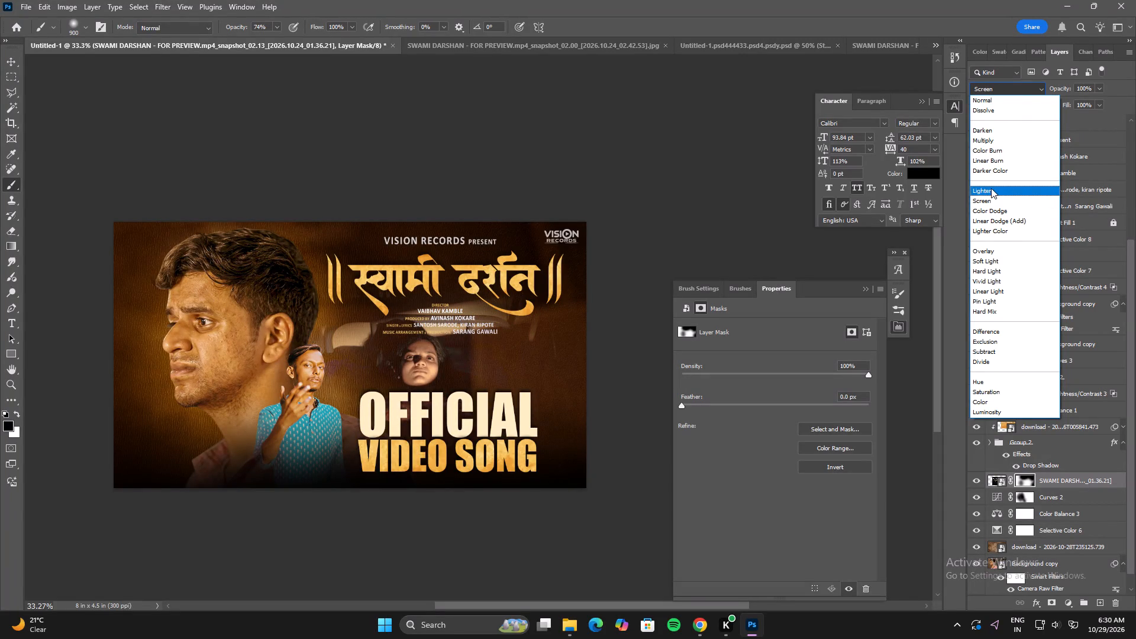
click(991, 197)
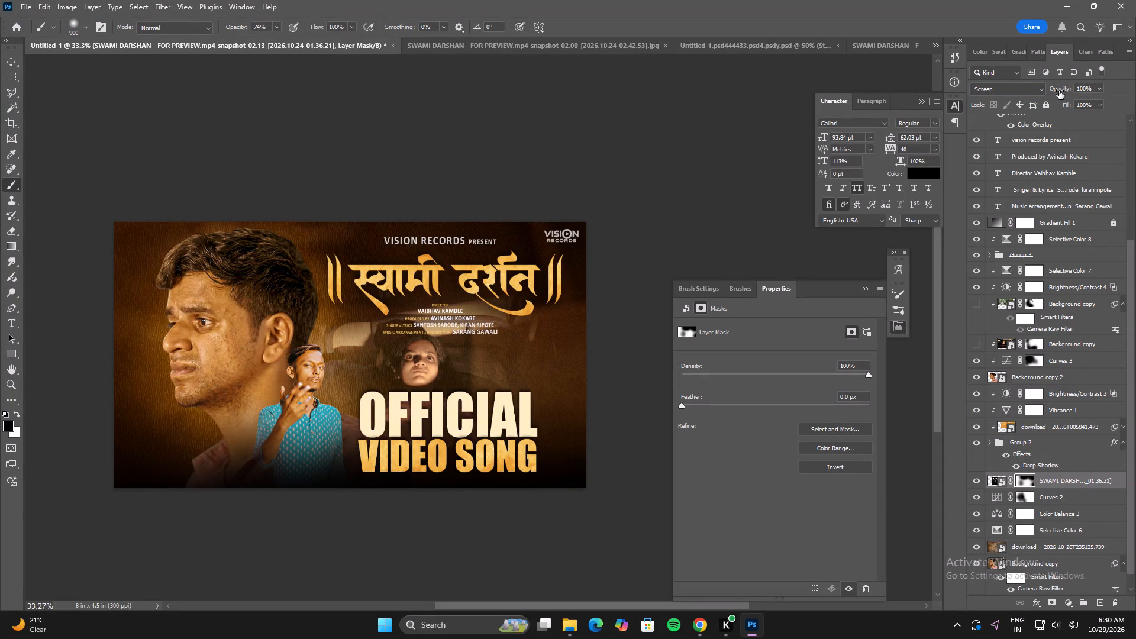
Reduce the car still layer's opacity to 87%.
drag(1059, 91, 1041, 92)
alt+scroll(469, 376, down, 3)
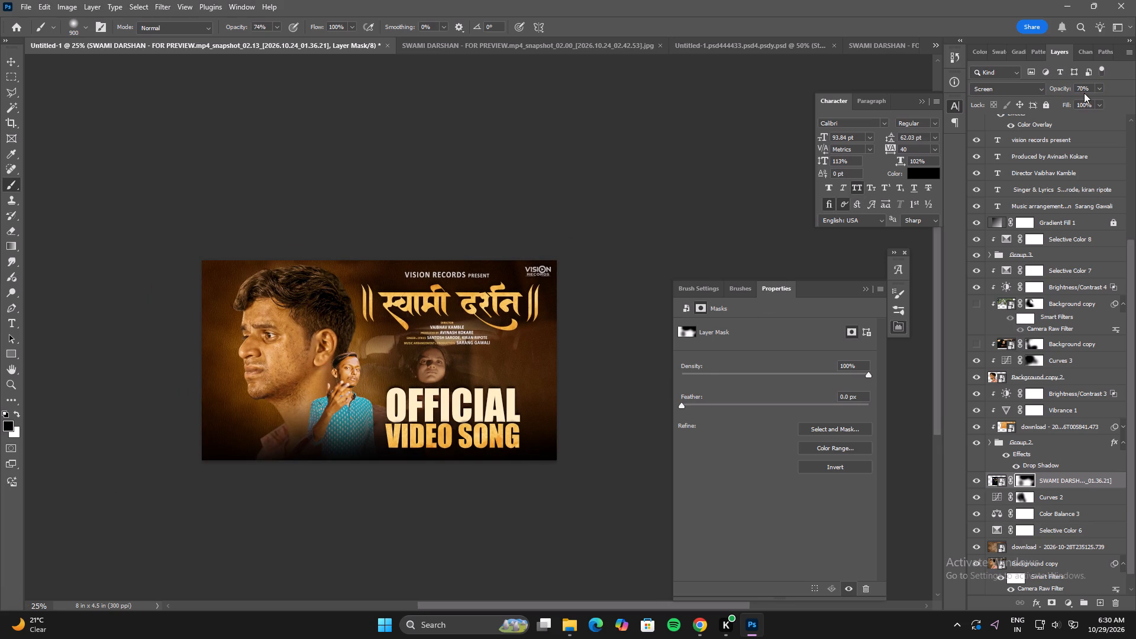
drag(1056, 89, 1062, 89)
drag(1062, 89, 1066, 89)
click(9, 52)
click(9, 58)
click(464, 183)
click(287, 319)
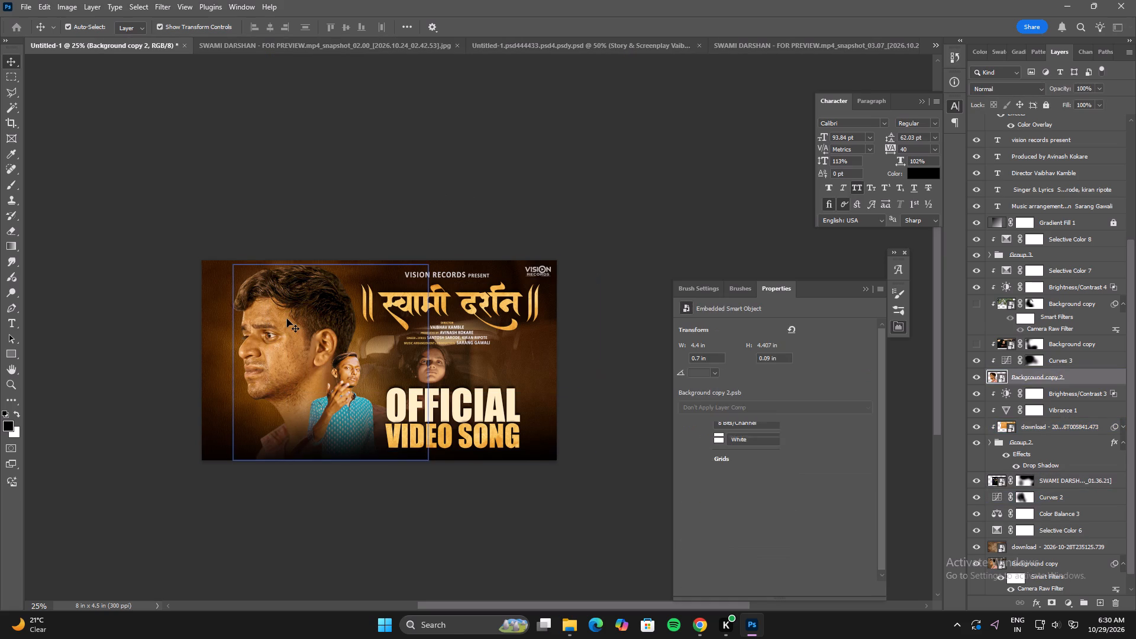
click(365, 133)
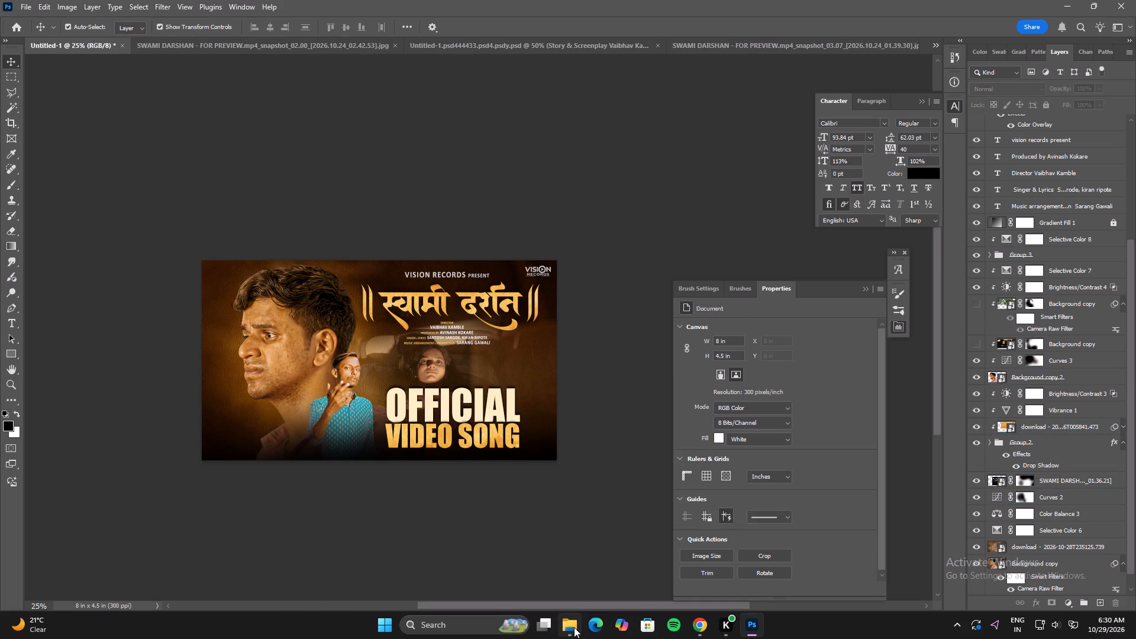
Switch to Chrome, open Pinterest in a new tab and search for "swami samarth".
click(574, 627)
click(699, 628)
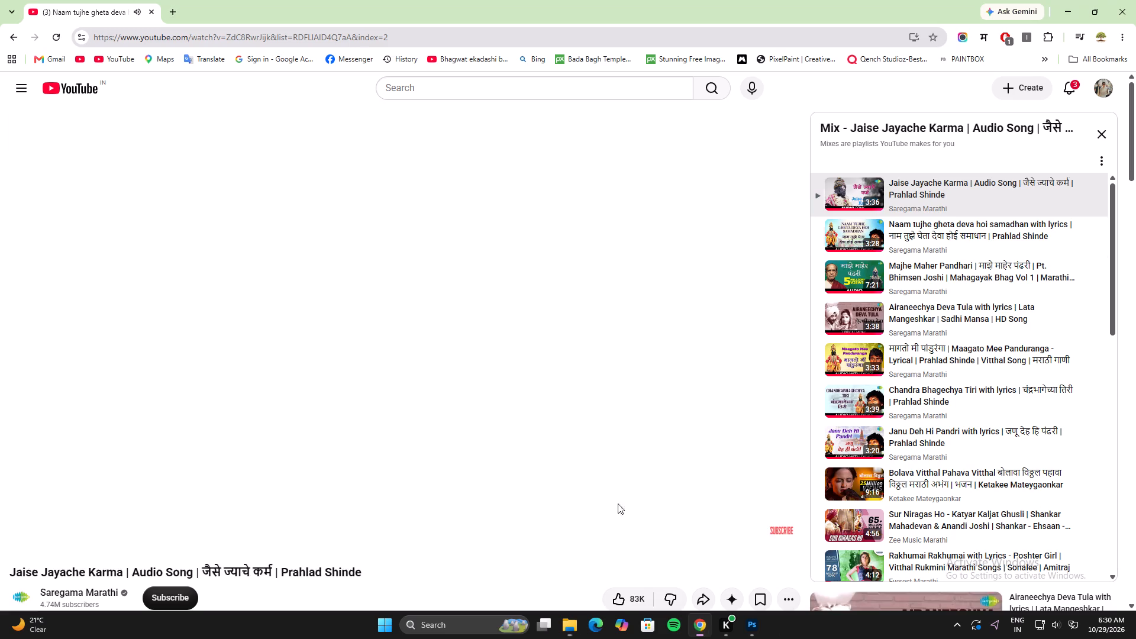
click(170, 14)
text(in)
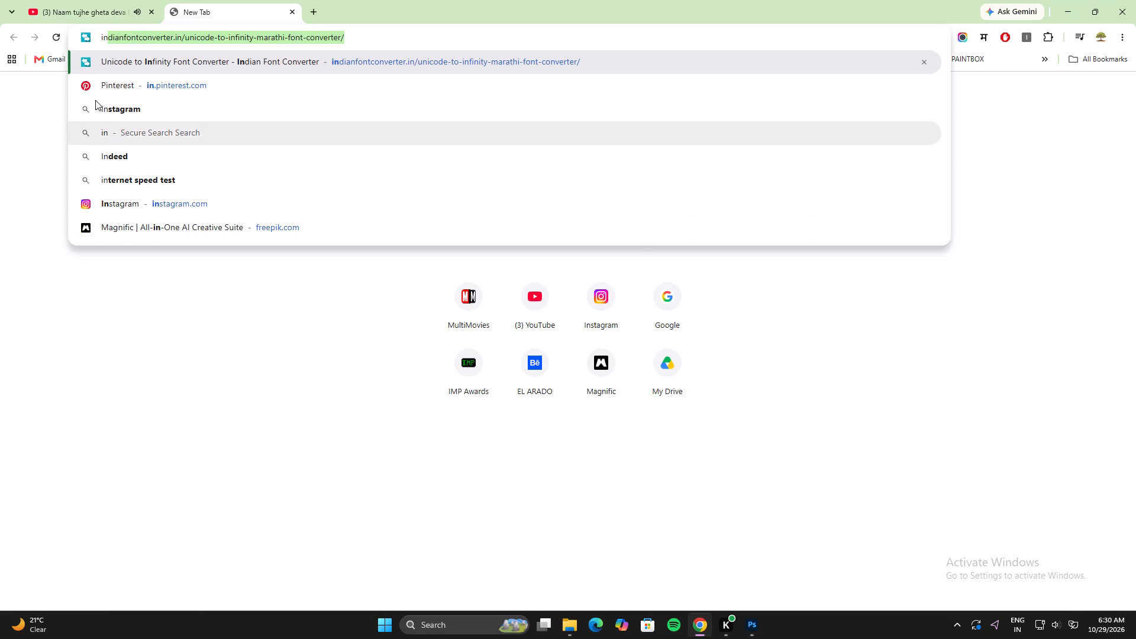
click(106, 92)
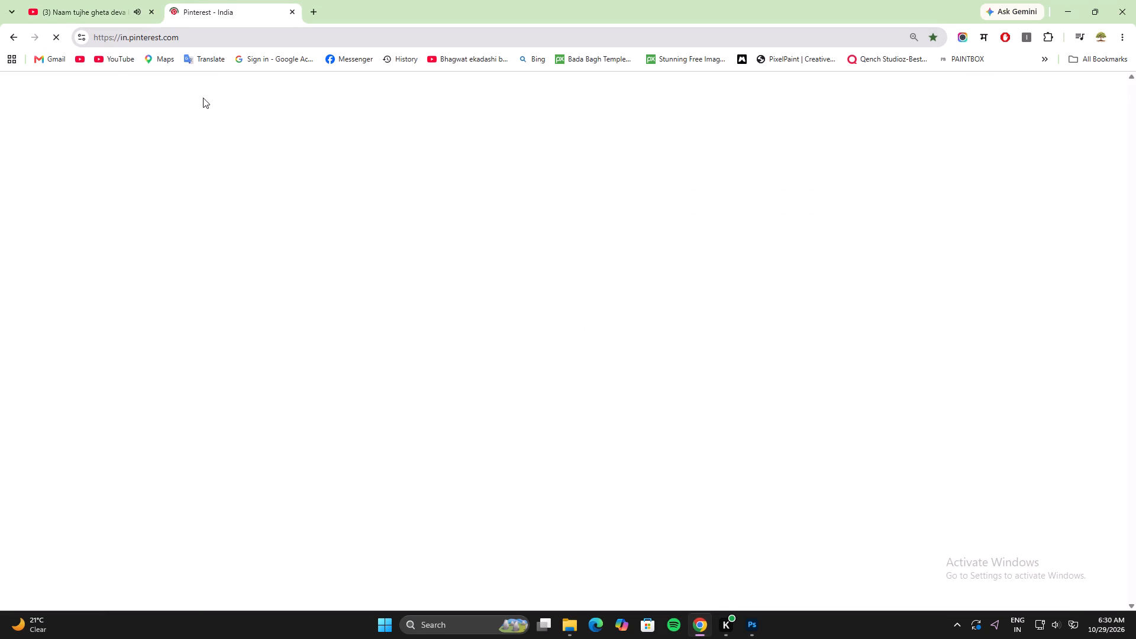
click(343, 100)
text(swam)
key(i)
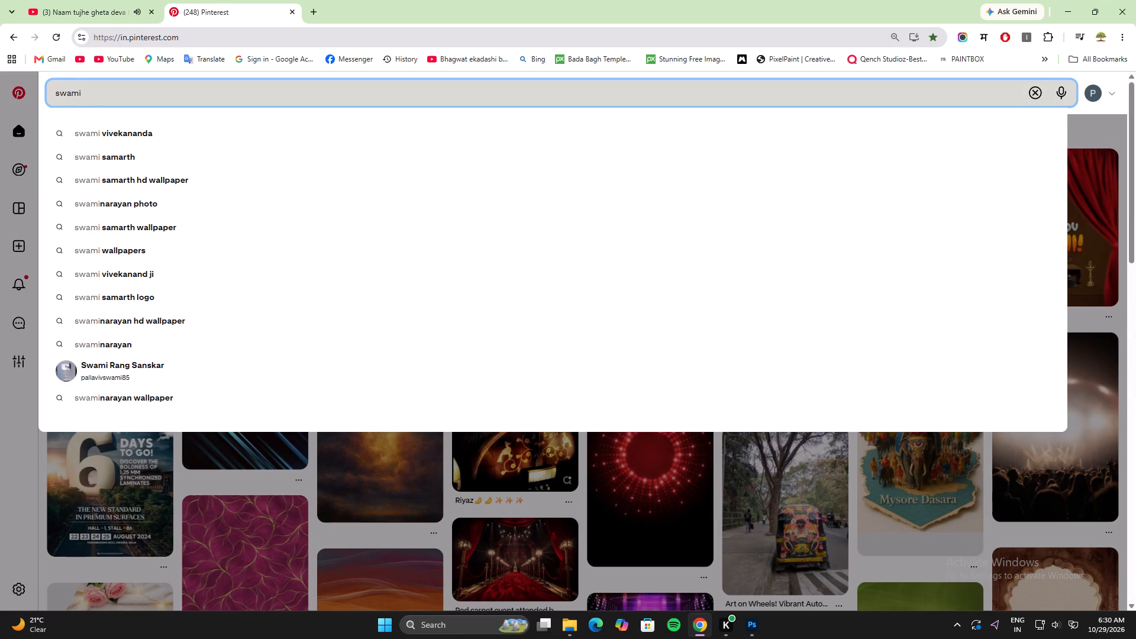
key(space)
click(161, 151)
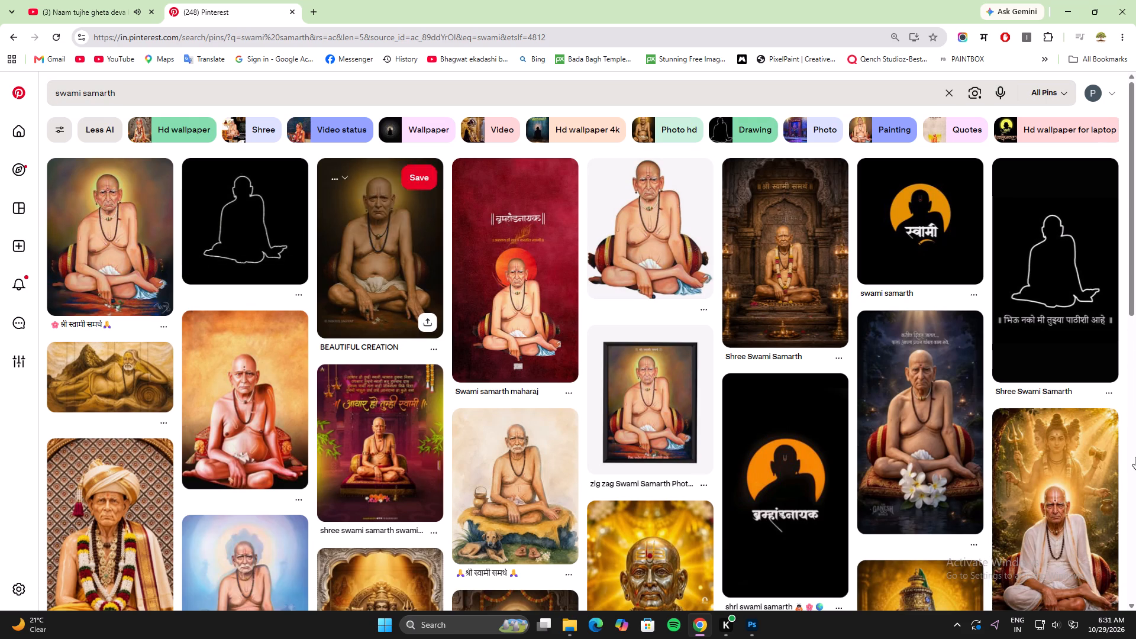
Find the orange Swami silhouette poster with the glowing sun among the Pinterest results and copy its image.
scroll(1135, 465, down, 1)
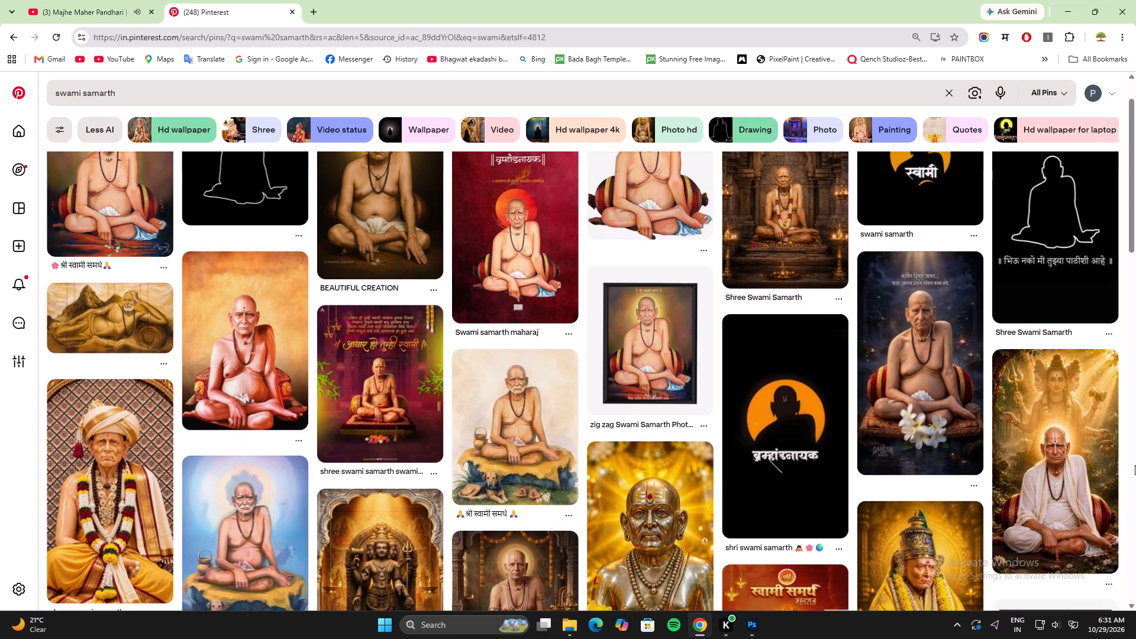
scroll(1135, 465, down, 1)
scroll(1135, 465, up, 3)
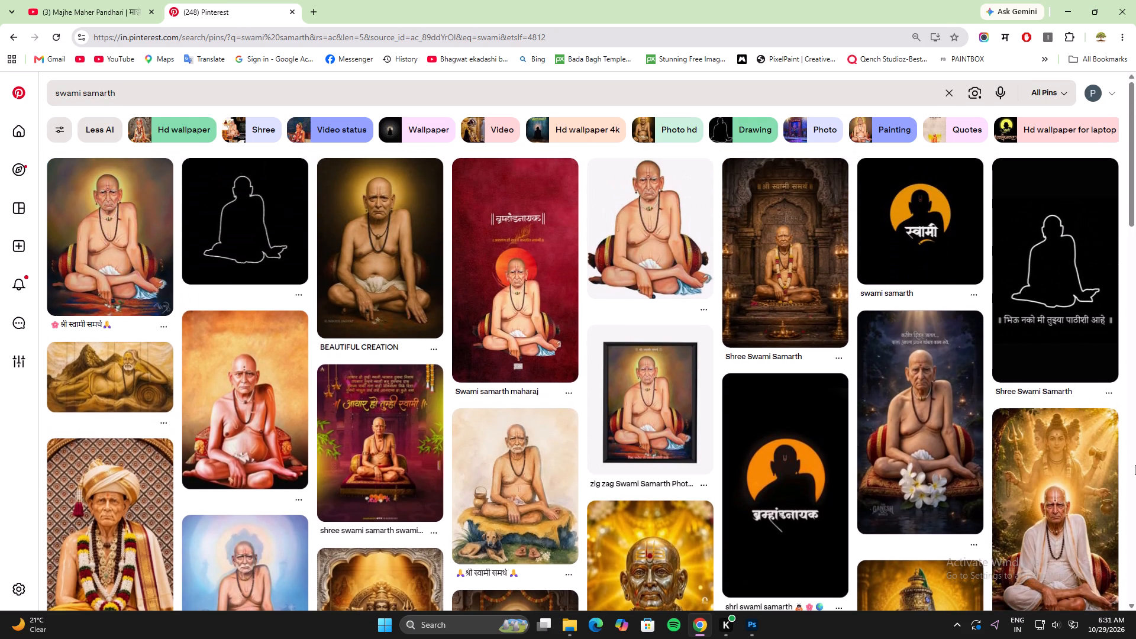
scroll(1135, 465, down, 1)
scroll(1135, 465, up, 1)
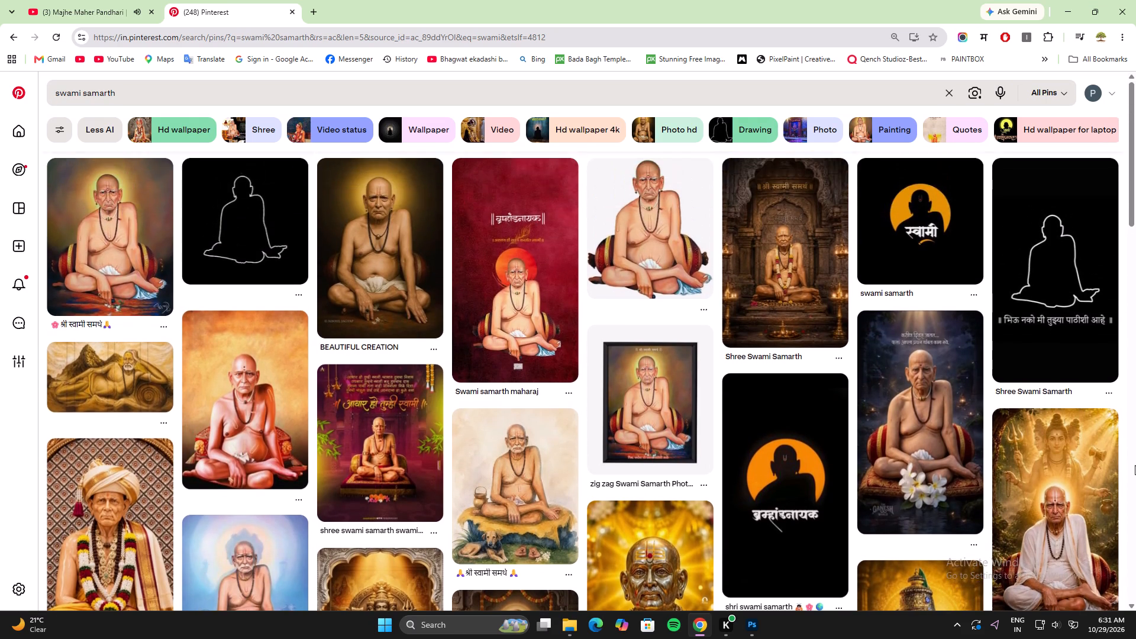
scroll(1135, 465, down, 8)
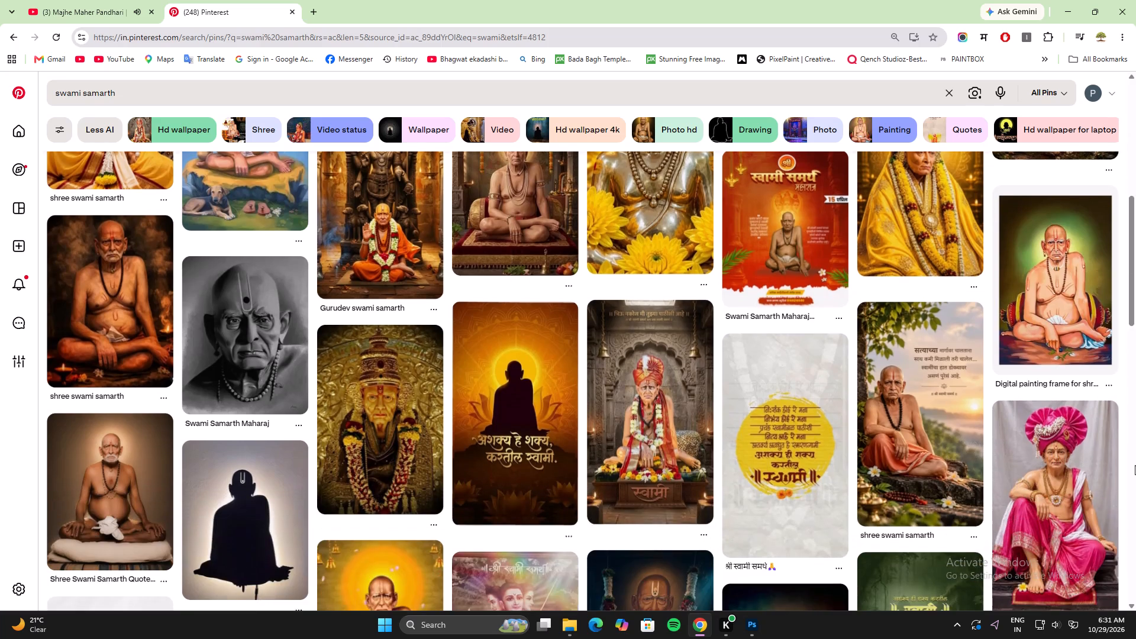
key(alt+Tab)
key(alt+Tab)
click(511, 401)
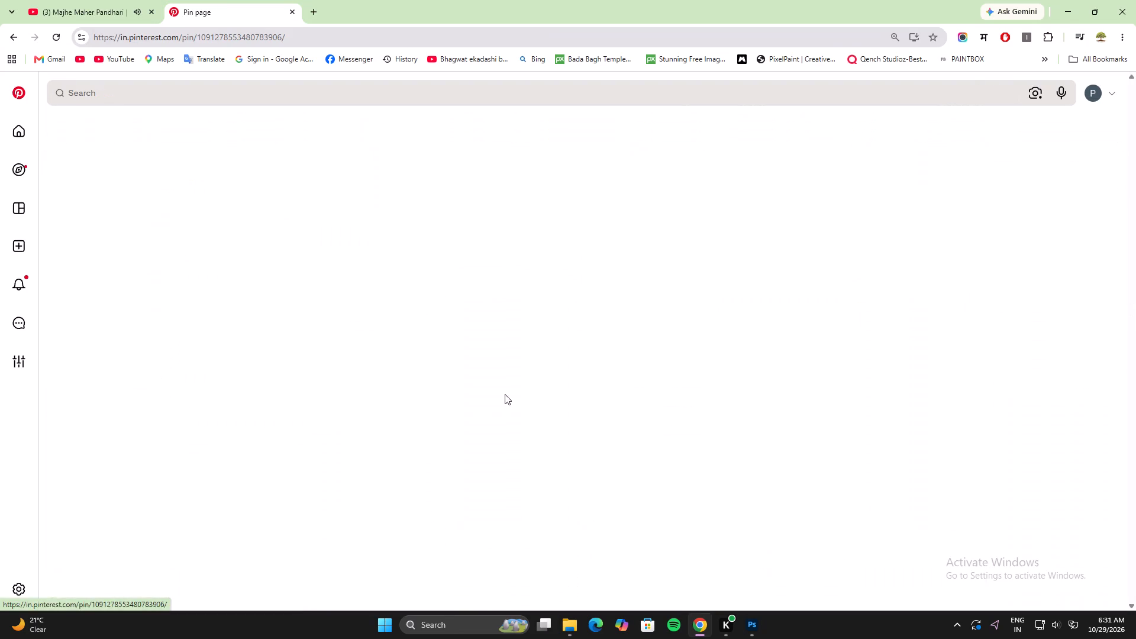
right_click(246, 253)
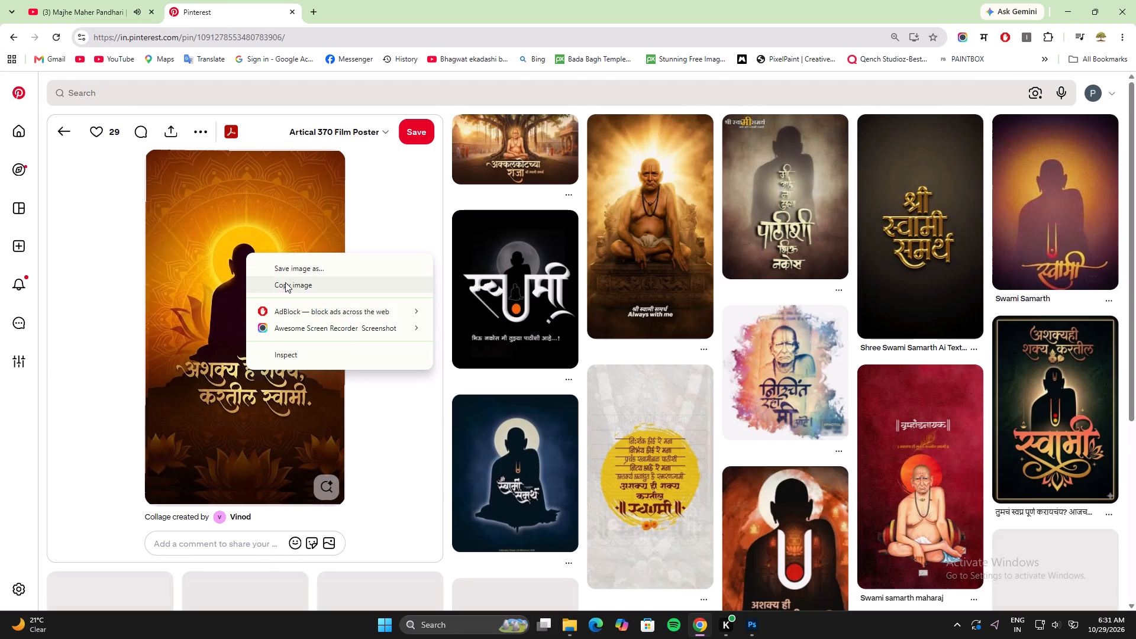
click(285, 282)
Return to Photoshop and paste the silhouette poster directly above the Curves 2 layer.
key(alt+Tab)
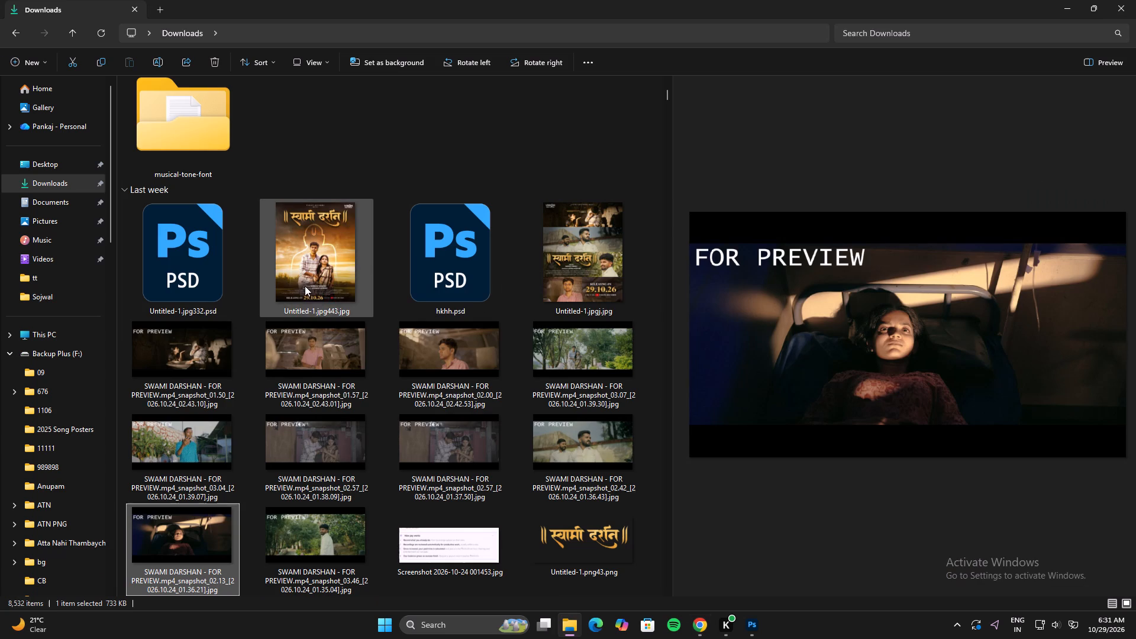
key(alt+Tab)
key(alt+Tab)
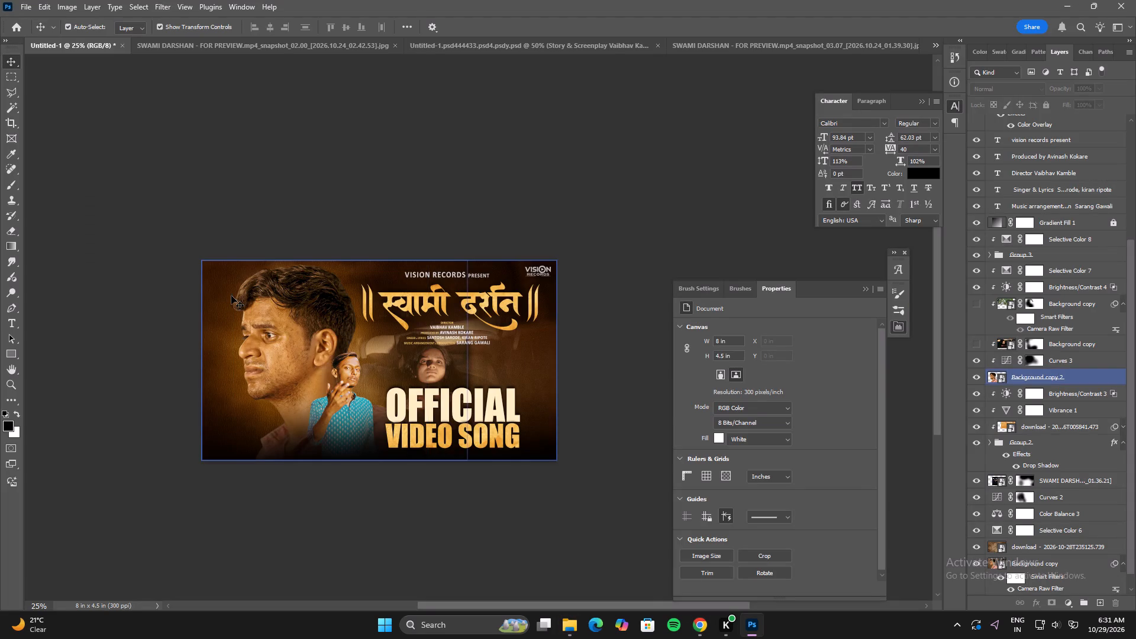
click(231, 296)
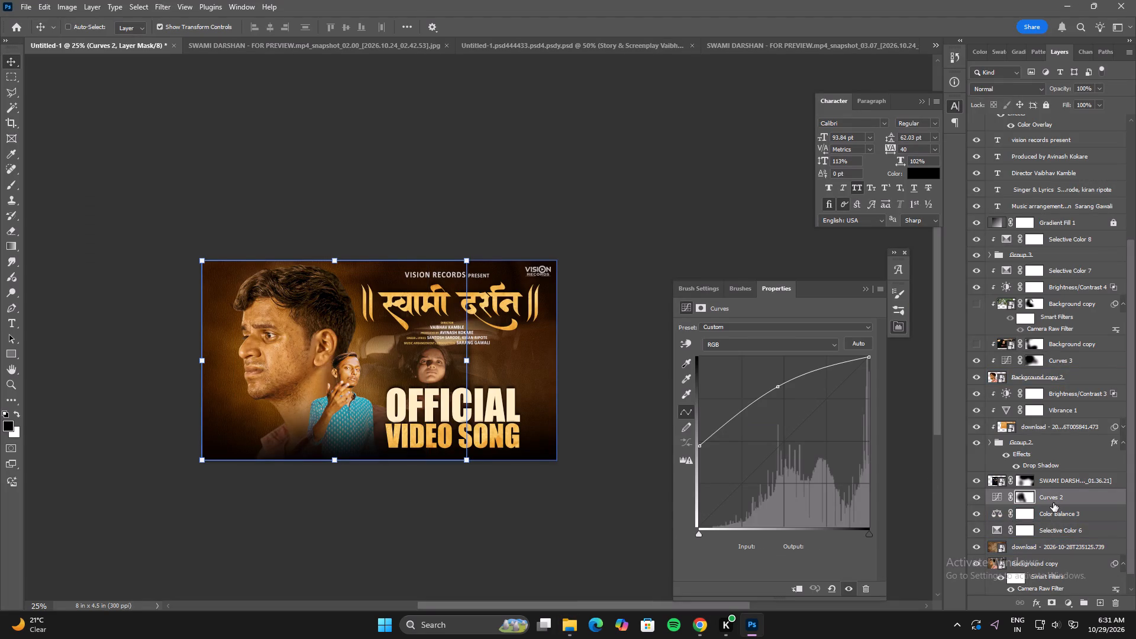
key(ctrl+v)
Scale the pasted silhouette poster to about 76% and place it behind the large man's face at the design's left edge.
click(467, 258)
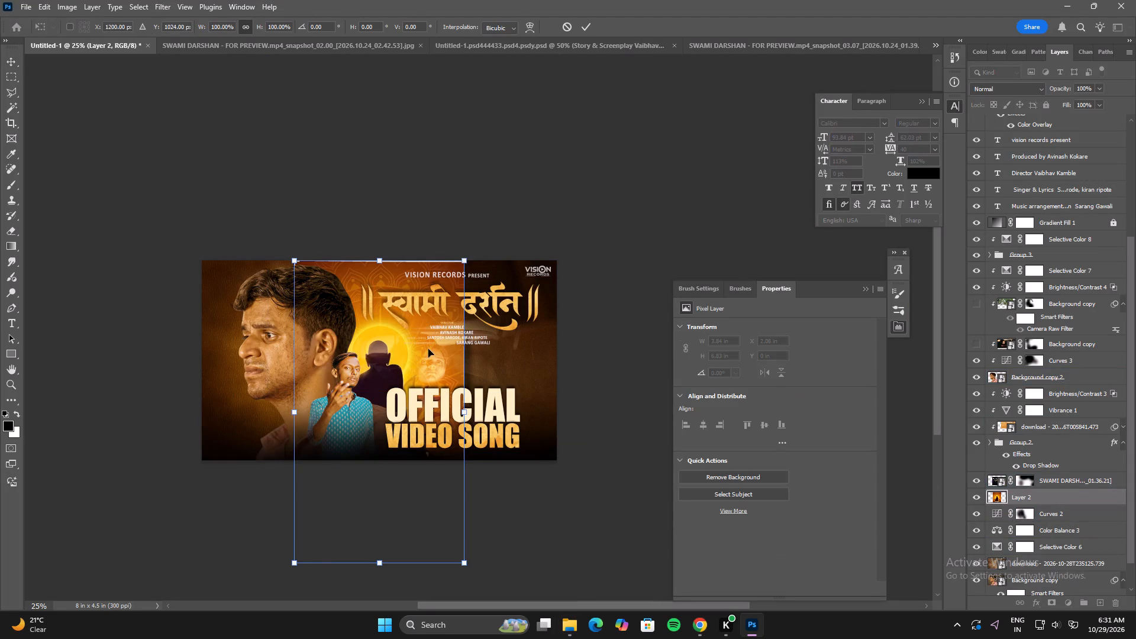
drag(428, 350, 274, 338)
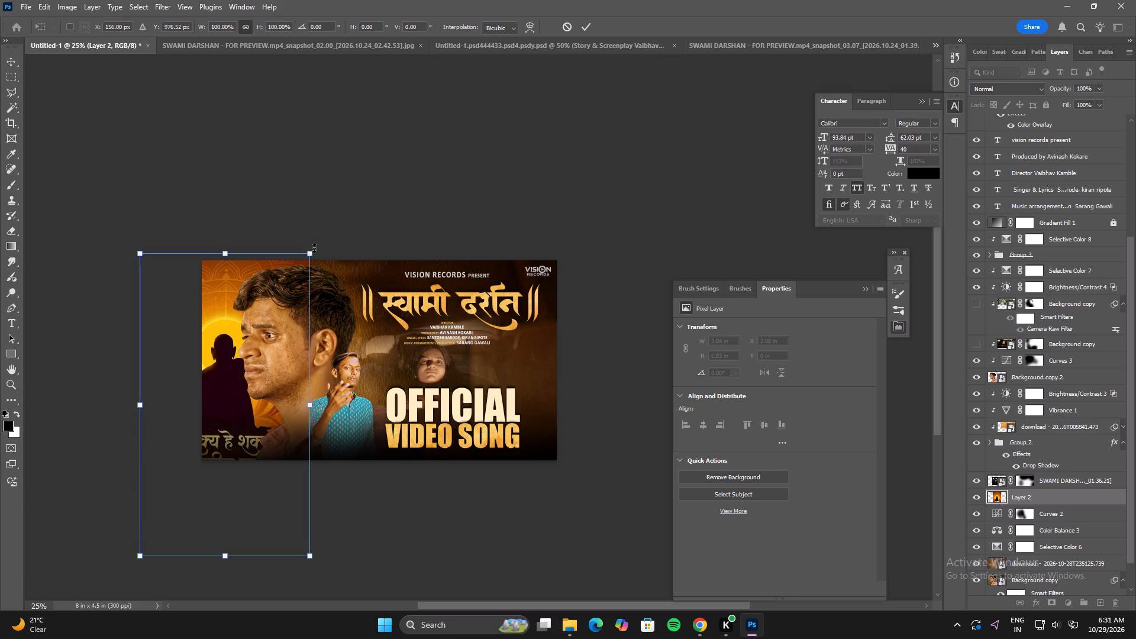
alt+drag(311, 250, 293, 288)
drag(277, 320, 273, 301)
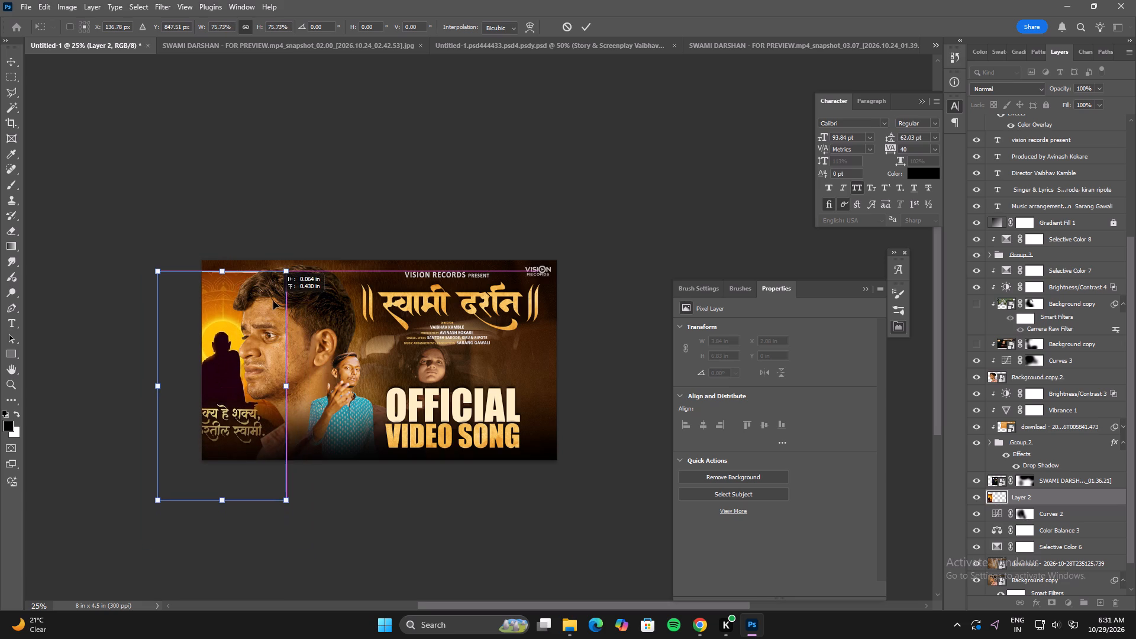
drag(273, 301, 268, 304)
double_click(268, 304)
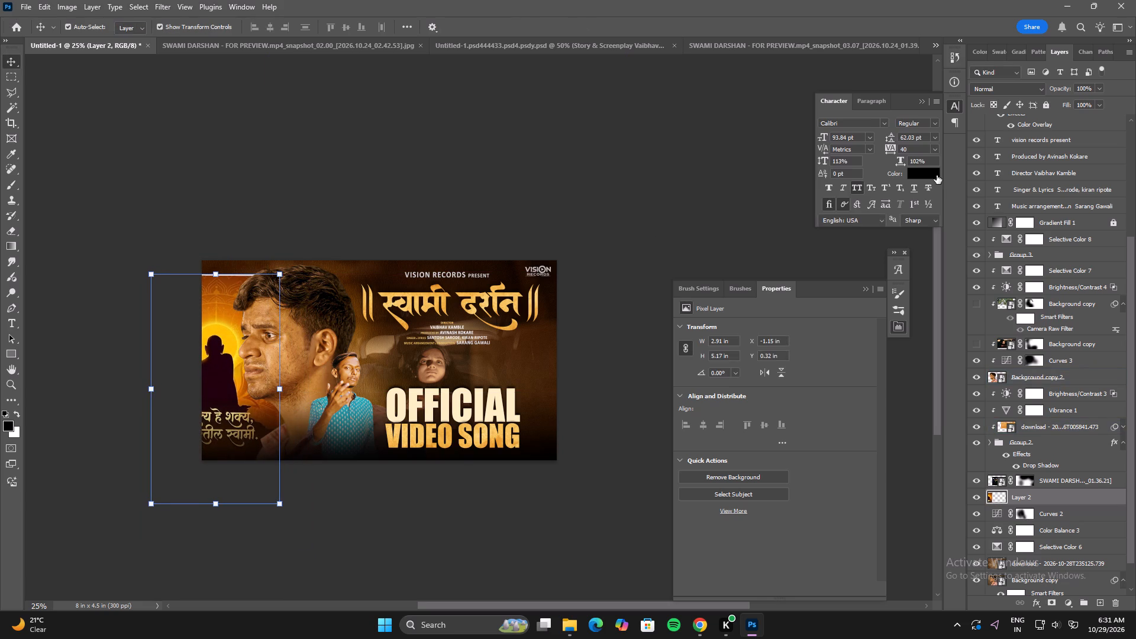
key(Right)
key(Right)
Set the silhouette layer's blend mode to Overlay.
click(997, 88)
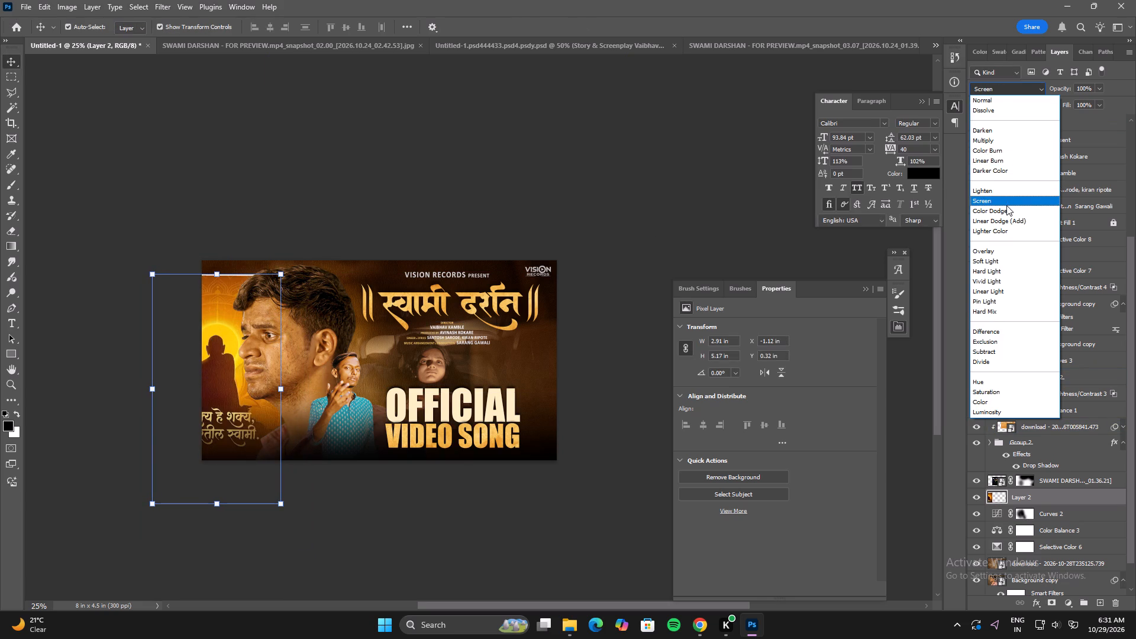
click(1009, 253)
Clip a Color Balance adjustment to the silhouette layer with midtones at Cyan-Red -100, Magenta-Green 0 and Yellow-Blue -100.
click(1067, 605)
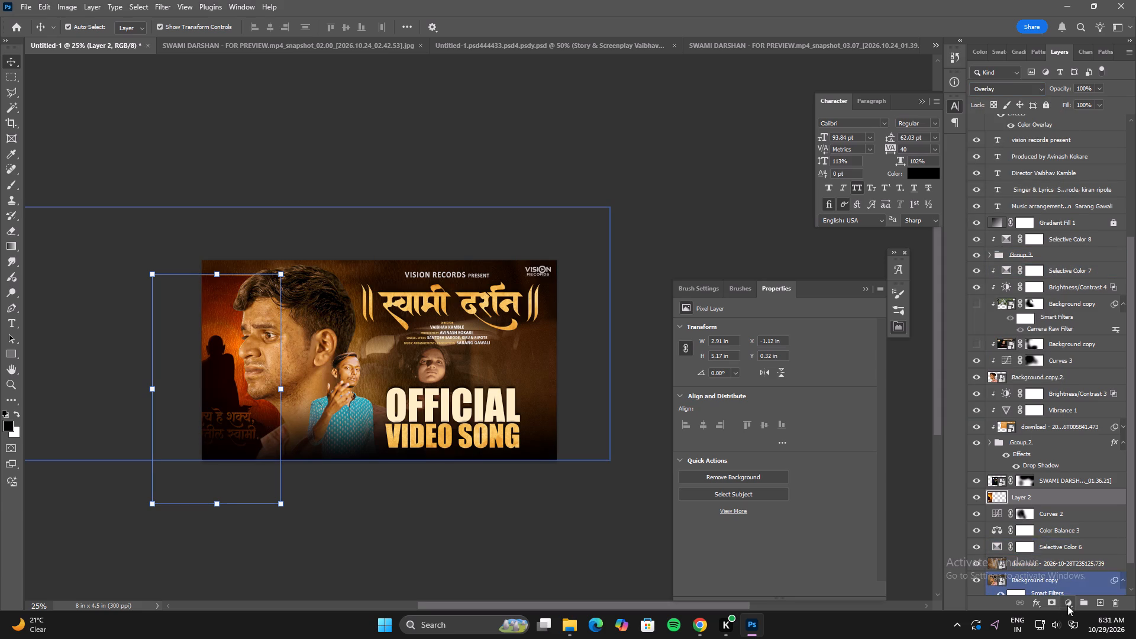
click(1071, 502)
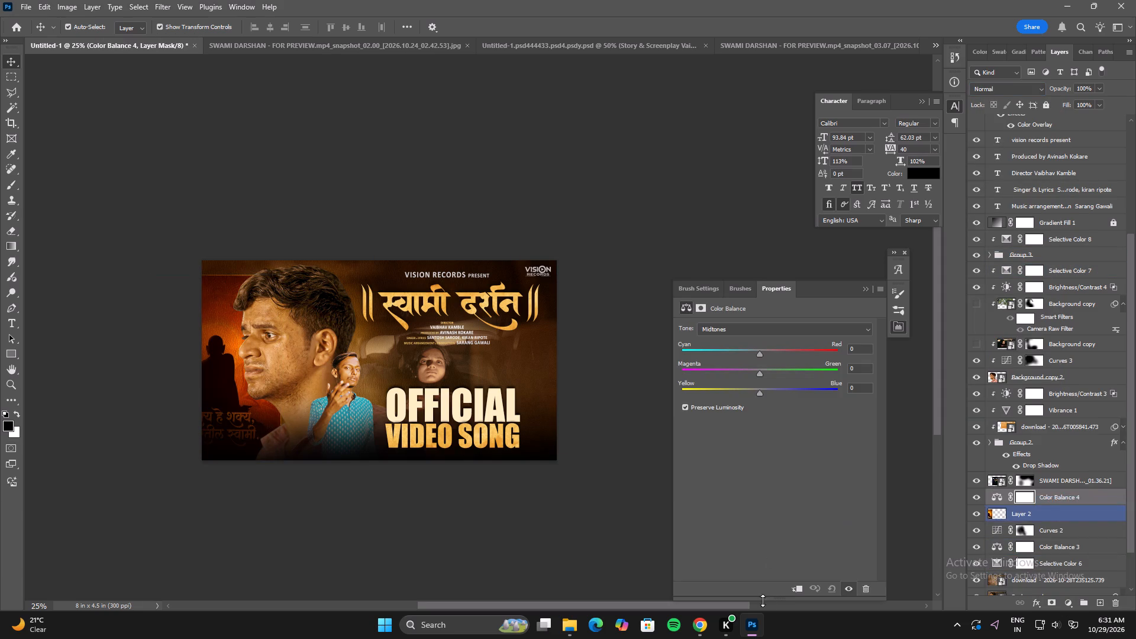
click(799, 588)
drag(758, 353, 782, 360)
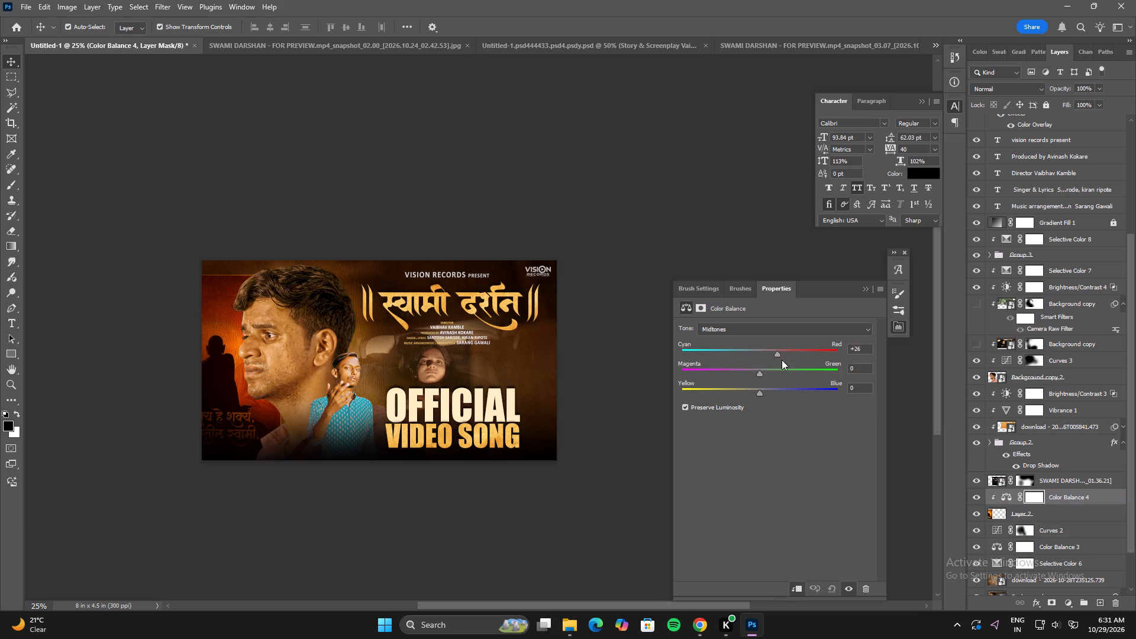
drag(782, 360, 615, 358)
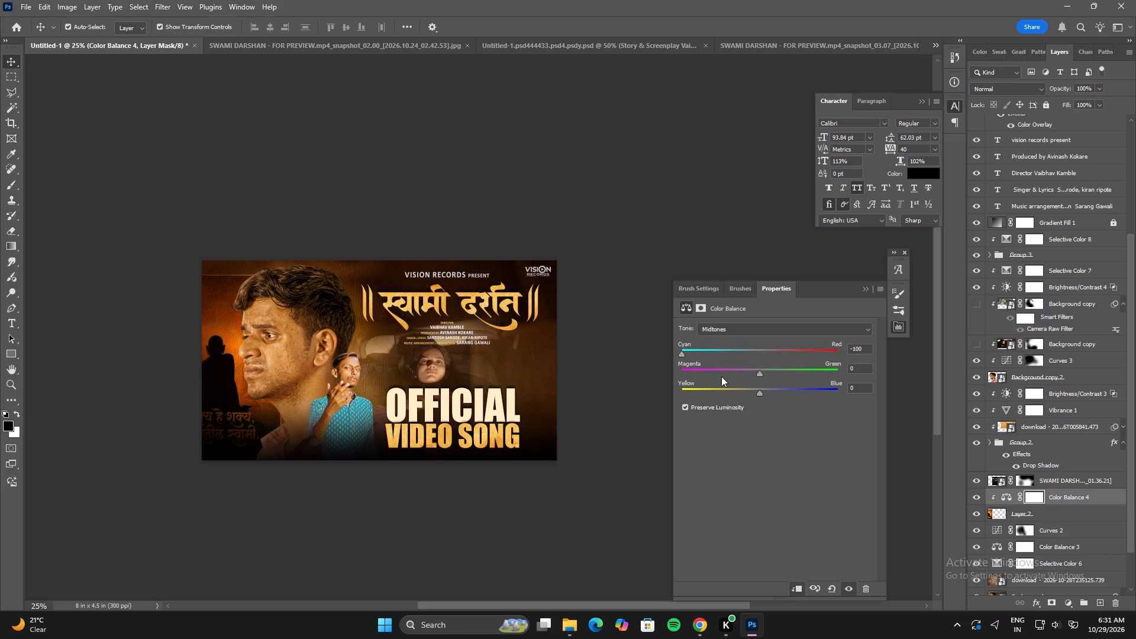
drag(757, 373, 705, 379)
drag(705, 379, 697, 379)
key(ctrl+z)
drag(760, 391, 814, 395)
drag(814, 395, 635, 392)
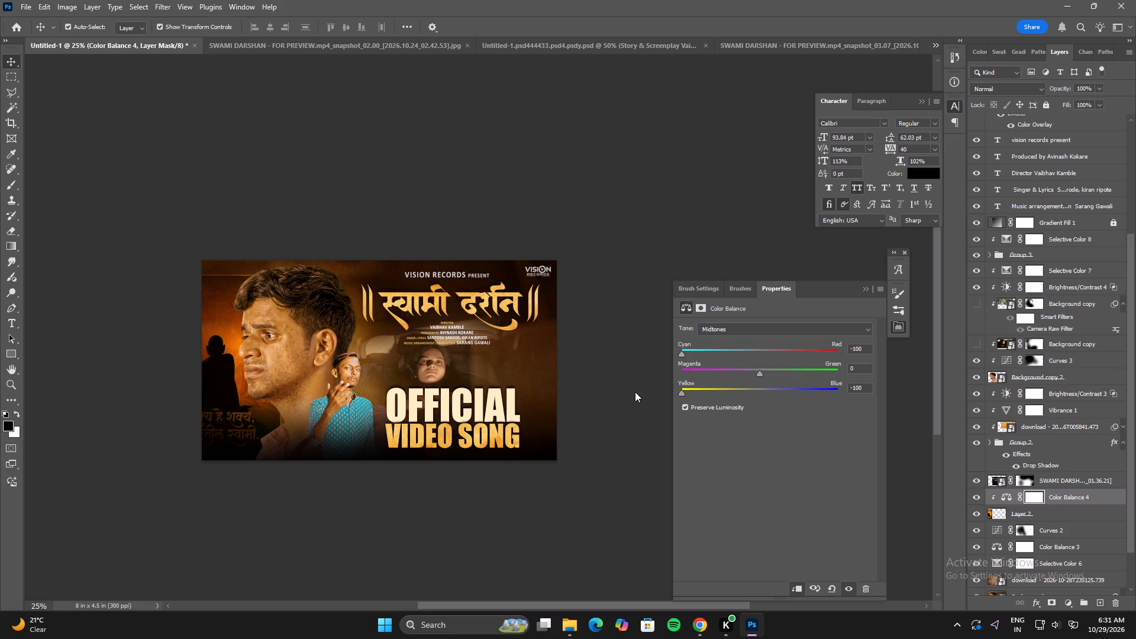
drag(635, 392, 632, 392)
Add a layer mask to the silhouette layer and brush away its hard top edge in black.
click(1014, 514)
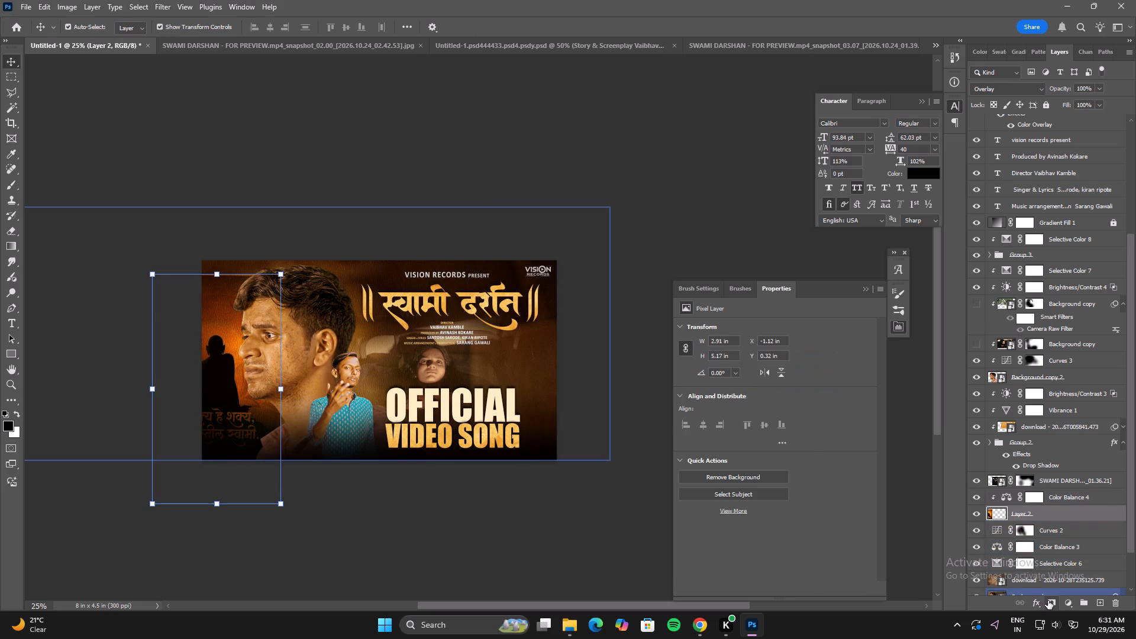
click(1048, 601)
key(b)
click(269, 273)
click(264, 275)
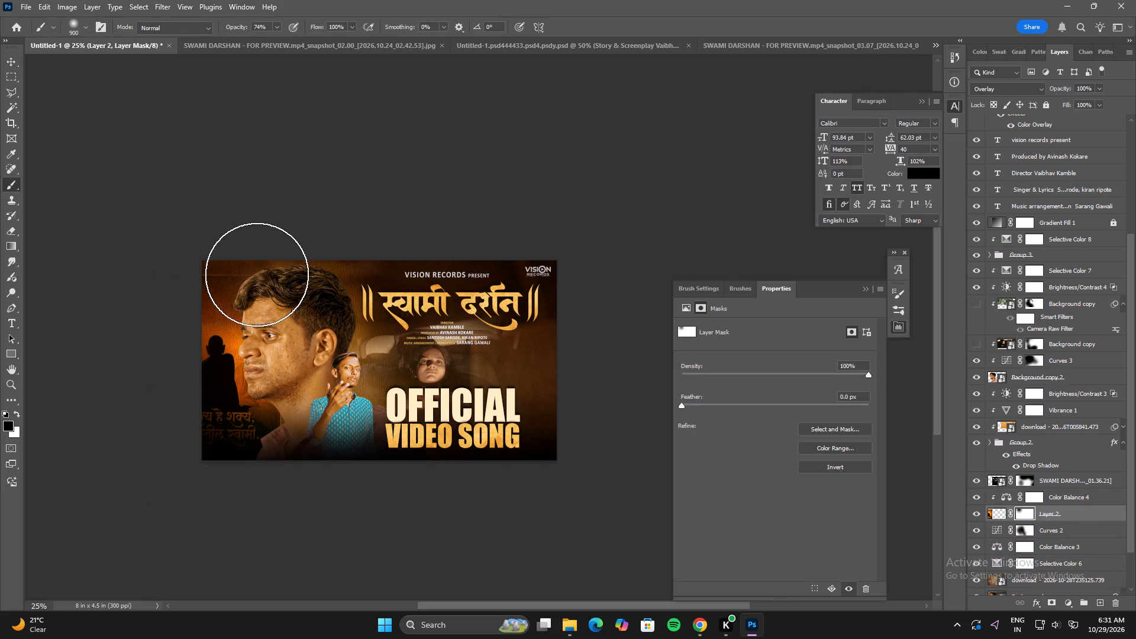
drag(237, 274, 228, 273)
click(211, 266)
click(205, 269)
Fade the silhouette layer's right edge on the mask, brushing down beside the large man's face to the bottom.
drag(277, 326, 279, 333)
click(284, 376)
drag(283, 424, 281, 448)
drag(270, 470, 268, 473)
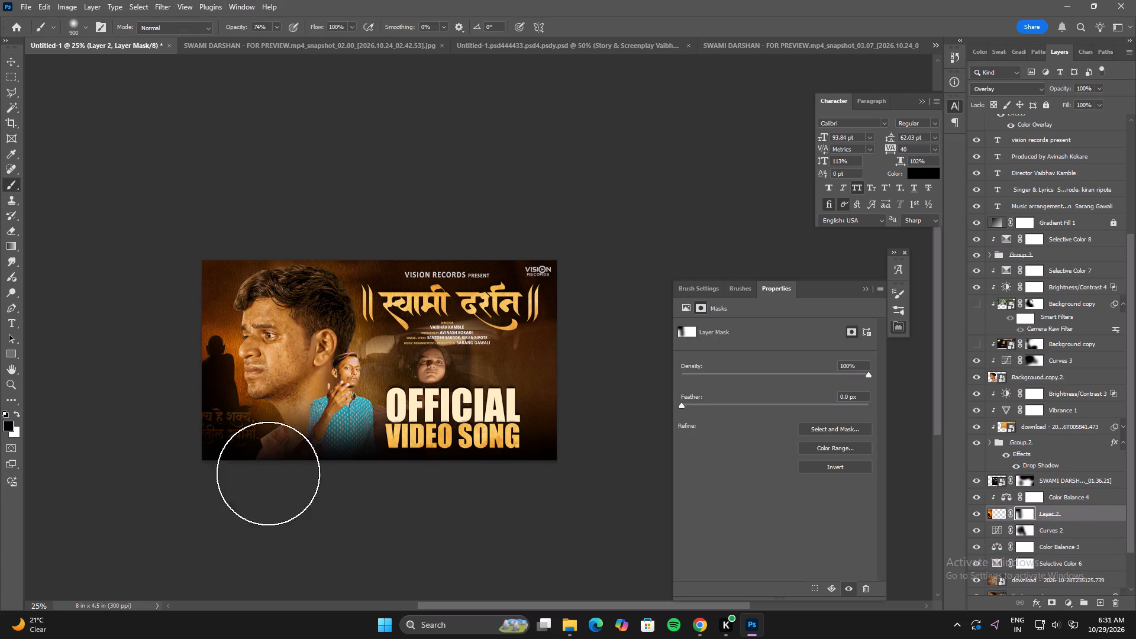
drag(268, 473, 264, 480)
click(259, 485)
Mask out the Marathi lettering and lower part of the silhouette layer at the design's bottom-left corner.
drag(243, 447, 240, 453)
drag(230, 448, 215, 448)
click(183, 448)
drag(191, 433, 220, 446)
drag(254, 425, 254, 451)
drag(227, 453, 219, 453)
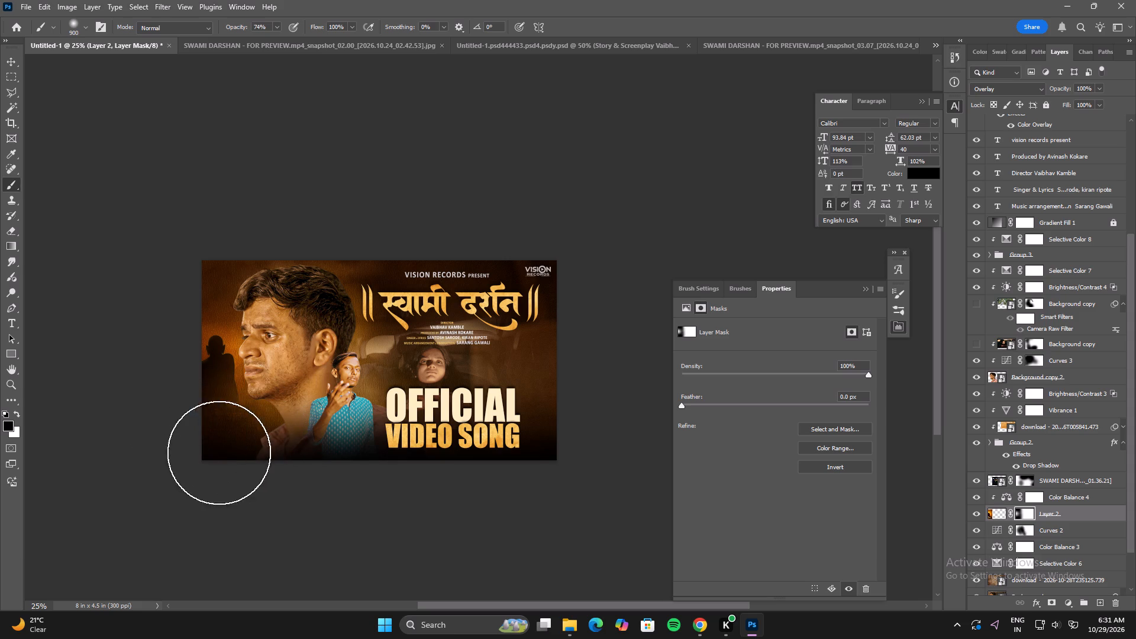
drag(219, 453, 203, 446)
drag(193, 439, 244, 490)
drag(269, 407, 437, 464)
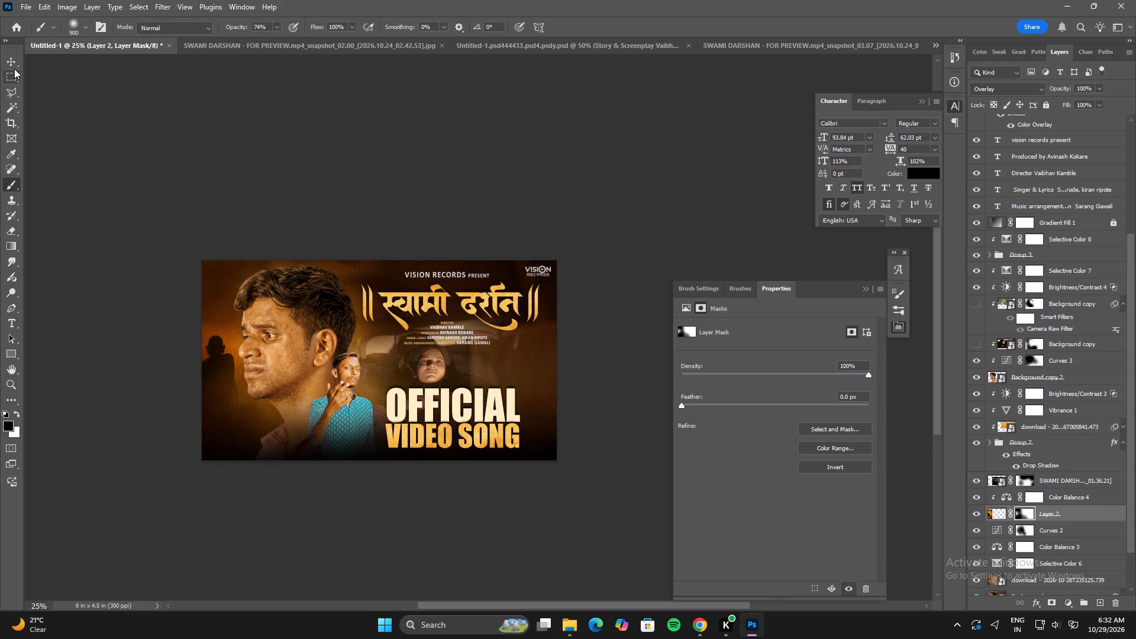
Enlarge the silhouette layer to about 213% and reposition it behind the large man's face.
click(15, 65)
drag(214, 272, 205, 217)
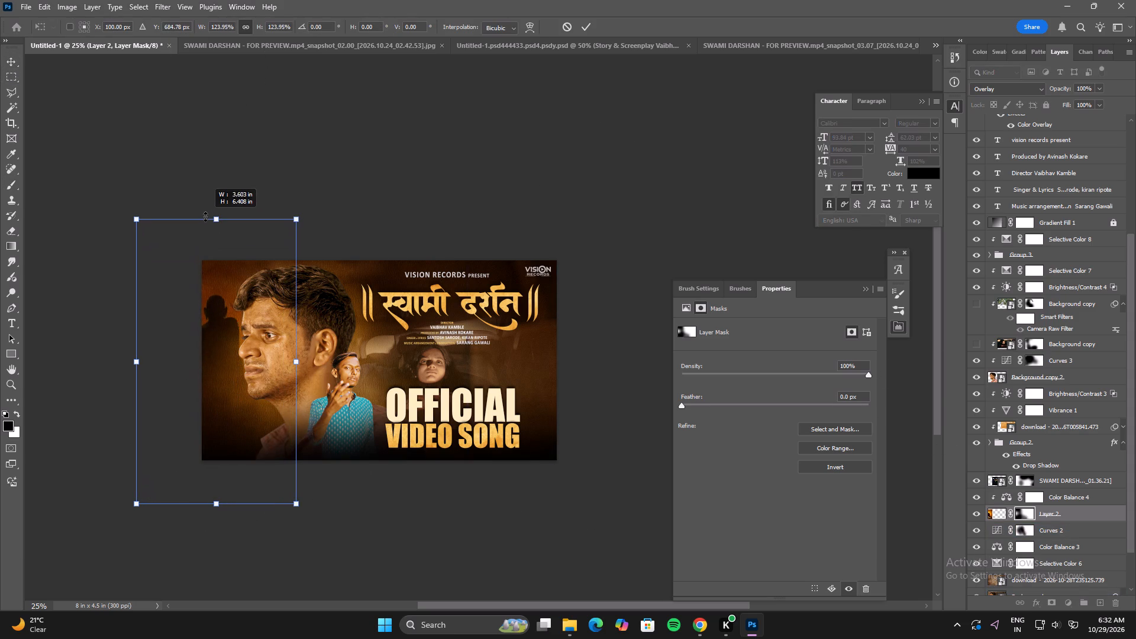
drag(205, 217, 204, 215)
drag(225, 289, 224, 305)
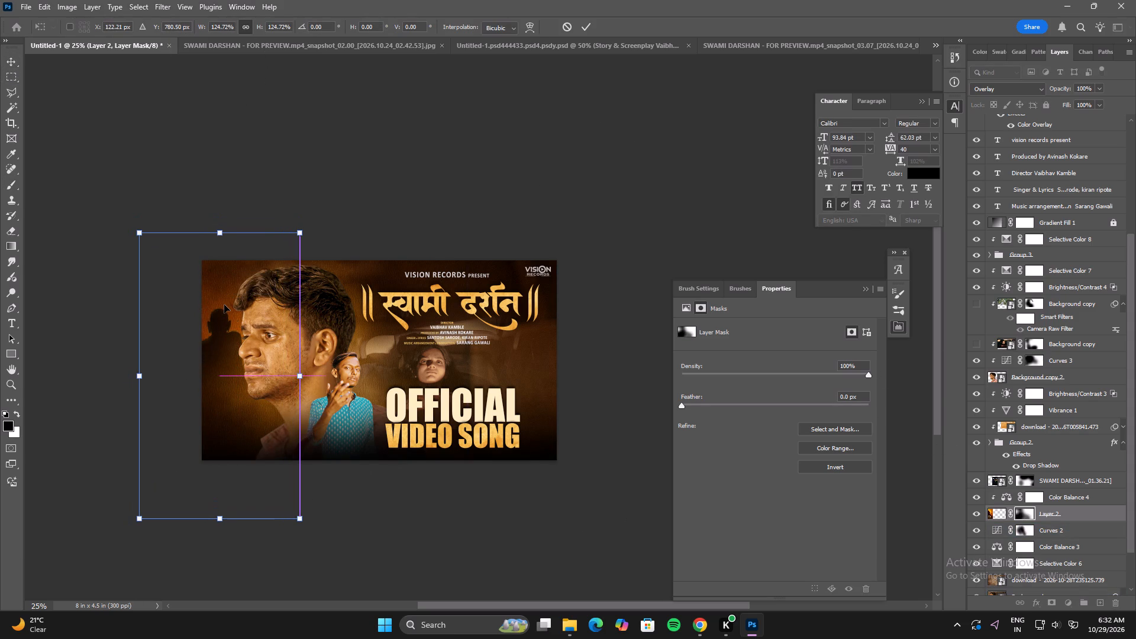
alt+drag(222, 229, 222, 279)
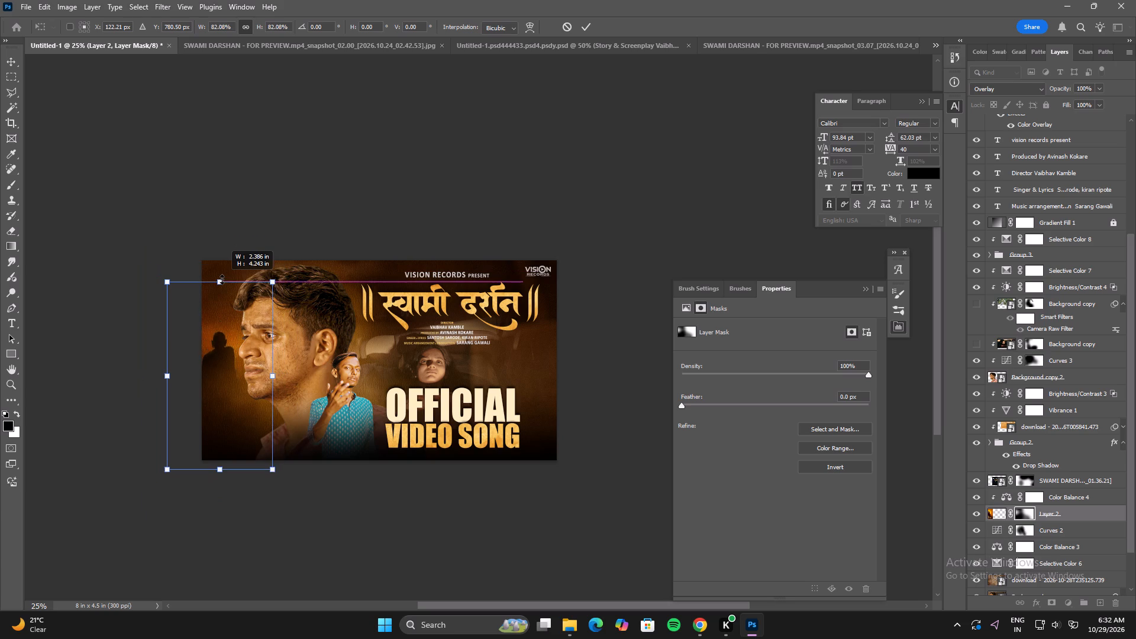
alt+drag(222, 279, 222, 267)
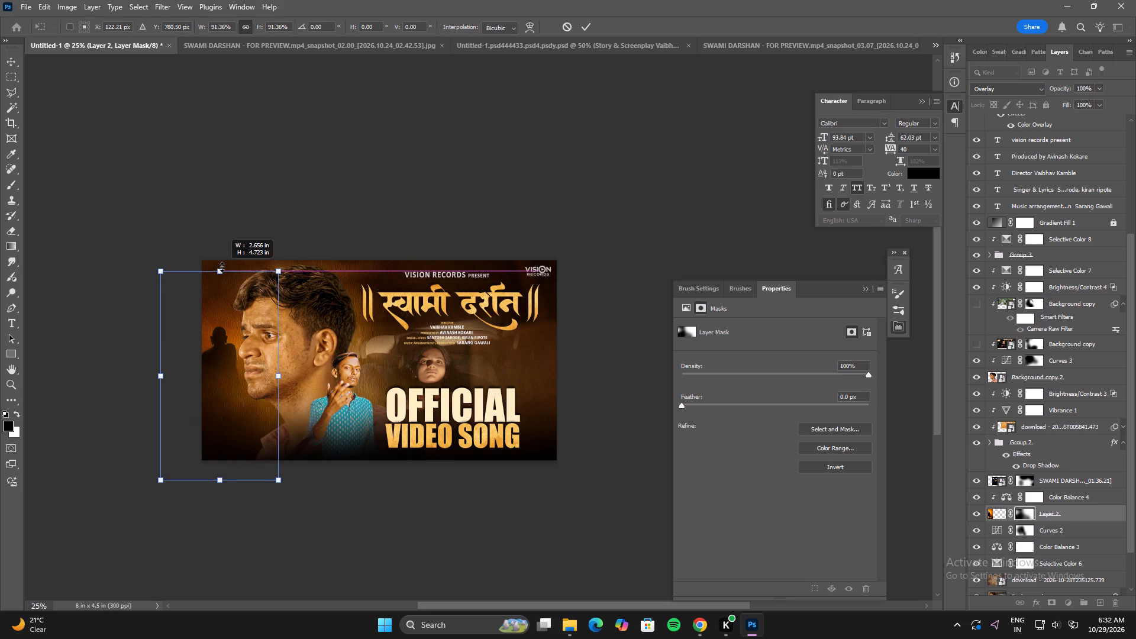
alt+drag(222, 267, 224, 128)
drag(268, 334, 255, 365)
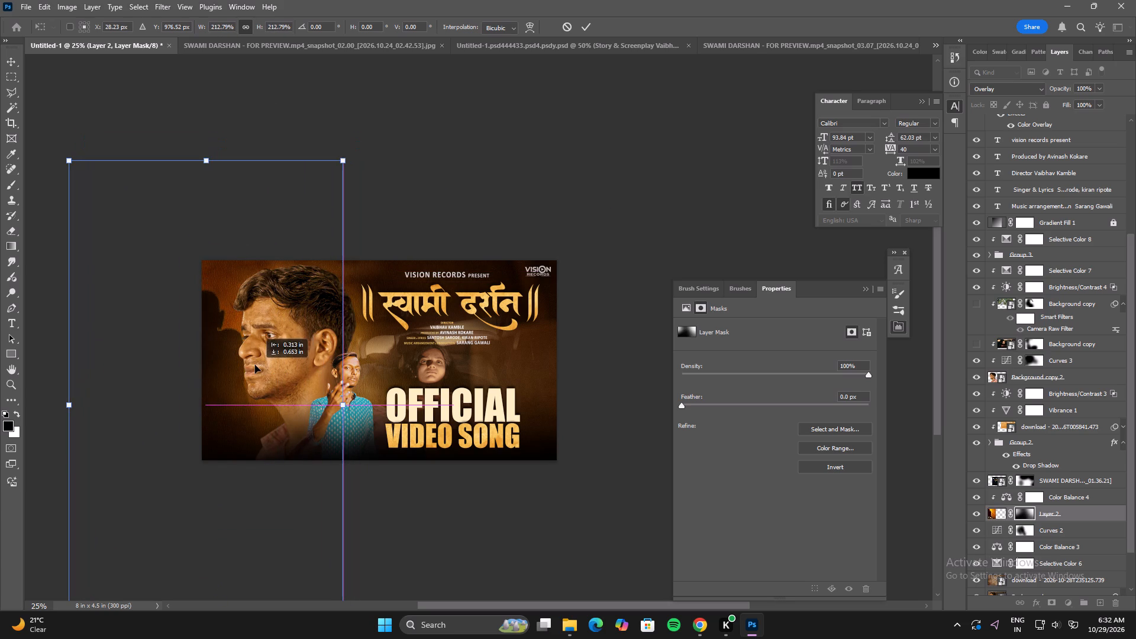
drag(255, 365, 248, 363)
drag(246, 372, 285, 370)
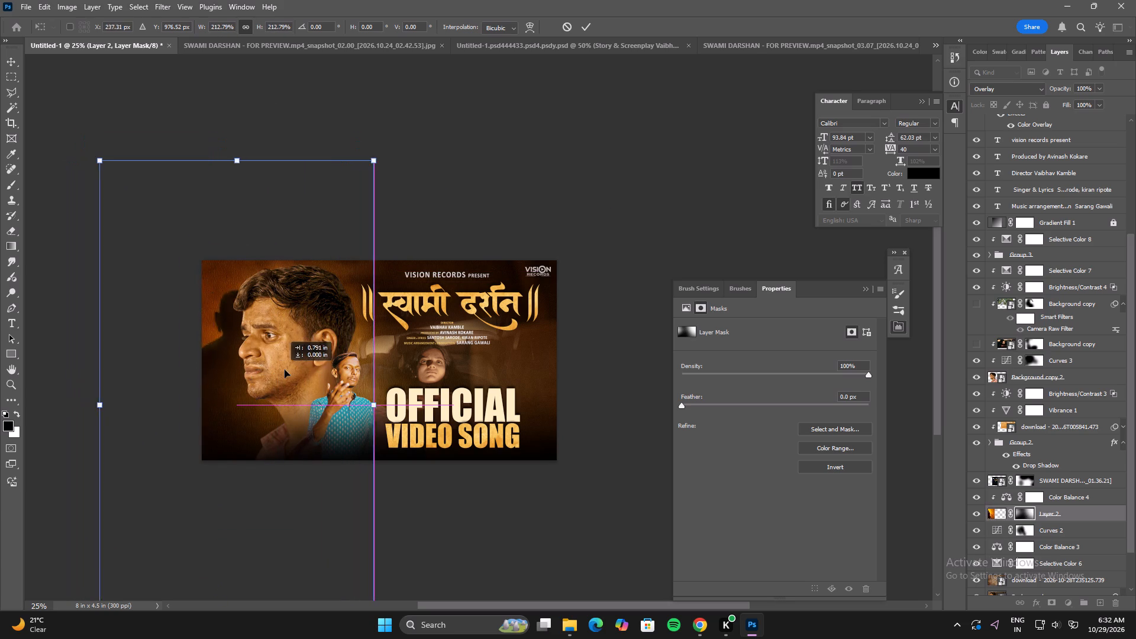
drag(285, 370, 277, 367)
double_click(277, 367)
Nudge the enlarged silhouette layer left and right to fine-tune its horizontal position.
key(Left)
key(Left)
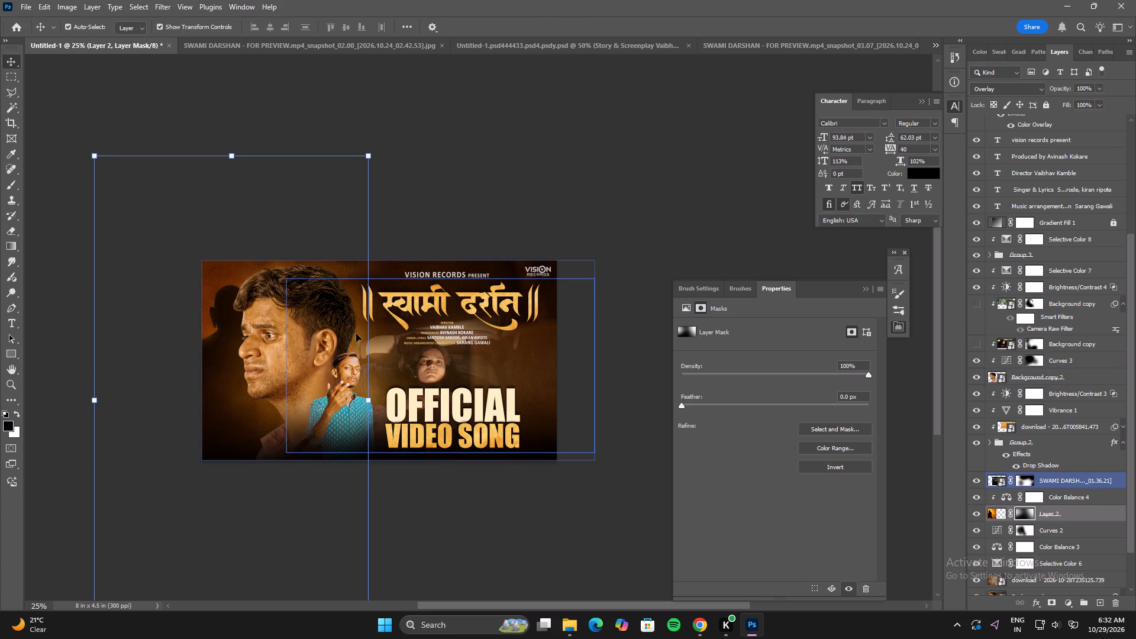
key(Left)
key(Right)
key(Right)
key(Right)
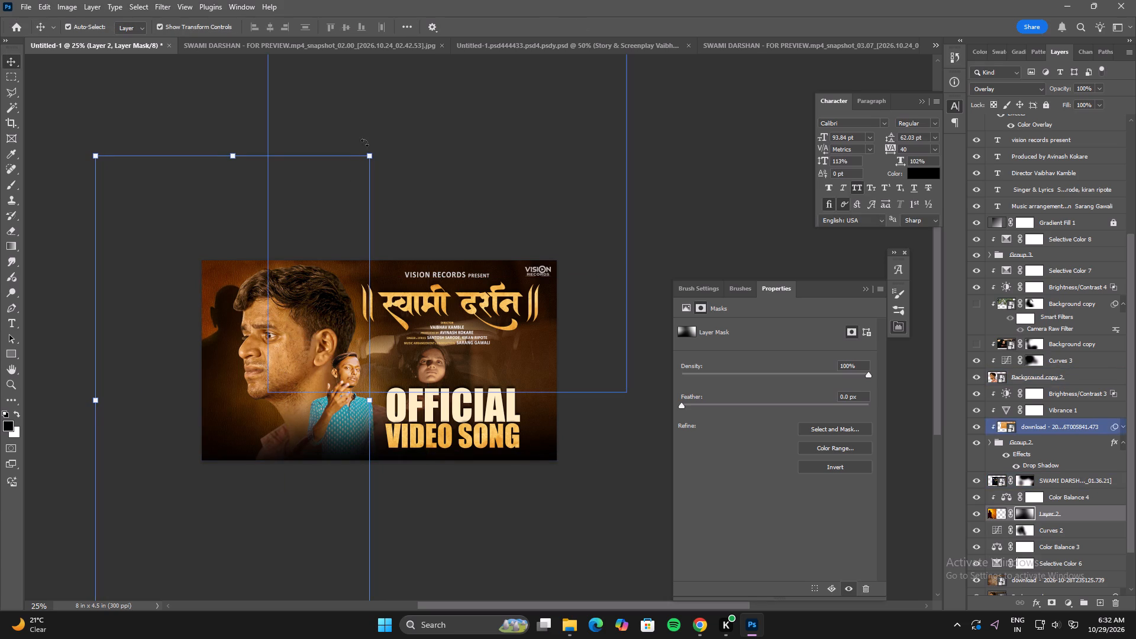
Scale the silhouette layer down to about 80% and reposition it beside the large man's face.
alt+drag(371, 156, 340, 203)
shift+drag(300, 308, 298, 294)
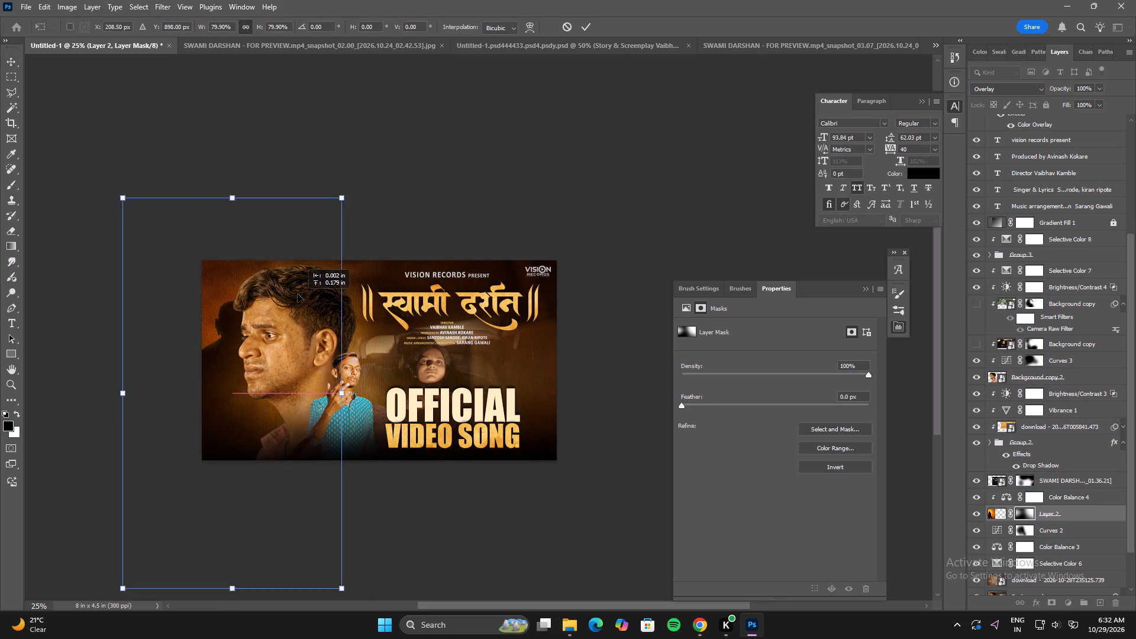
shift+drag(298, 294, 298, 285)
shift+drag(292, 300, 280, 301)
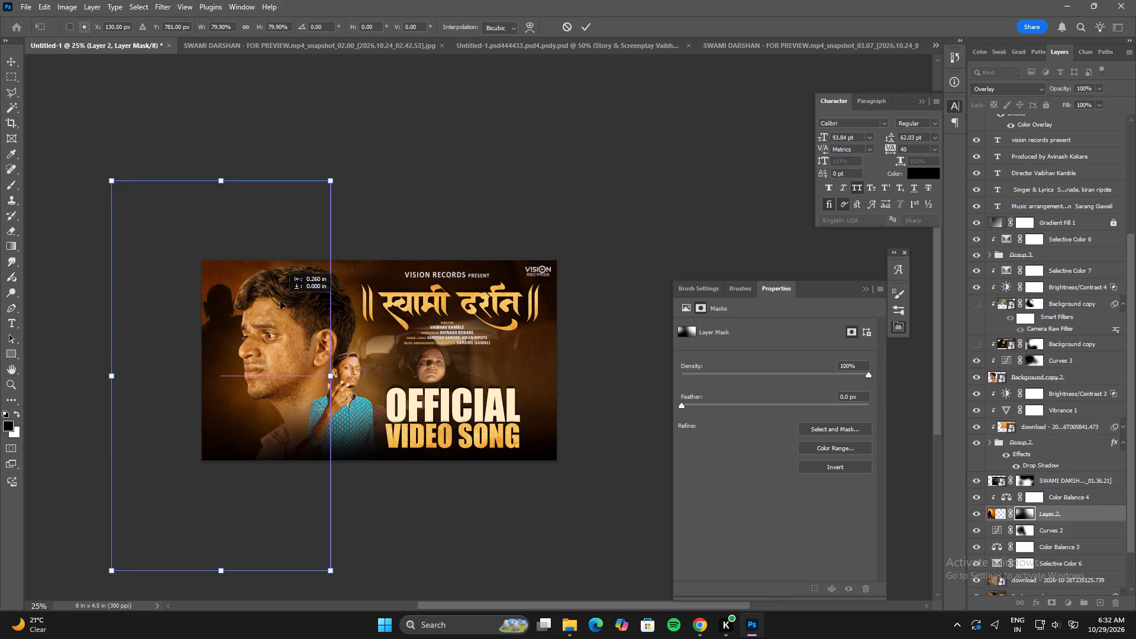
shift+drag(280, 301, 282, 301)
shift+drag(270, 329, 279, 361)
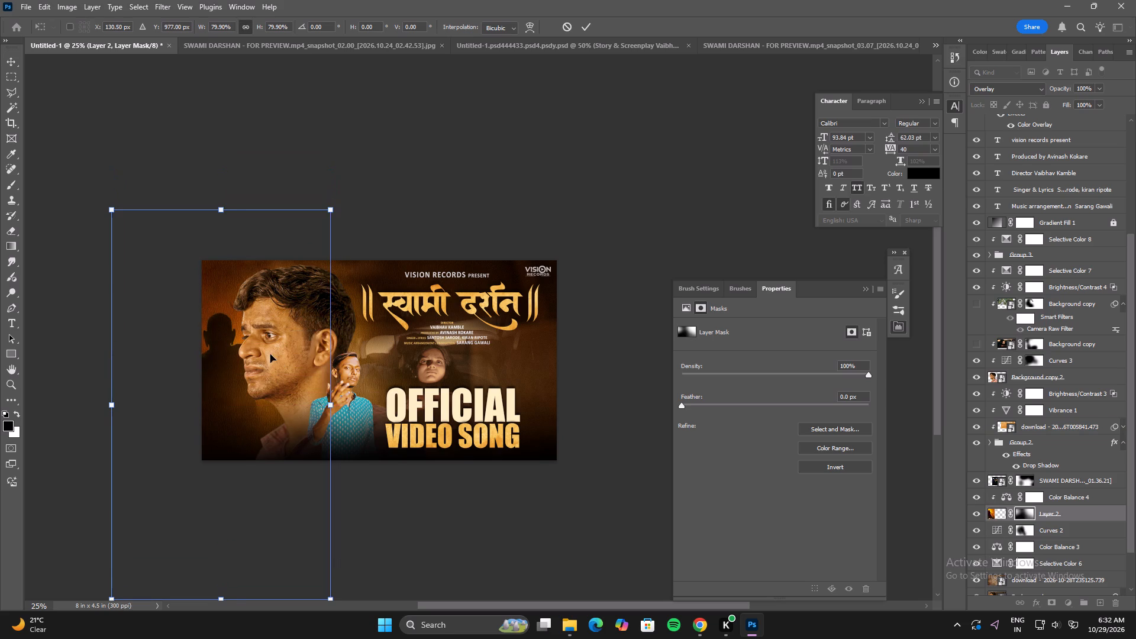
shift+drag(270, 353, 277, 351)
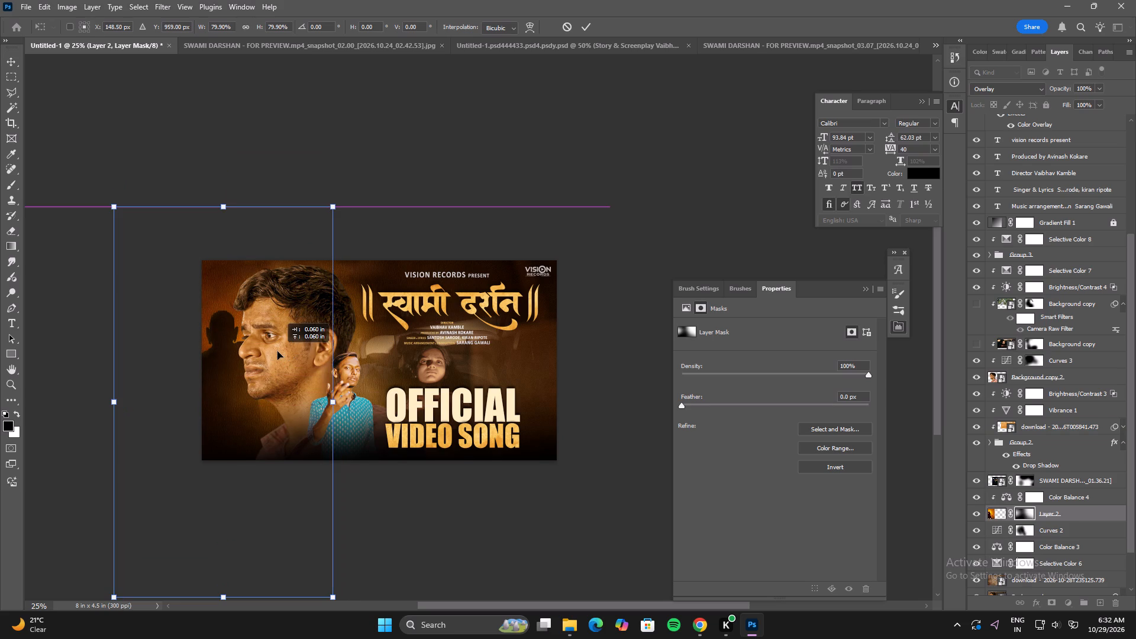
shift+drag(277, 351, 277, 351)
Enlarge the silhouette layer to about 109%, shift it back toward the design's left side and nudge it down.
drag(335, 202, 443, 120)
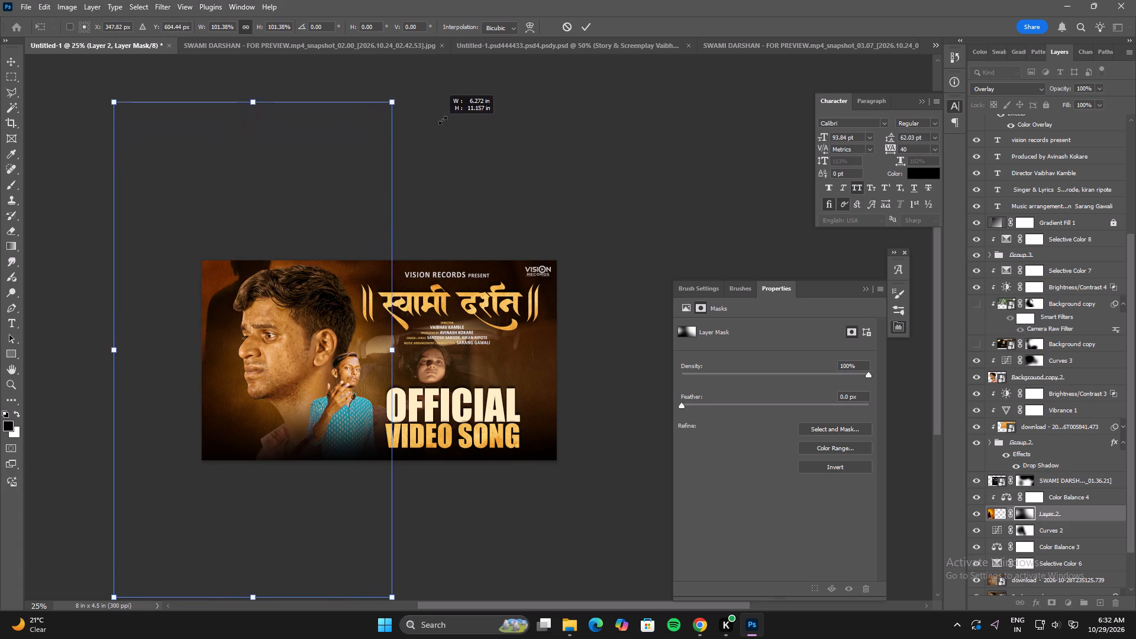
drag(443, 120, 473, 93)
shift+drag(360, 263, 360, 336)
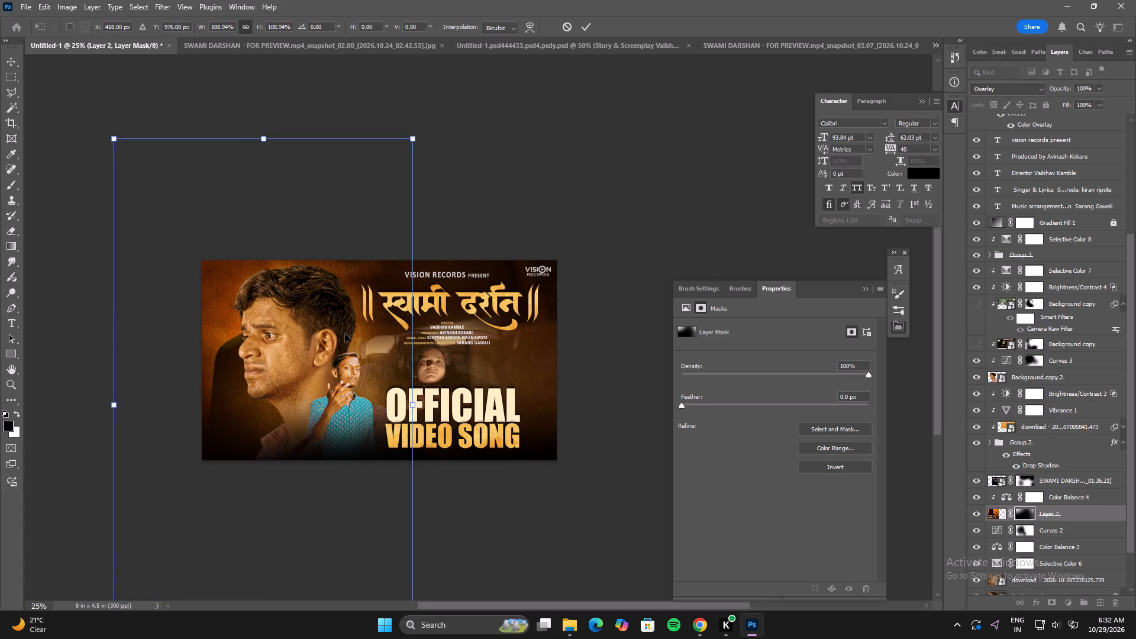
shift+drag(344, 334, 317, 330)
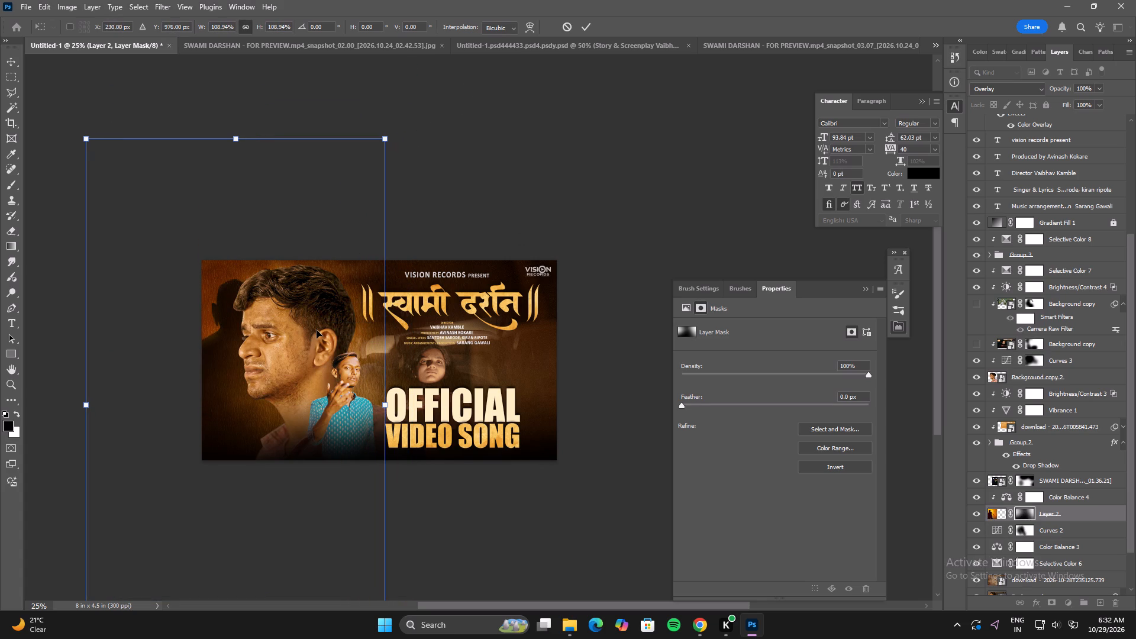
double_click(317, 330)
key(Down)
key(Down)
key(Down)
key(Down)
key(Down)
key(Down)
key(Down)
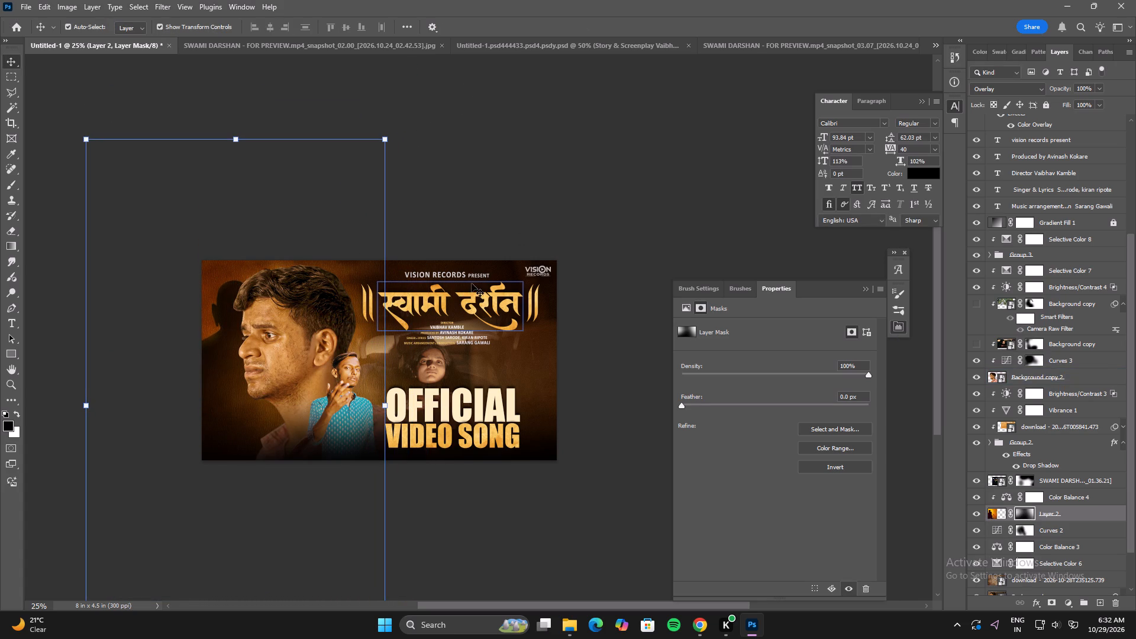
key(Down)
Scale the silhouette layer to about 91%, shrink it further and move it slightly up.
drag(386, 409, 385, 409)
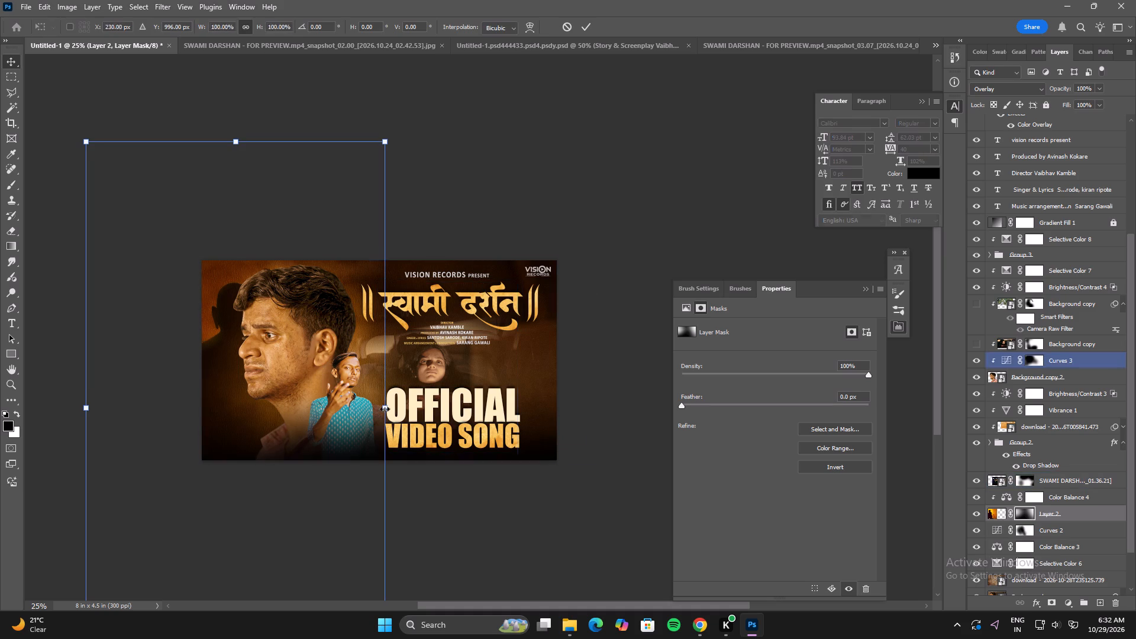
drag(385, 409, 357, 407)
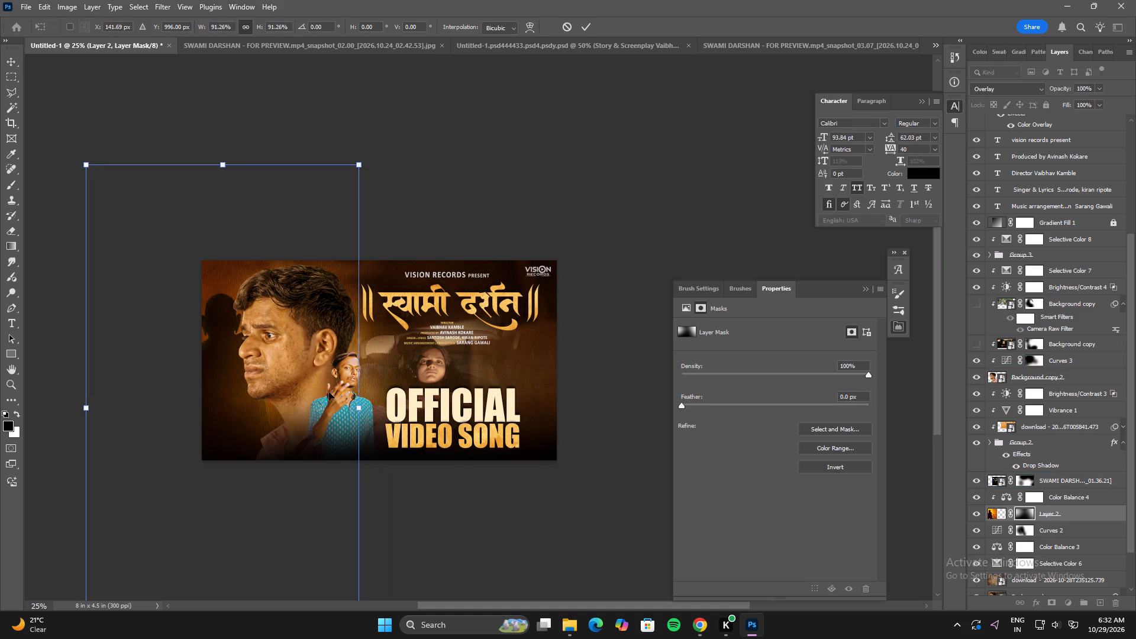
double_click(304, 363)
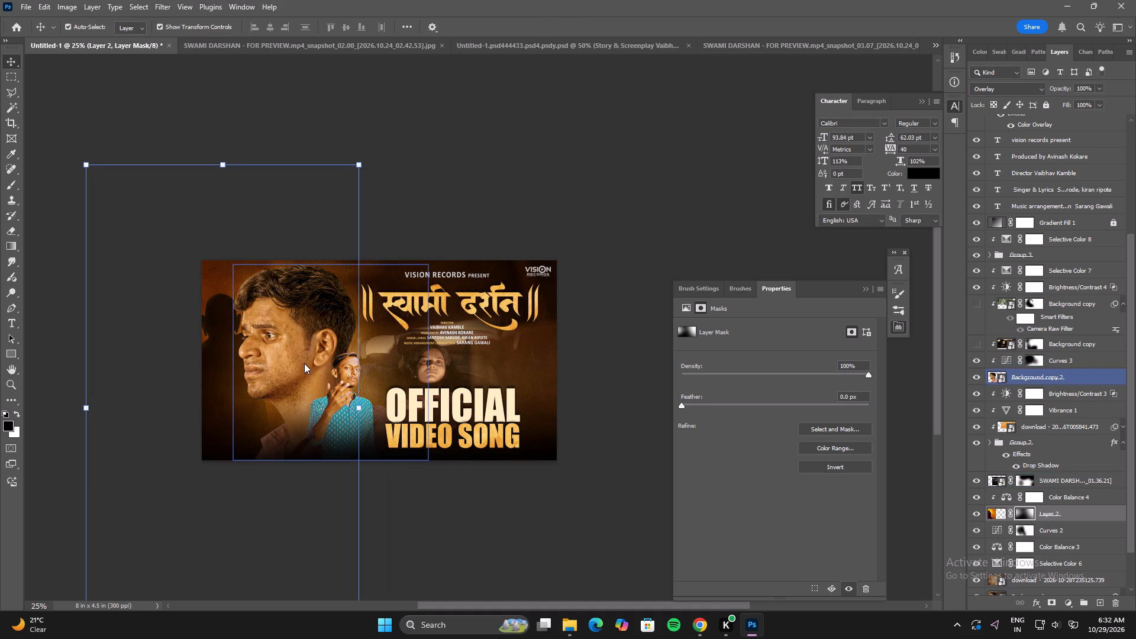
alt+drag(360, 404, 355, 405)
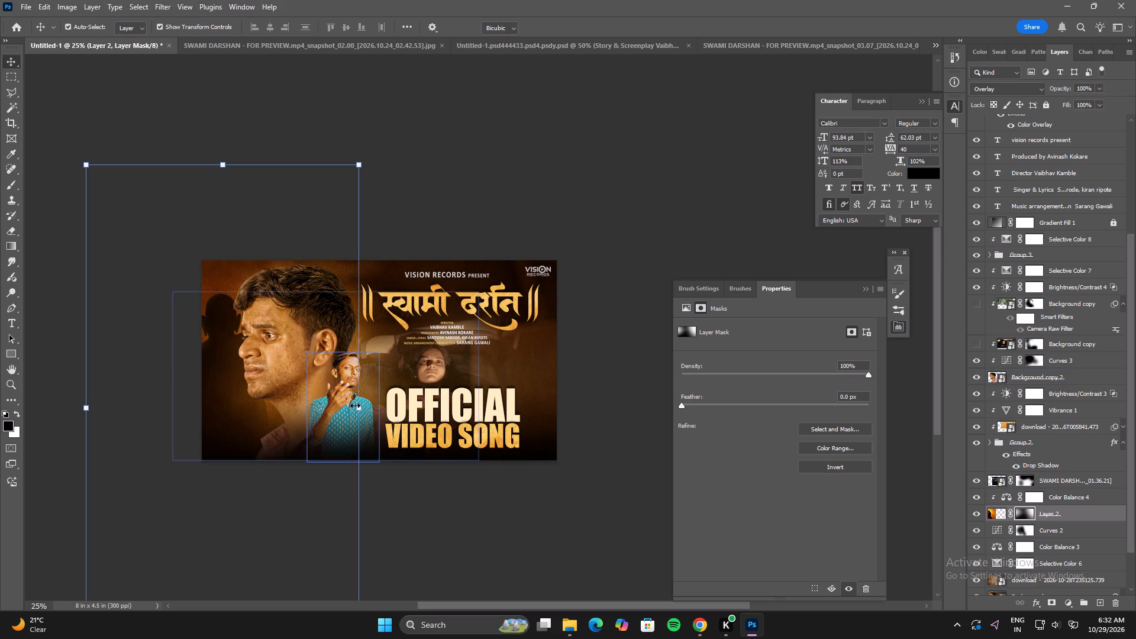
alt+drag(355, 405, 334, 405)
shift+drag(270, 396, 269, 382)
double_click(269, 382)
Scale the silhouette layer down to about 43% and place it beside the large man's face at the design's left edge.
alt+scroll(415, 497, down, 2)
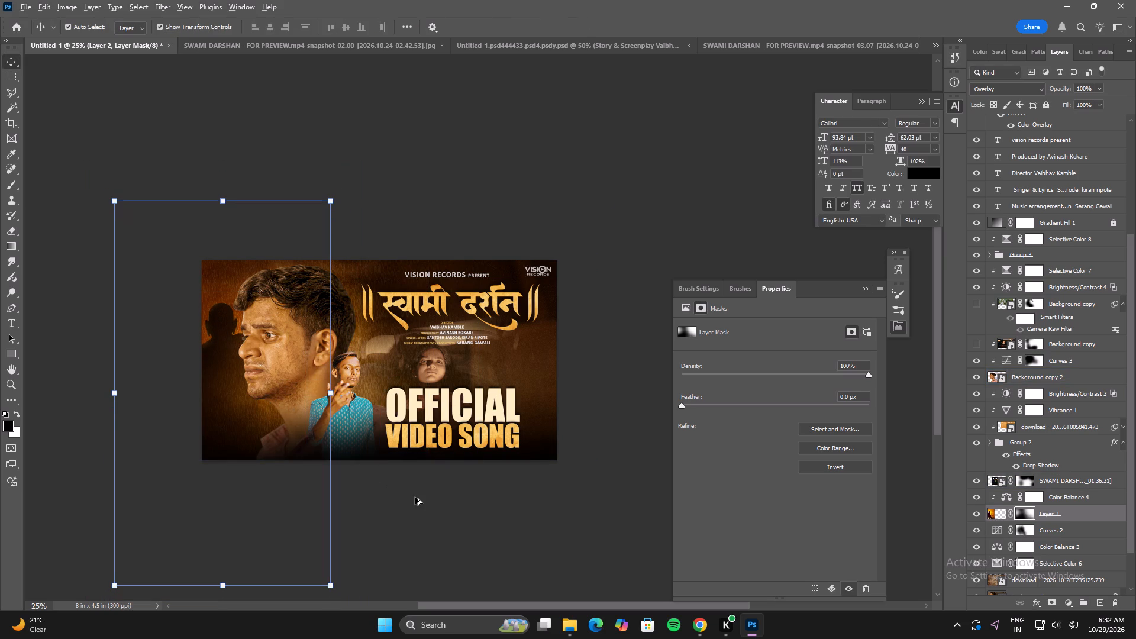
alt+scroll(415, 497, down, 1)
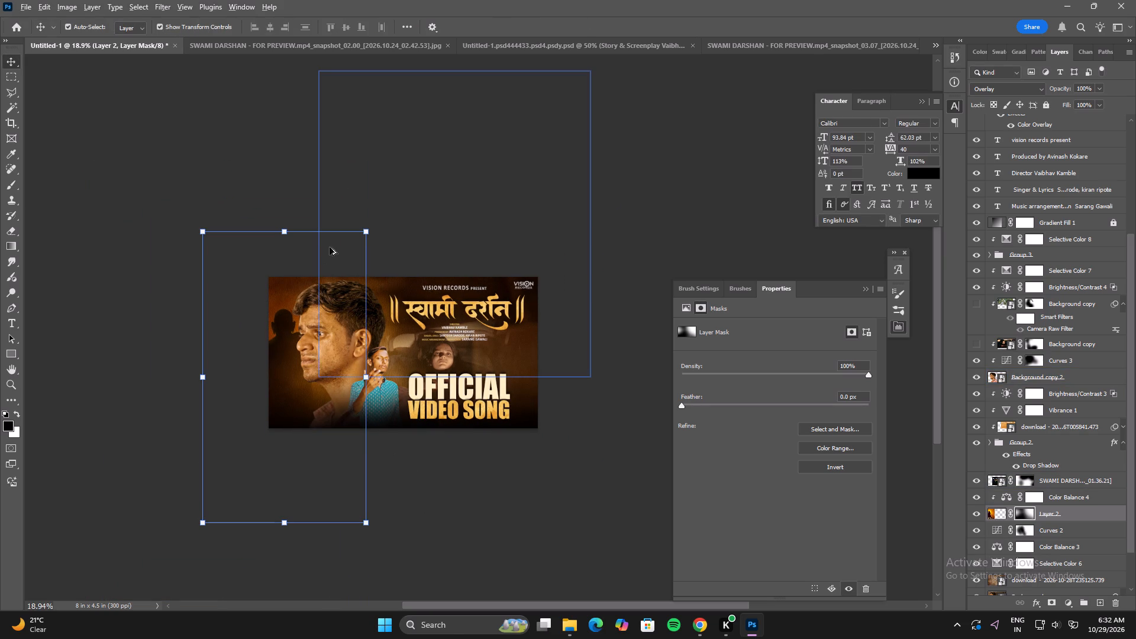
alt+drag(370, 230, 340, 270)
shift+drag(308, 331, 308, 313)
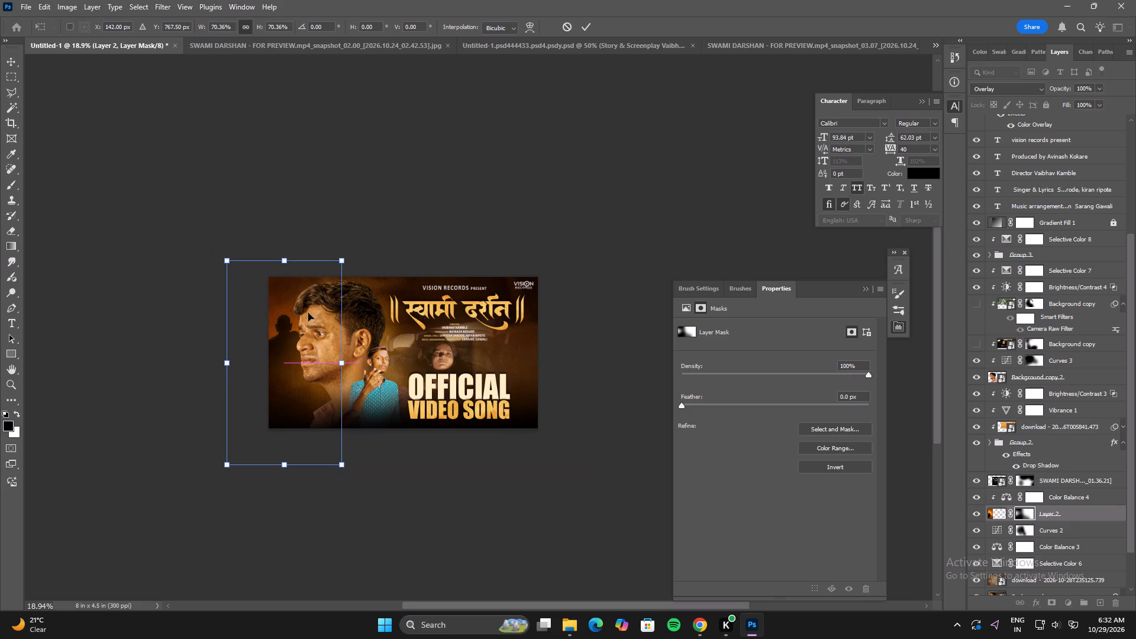
alt+drag(344, 261, 314, 296)
shift+drag(299, 355, 299, 348)
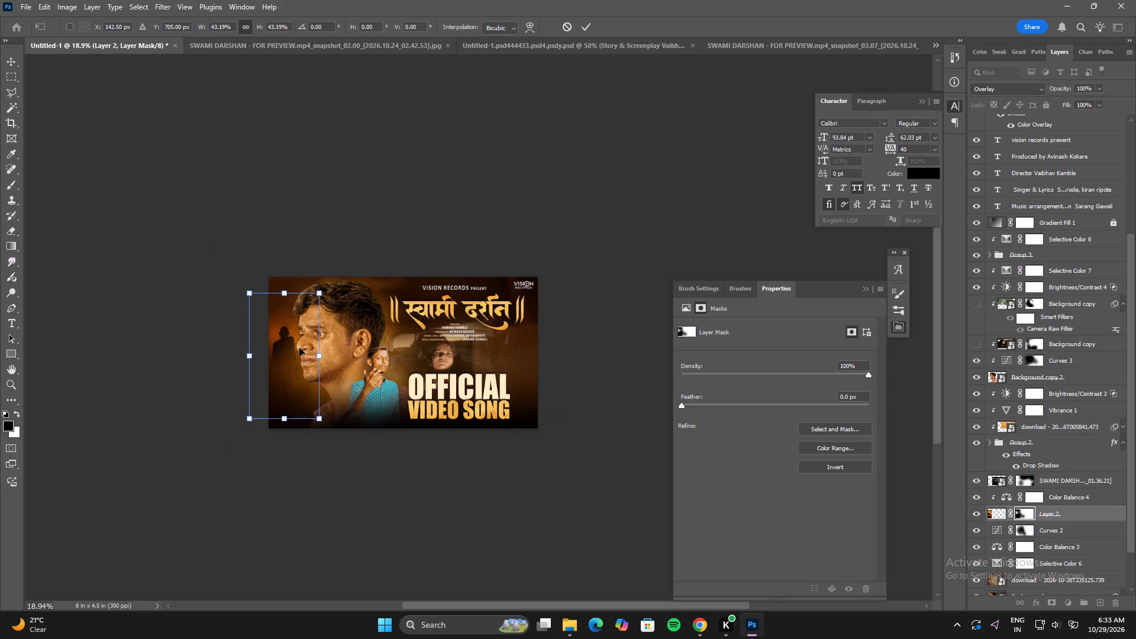
double_click(299, 348)
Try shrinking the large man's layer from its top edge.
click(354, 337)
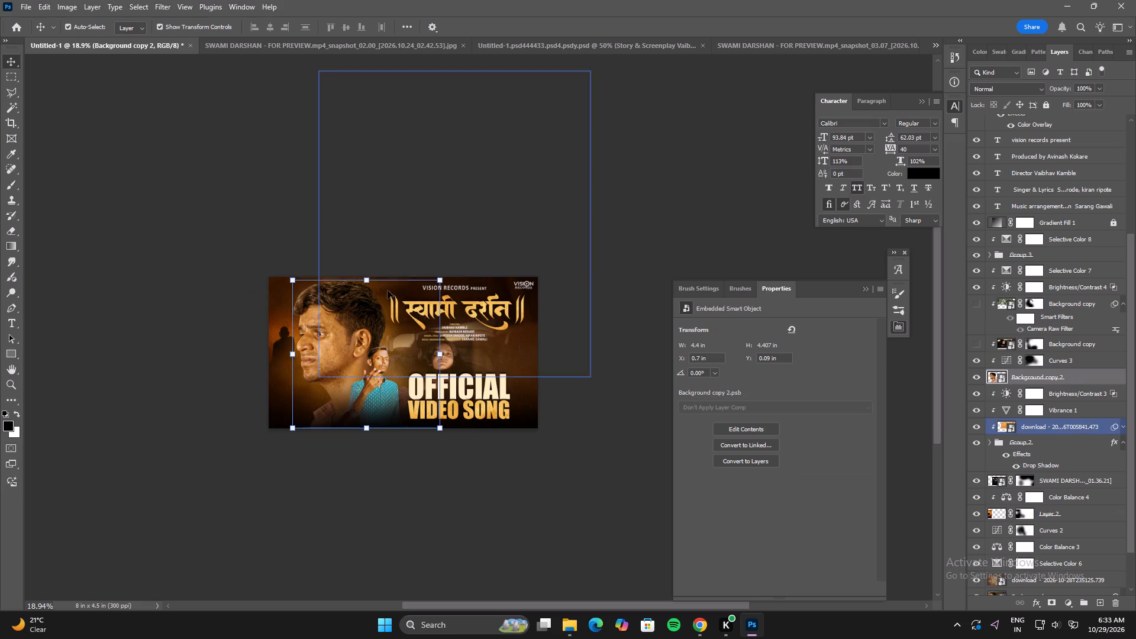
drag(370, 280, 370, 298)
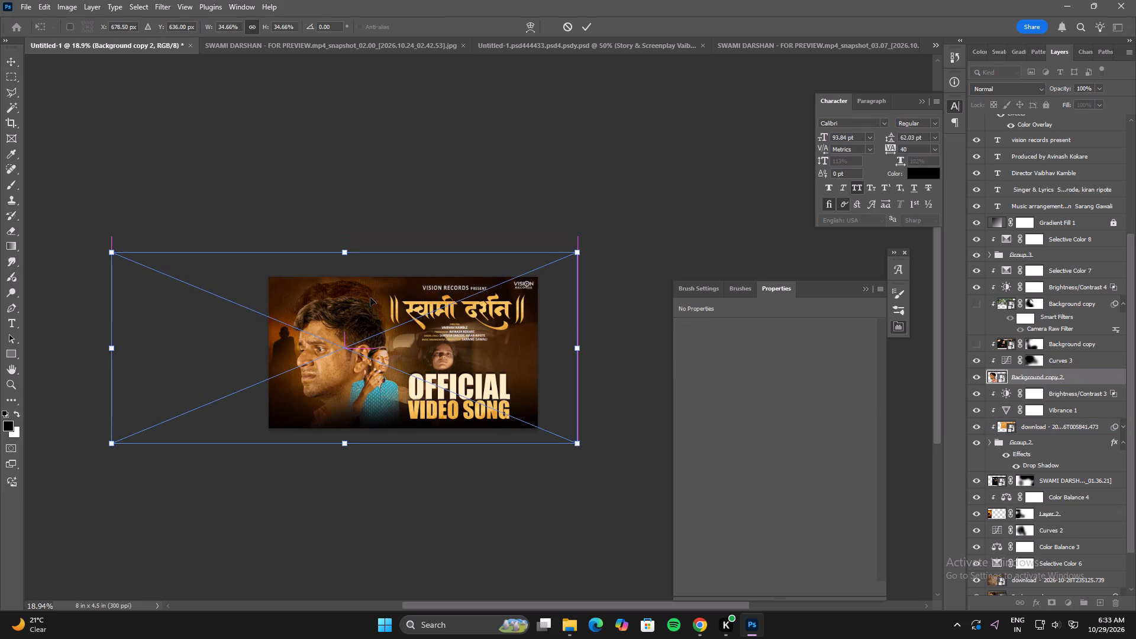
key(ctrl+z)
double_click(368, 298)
Clip a Color Balance adjustment to the car-scene still, setting midtones Cyan-Red to +53 and shifting Yellow-Blue toward yellow.
alt+scroll(357, 331, up, 3)
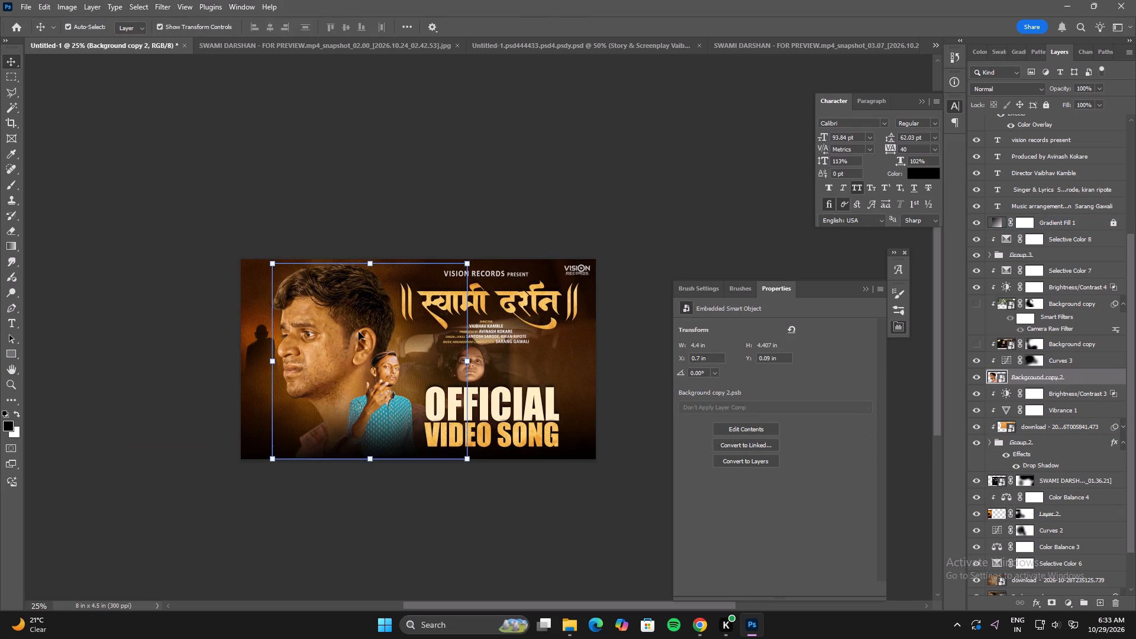
click(458, 356)
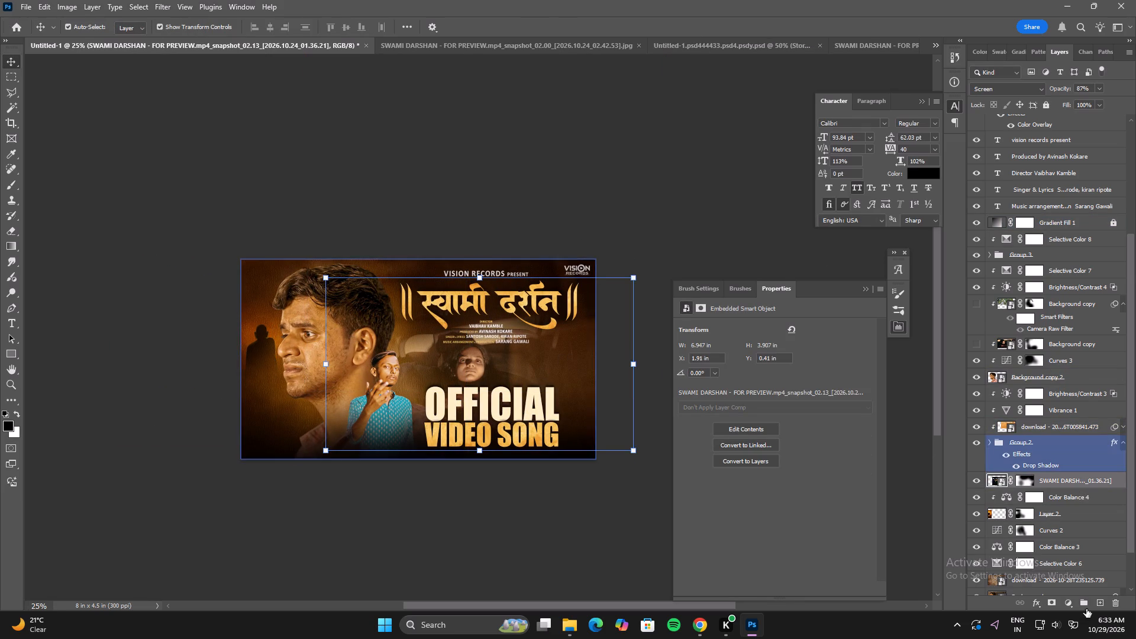
click(1067, 600)
click(1079, 498)
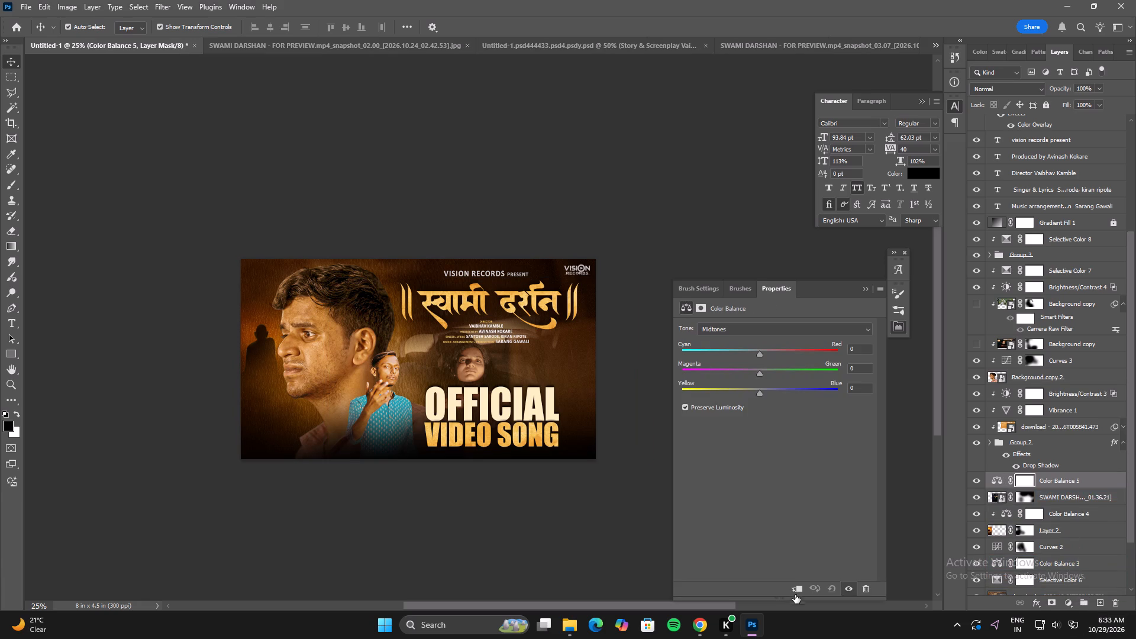
click(796, 589)
drag(761, 351, 801, 357)
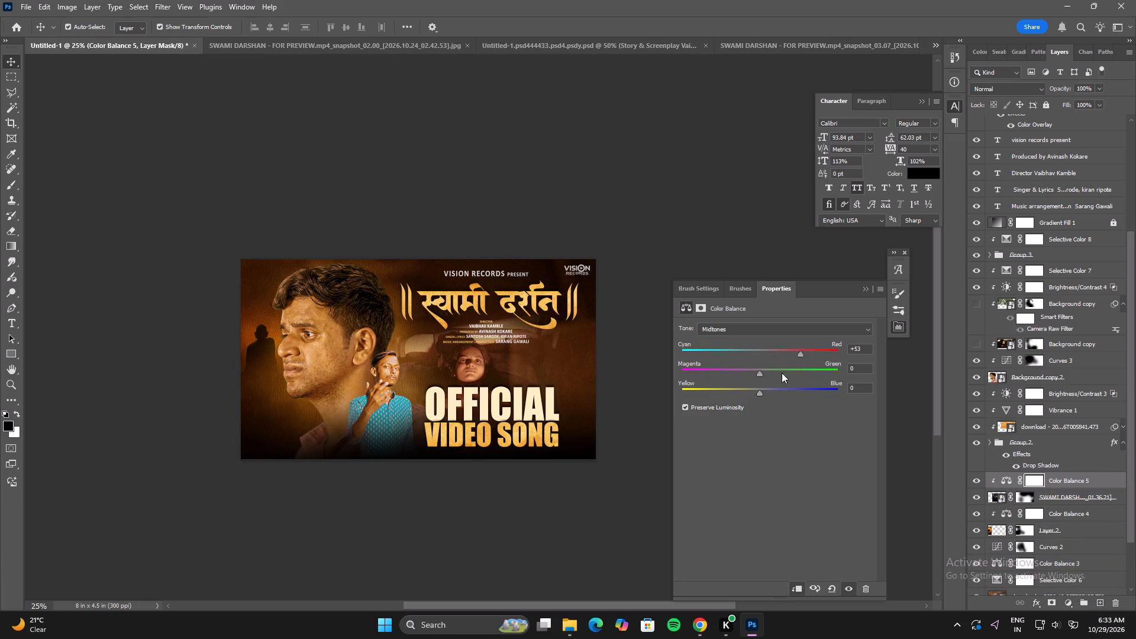
drag(759, 394, 717, 383)
drag(717, 383, 738, 382)
Join the two-line Director credit below the title into one line, with extra spacing between the role and the name.
click(489, 325)
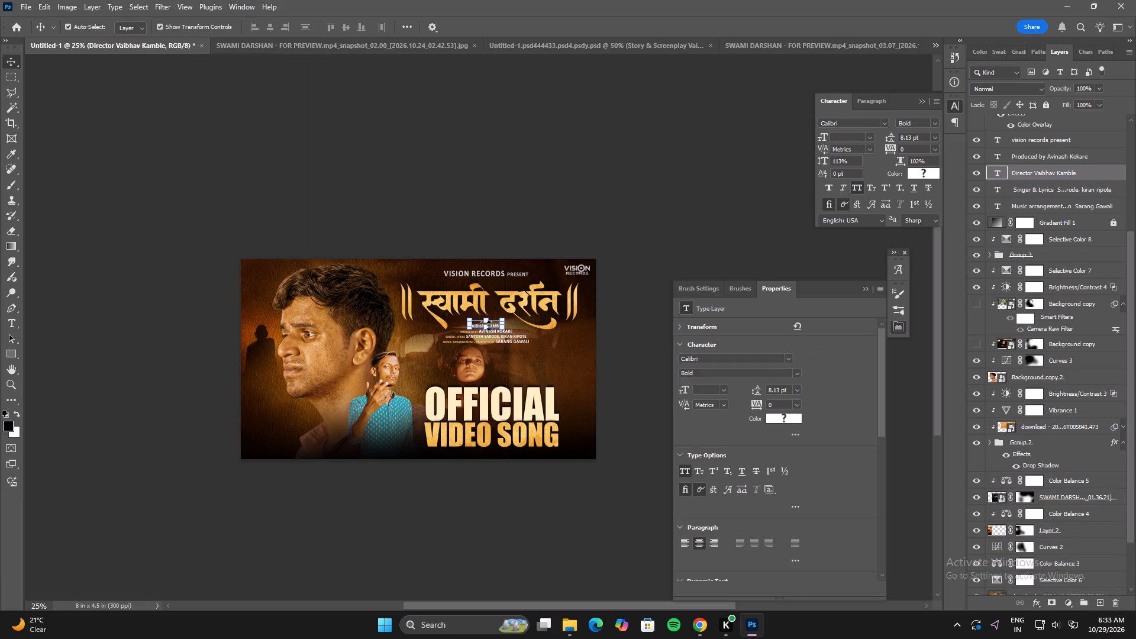
click(571, 355)
click(575, 248)
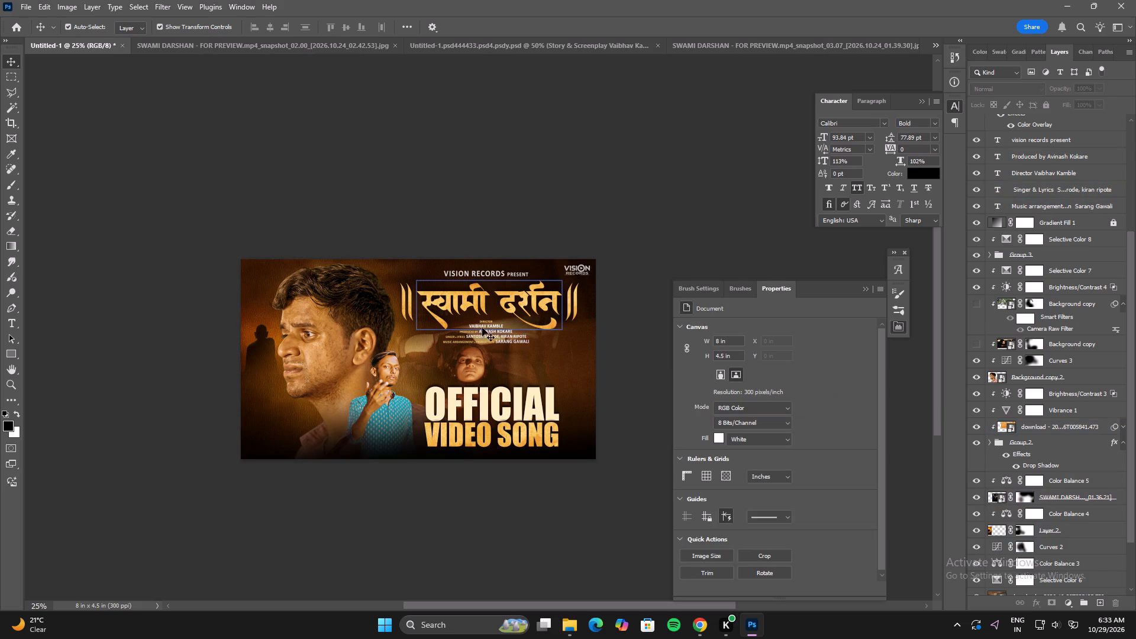
alt+scroll(486, 325, up, 5)
alt+double_click(486, 325)
double_click(467, 326)
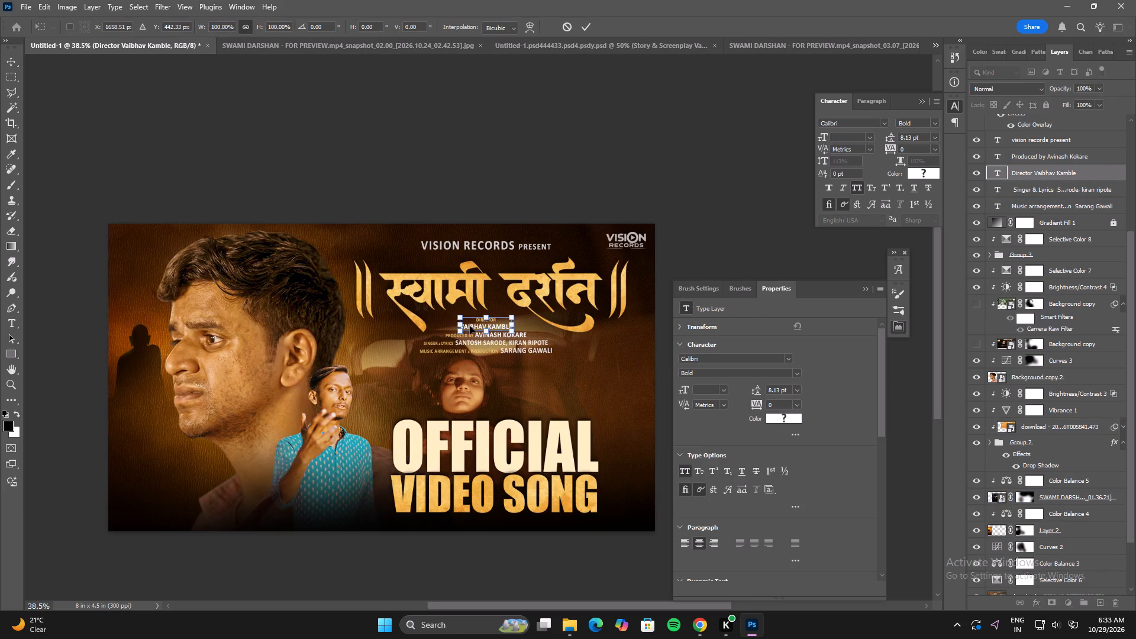
double_click(470, 326)
double_click(466, 326)
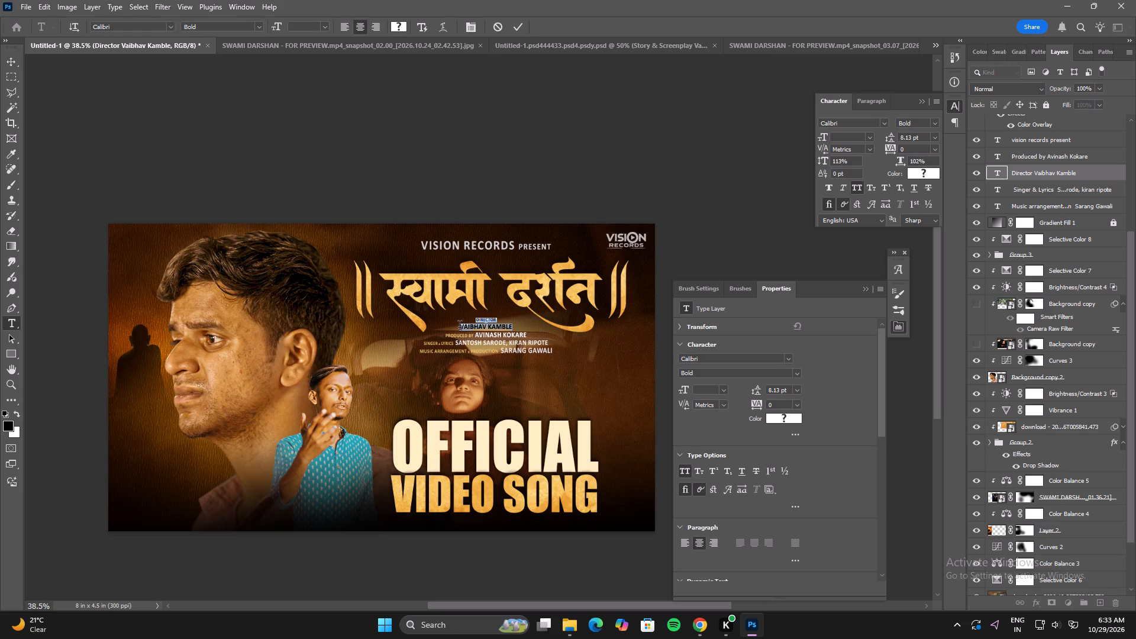
click(460, 327)
key(BackSpace)
key(space)
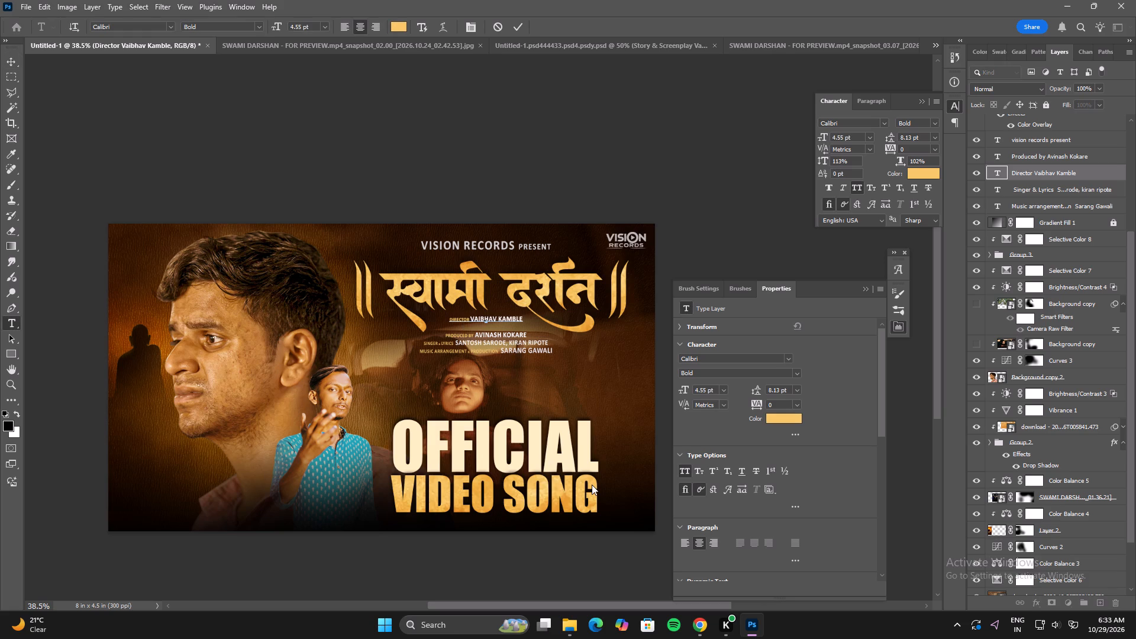
key(space)
click(592, 485)
Nudge the Produced by, Singer & Lyrics and Music arrangement credits up together to sit close beneath the Director line.
click(515, 336)
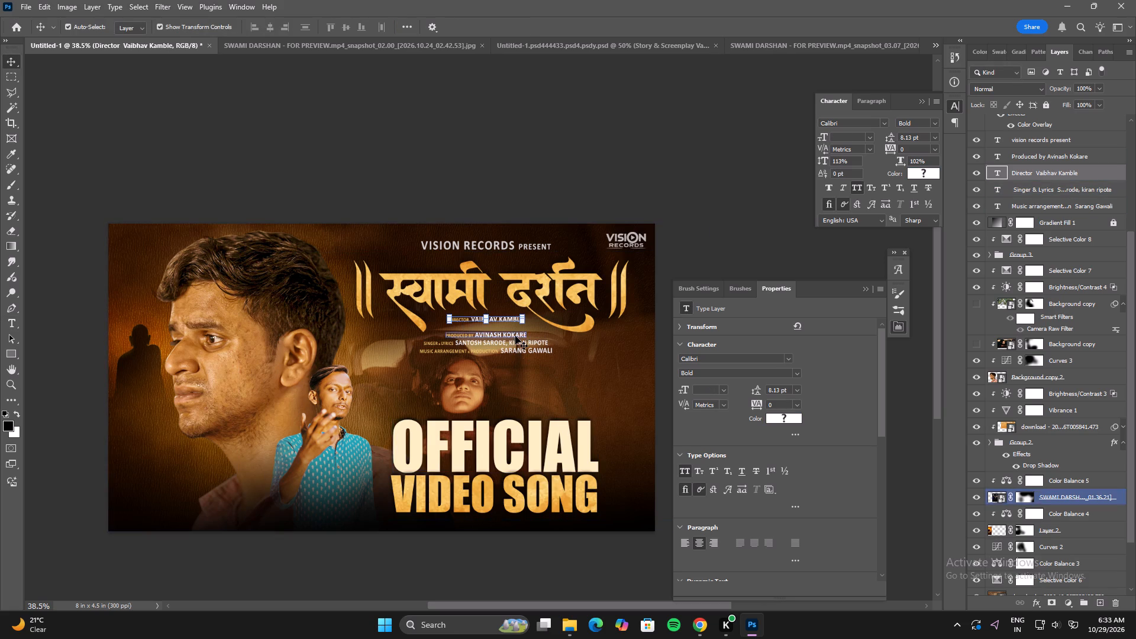
shift+click(547, 351)
shift+click(540, 343)
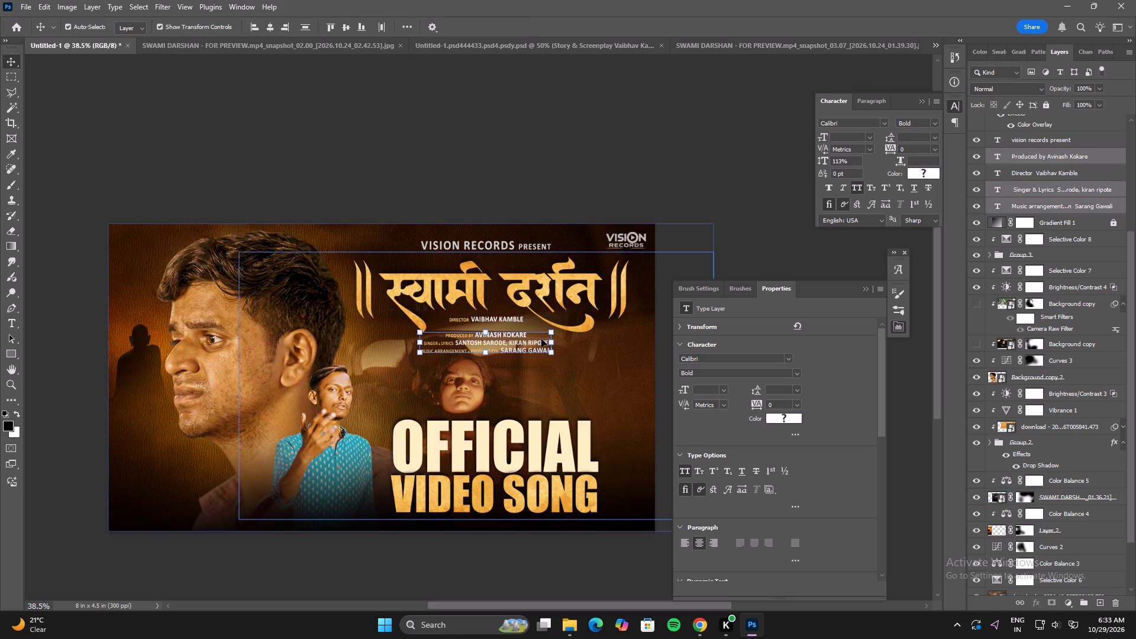
key(shift+Up)
key(shift+Up)
key(shift+Up)
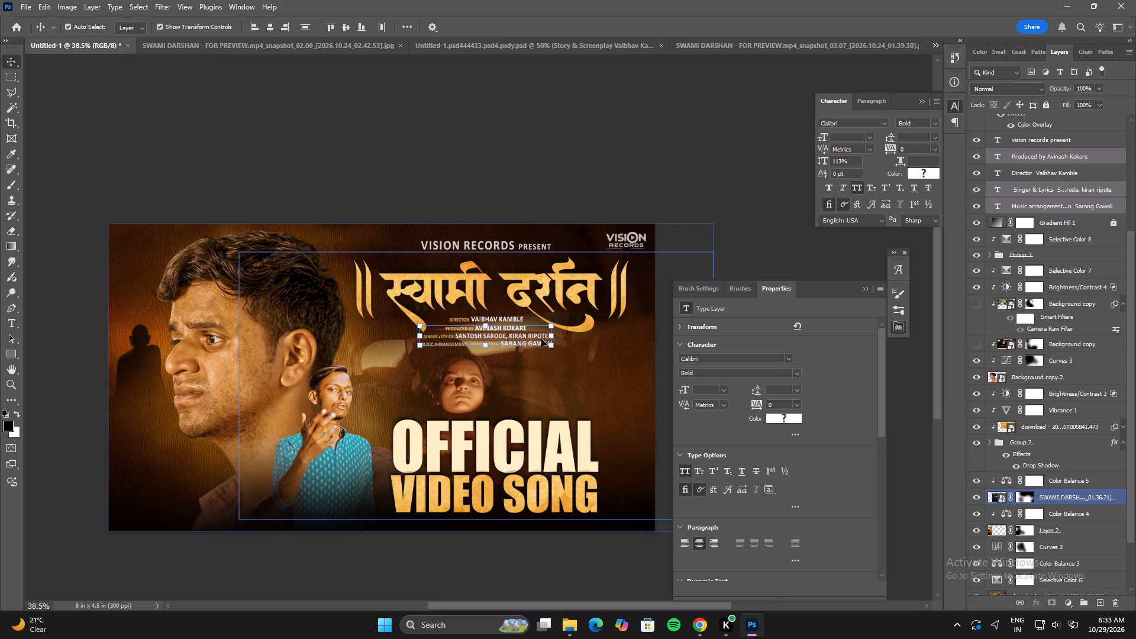
key(Up)
key(Up)
key(Down)
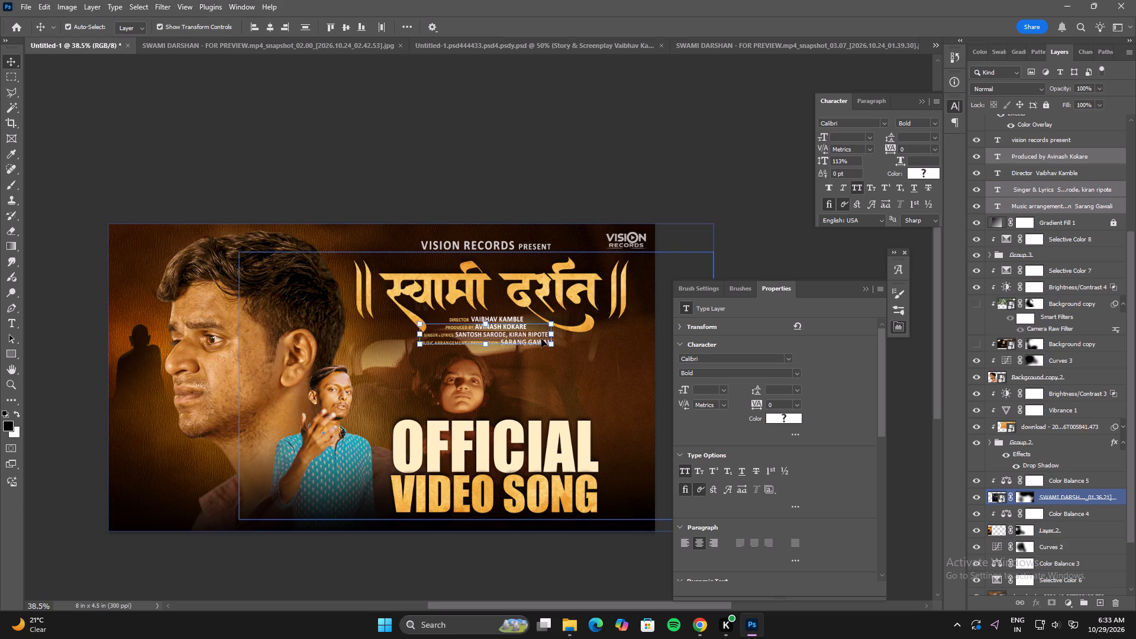
click(470, 167)
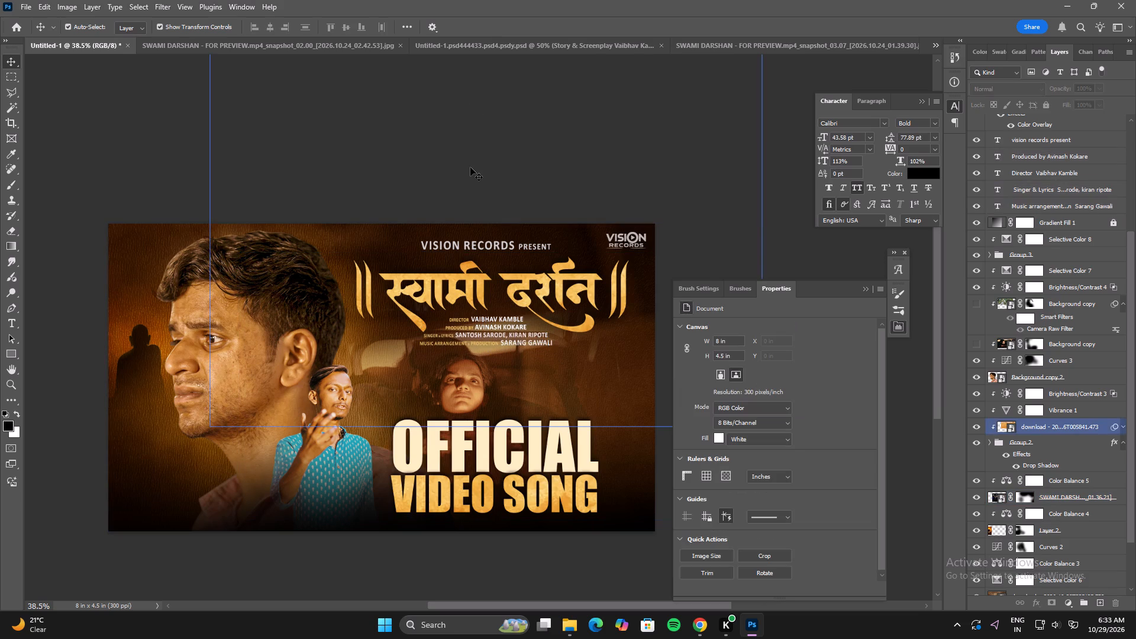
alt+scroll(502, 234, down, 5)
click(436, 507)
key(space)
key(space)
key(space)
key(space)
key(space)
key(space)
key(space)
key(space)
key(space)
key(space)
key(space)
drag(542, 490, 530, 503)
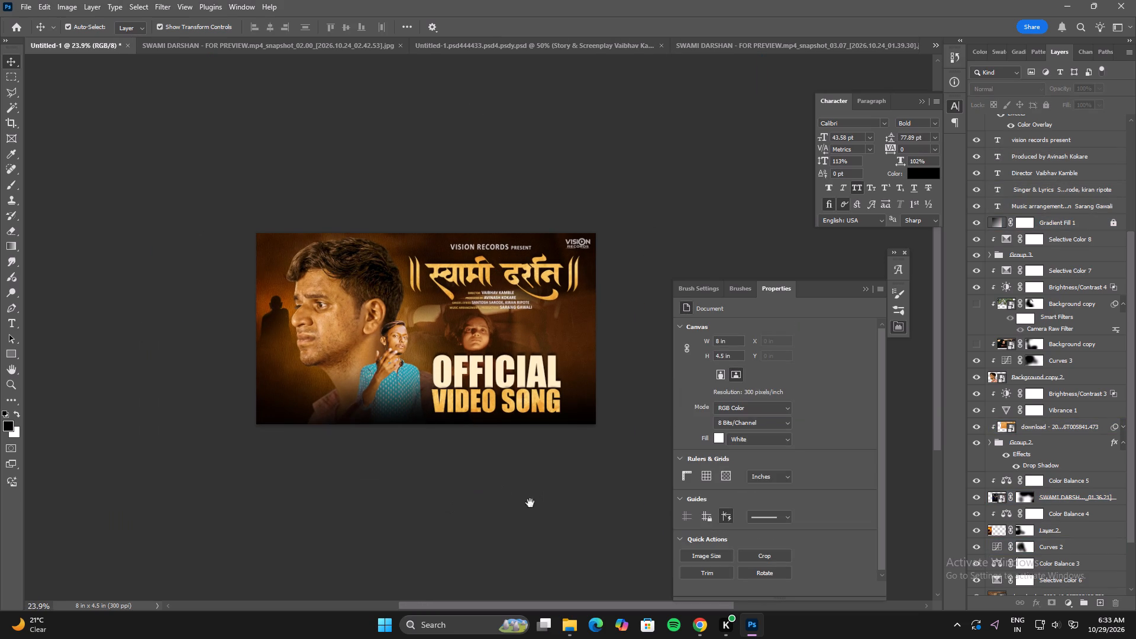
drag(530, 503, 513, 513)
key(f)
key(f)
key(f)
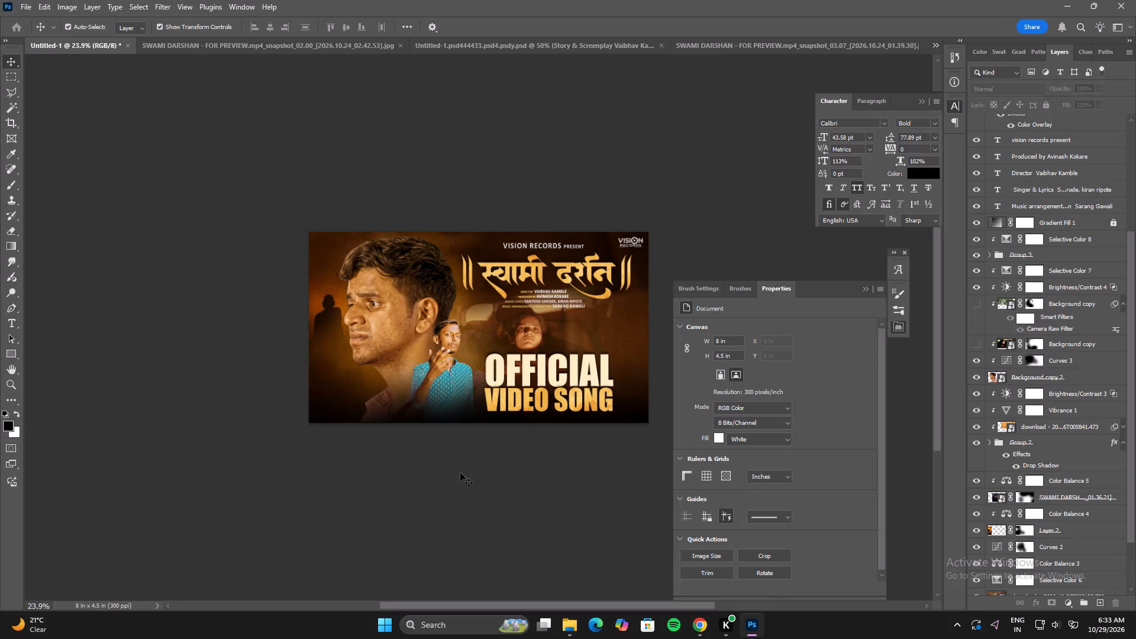
Enlarge the silhouette layer to about 206% (4.32 in wide) and shift it toward the design's left edge.
click(338, 322)
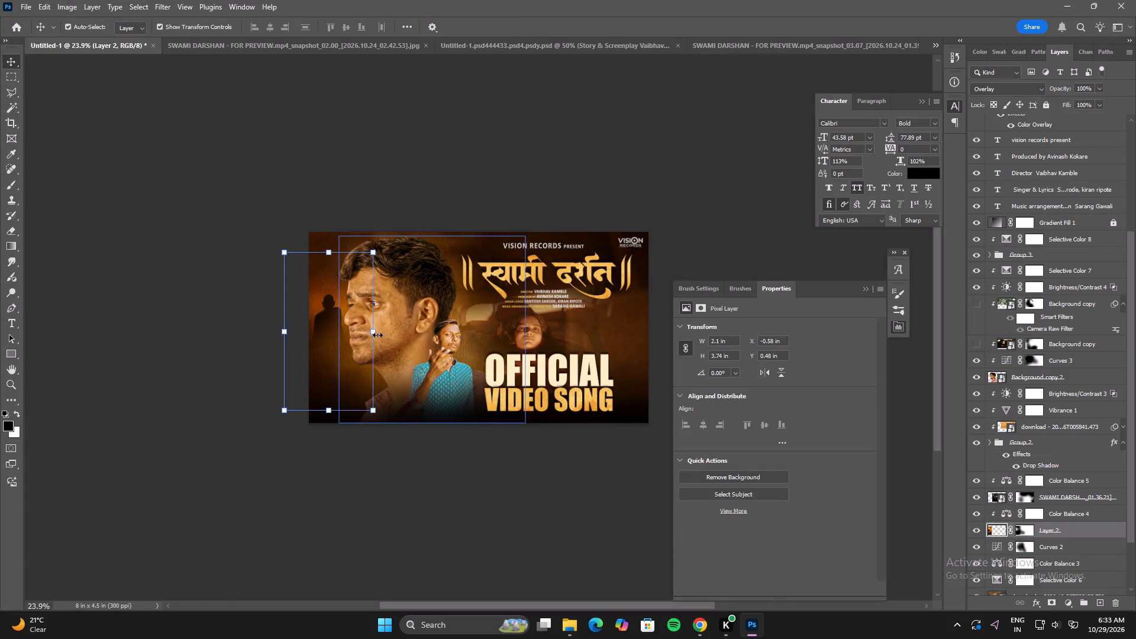
drag(377, 335, 441, 339)
shift+drag(397, 344, 396, 345)
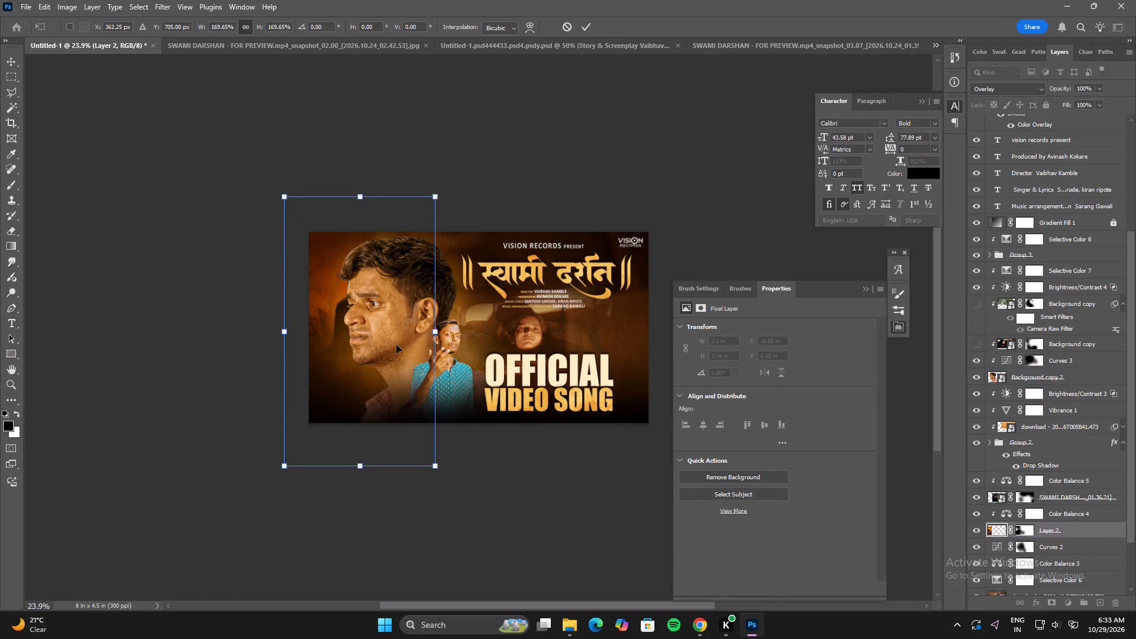
shift+drag(396, 345, 391, 352)
shift+drag(399, 344, 378, 345)
shift+drag(377, 325, 370, 325)
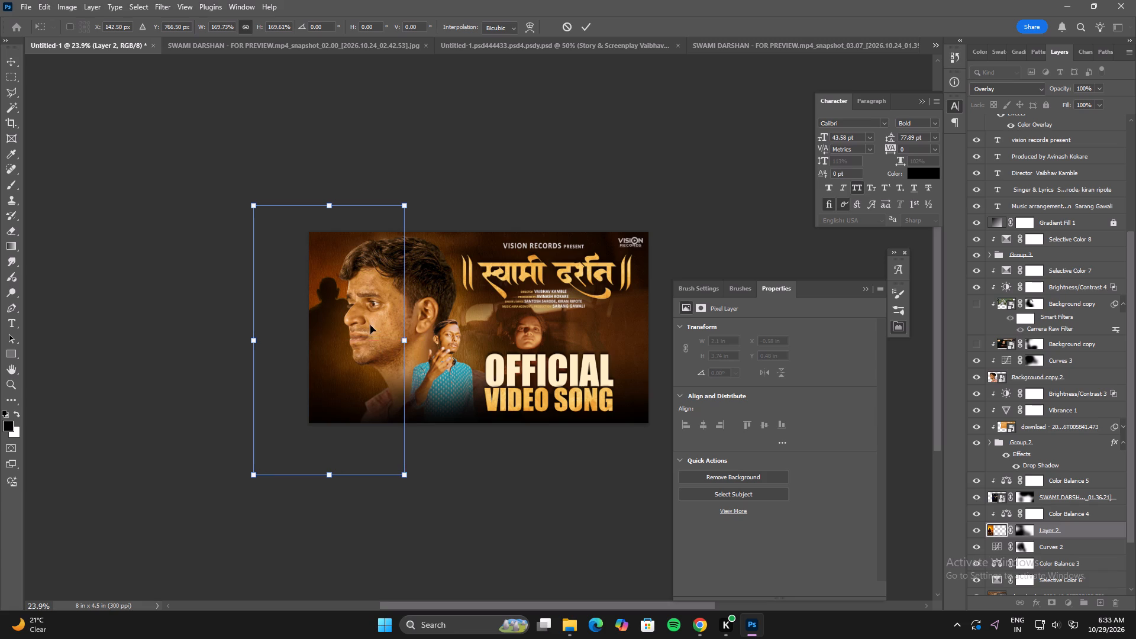
drag(330, 478, 325, 513)
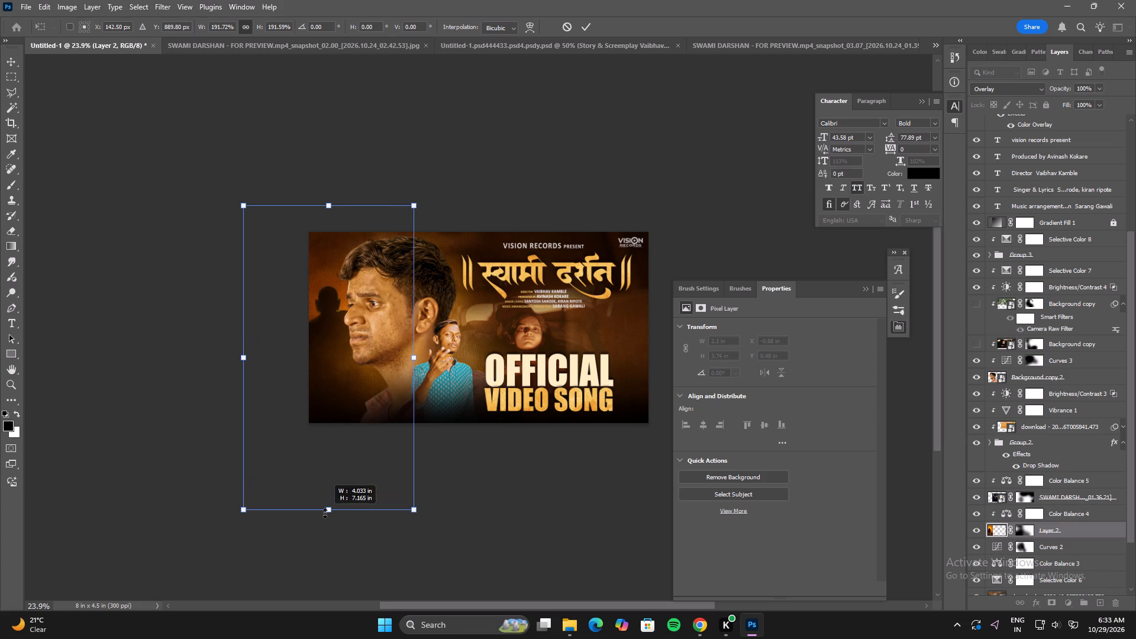
drag(325, 513, 326, 535)
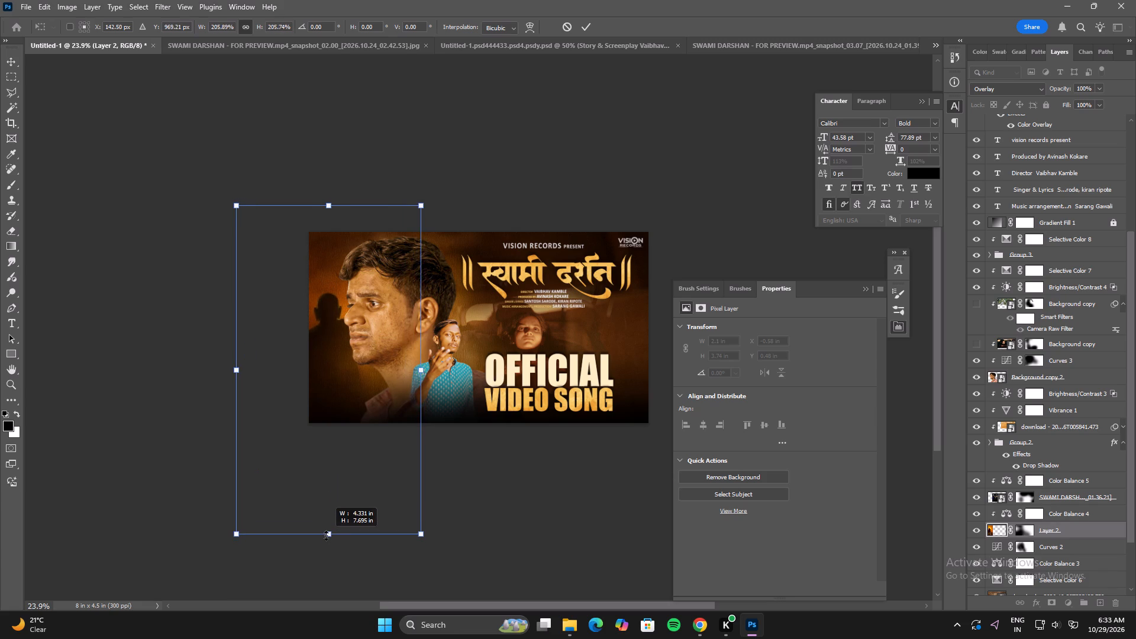
drag(326, 535, 326, 534)
double_click(326, 479)
Nudge the enlarged silhouette layer slightly up and right, to about X -1.64 in, Y -0.8 in.
key(Up)
key(Up)
key(Up)
key(Up)
key(Up)
key(Up)
key(Up)
key(Up)
key(Up)
key(Up)
key(Up)
key(Up)
key(Up)
key(Up)
key(Up)
key(Up)
key(Up)
key(Up)
key(Up)
key(Up)
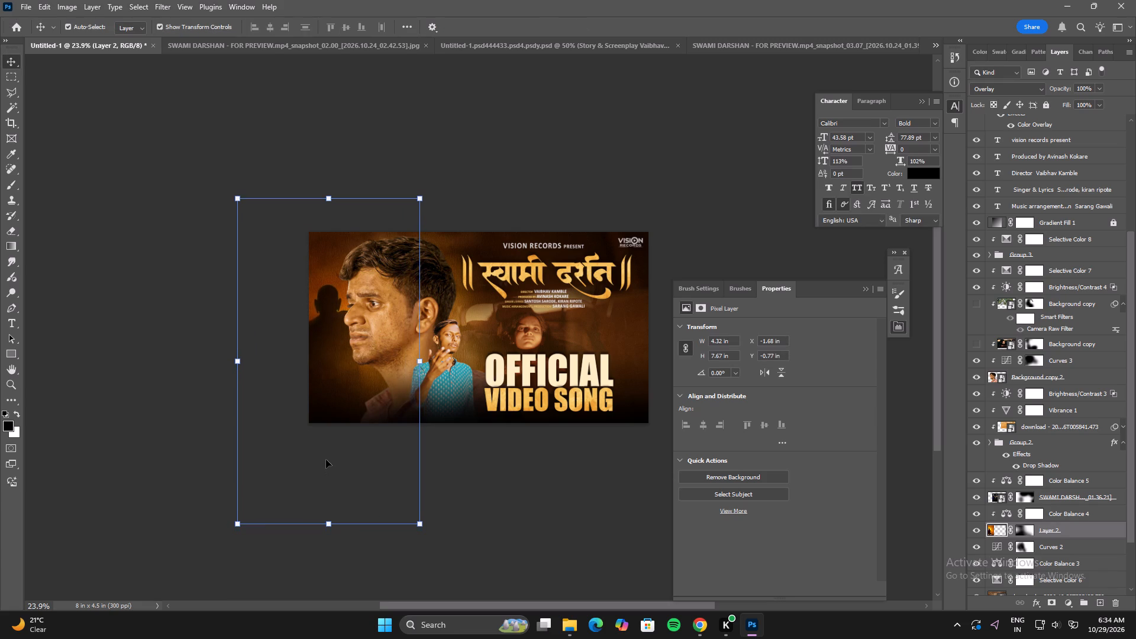
key(Right)
key(Right)
key(Right)
key(Right)
key(Right)
key(Right)
key(Right)
key(Right)
key(Right)
key(Right)
key(Right)
key(Right)
key(Right)
key(Right)
key(Right)
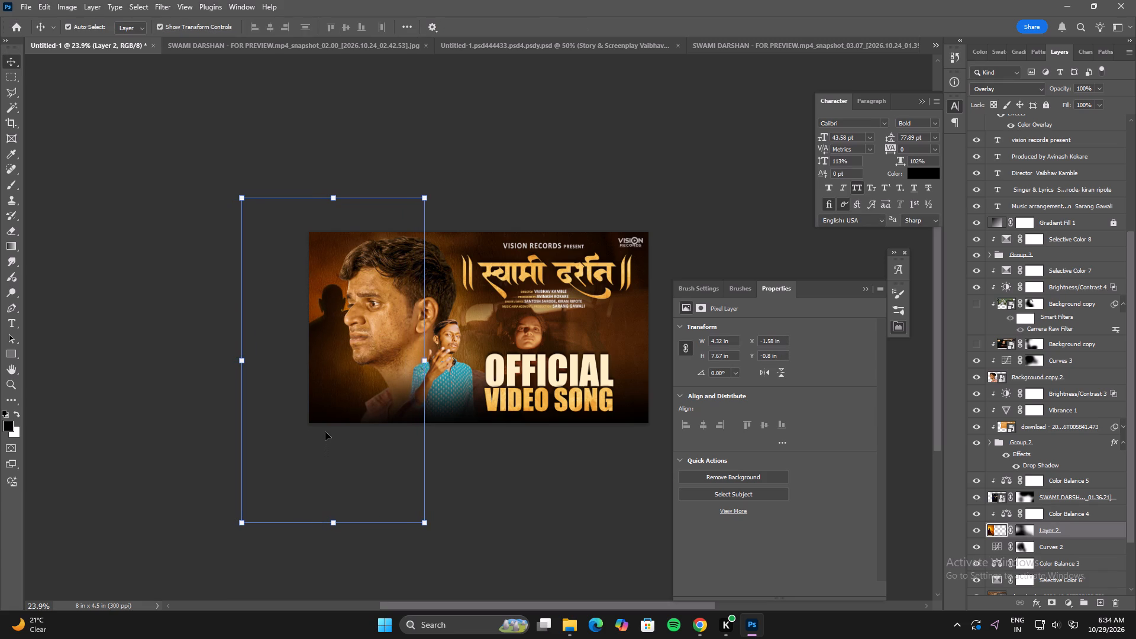
key(Left)
key(Left)
key(Left)
key(Left)
key(Left)
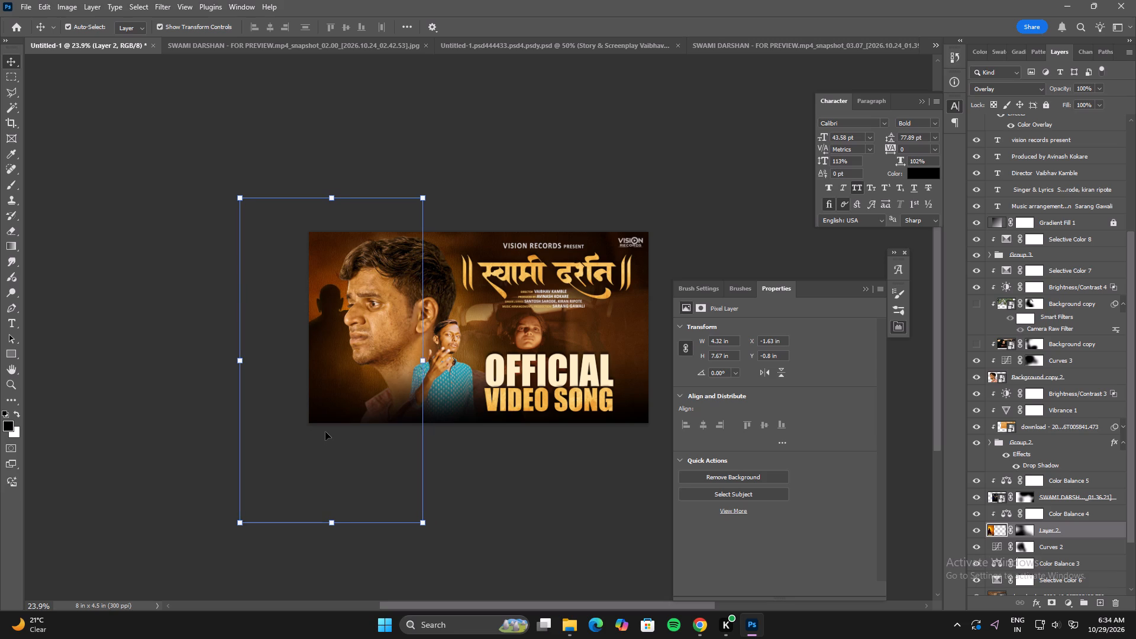
key(Left)
double_click(327, 338)
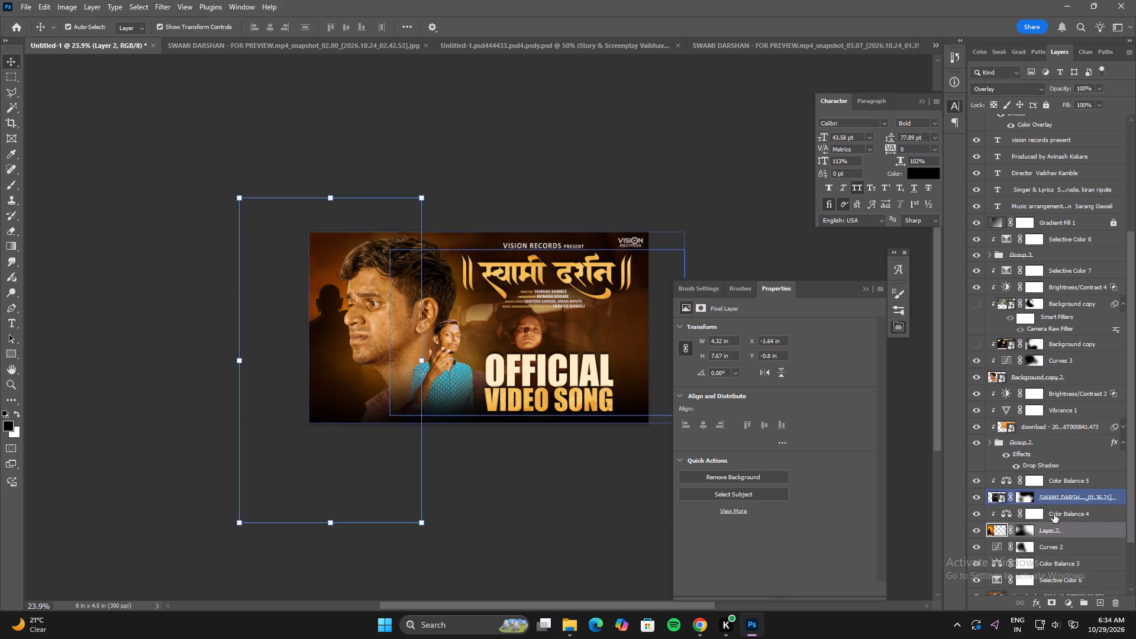
Clip a Selective Color adjustment to the silhouette layer, testing the Neutrals cyan and yellow and leaving cyan 0, yellow +1%.
click(1049, 517)
click(1069, 608)
click(1068, 605)
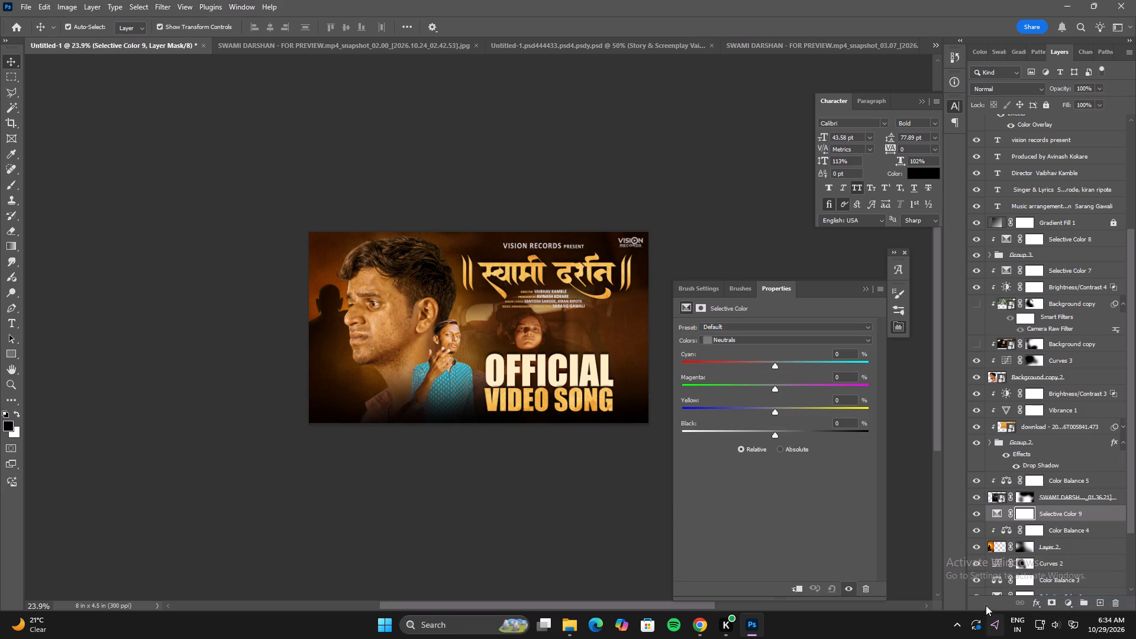
click(795, 592)
drag(773, 364, 771, 363)
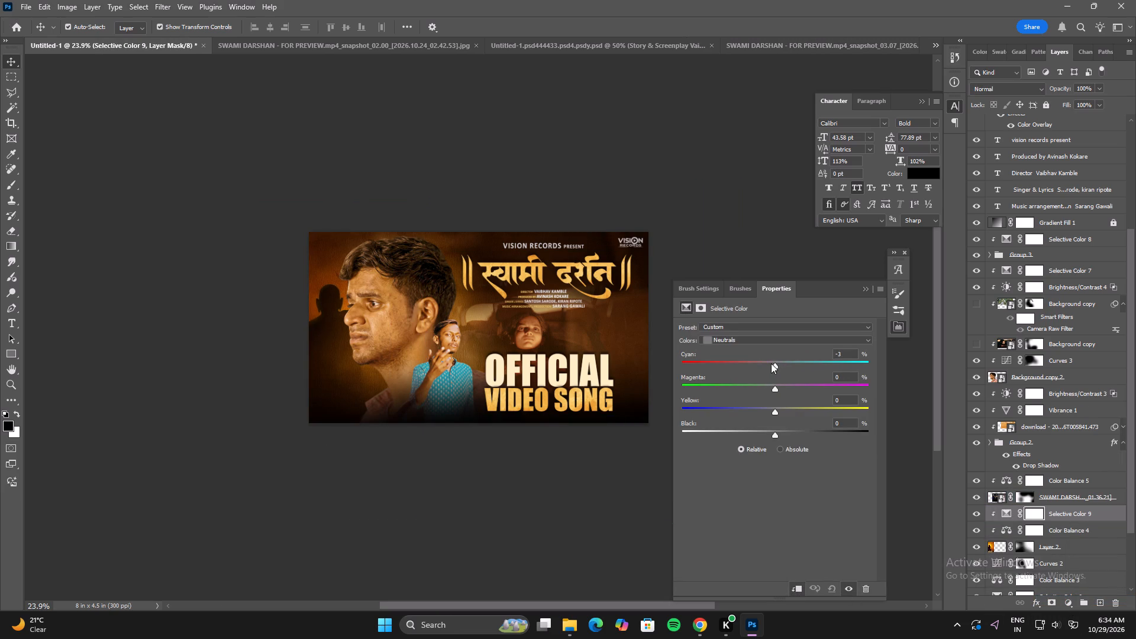
drag(771, 363, 679, 369)
drag(679, 369, 775, 369)
drag(774, 409, 757, 403)
drag(757, 403, 776, 402)
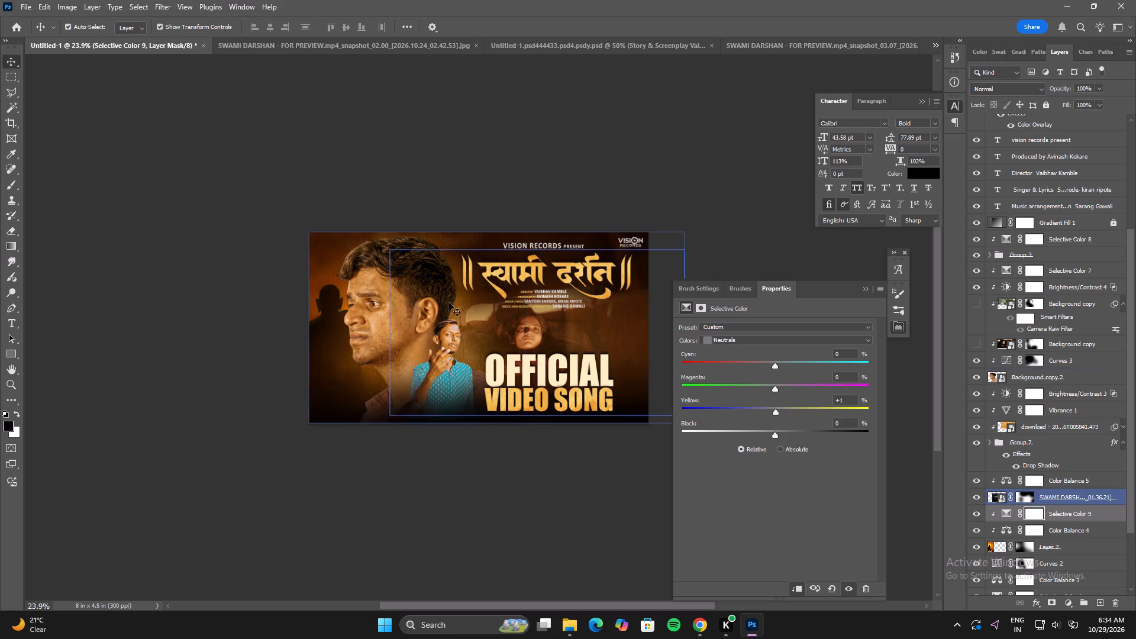
Select the large man's cutout layer together with the bottom Background copy layer and nudge both slightly right.
click(386, 299)
scroll(1058, 483, down, 1)
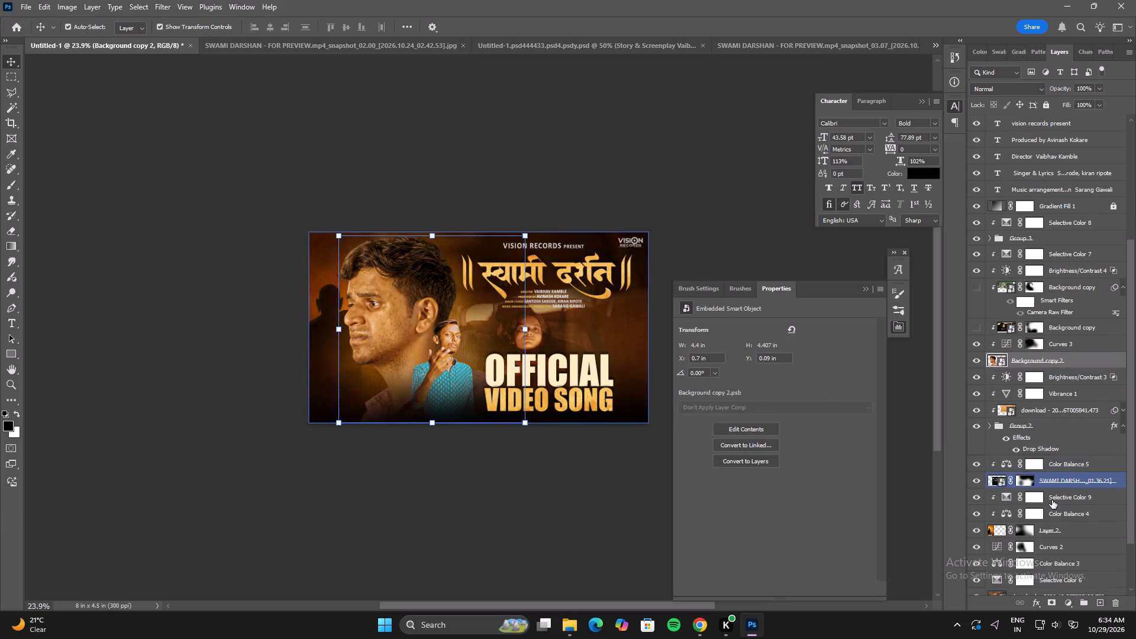
scroll(1052, 500, down, 5)
ctrl+click(1032, 551)
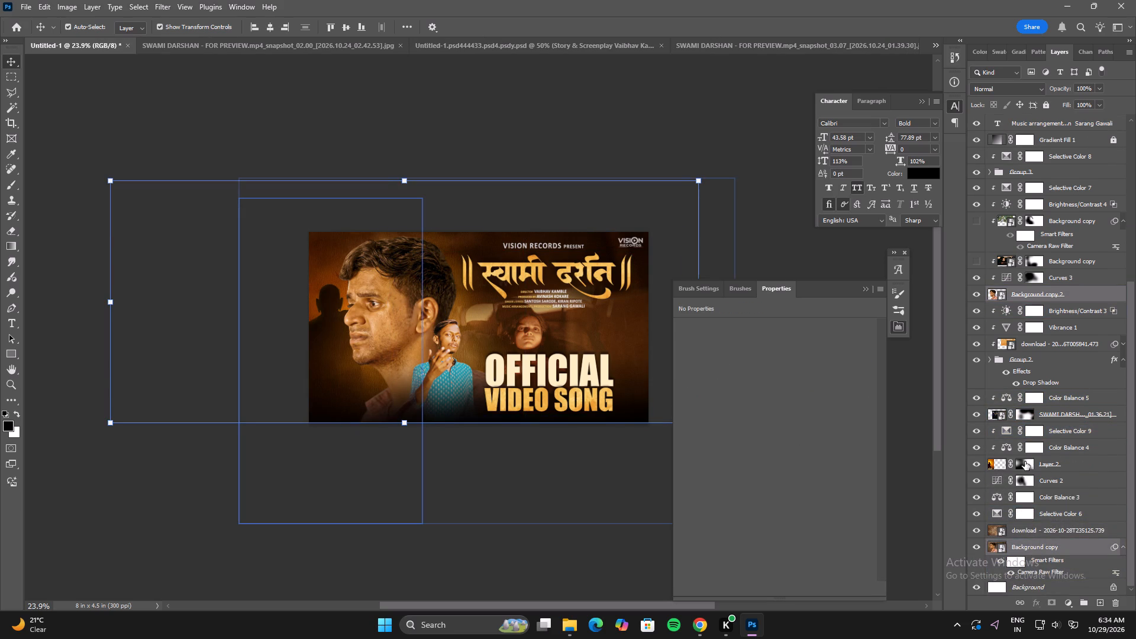
key(shift+Right)
key(shift+Right)
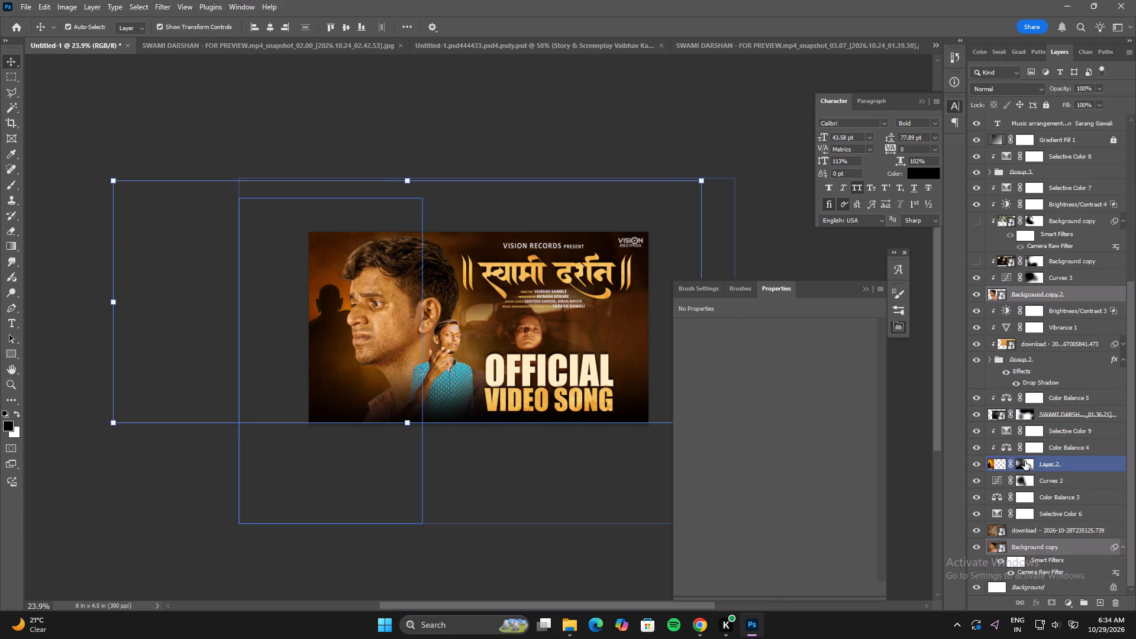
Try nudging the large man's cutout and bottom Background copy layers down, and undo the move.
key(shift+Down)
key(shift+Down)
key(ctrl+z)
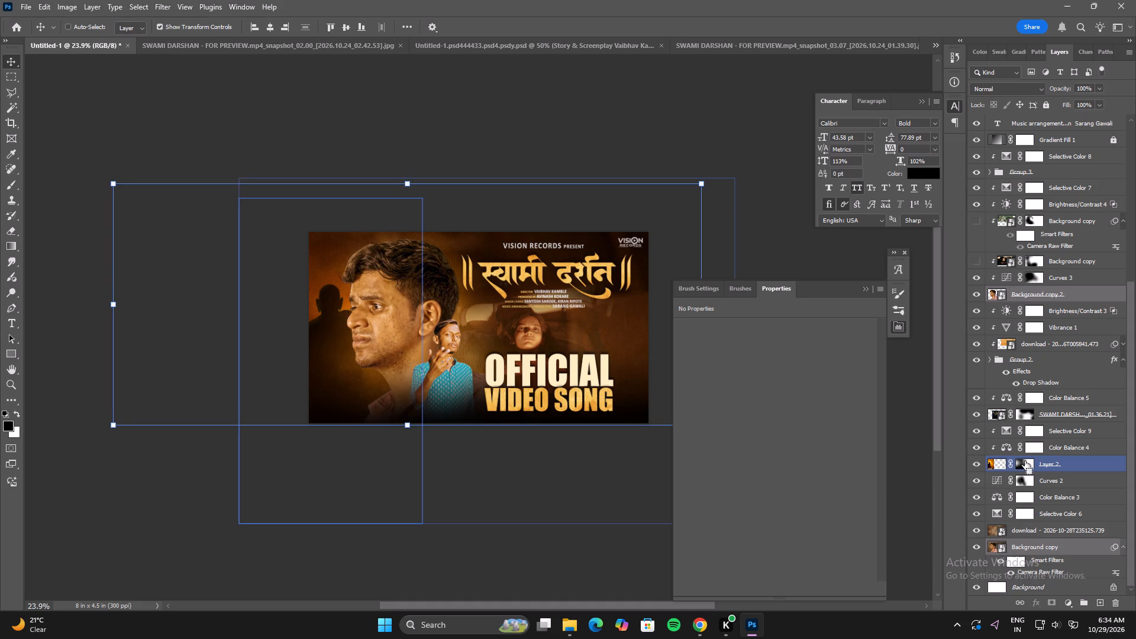
Shift the large man's cutout and bottom Background copy layers further right, away from the silhouette.
key(shift+Right)
key(shift+Right)
key(shift+Right)
key(shift+Right)
key(shift+Right)
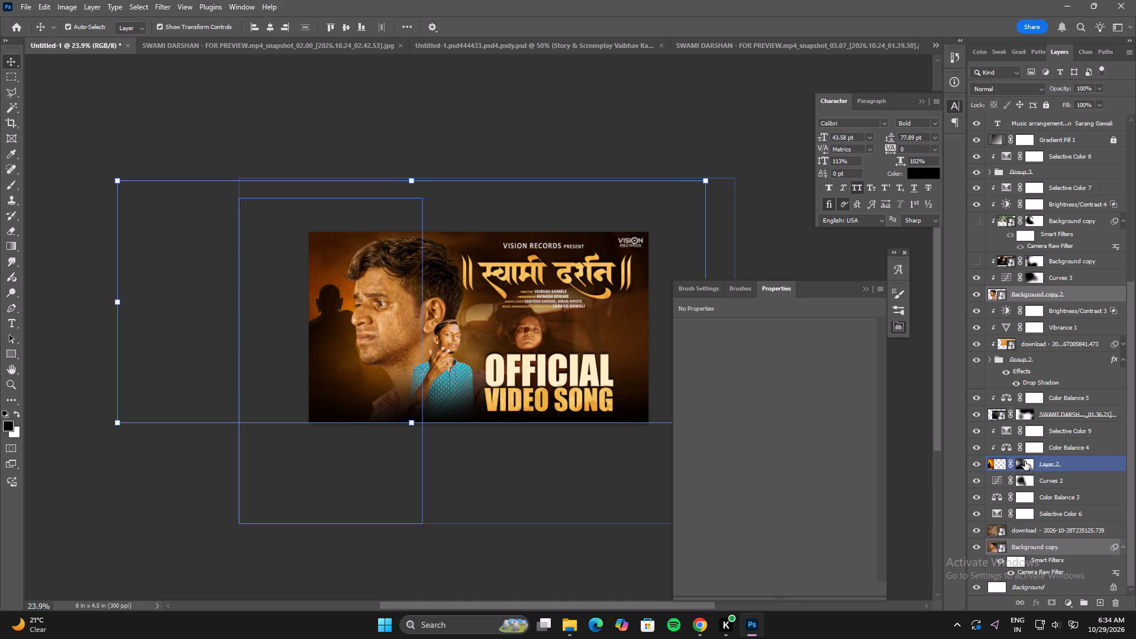
key(shift+Right)
key(shift+Right)
key(shift+Right)
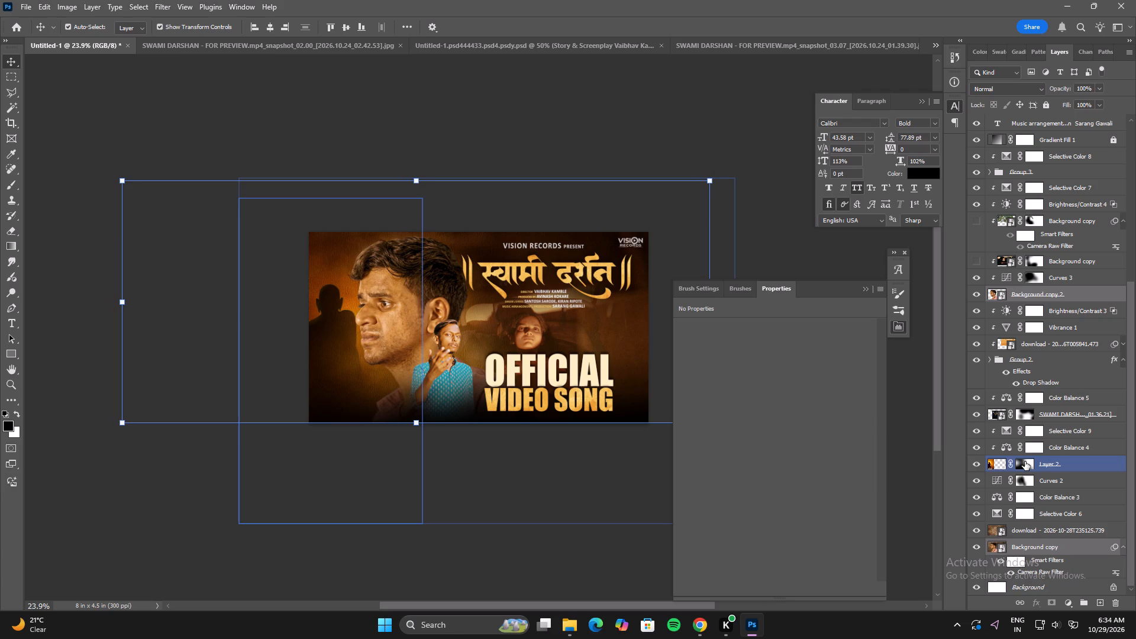
key(shift+Left)
key(shift+Left)
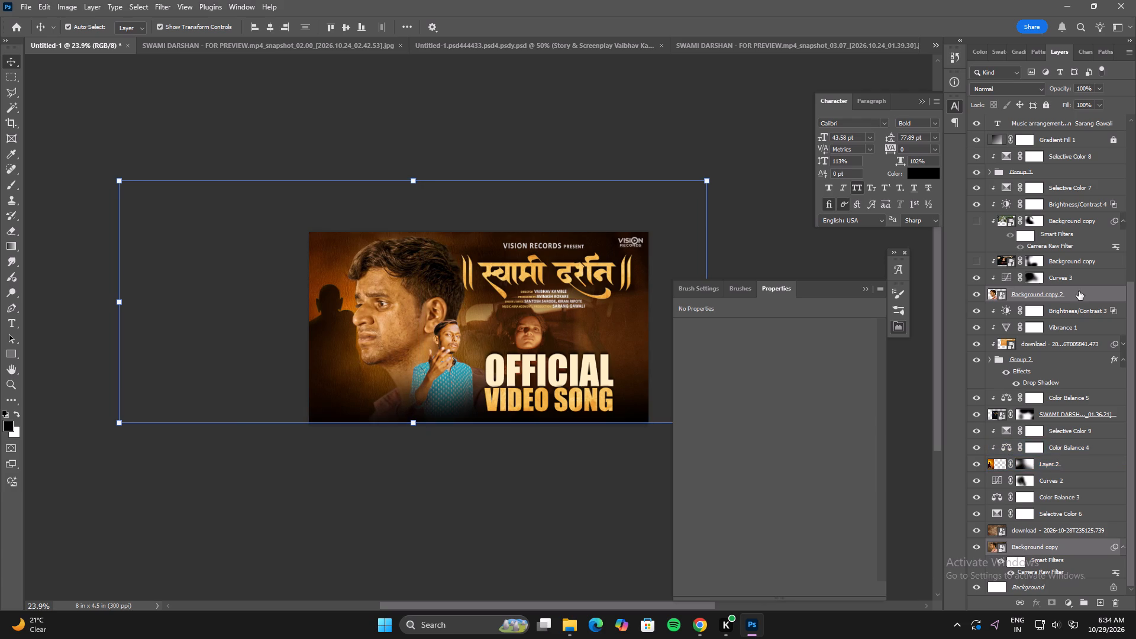
Scale down the VISION RECORDS PRESENT line slightly, keeping it above the gold title.
click(573, 244)
alt+drag(586, 242, 585, 242)
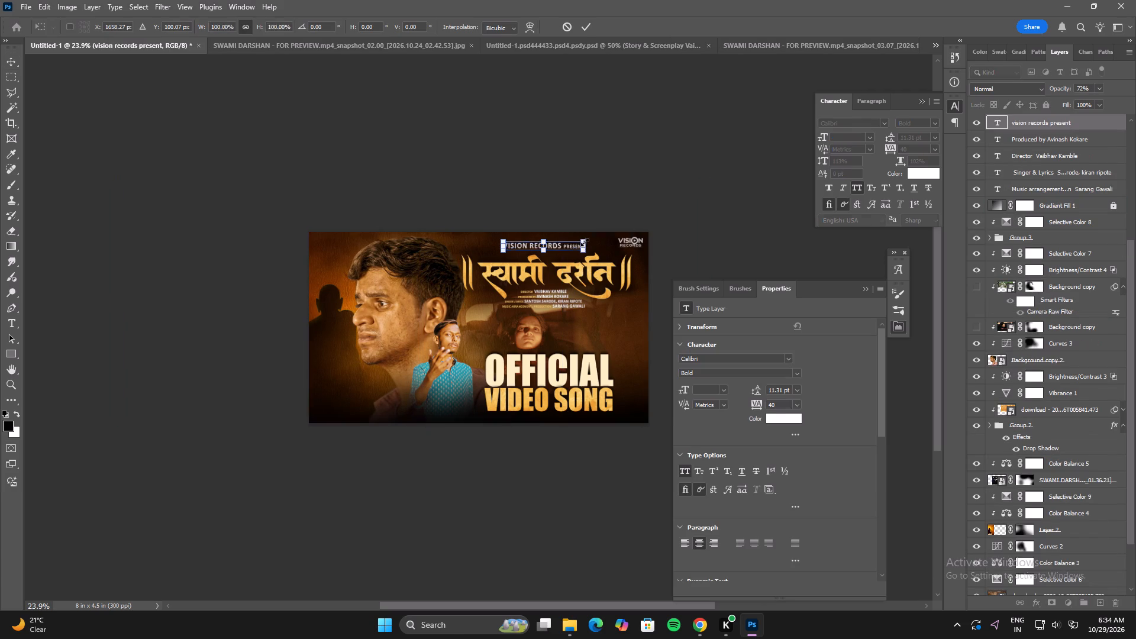
alt+drag(585, 242, 575, 244)
double_click(554, 248)
click(716, 201)
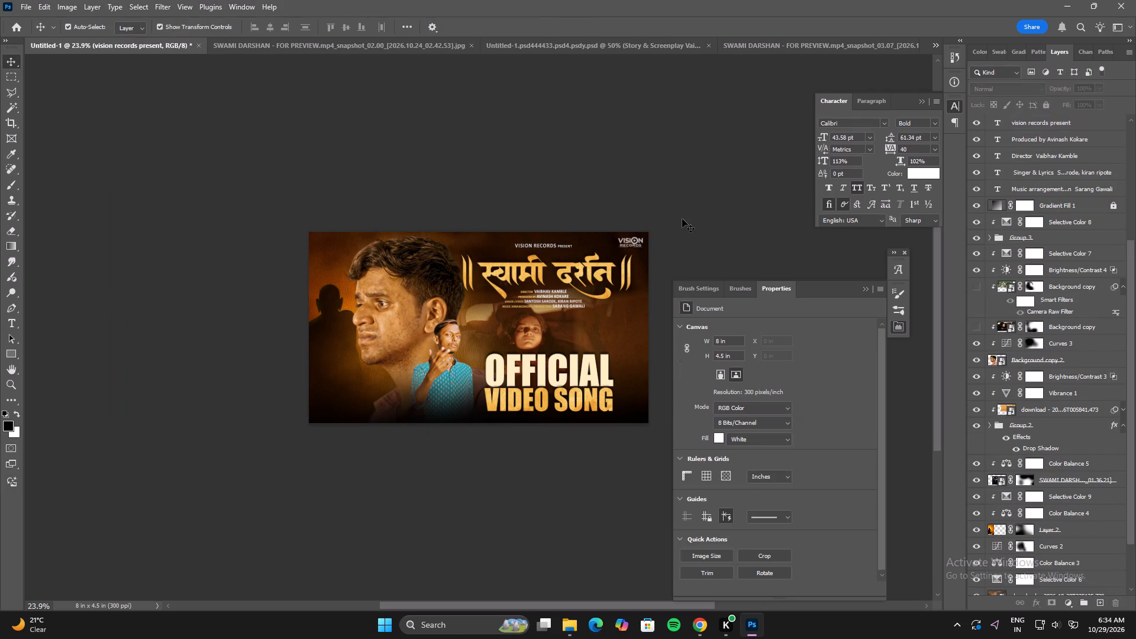
Enlarge the Layer 2 glow behind the large man to about 120% and shift it slightly down and right.
click(347, 330)
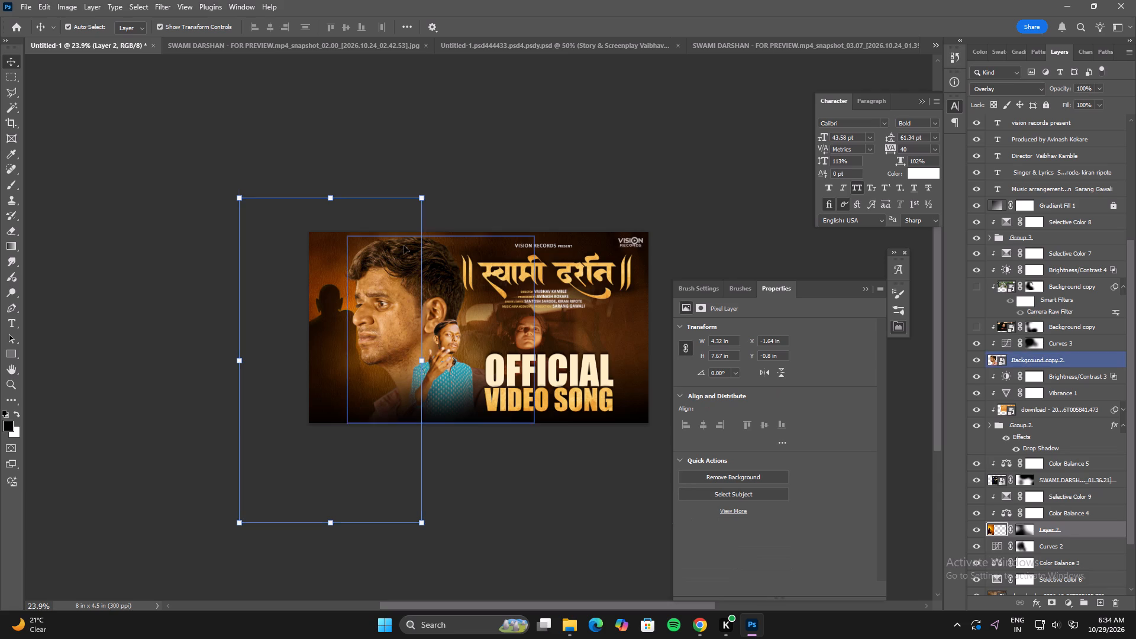
alt+drag(420, 197, 420, 153)
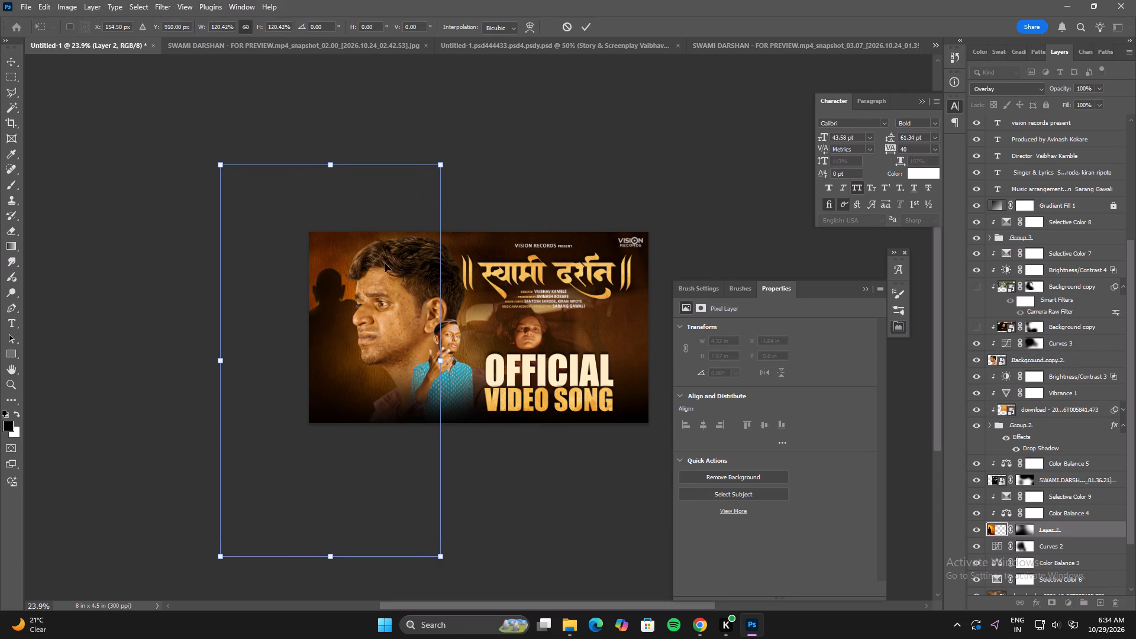
shift+drag(385, 264, 385, 273)
shift+drag(374, 283, 379, 283)
double_click(379, 283)
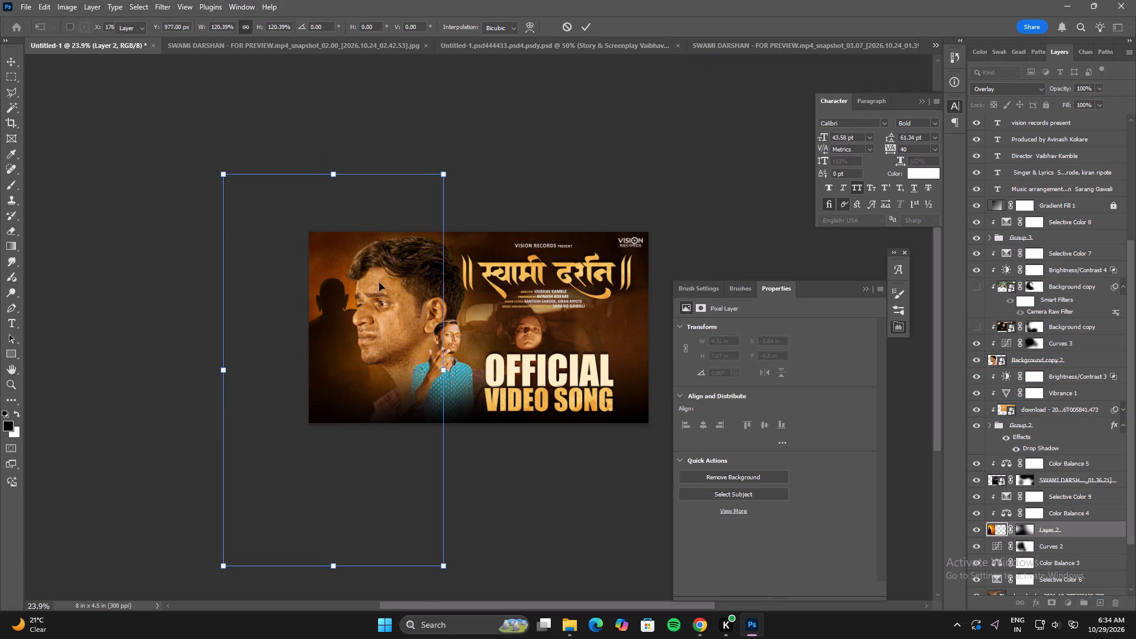
Nudge the Layer 2 glow slightly up and further right.
key(Up)
key(Up)
key(Up)
key(Up)
key(Up)
key(Up)
key(Up)
key(Right)
key(Right)
key(Right)
key(Right)
key(Right)
key(Right)
key(Right)
key(Right)
key(Right)
key(Right)
key(Right)
key(Right)
key(Right)
key(Right)
key(Right)
key(Right)
key(Right)
key(Right)
key(Right)
key(Right)
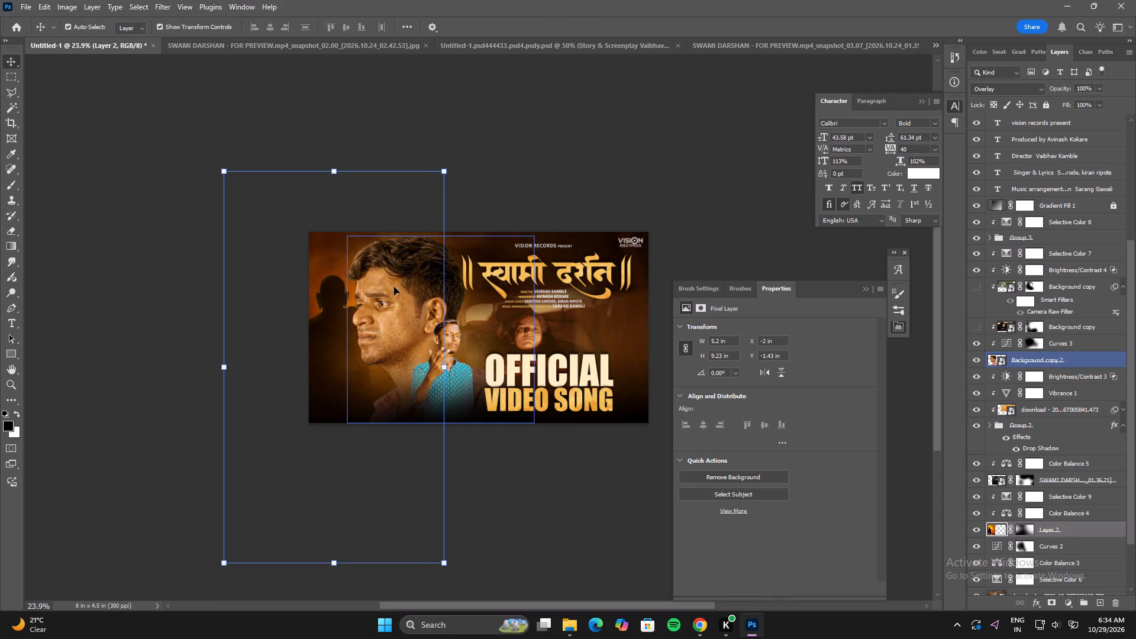
Lower the opacity of the Layer 2 glow to 58%.
drag(1056, 88, 1047, 88)
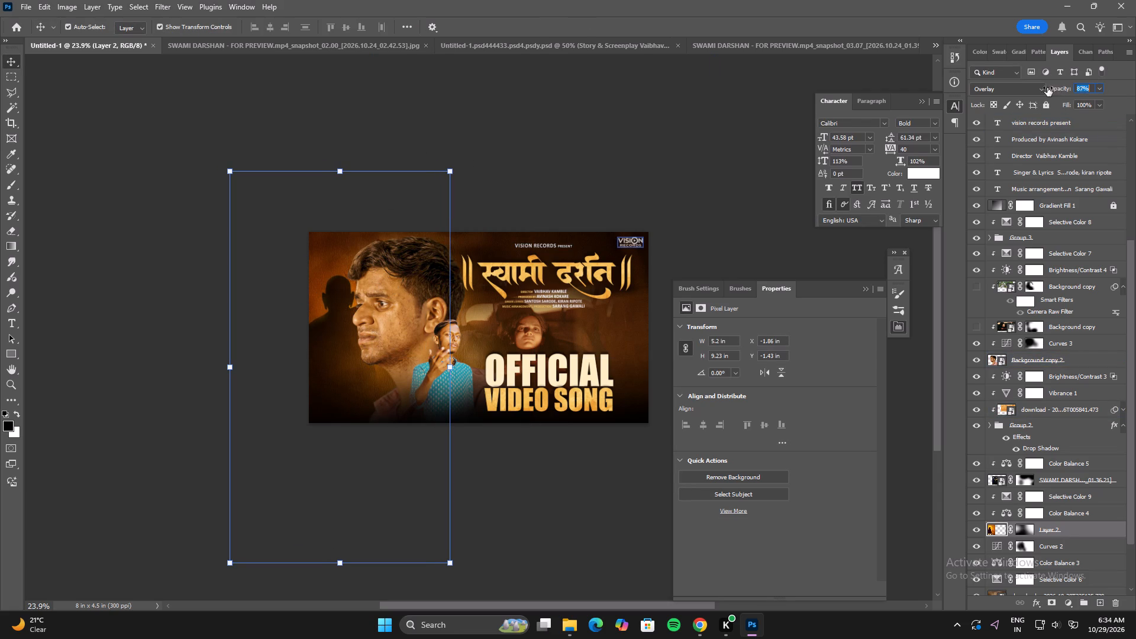
drag(1047, 88, 1031, 89)
Reposition the Layer 2 glow slightly further left, to about X -2.03 in.
key(Left)
key(Left)
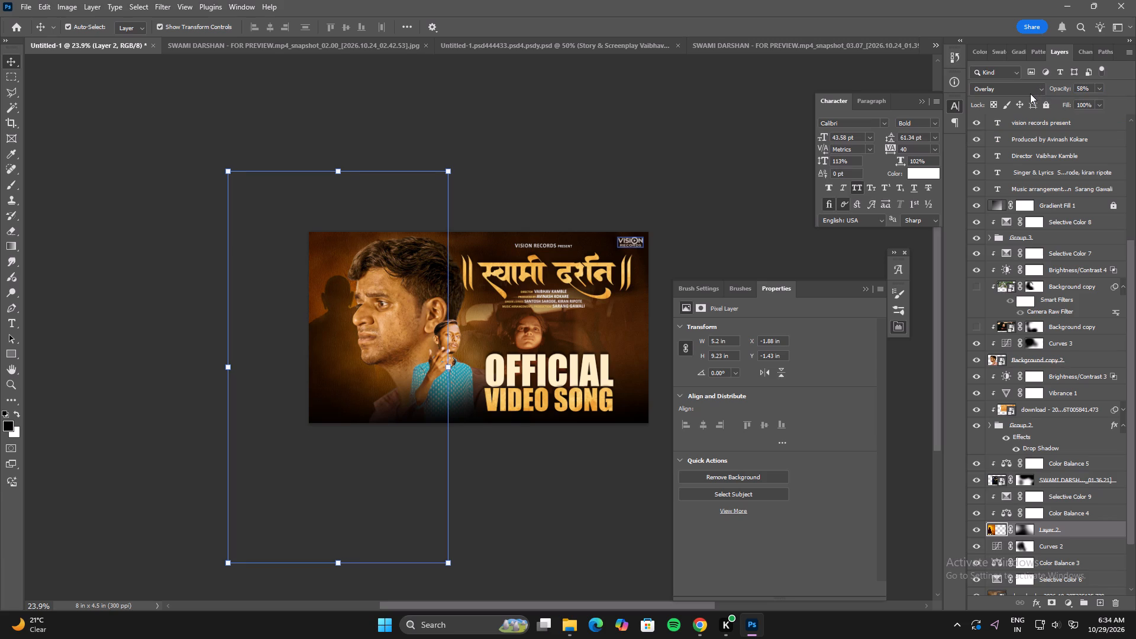
key(Left)
key(Left)
key(Left)
key(Left)
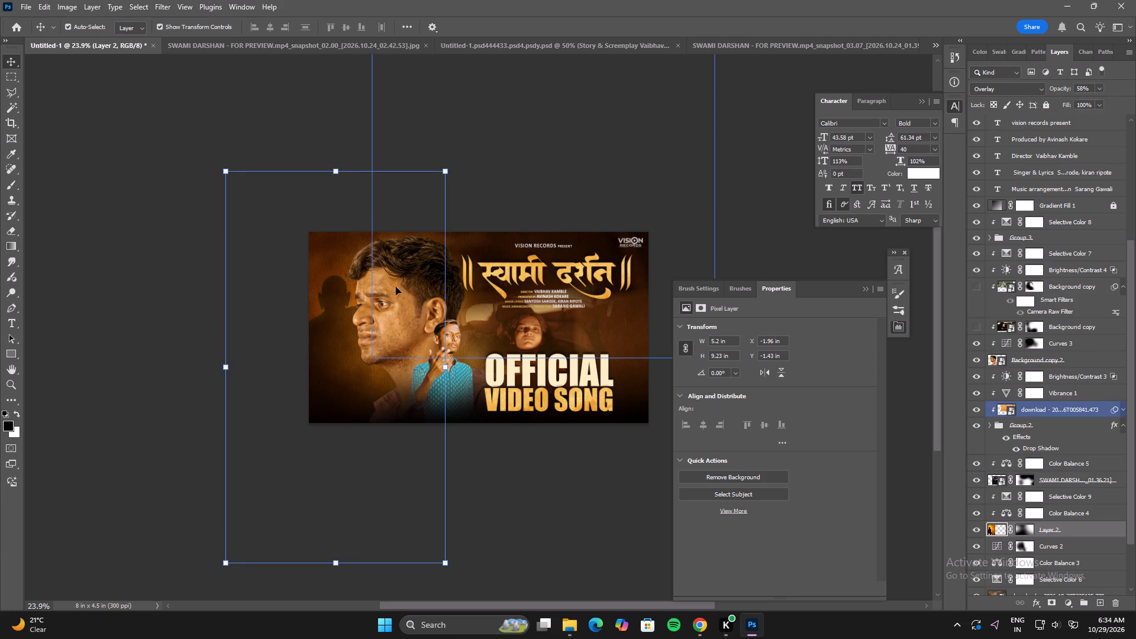
click(399, 293)
click(330, 293)
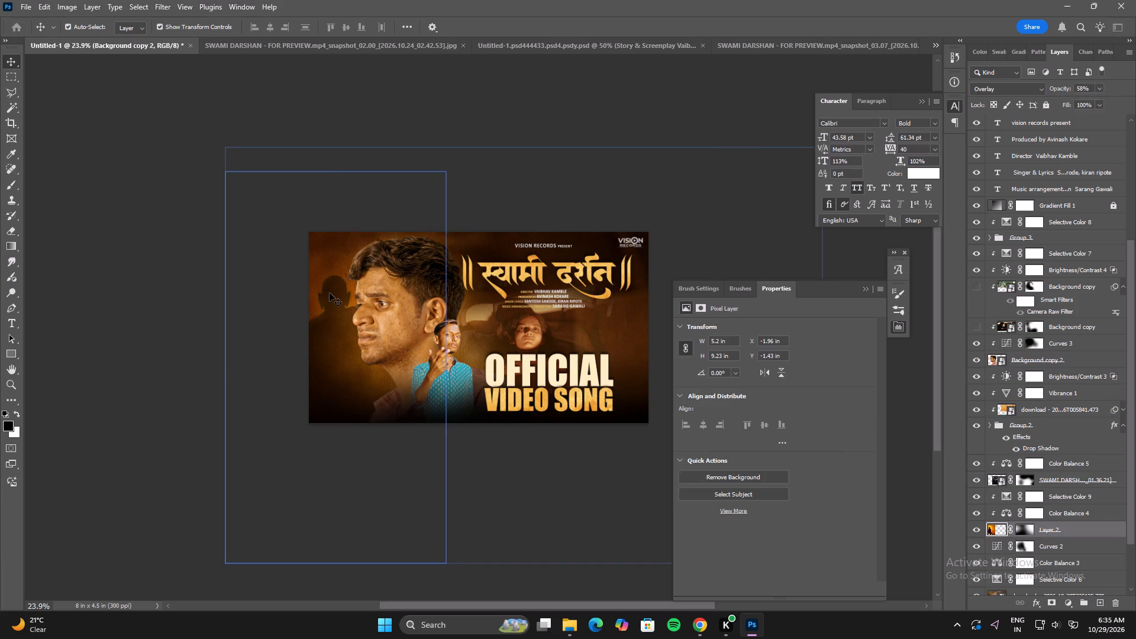
key(Left)
key(Left)
key(Left)
key(Left)
key(Left)
key(Left)
key(Left)
key(Left)
key(Left)
key(Left)
key(Left)
key(Left)
key(Left)
key(Left)
key(Left)
key(Left)
key(Left)
key(Right)
key(Right)
key(Right)
key(Right)
key(Right)
key(Right)
key(Right)
key(Right)
key(Right)
key(Right)
key(Right)
key(Right)
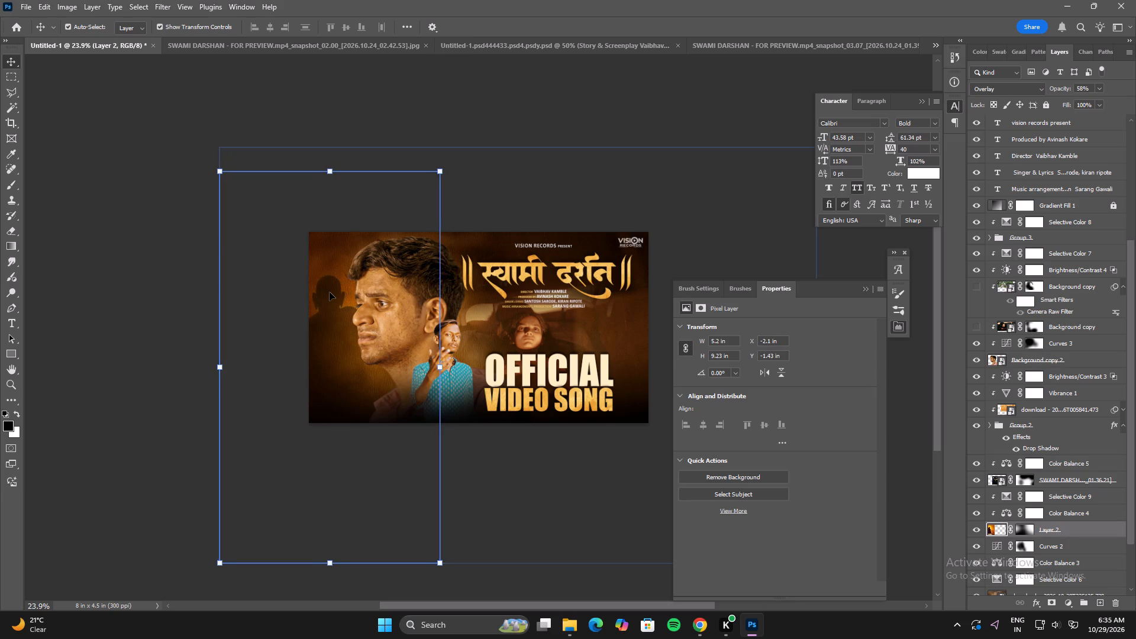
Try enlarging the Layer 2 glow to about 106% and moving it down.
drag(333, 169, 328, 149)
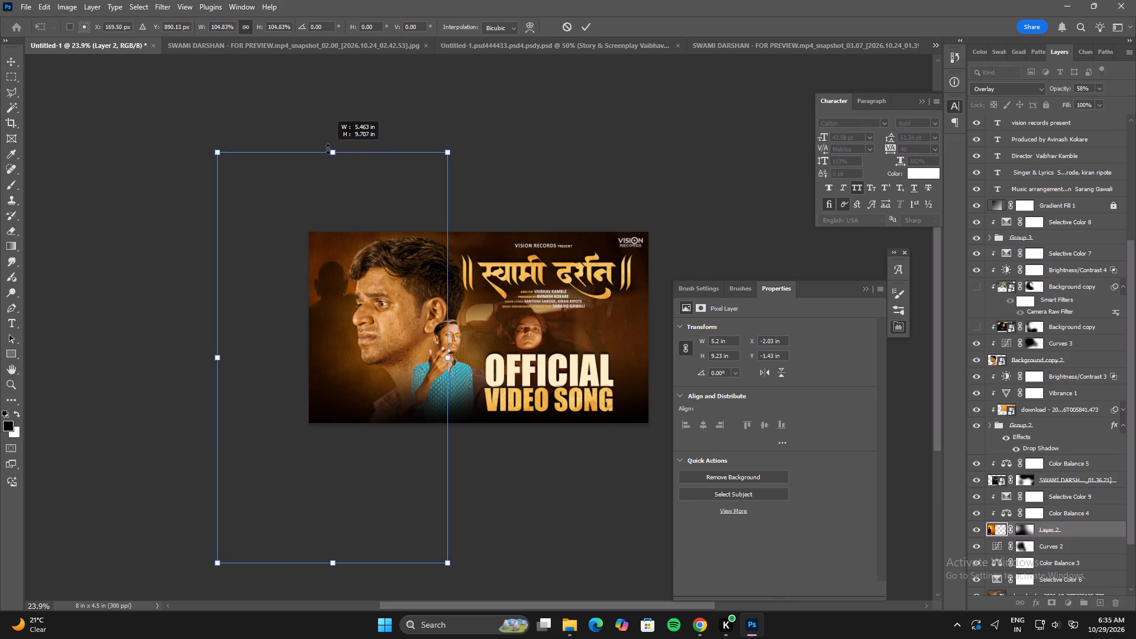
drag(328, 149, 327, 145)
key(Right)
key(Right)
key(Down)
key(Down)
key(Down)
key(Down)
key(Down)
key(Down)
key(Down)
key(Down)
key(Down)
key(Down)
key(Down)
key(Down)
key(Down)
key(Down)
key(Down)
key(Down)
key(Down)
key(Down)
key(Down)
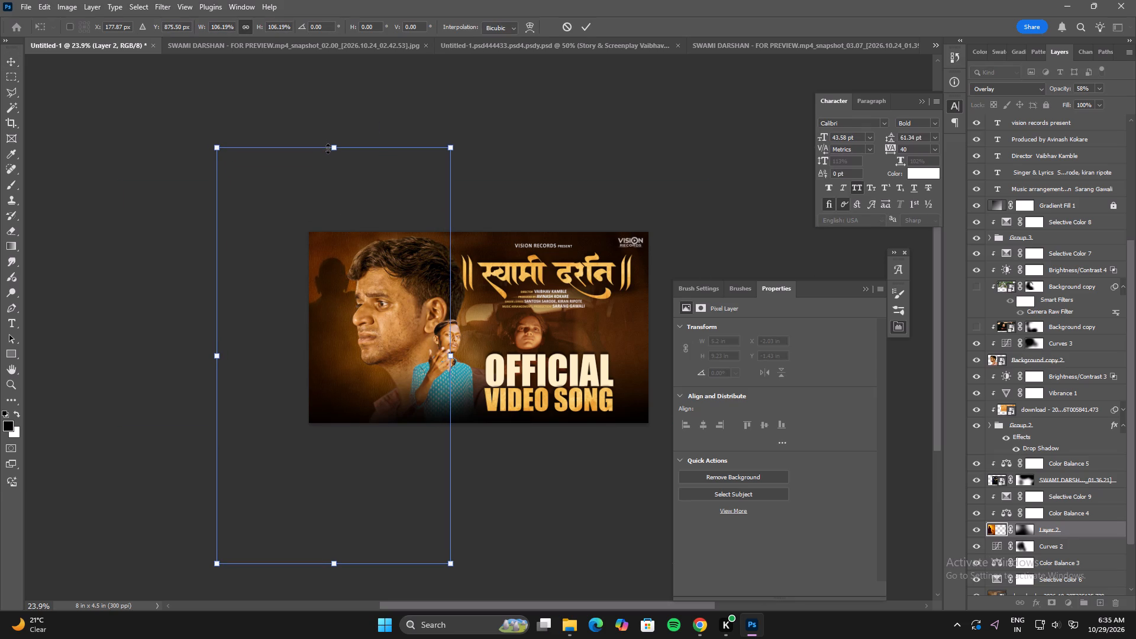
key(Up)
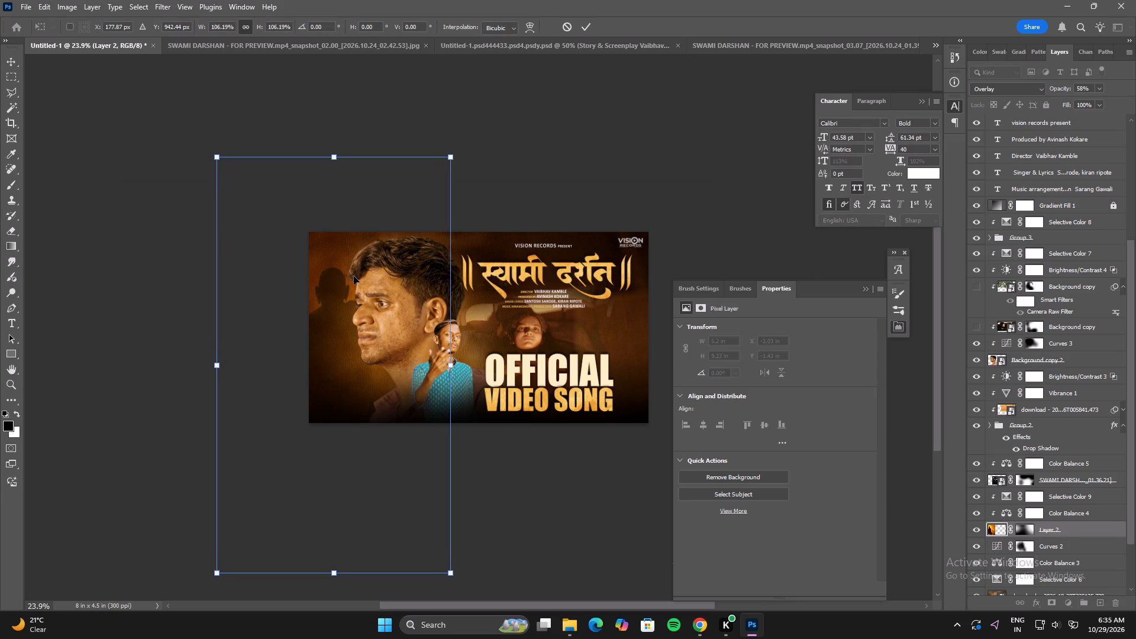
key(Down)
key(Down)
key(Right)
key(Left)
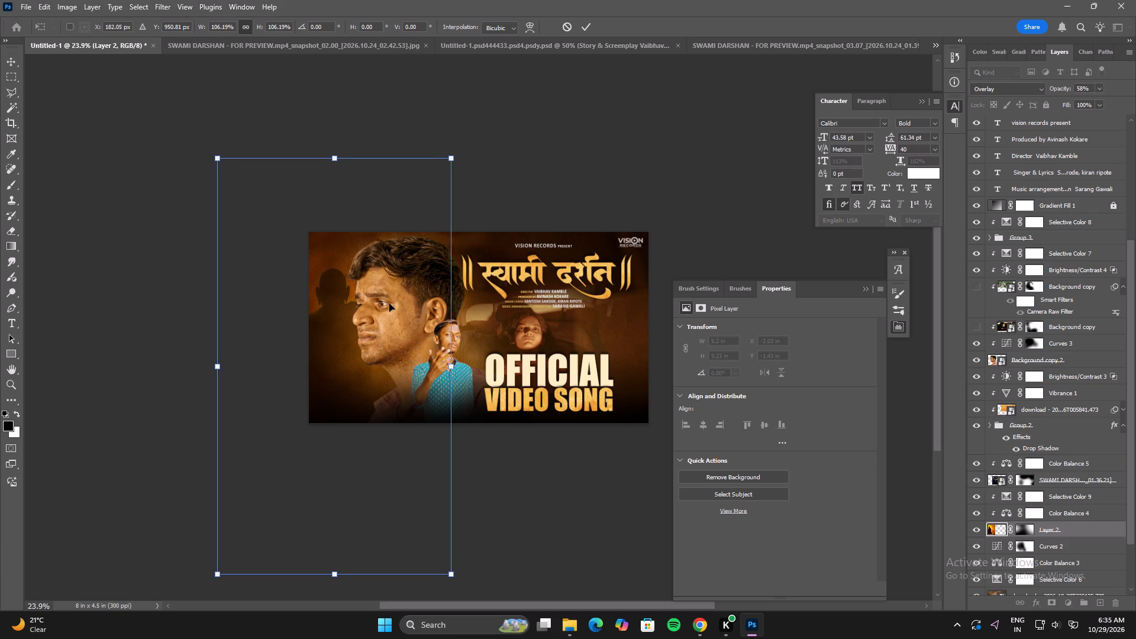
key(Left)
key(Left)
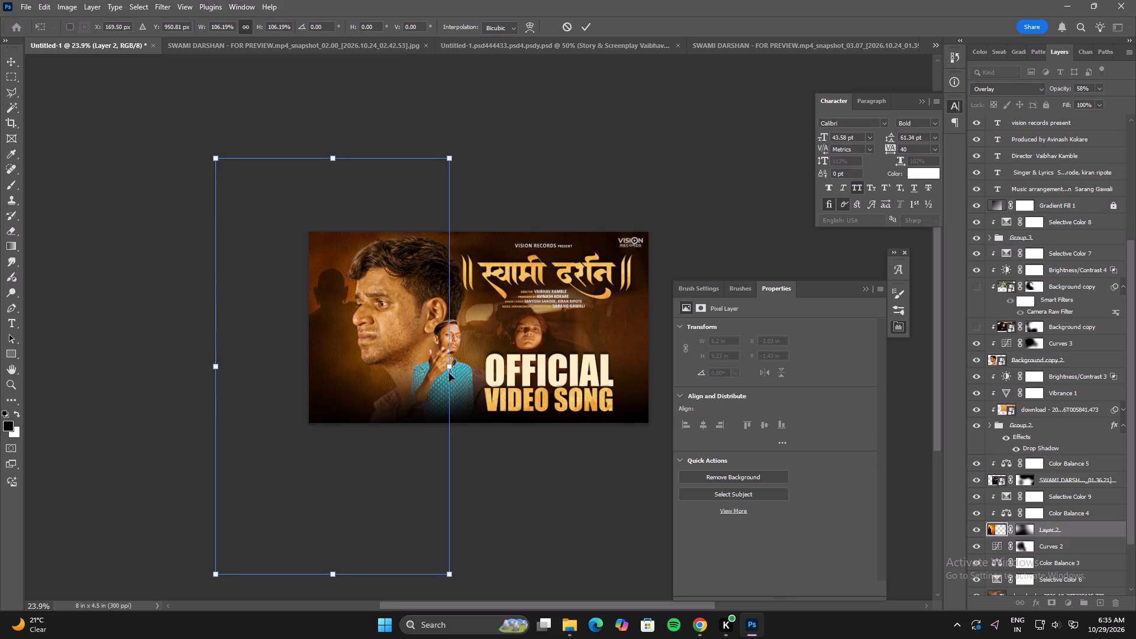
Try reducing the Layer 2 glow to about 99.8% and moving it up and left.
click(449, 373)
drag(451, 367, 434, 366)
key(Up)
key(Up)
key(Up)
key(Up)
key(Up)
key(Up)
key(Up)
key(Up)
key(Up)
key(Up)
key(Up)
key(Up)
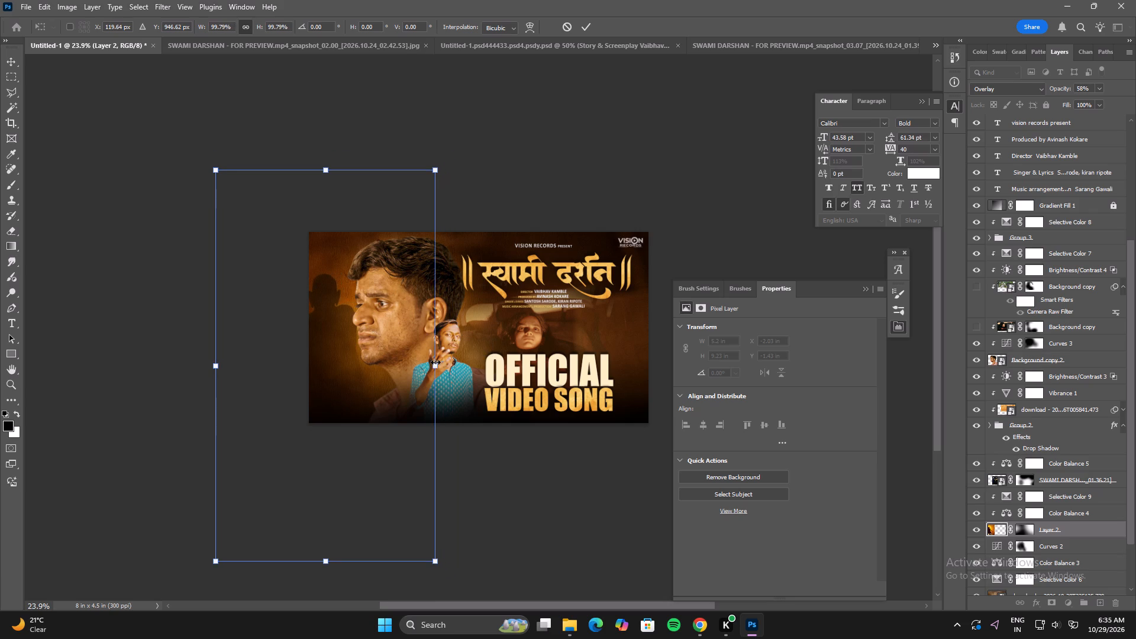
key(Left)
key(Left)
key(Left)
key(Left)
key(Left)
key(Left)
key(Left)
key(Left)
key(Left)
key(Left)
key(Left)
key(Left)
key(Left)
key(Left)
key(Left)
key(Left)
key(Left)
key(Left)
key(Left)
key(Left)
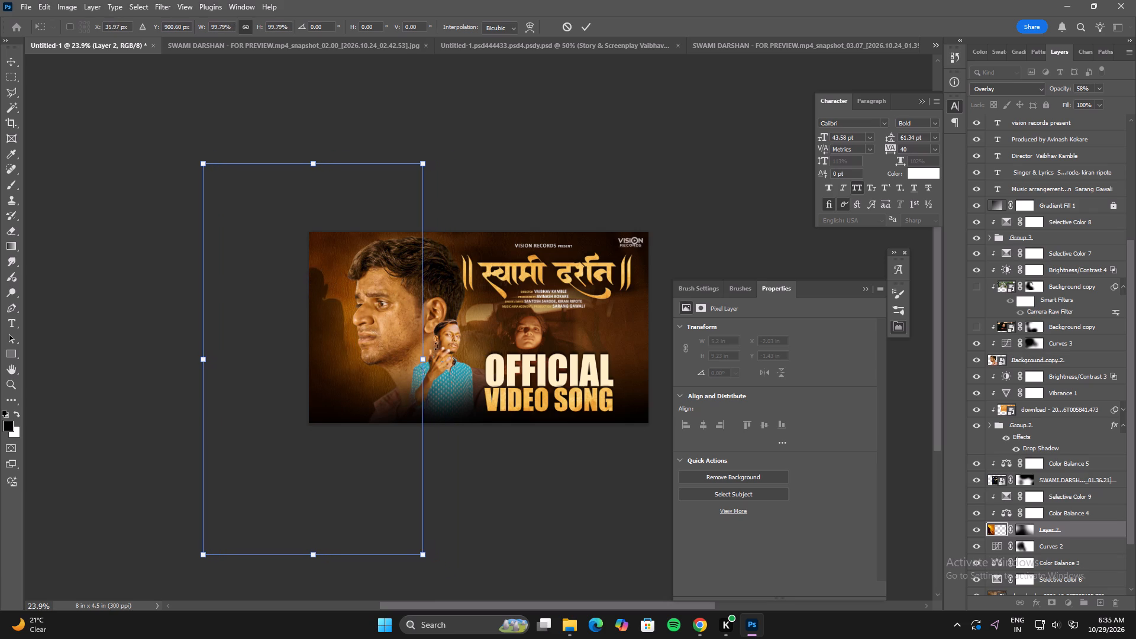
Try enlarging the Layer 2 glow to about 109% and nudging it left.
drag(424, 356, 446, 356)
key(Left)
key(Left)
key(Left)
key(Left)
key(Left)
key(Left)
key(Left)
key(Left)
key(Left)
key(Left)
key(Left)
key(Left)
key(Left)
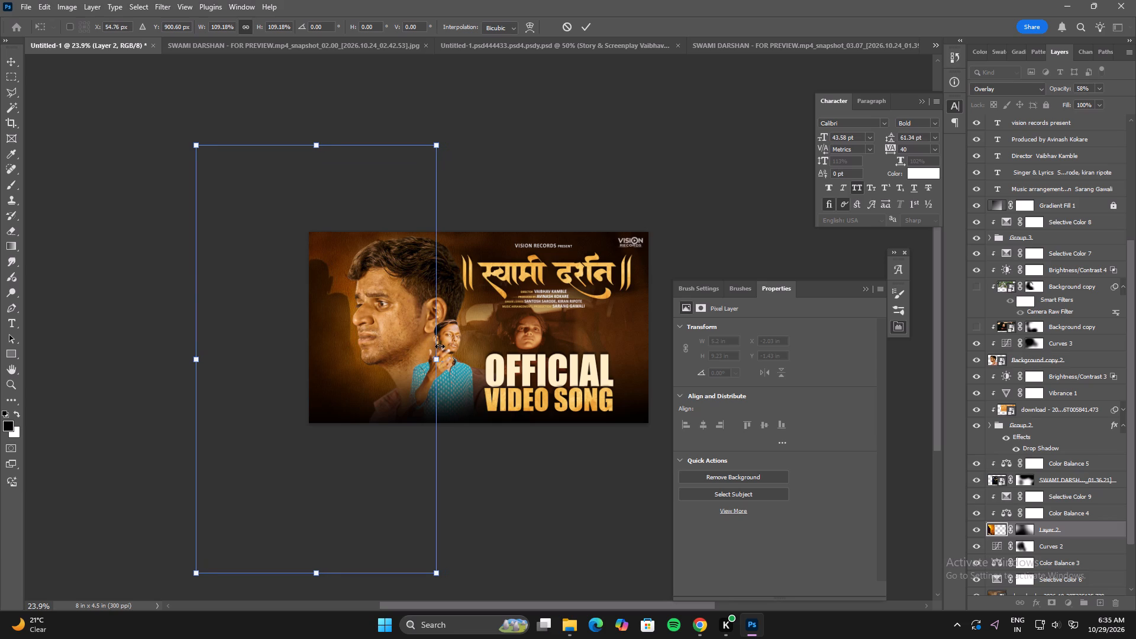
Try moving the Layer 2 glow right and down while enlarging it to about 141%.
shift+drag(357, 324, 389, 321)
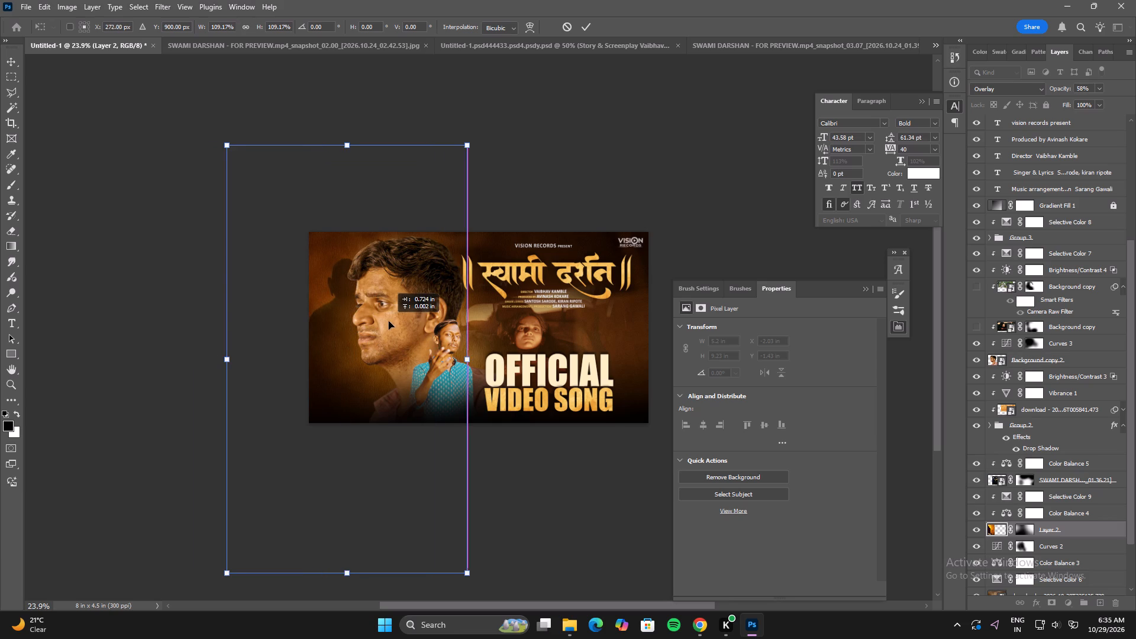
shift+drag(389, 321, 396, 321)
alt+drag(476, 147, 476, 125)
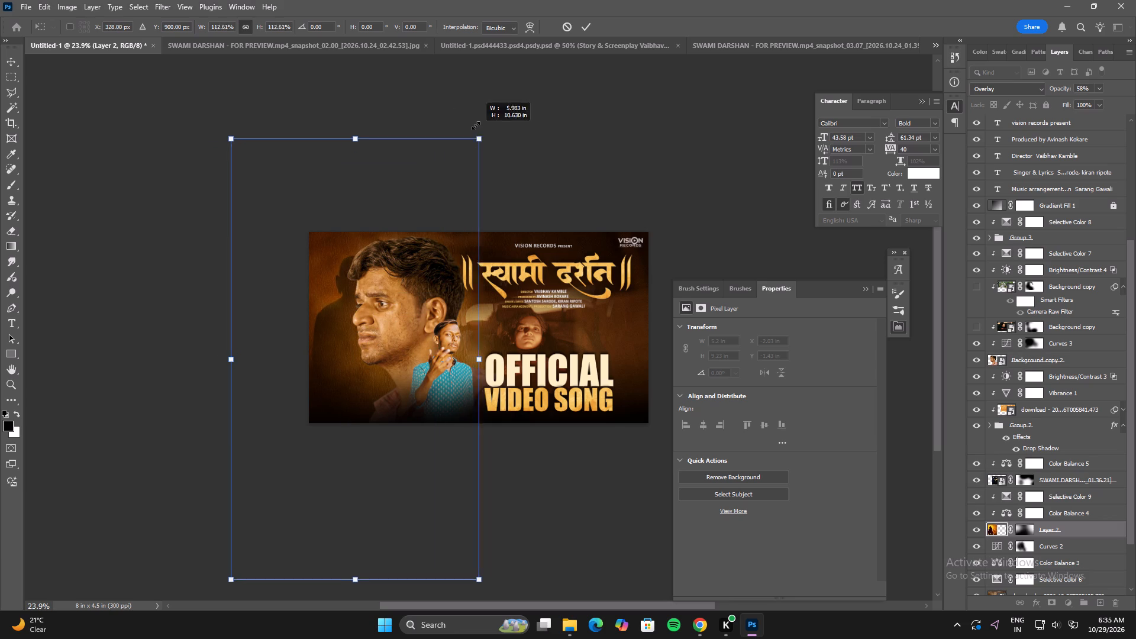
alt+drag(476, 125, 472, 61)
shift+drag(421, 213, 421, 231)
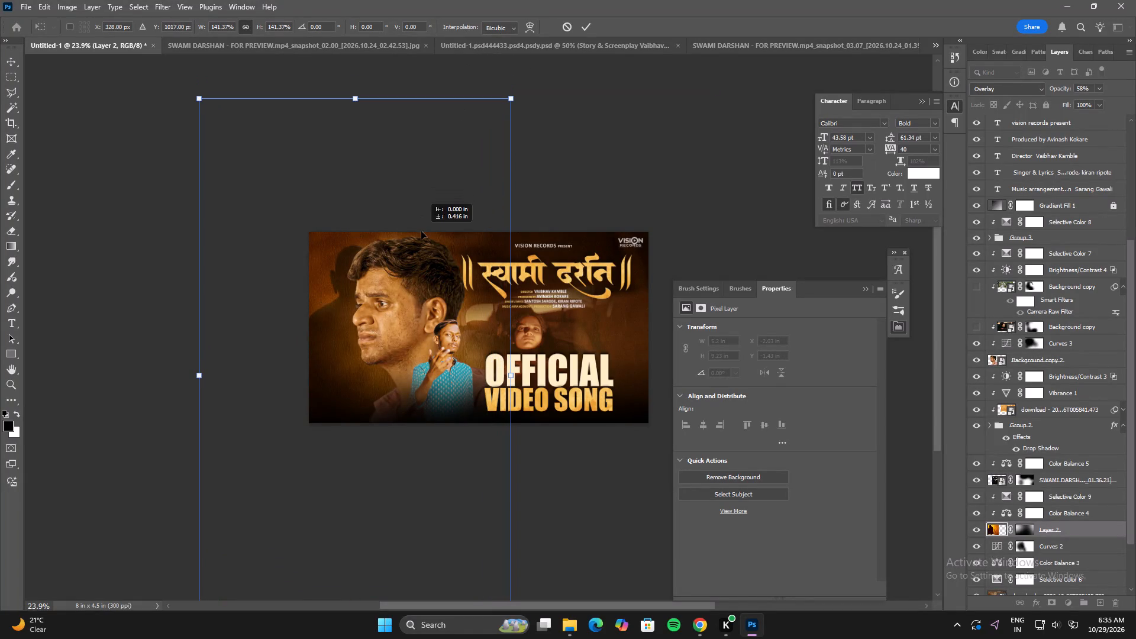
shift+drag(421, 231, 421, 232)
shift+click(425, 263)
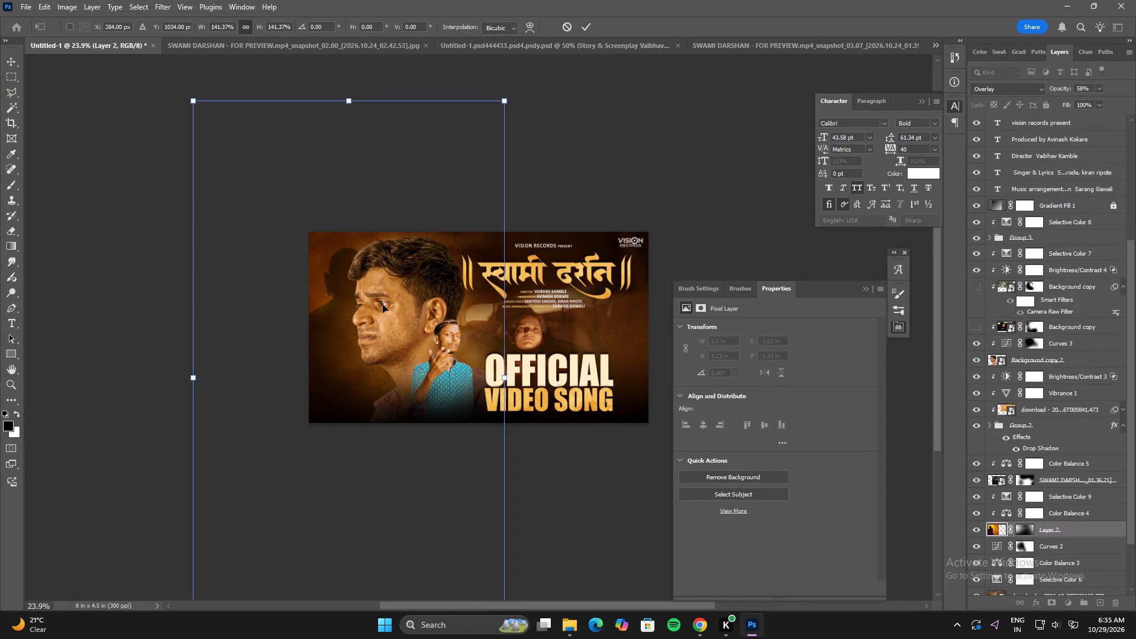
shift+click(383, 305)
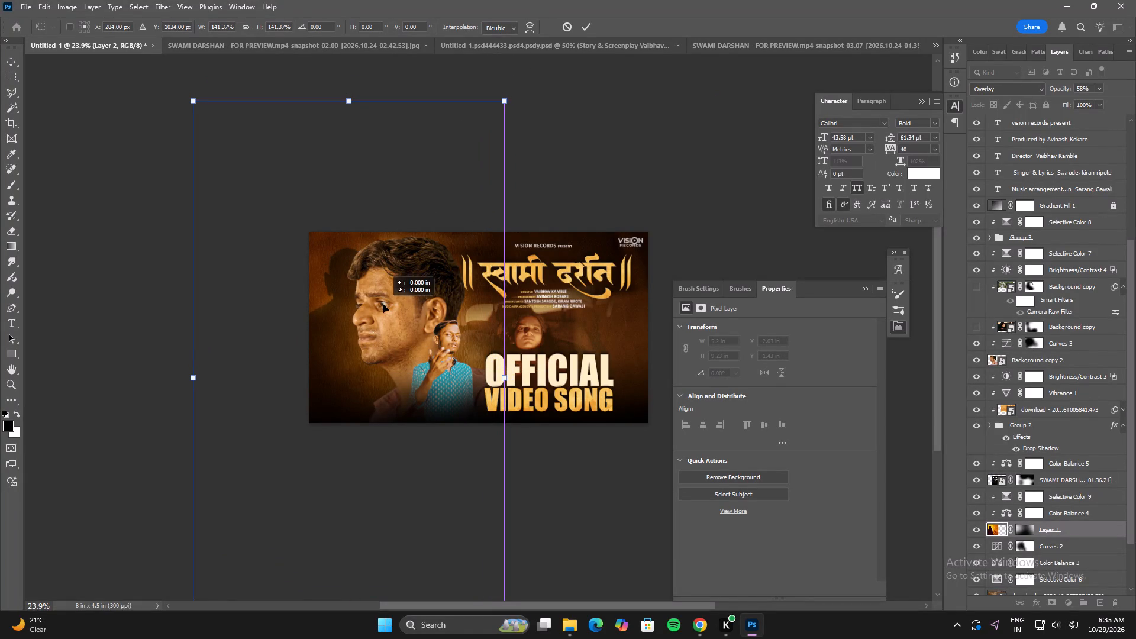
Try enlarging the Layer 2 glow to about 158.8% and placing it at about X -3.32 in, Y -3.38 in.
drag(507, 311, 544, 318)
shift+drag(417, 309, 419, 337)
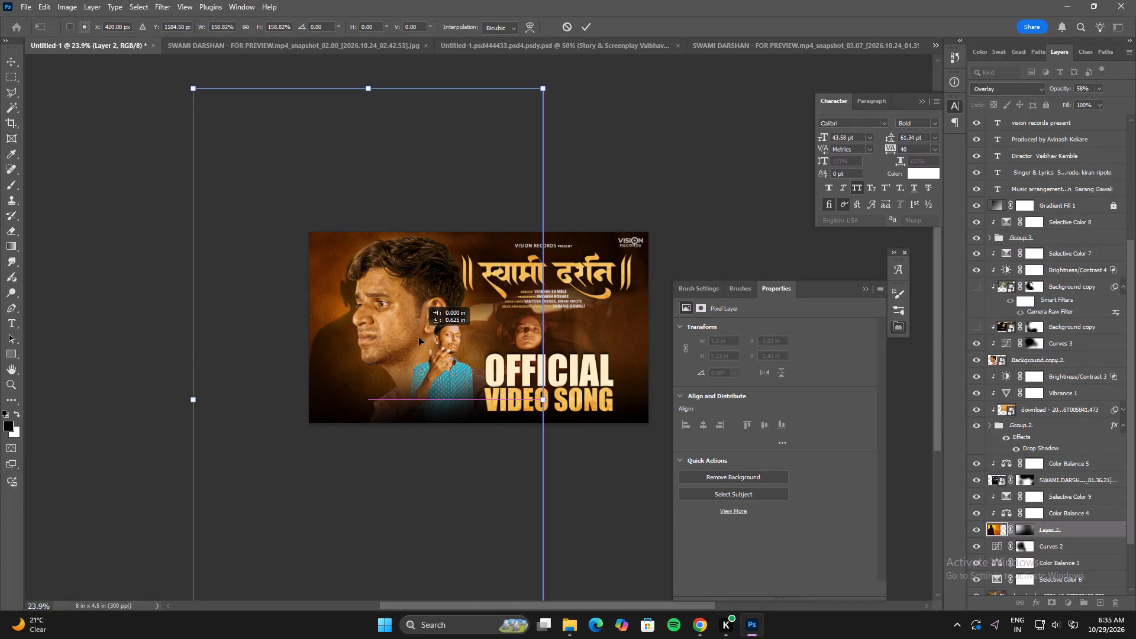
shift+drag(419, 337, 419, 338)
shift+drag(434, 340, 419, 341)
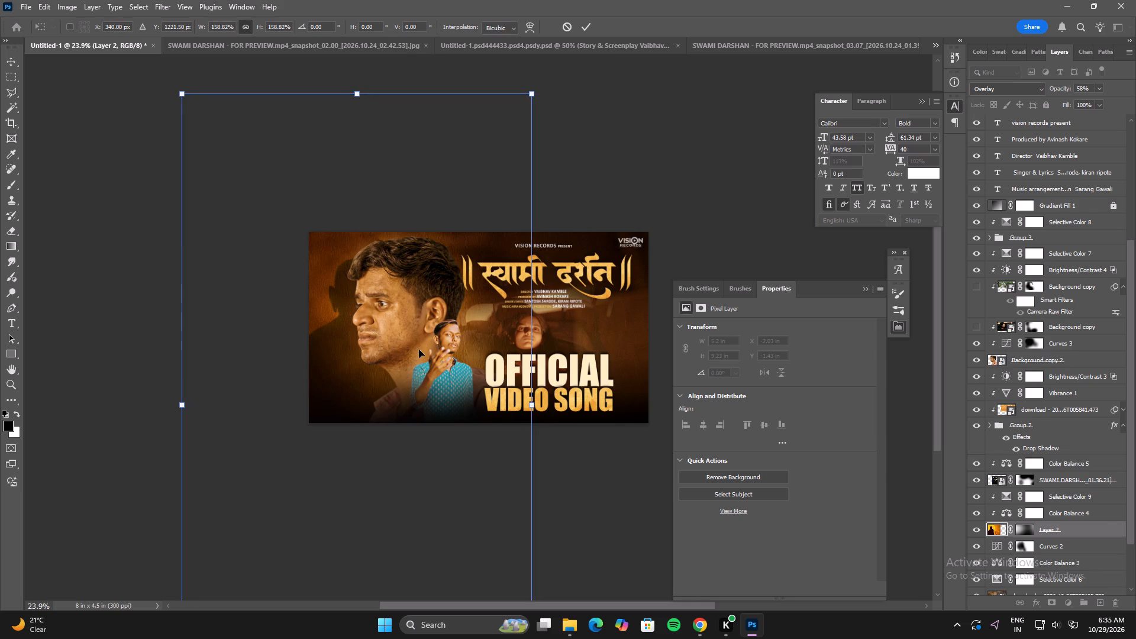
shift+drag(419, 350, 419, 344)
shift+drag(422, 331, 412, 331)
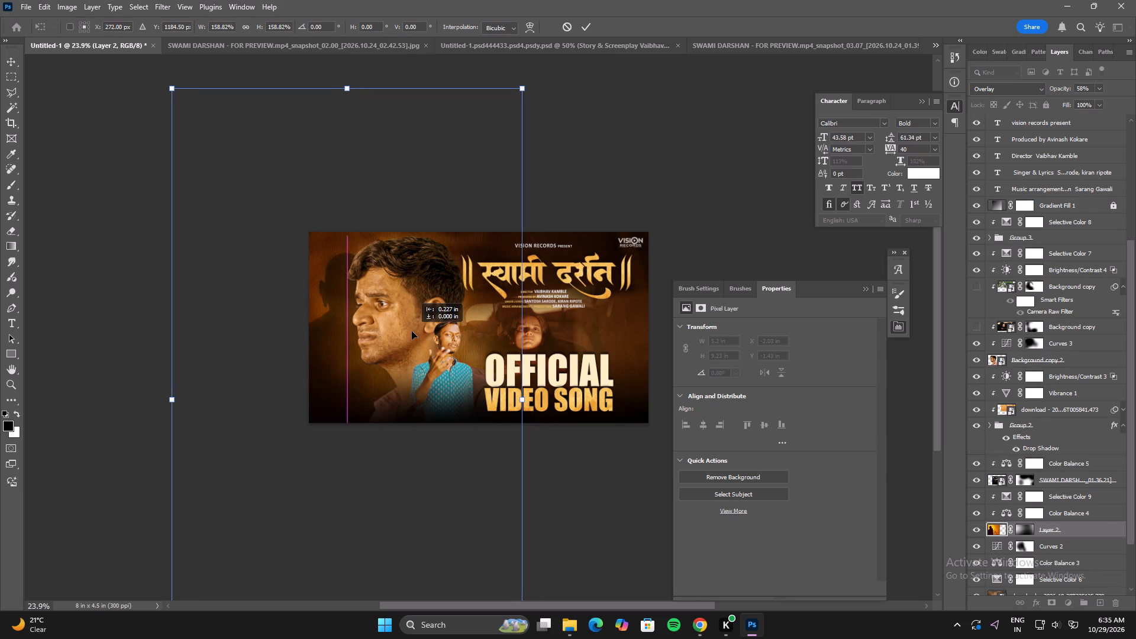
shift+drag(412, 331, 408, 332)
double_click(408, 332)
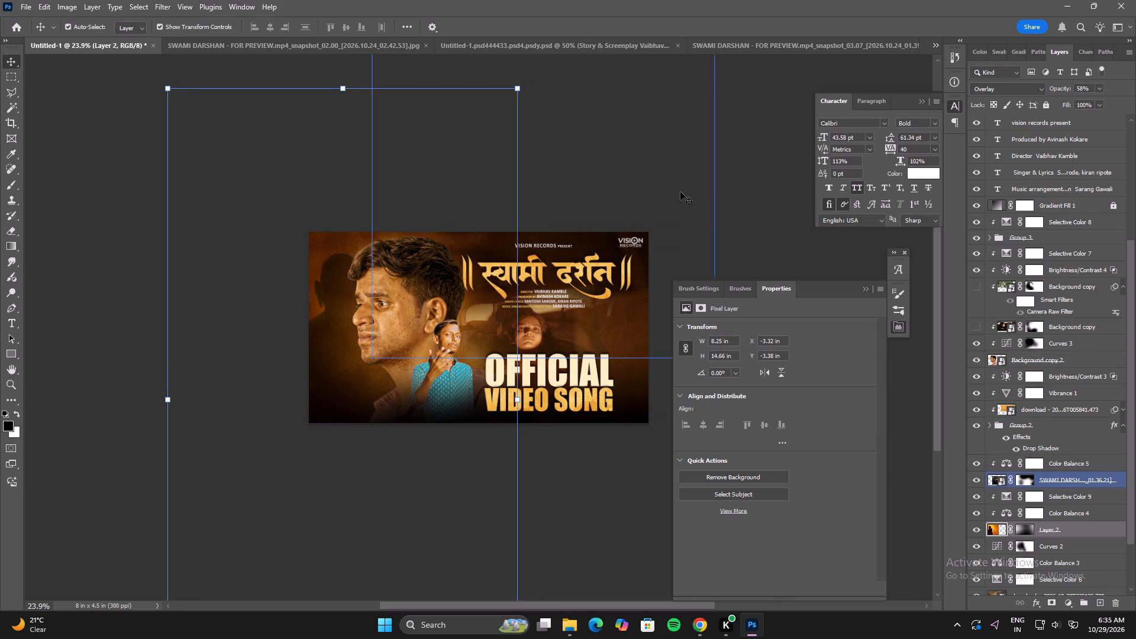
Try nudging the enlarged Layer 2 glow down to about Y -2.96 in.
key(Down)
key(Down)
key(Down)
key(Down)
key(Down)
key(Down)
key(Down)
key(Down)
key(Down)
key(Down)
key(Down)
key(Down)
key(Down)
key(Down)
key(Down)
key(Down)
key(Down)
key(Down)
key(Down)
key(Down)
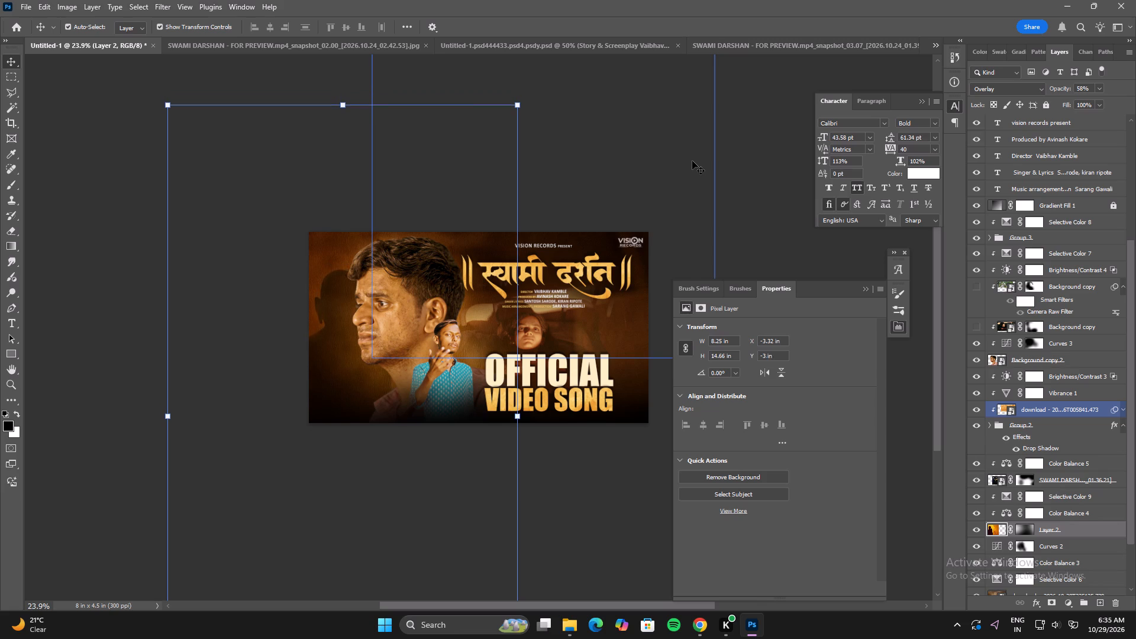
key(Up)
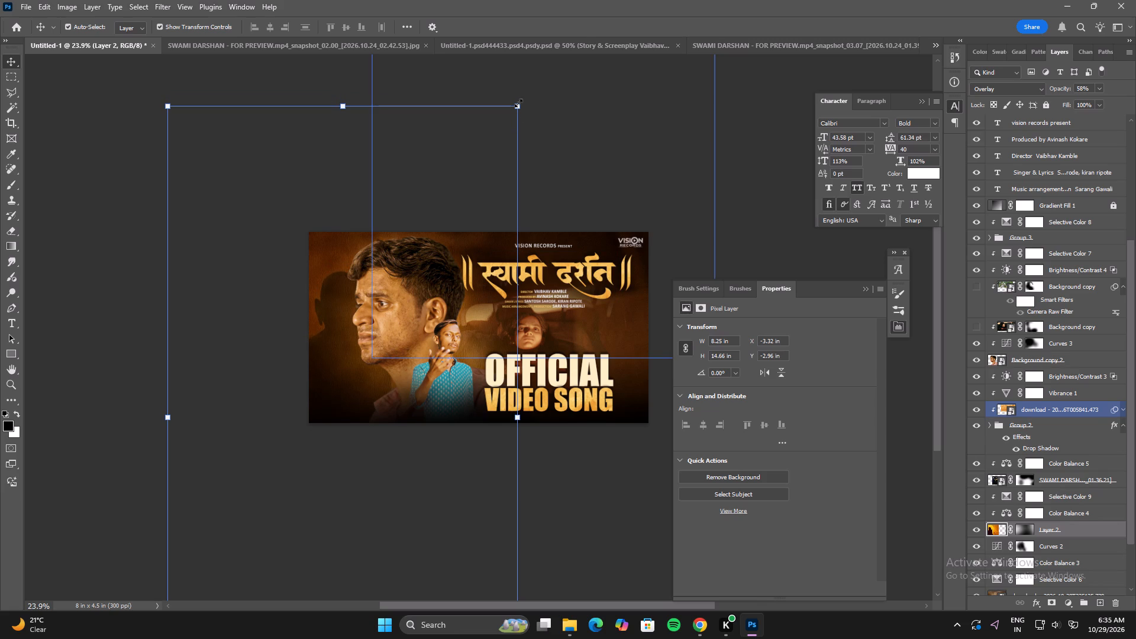
Reduce the Layer 2 glow to about 5.73 × 10.19 in and place it at about X -2.06 in, Y -2.12 in.
alt+drag(518, 103, 495, 173)
shift+drag(418, 262, 418, 247)
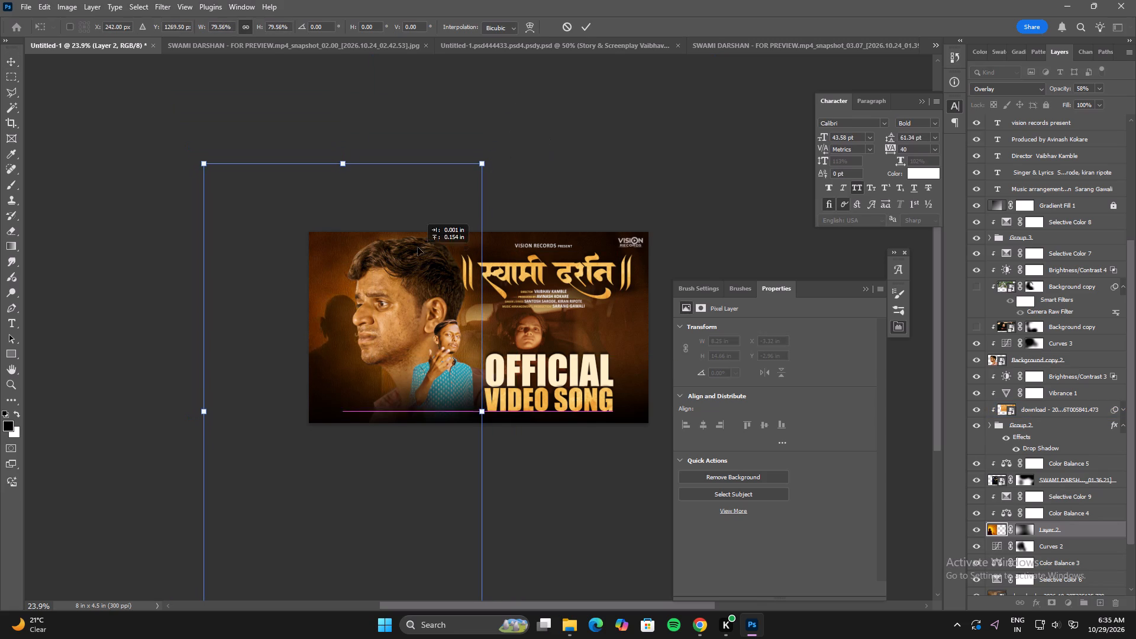
shift+drag(418, 247, 417, 218)
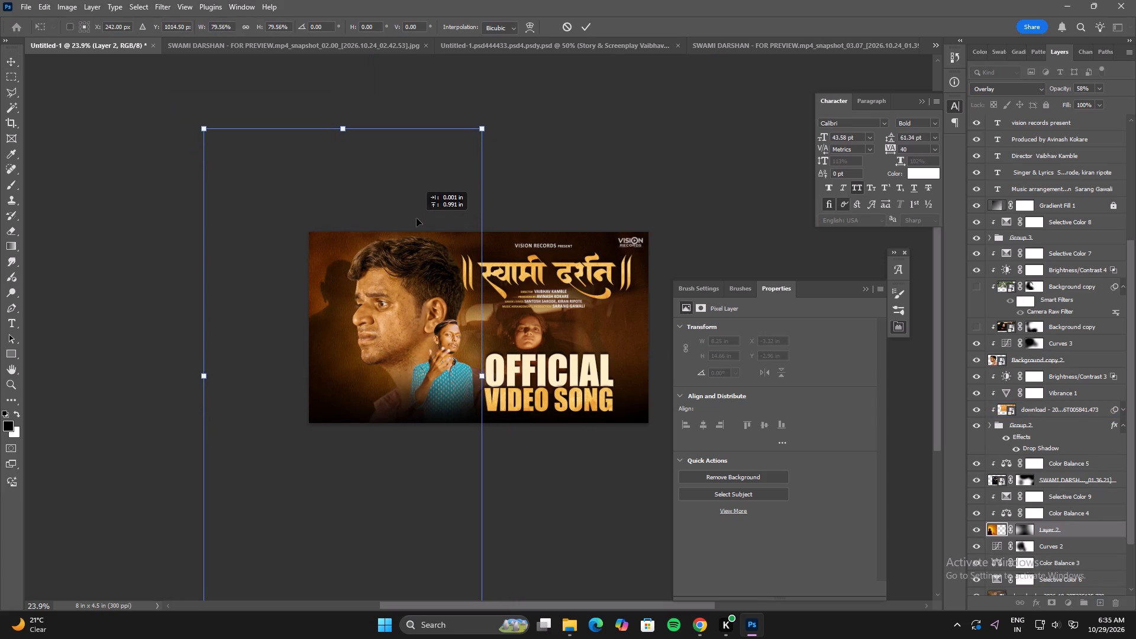
shift+drag(417, 218, 417, 228)
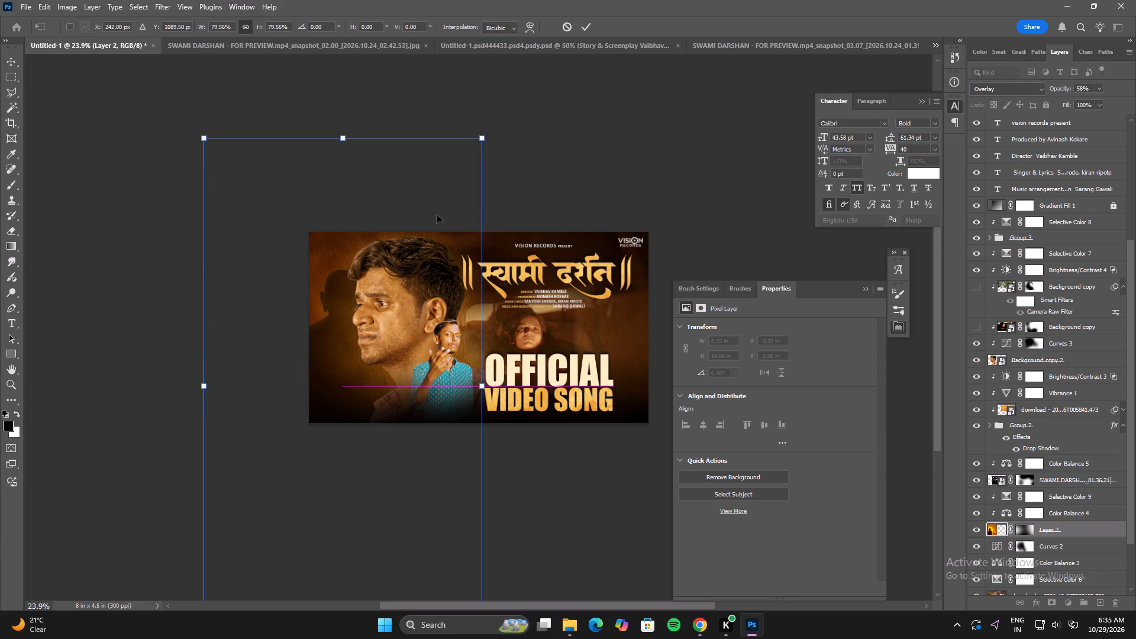
alt+drag(483, 138, 469, 172)
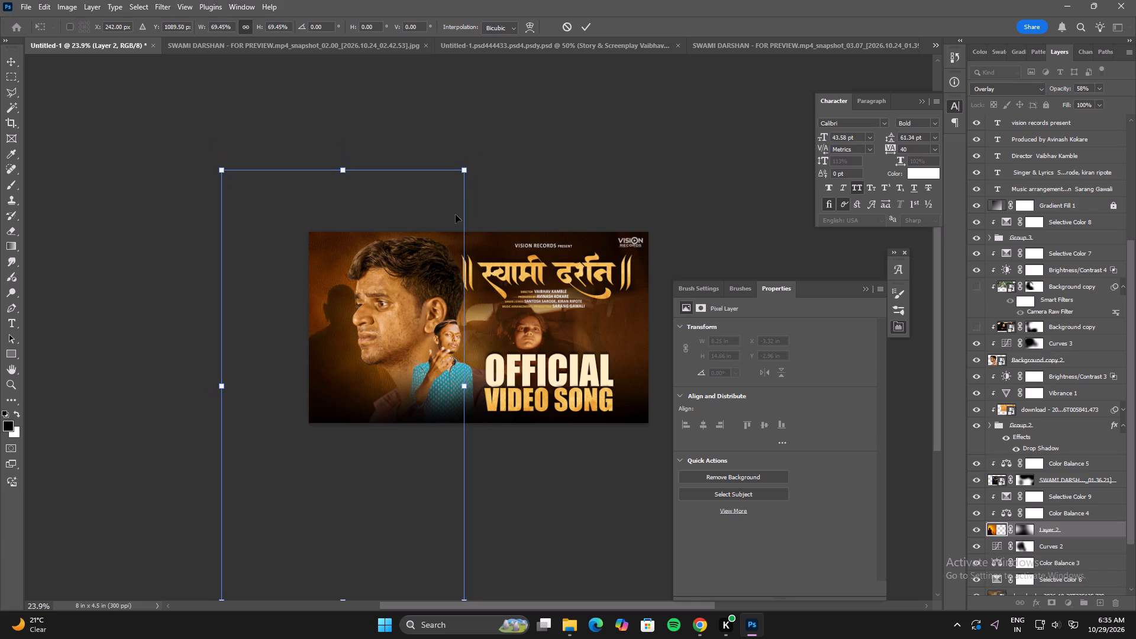
shift+drag(423, 287, 419, 257)
double_click(419, 257)
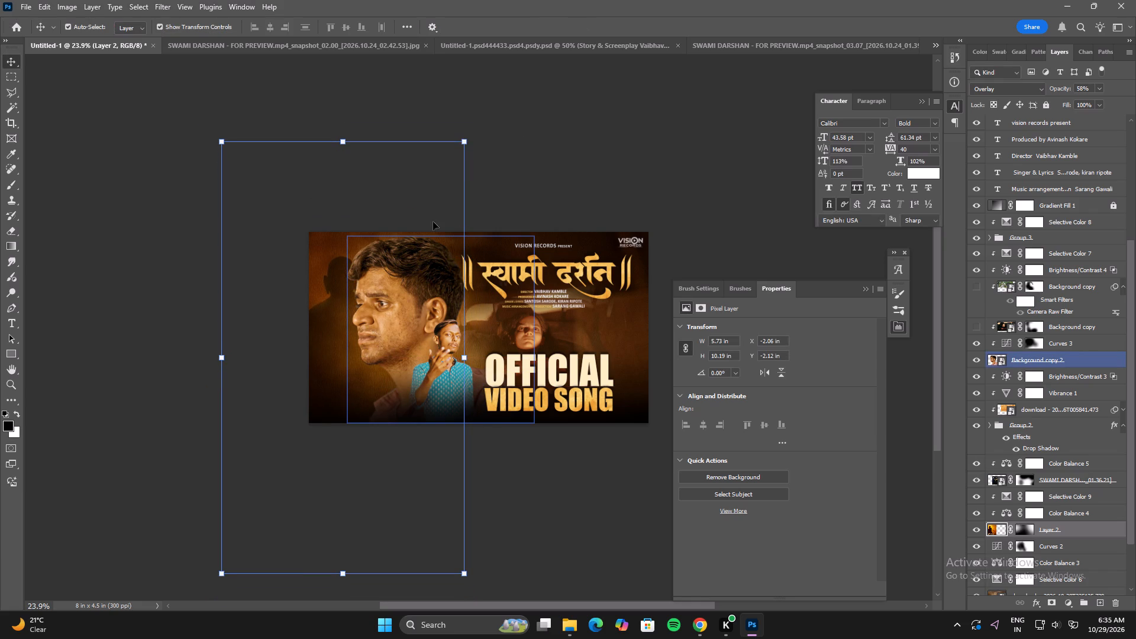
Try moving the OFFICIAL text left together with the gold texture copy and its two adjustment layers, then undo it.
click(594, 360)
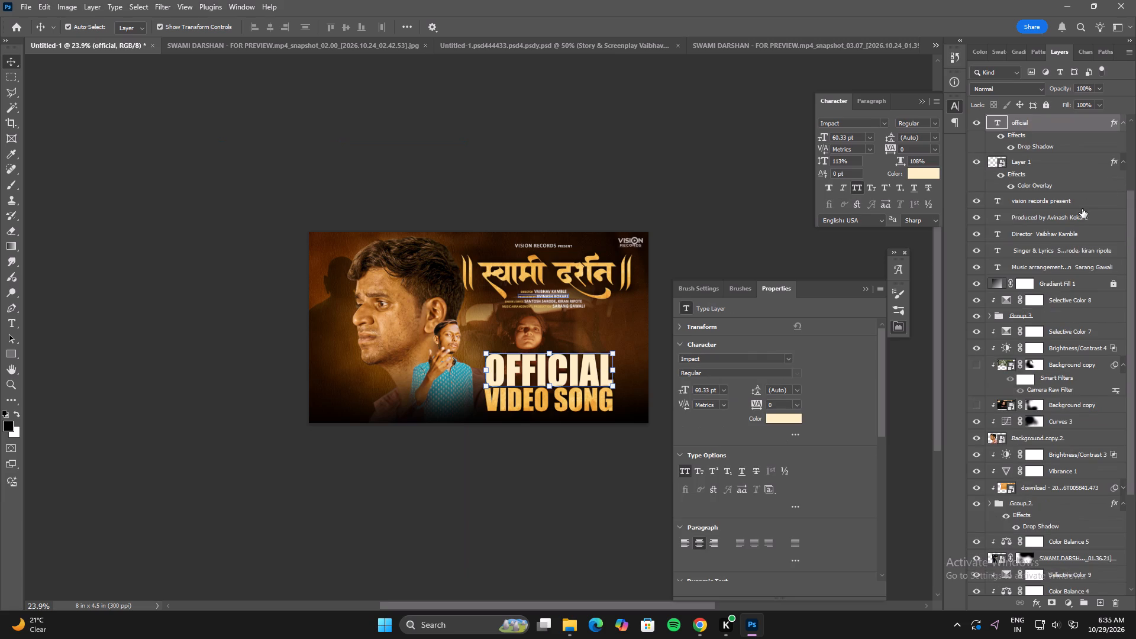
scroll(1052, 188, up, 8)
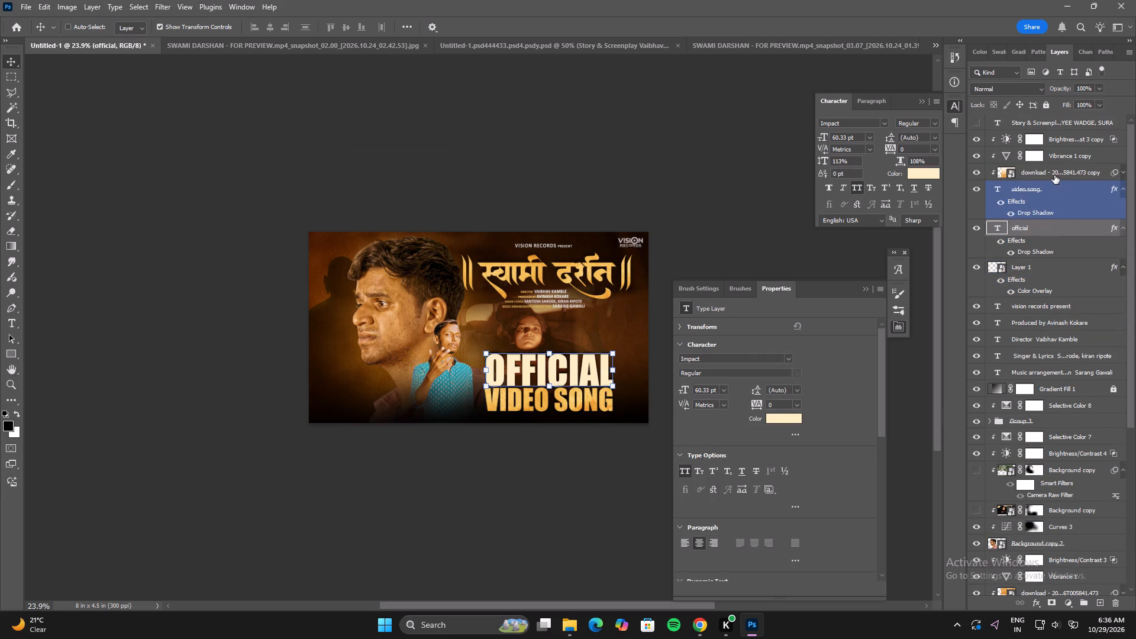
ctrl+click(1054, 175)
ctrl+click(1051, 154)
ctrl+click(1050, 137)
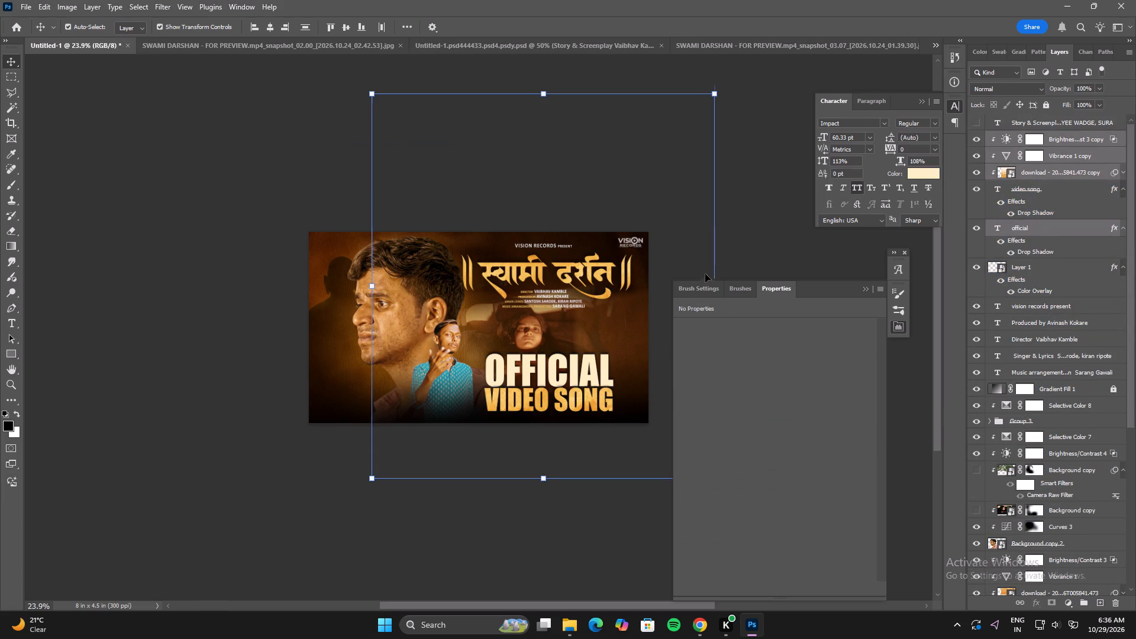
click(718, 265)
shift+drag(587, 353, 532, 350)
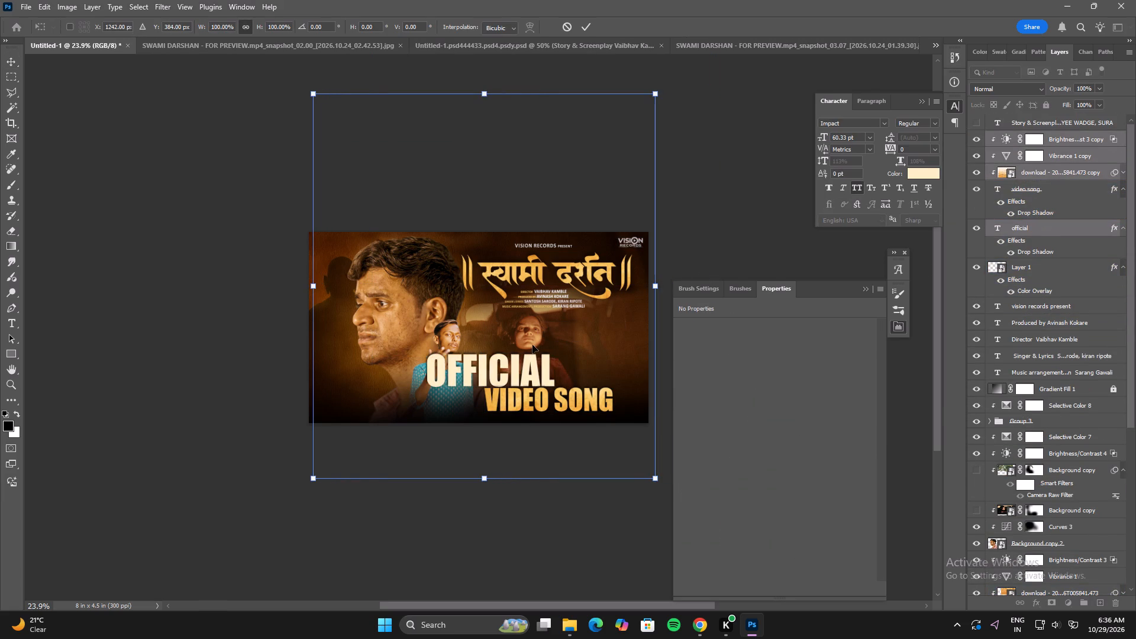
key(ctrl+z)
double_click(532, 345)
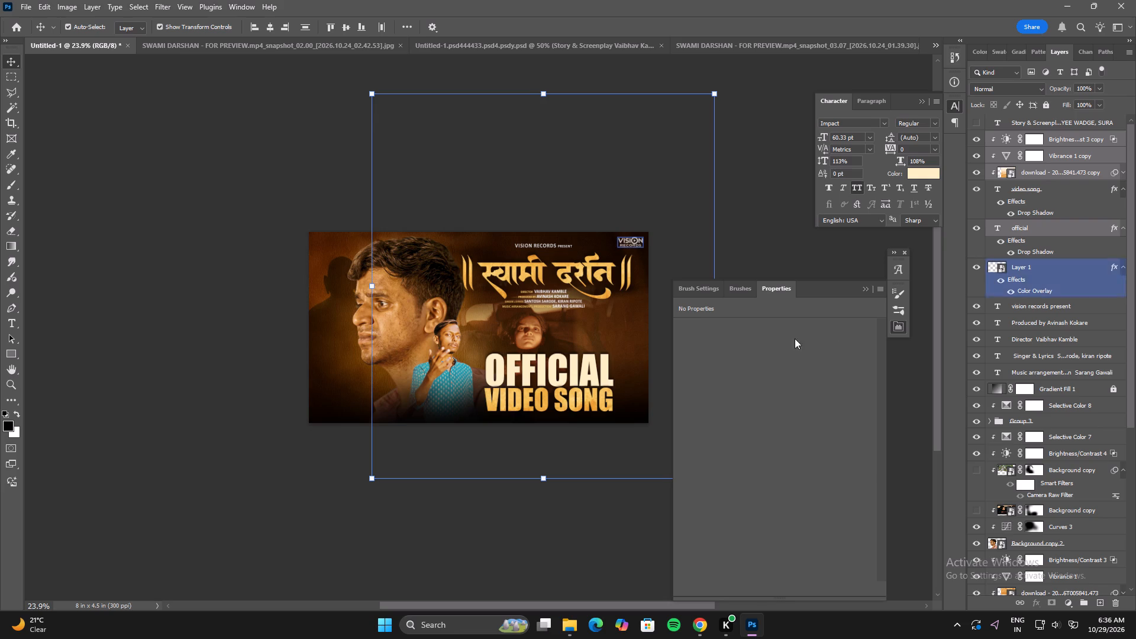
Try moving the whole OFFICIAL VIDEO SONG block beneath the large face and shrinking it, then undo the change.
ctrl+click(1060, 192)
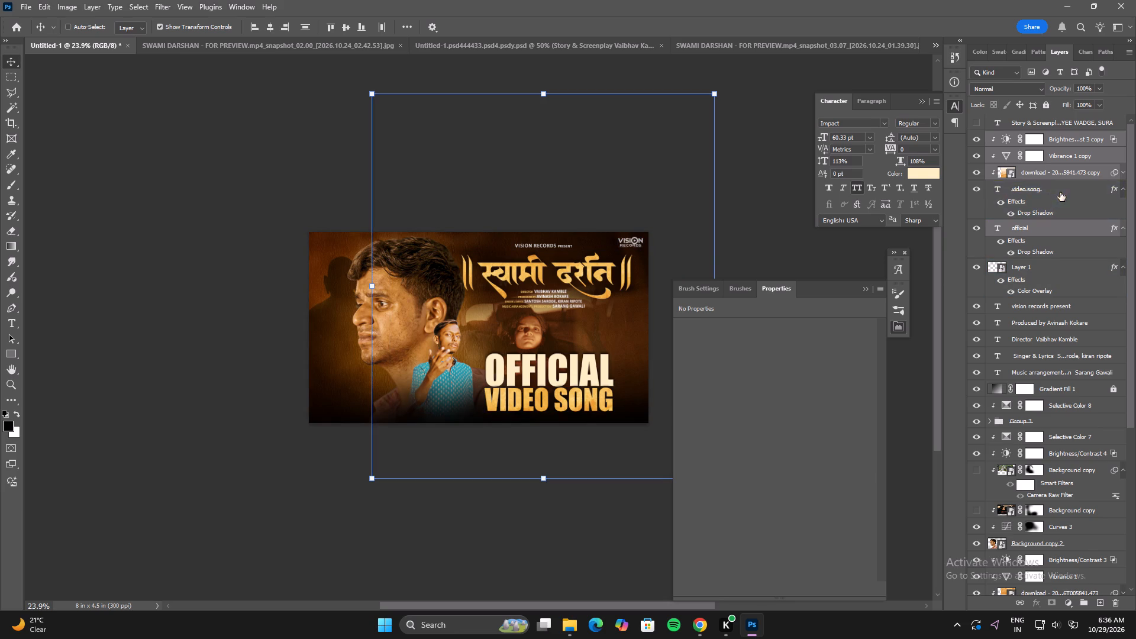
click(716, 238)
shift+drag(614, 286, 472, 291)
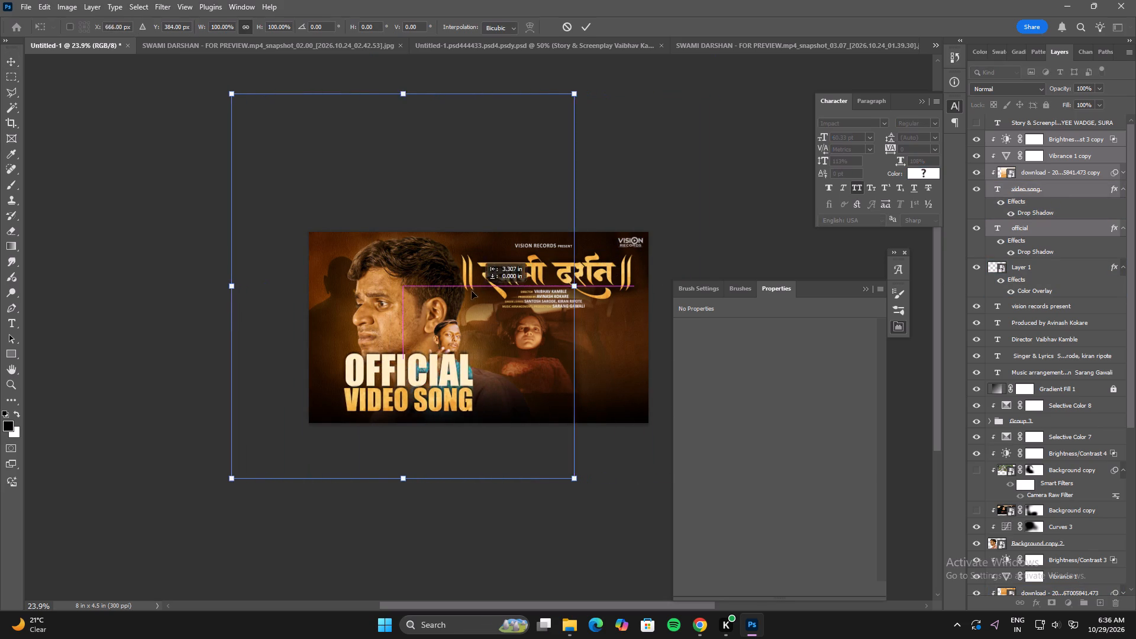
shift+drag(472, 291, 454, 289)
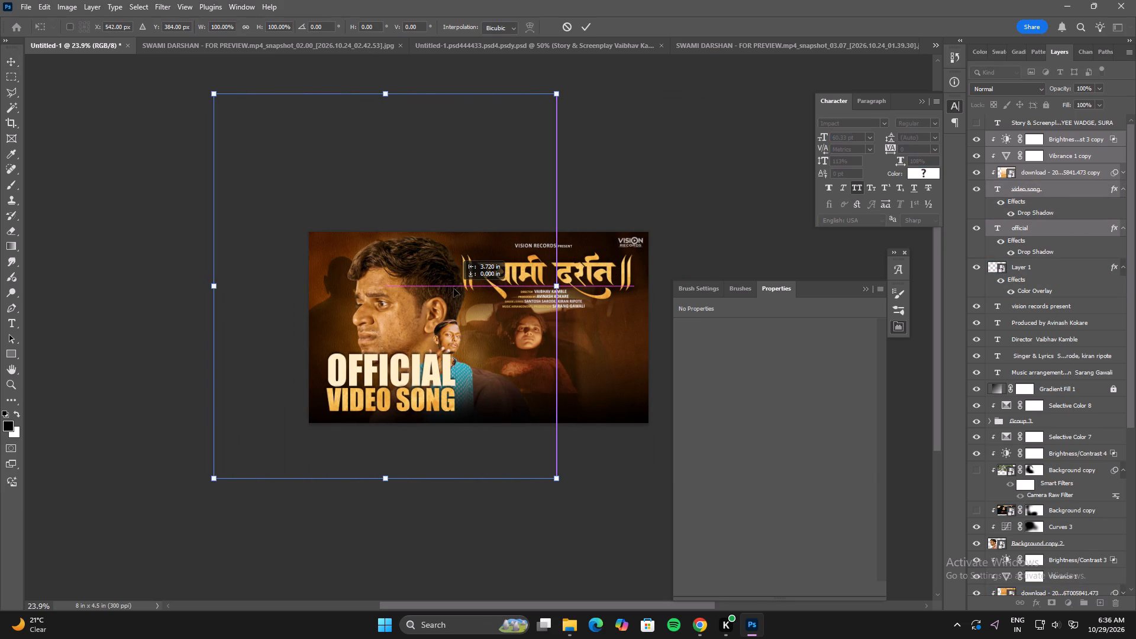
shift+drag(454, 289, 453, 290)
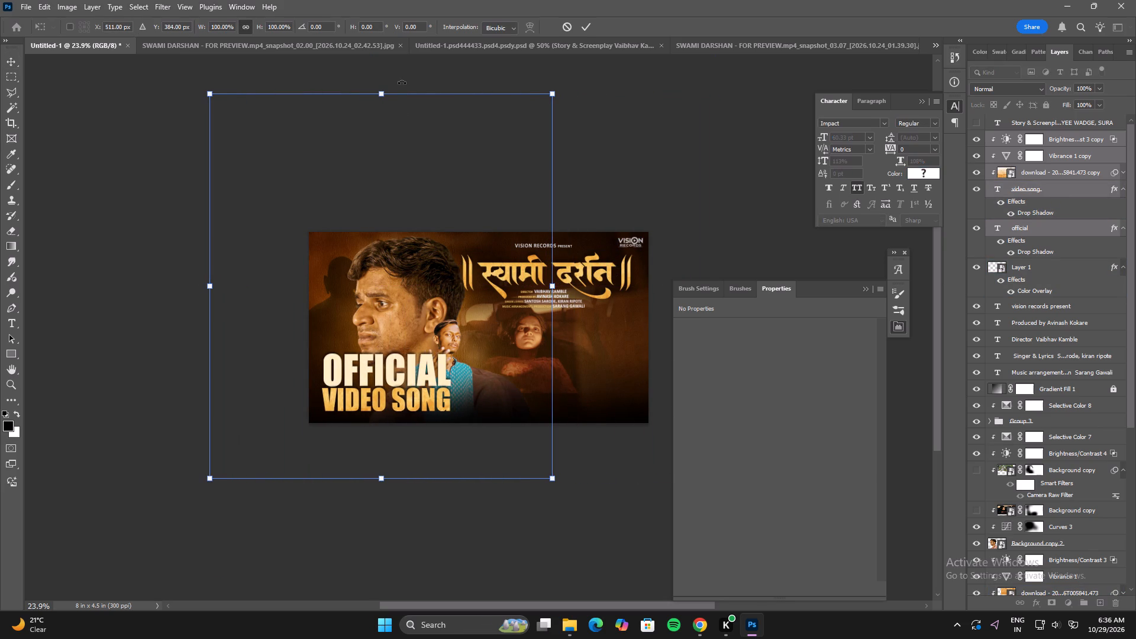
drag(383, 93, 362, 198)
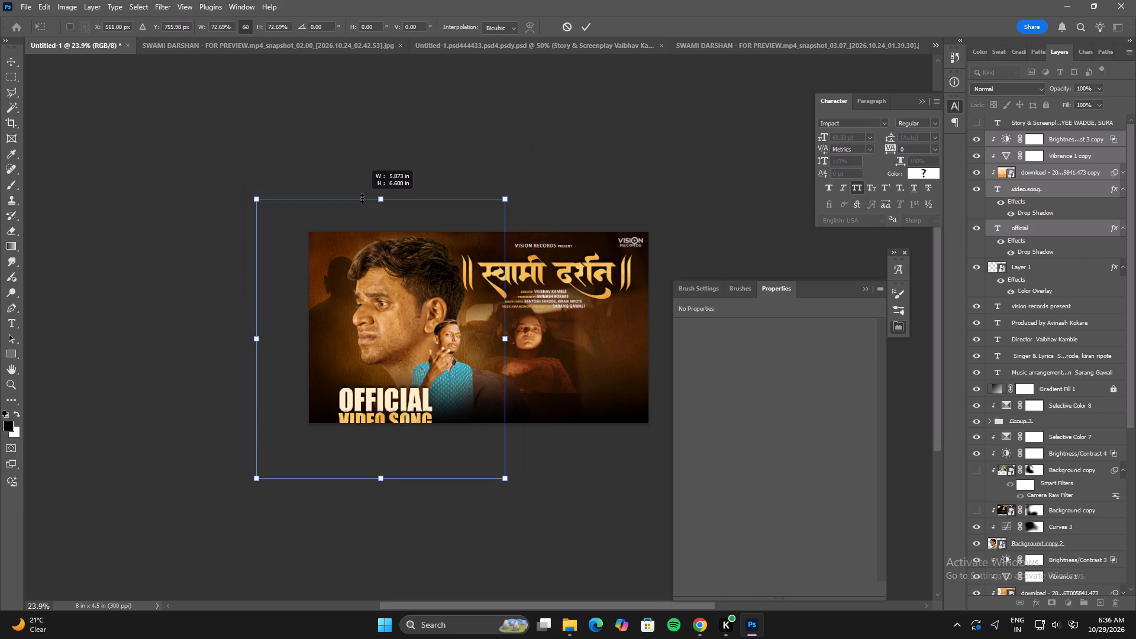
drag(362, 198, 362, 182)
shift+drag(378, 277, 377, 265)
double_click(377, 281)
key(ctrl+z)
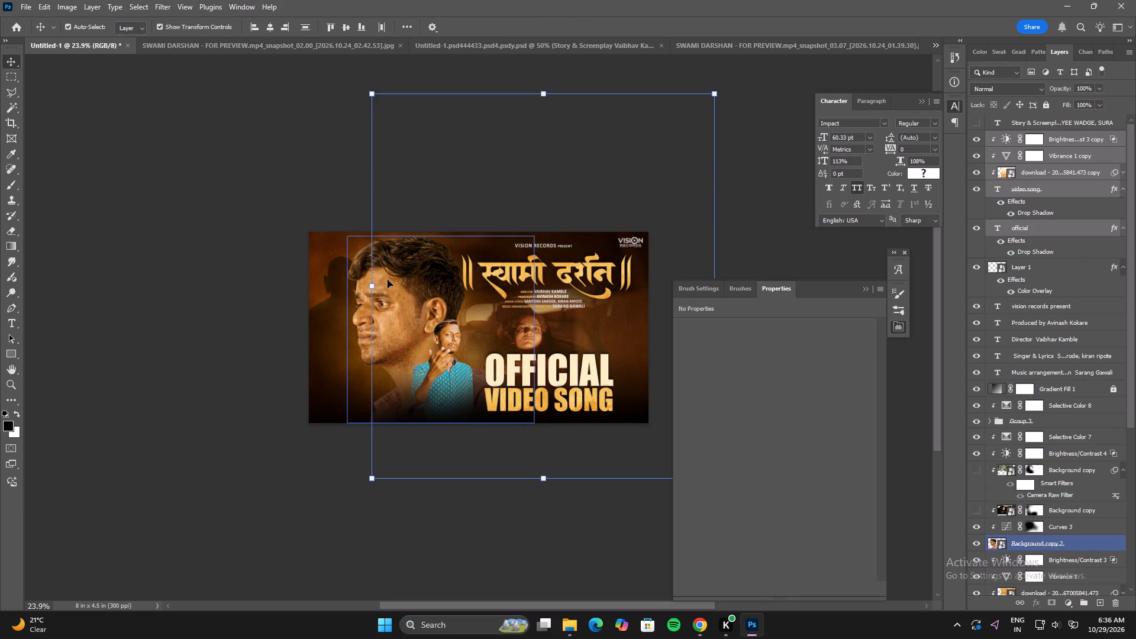
Move the OFFICIAL text down and left so it sits just before VIDEO SONG on the same baseline.
click(575, 530)
drag(575, 363, 443, 389)
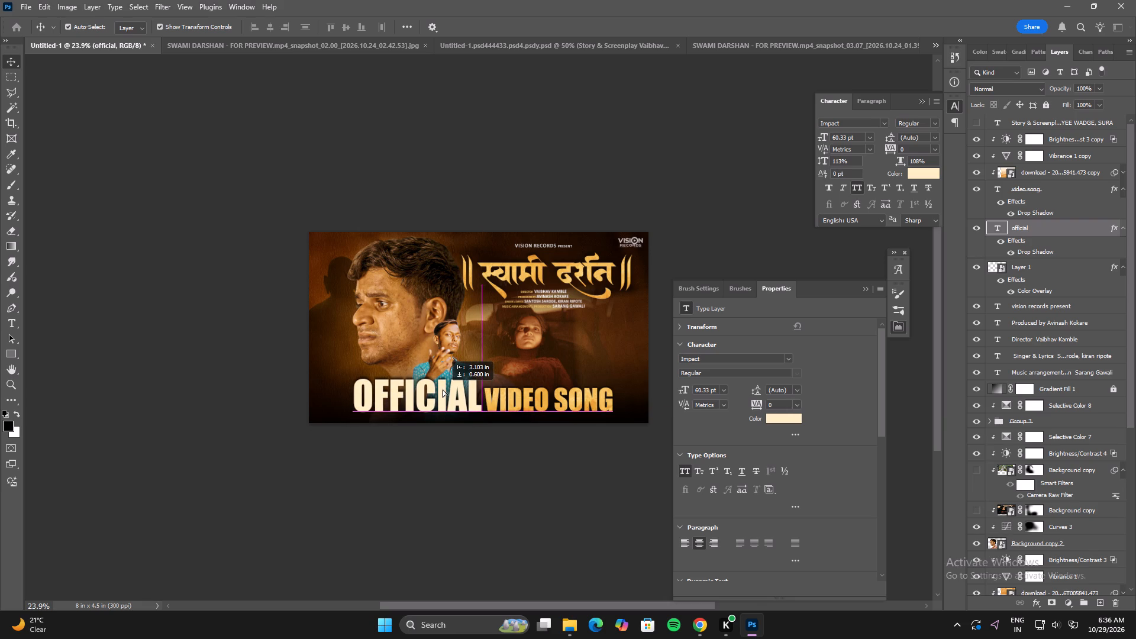
drag(443, 389, 440, 389)
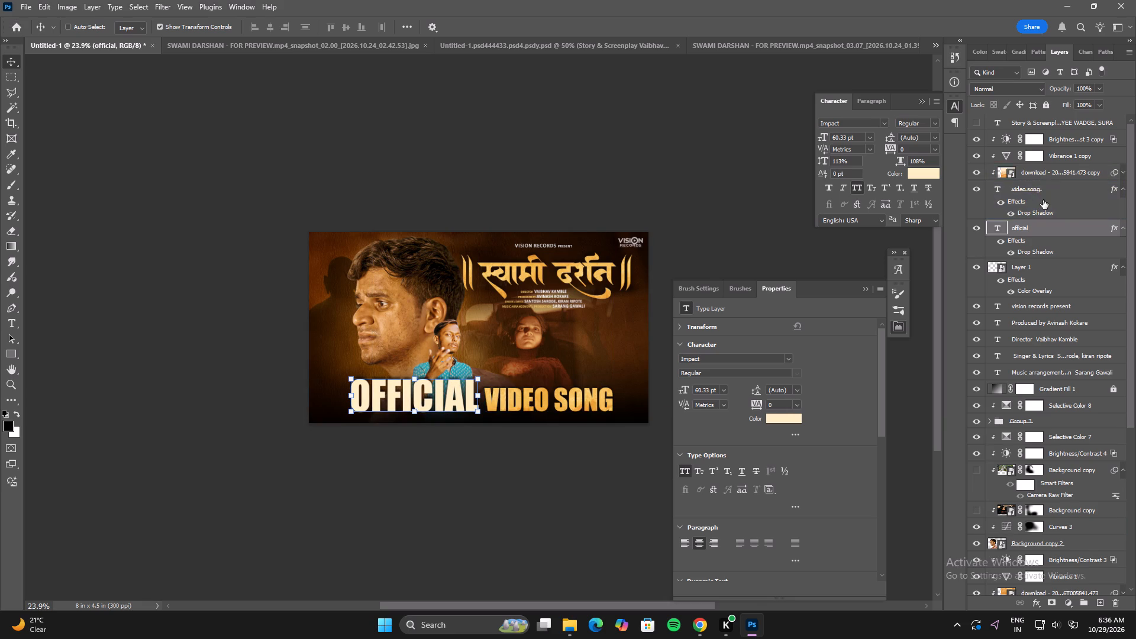
Nudge OFFICIAL, VIDEO SONG, the gold texture copy and its adjustment layers slightly down toward the poster's bottom edge.
ctrl+click(1047, 197)
ctrl+click(1048, 177)
ctrl+click(1046, 154)
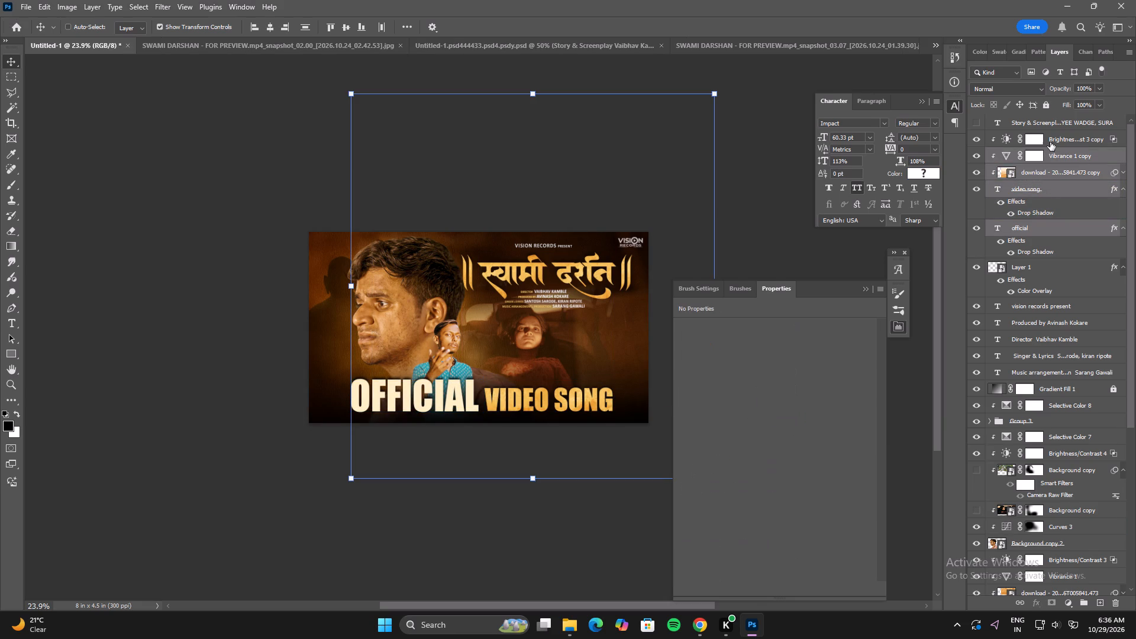
ctrl+click(1050, 142)
key(shift+Down)
key(shift+Down)
key(shift+Down)
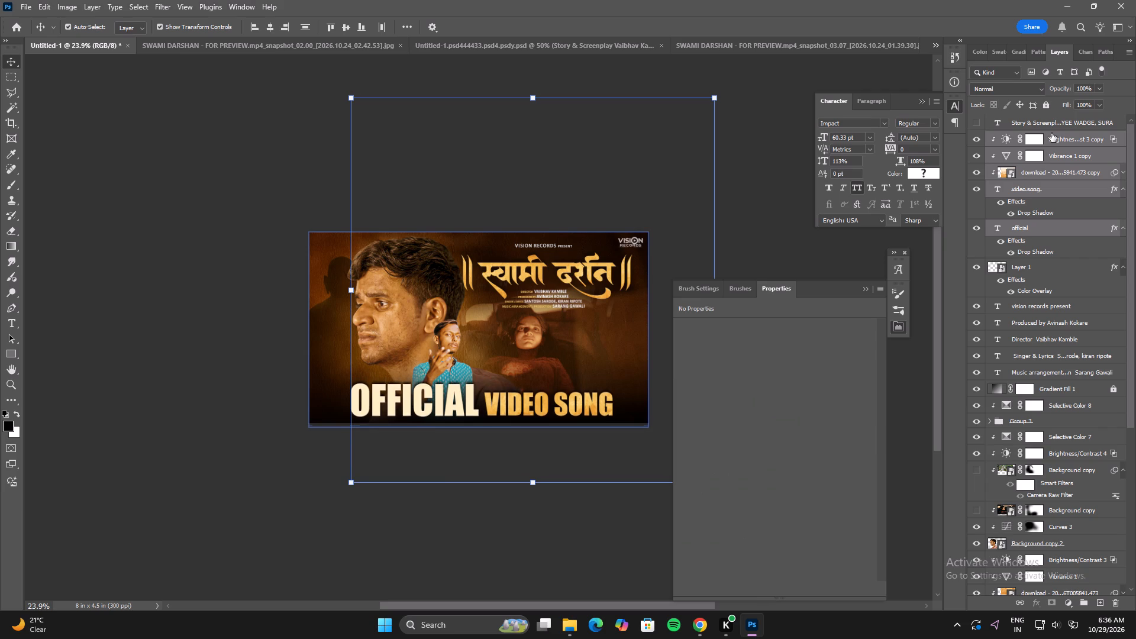
key(shift+Down)
key(shift+Down)
key(shift+Up)
key(shift+Up)
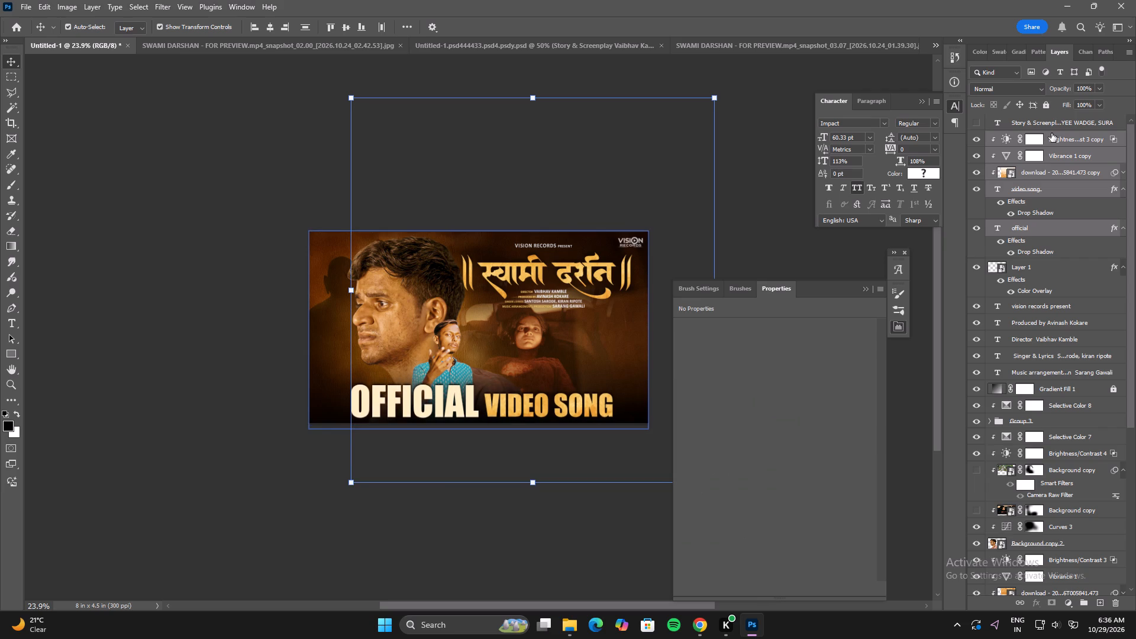
key(shift+Up)
key(shift+Down)
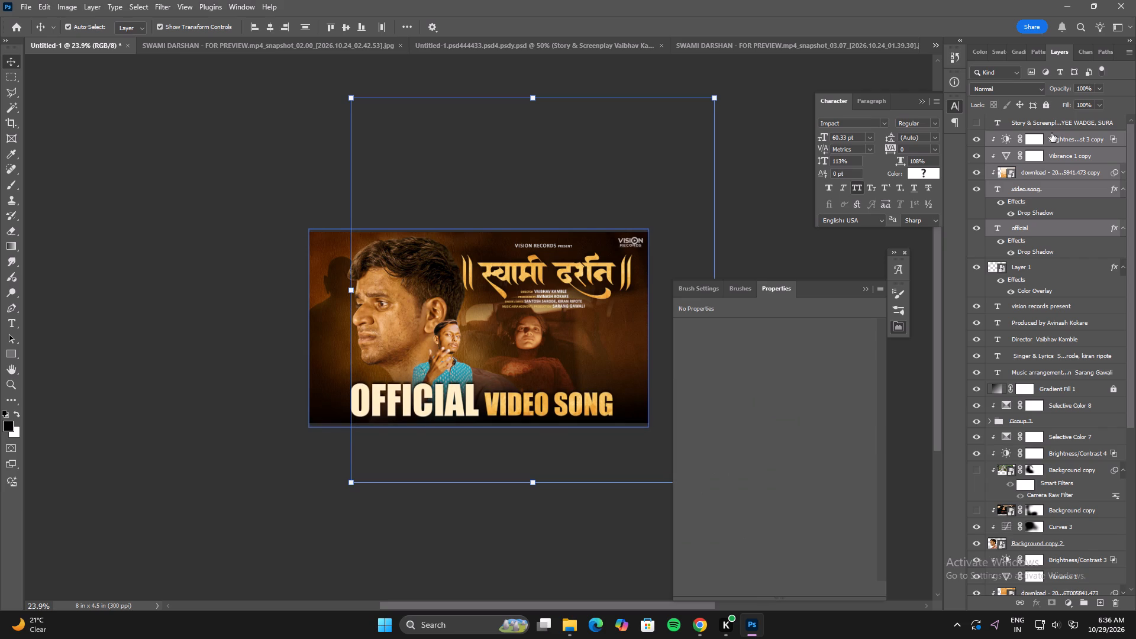
key(Up)
key(Up)
click(522, 543)
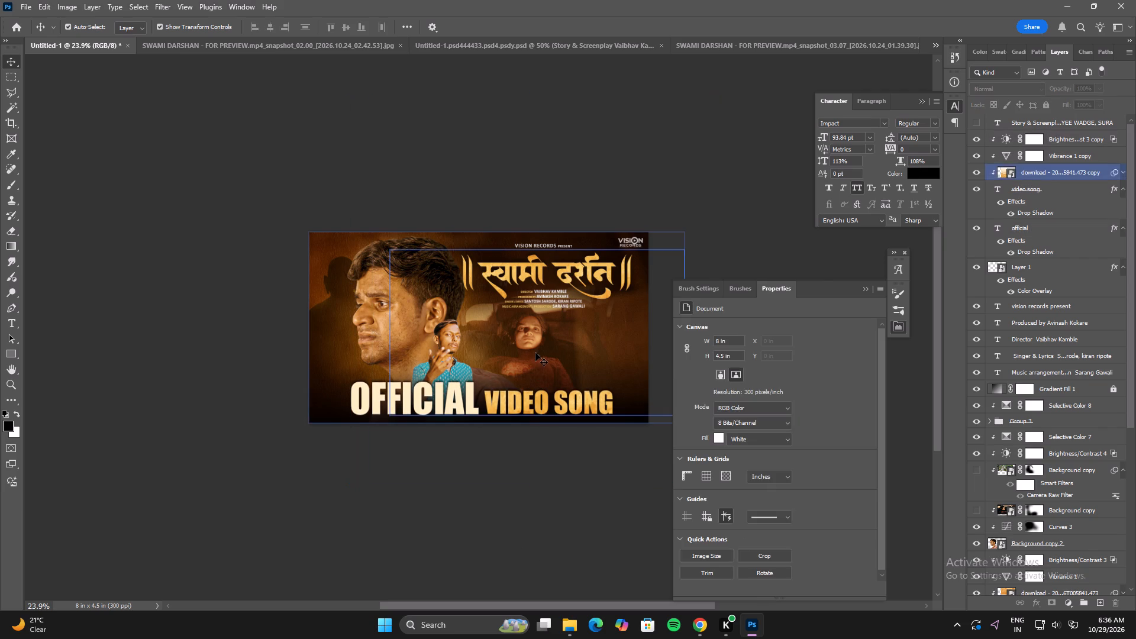
Move the car scene image right and down behind the credits, fine-tuning it to about X 2.24 in, Y 0.53 in.
click(535, 353)
drag(535, 353, 554, 356)
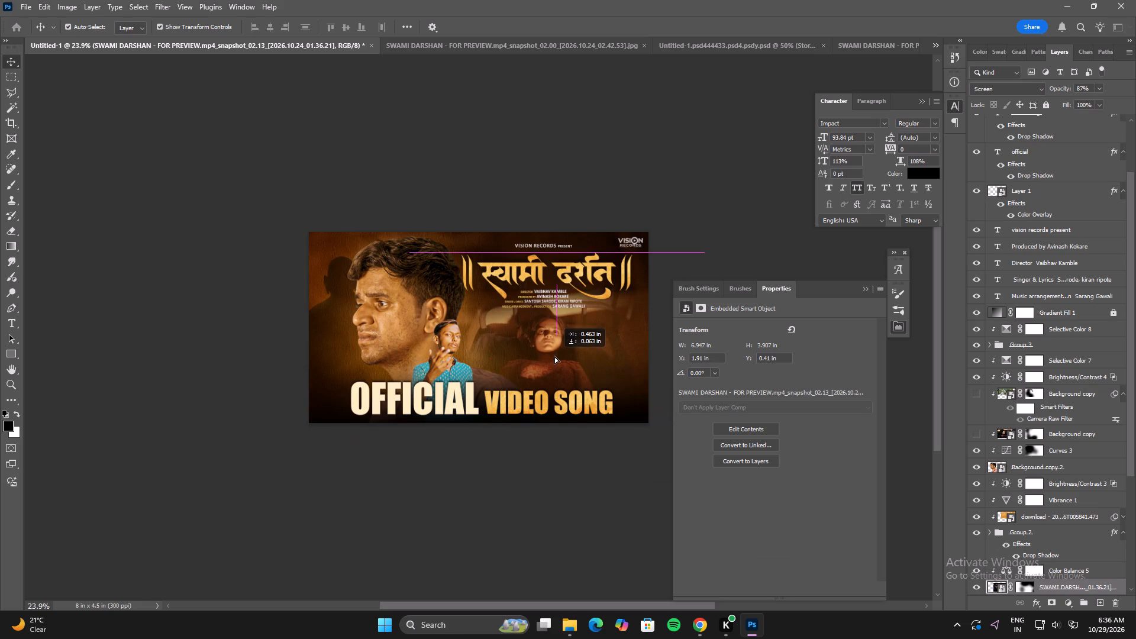
drag(554, 356, 557, 367)
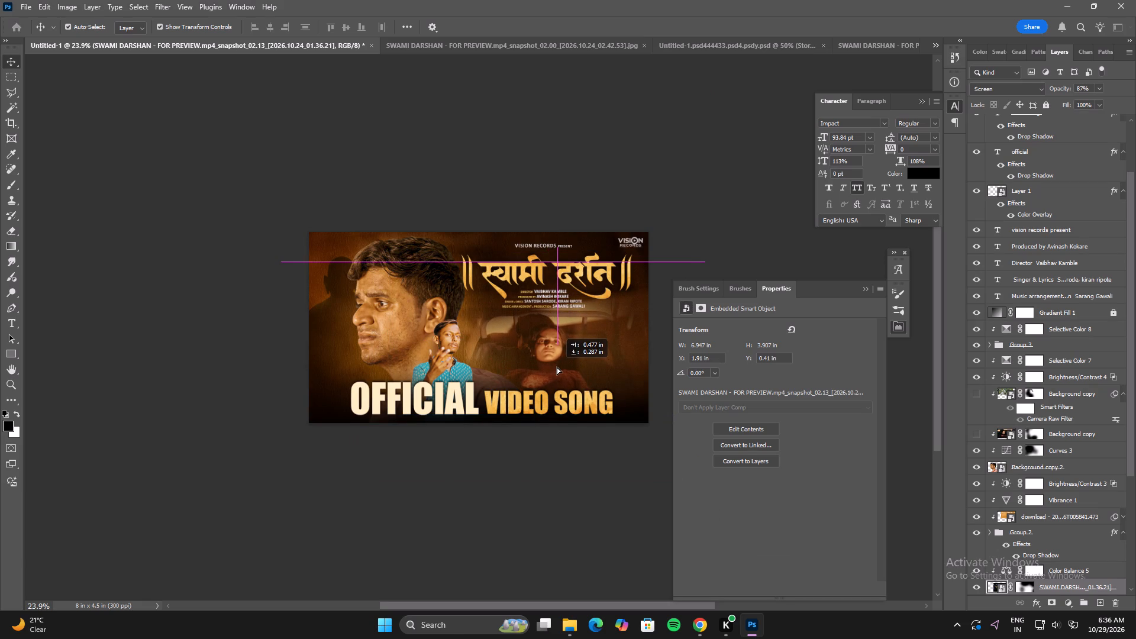
drag(557, 367, 547, 372)
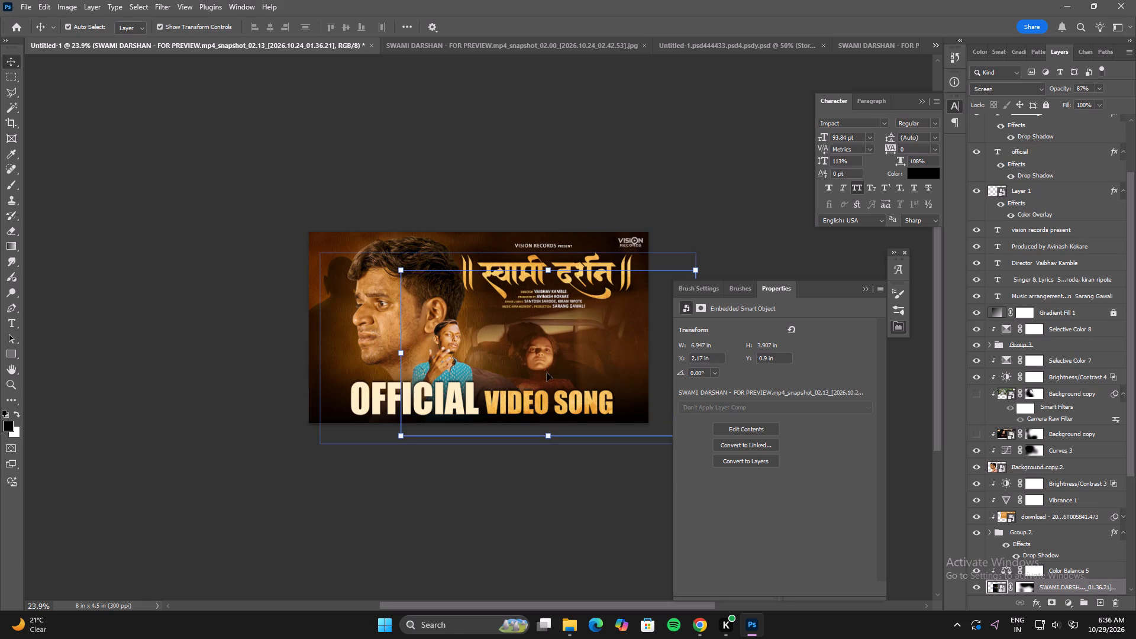
key(Up)
key(Up)
key(Up)
key(Up)
key(Up)
key(Up)
key(Up)
key(Up)
key(Up)
key(Up)
key(Up)
key(Up)
key(Up)
key(Up)
key(Up)
key(Up)
key(Up)
key(Up)
key(Up)
key(Up)
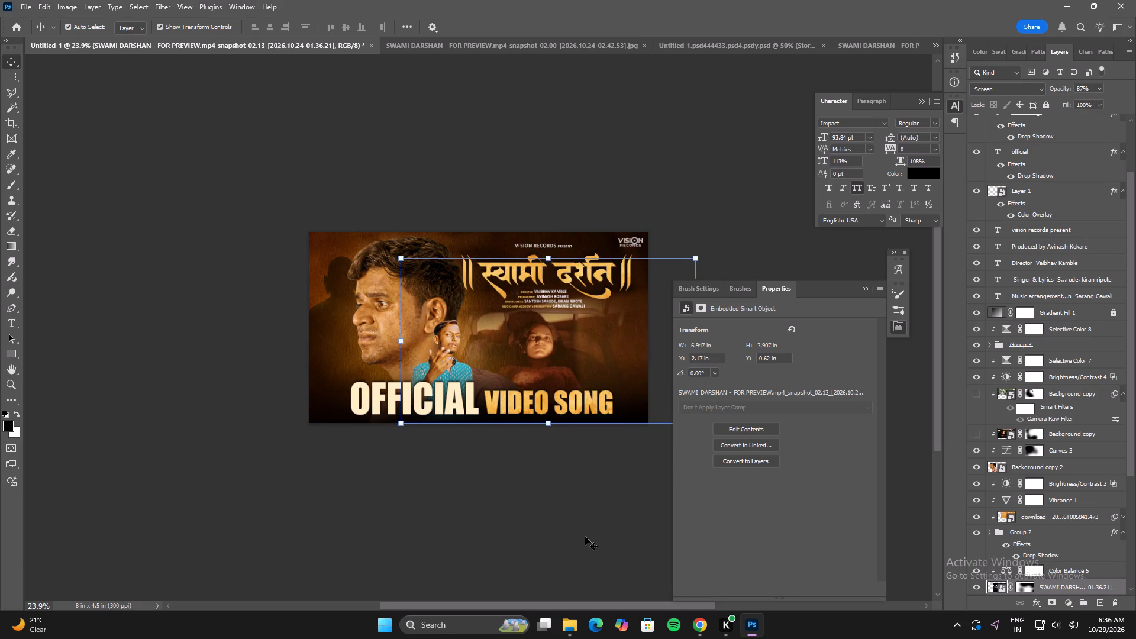
key(Right)
key(Right)
key(Right)
key(Right)
key(Right)
key(Right)
key(Right)
key(Right)
key(Right)
key(Right)
key(Right)
key(Right)
key(Right)
key(Right)
key(Right)
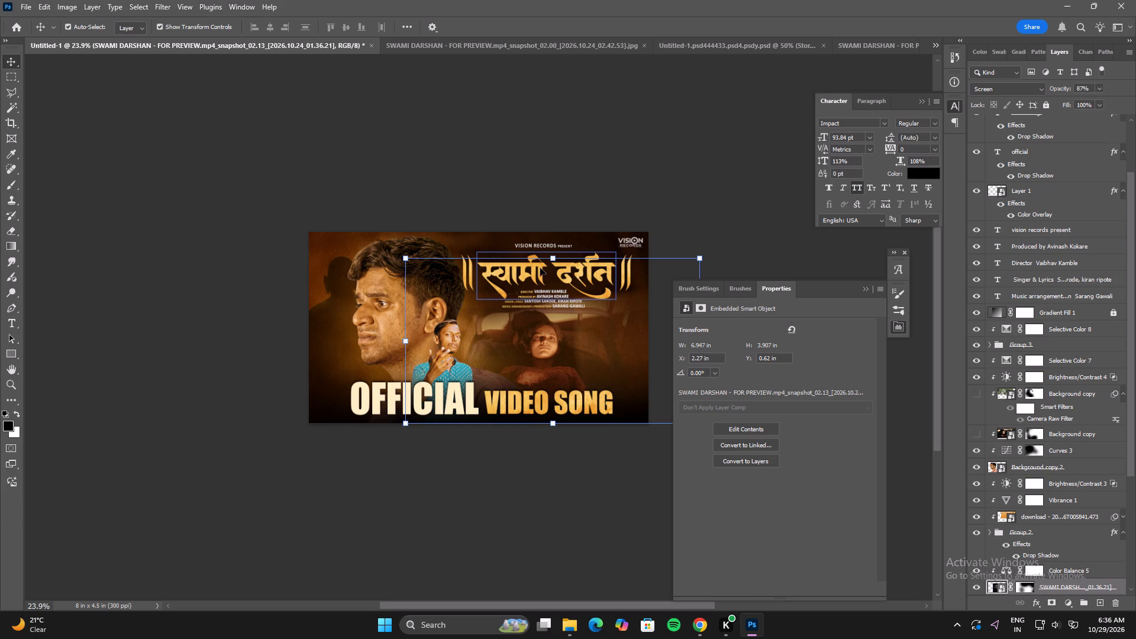
key(Up)
key(Up)
key(Up)
key(Up)
key(Up)
key(Left)
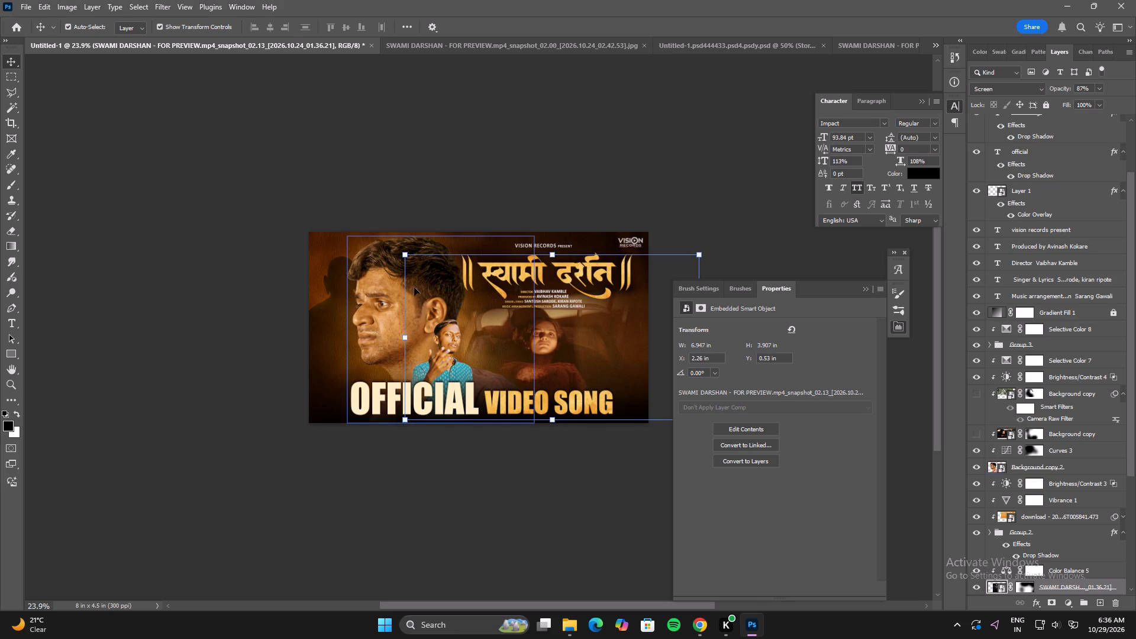
key(Left)
click(260, 409)
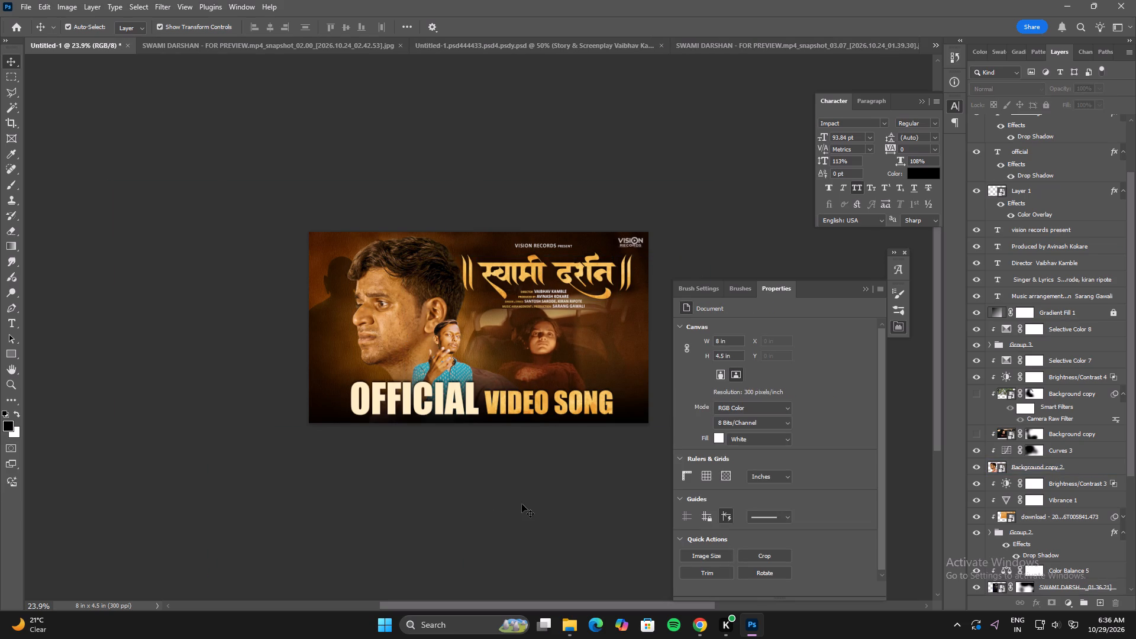
click(525, 504)
Enlarge Group 3, the man in the teal shirt, to about 117% and nudge it slightly left.
click(454, 342)
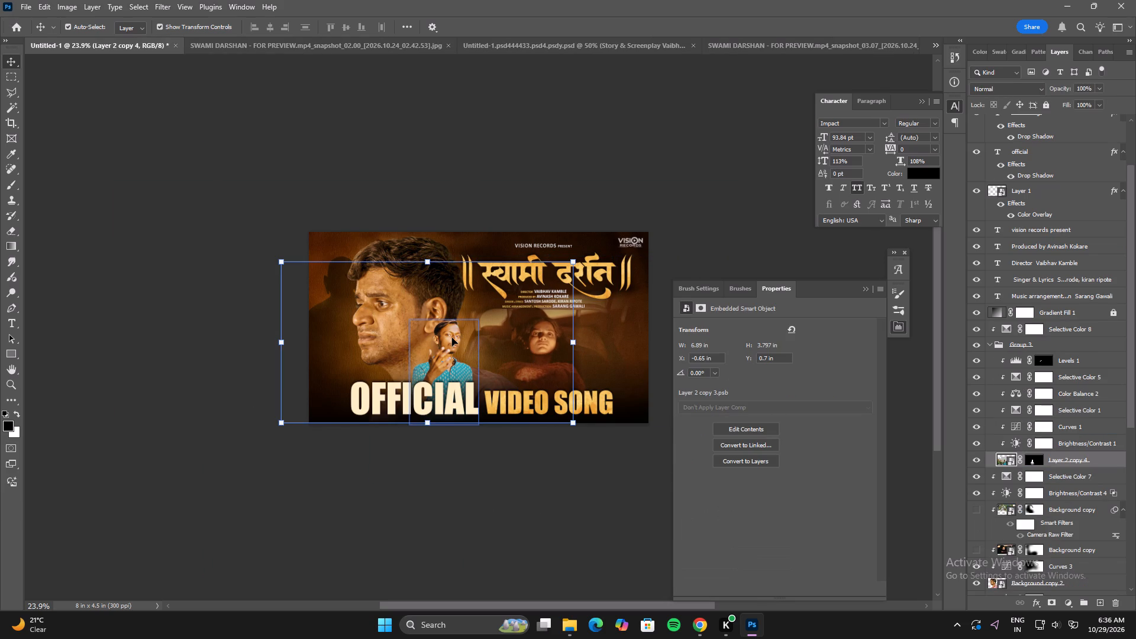
click(452, 338)
click(990, 345)
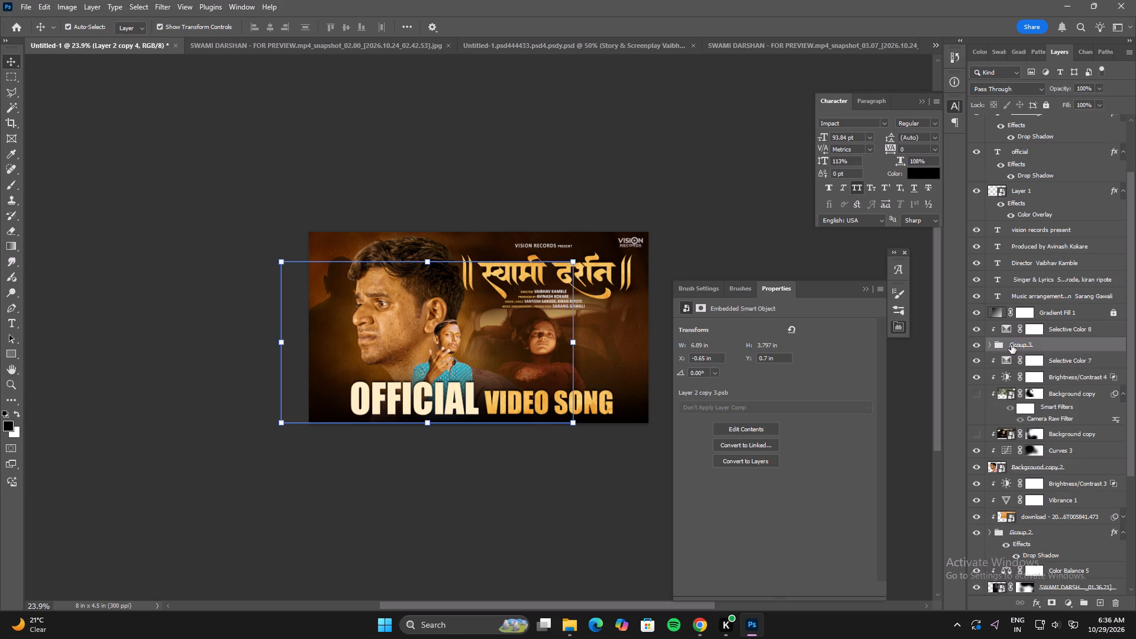
click(1013, 346)
drag(576, 264, 588, 237)
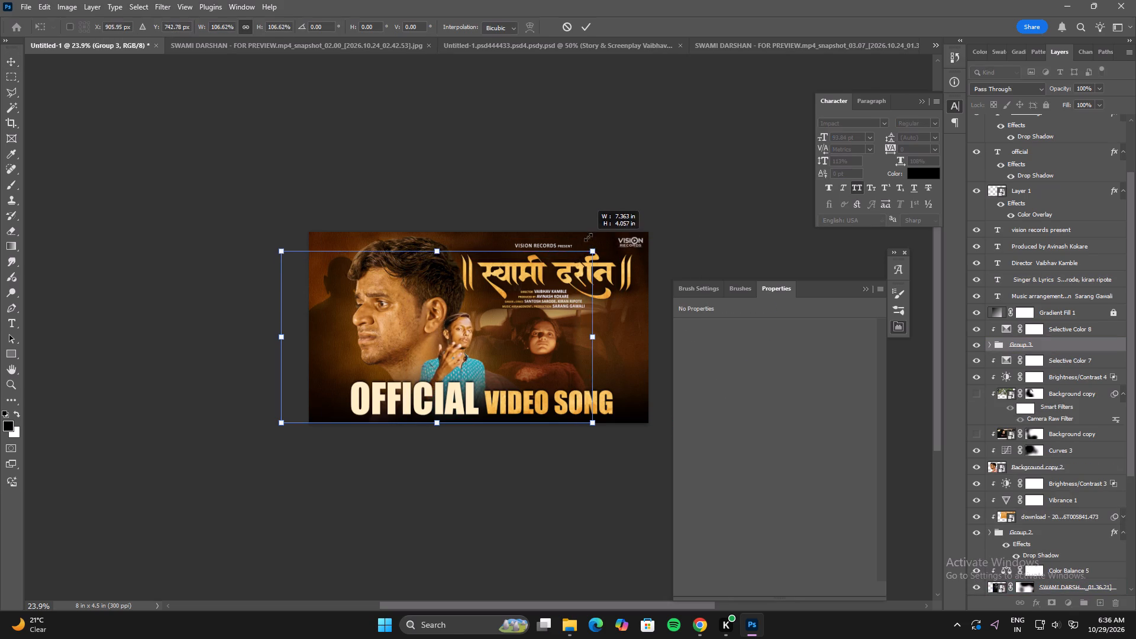
drag(588, 237, 615, 218)
key(Left)
key(Left)
key(Left)
key(Left)
key(Left)
key(Left)
key(Left)
key(Left)
key(Left)
key(Left)
key(Left)
key(Left)
key(Left)
key(Left)
key(Left)
key(Left)
key(Left)
key(Left)
key(Left)
key(Left)
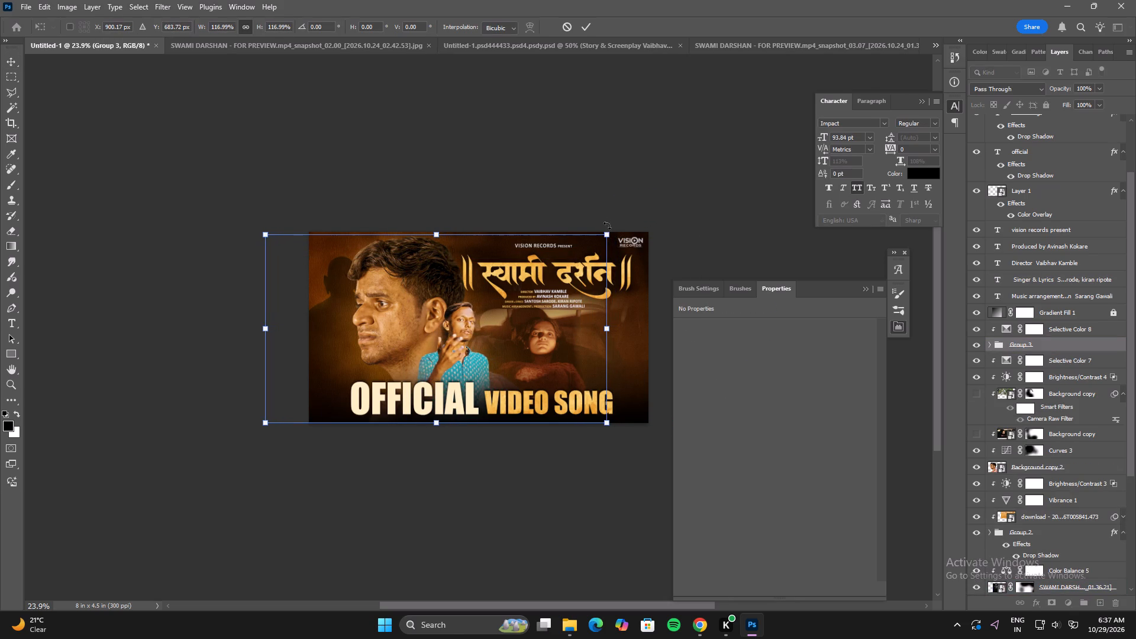
key(Left)
key(Left)
double_click(476, 331)
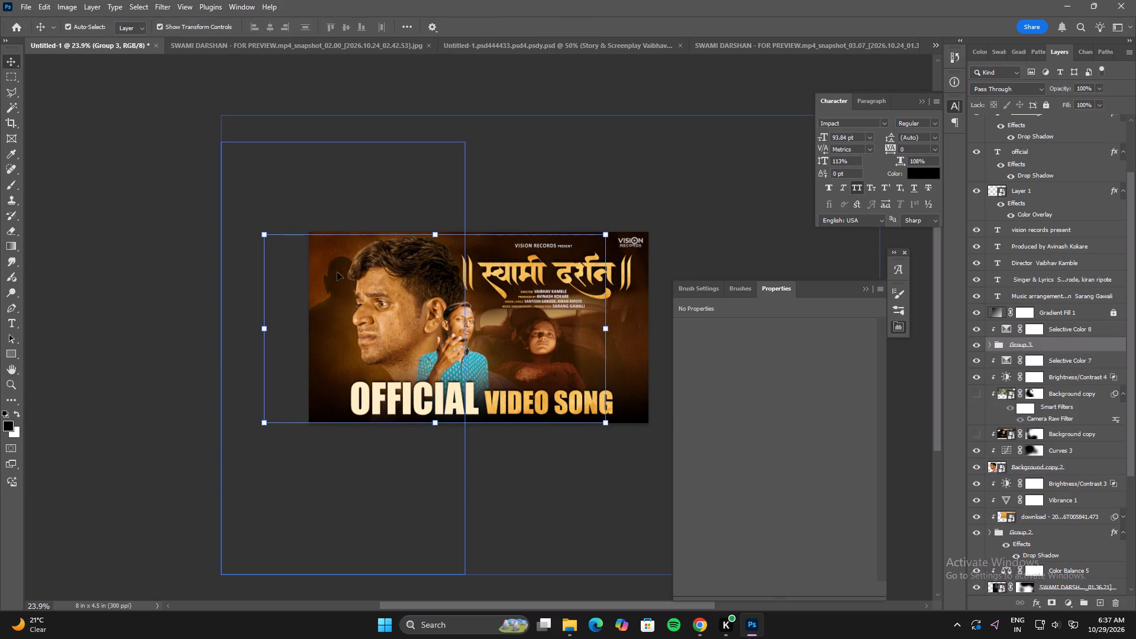
Shift the Layer 2 silhouette behind the large face down, scale it to about 90%, and nudge it slightly right.
click(333, 272)
key(Down)
key(Down)
key(Down)
key(Down)
key(Down)
key(Down)
key(Down)
key(Down)
key(Down)
key(Down)
key(Down)
key(Down)
key(Down)
key(Down)
key(Down)
key(Down)
key(Down)
key(Down)
key(Down)
key(Down)
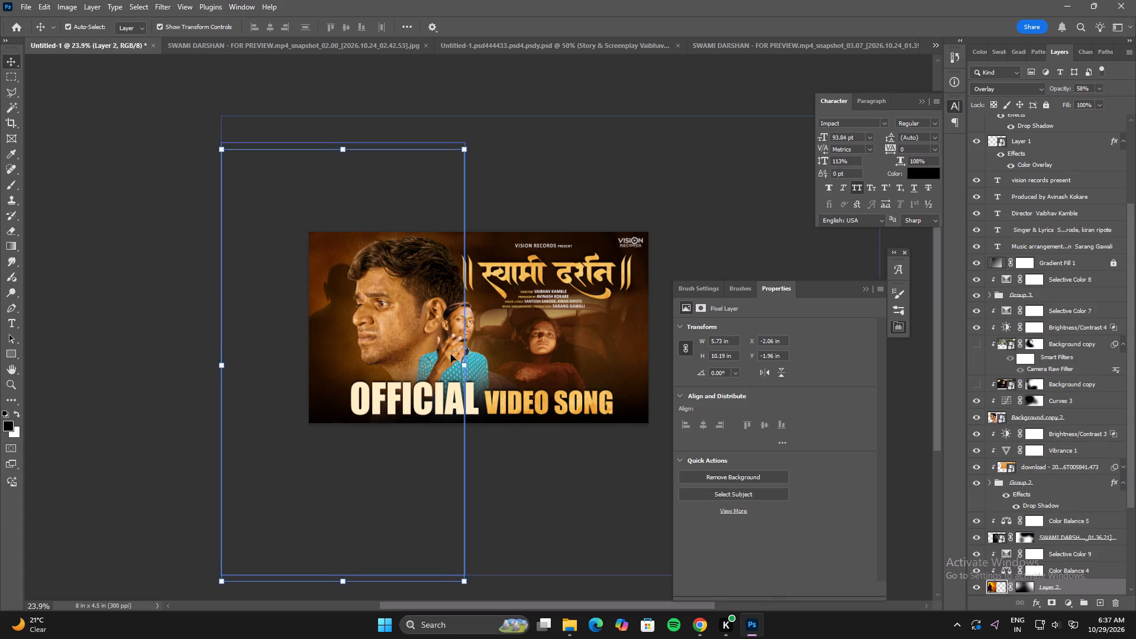
drag(463, 364, 443, 362)
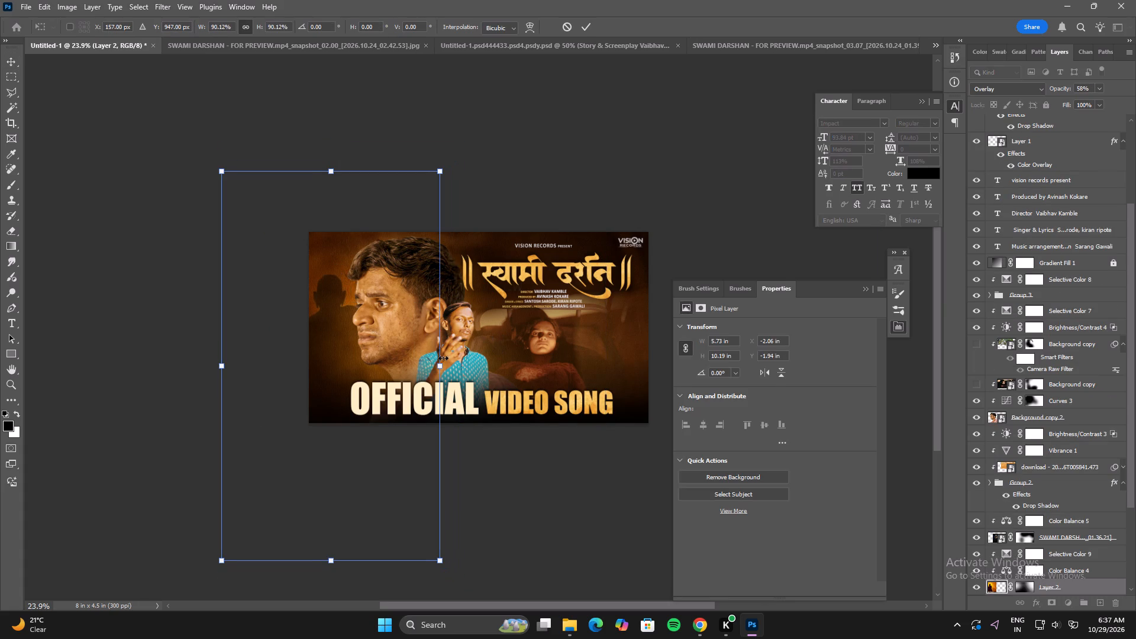
key(Right)
key(Right)
key(Right)
key(Right)
key(Right)
key(Right)
key(Down)
key(Right)
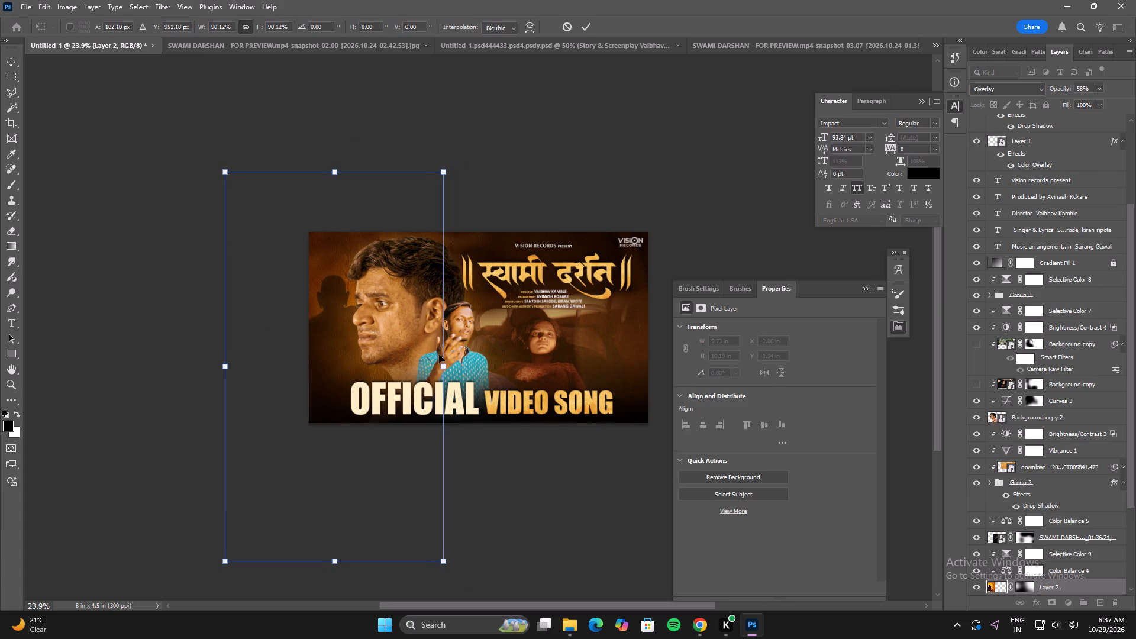
double_click(364, 337)
click(554, 455)
Set the Shadows of the car scene's Color Balance 5 adjustment to Cyan-Red +11 and Yellow-Blue -22.
key(space)
key(space)
key(space)
key(space)
key(space)
key(space)
key(space)
key(space)
key(space)
key(space)
key(space)
key(space)
key(space)
drag(609, 482, 514, 472)
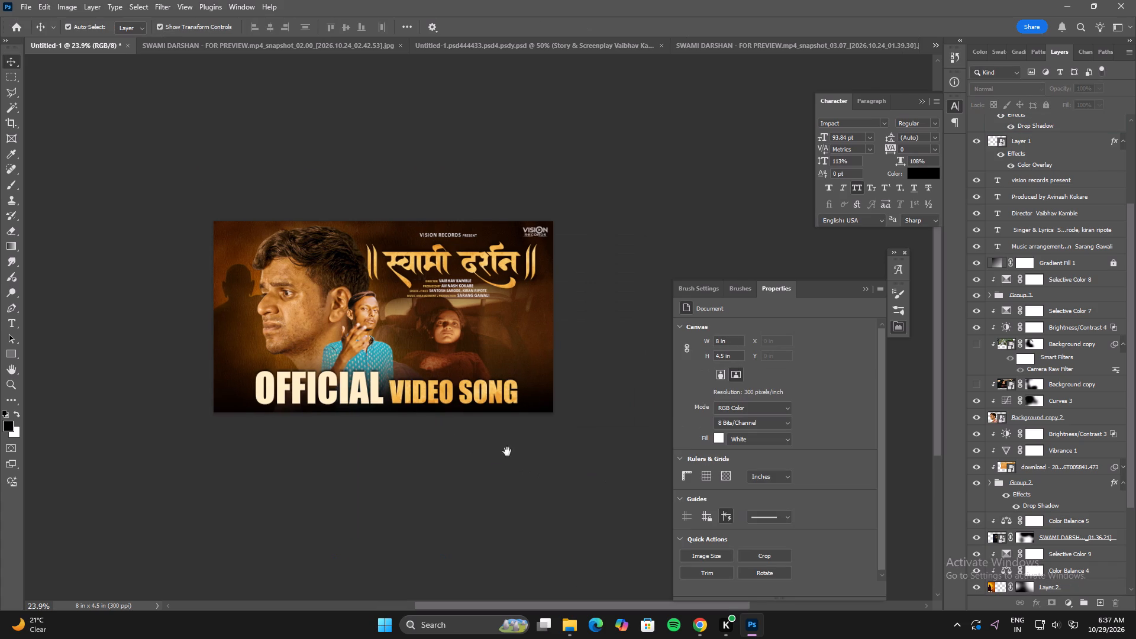
click(460, 328)
click(975, 537)
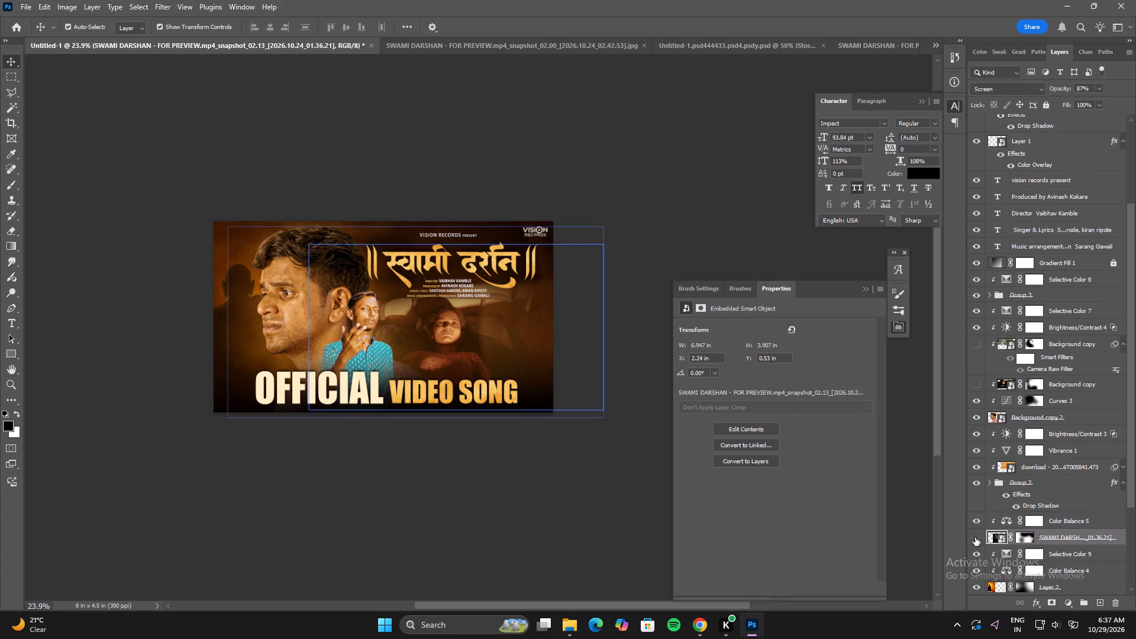
click(976, 537)
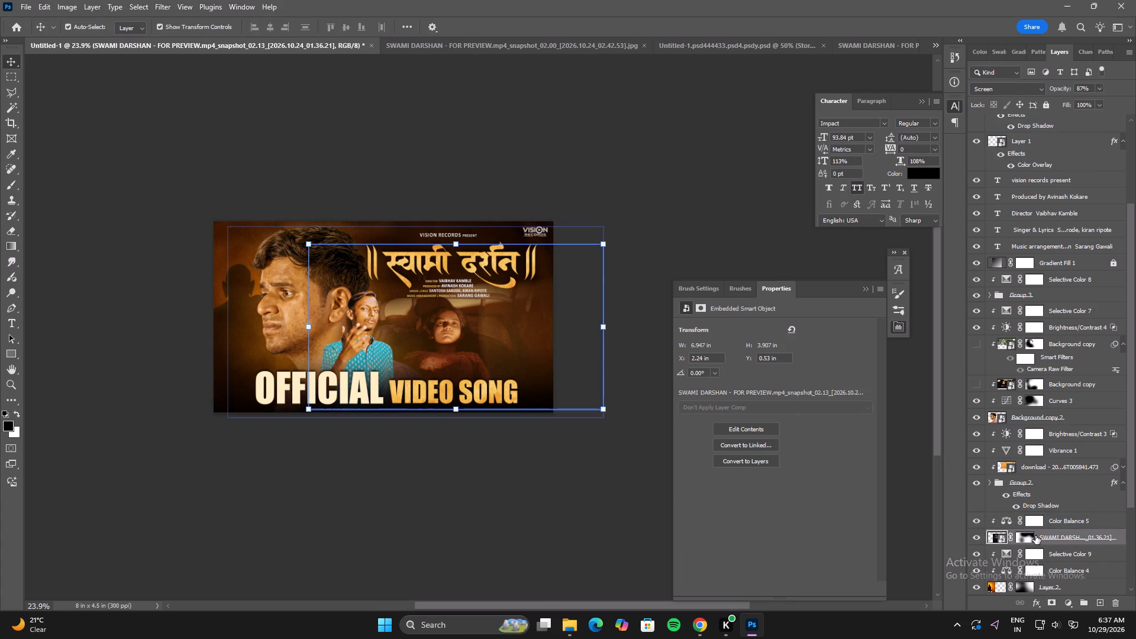
click(1035, 535)
click(1064, 523)
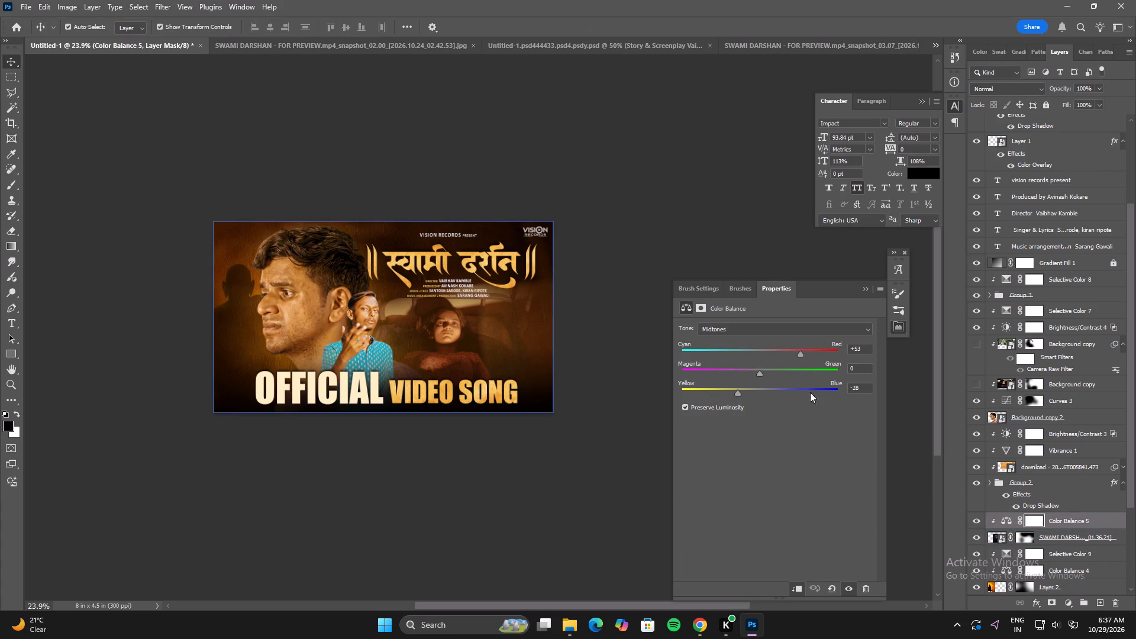
click(754, 333)
click(747, 339)
drag(759, 350, 753, 355)
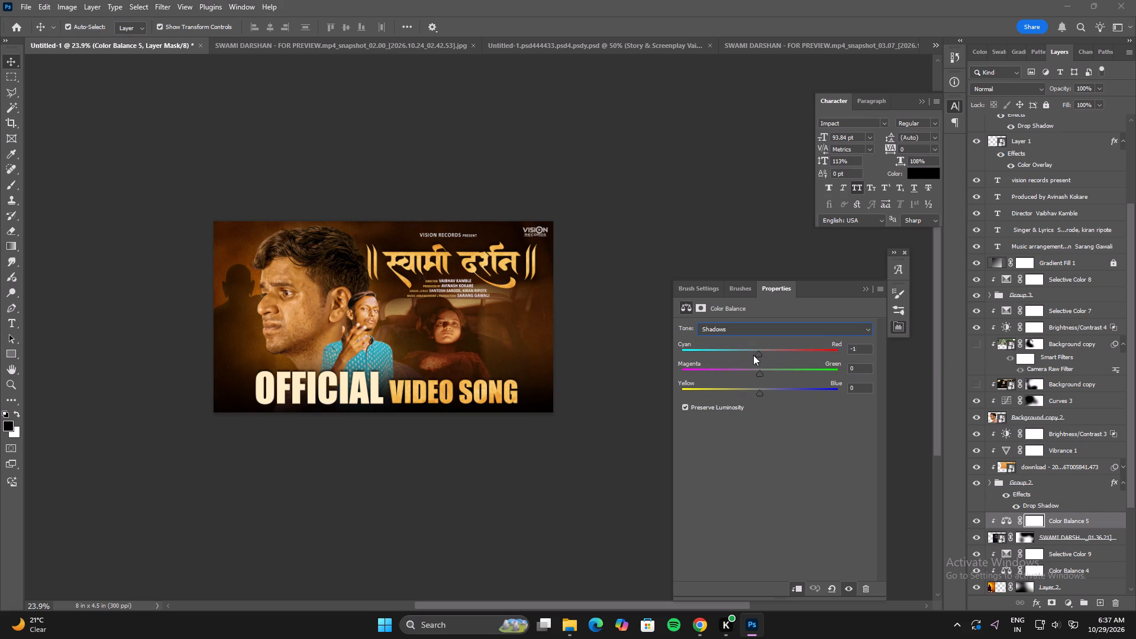
drag(753, 355, 768, 357)
drag(759, 392, 745, 392)
drag(745, 392, 743, 390)
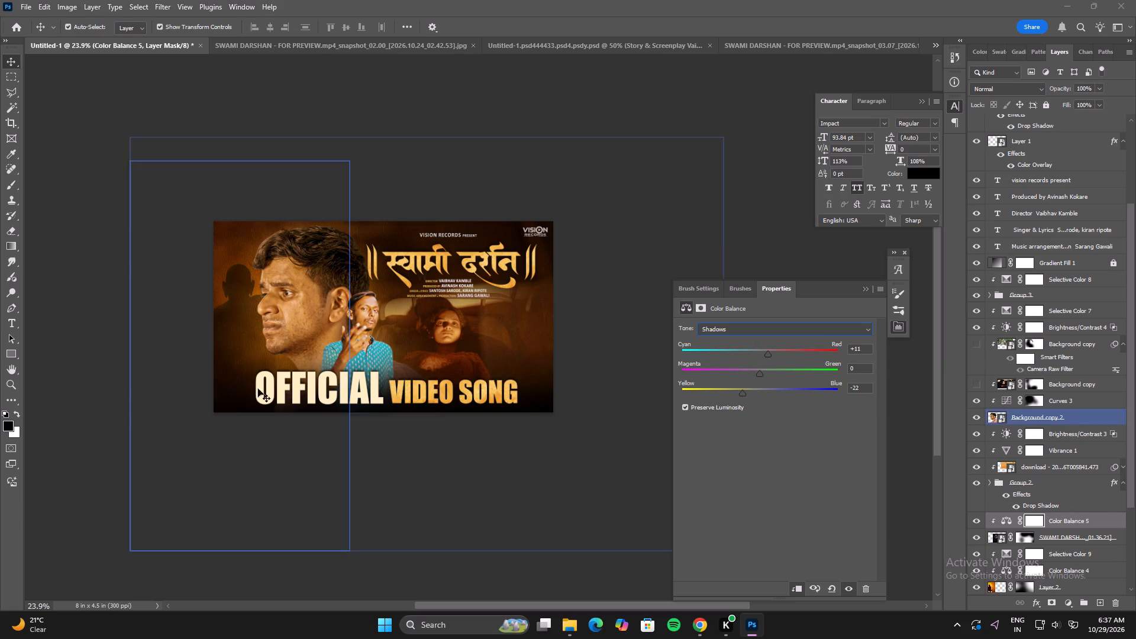
click(320, 504)
Preview the whole poster in full-screen mode, then return to the standard workspace view.
key(g)
key(g)
text(ff)
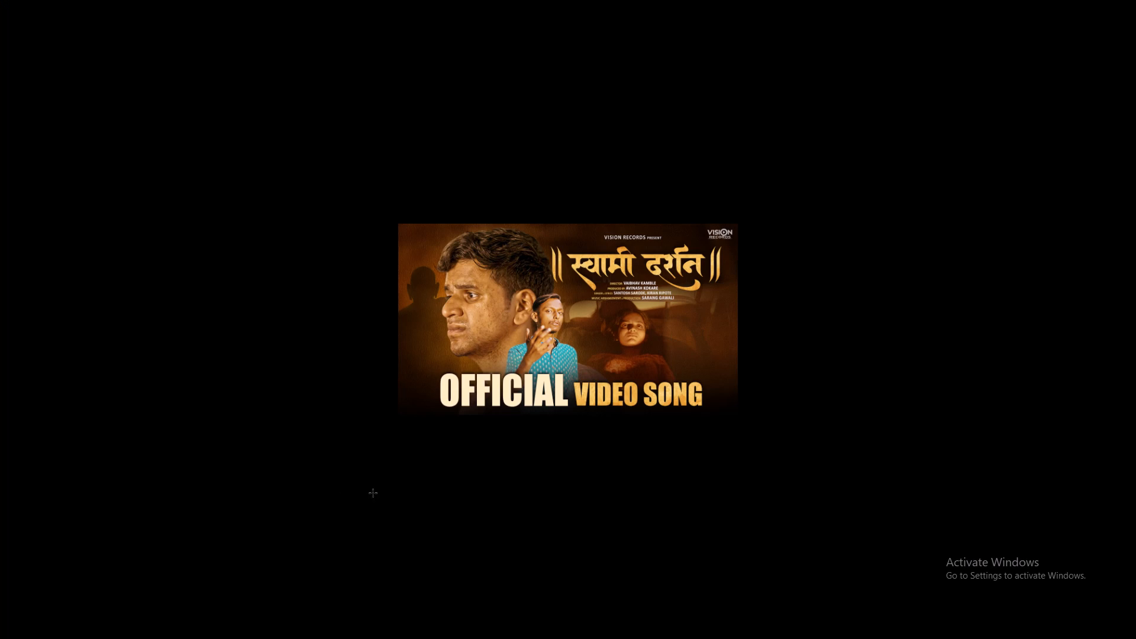
key(f)
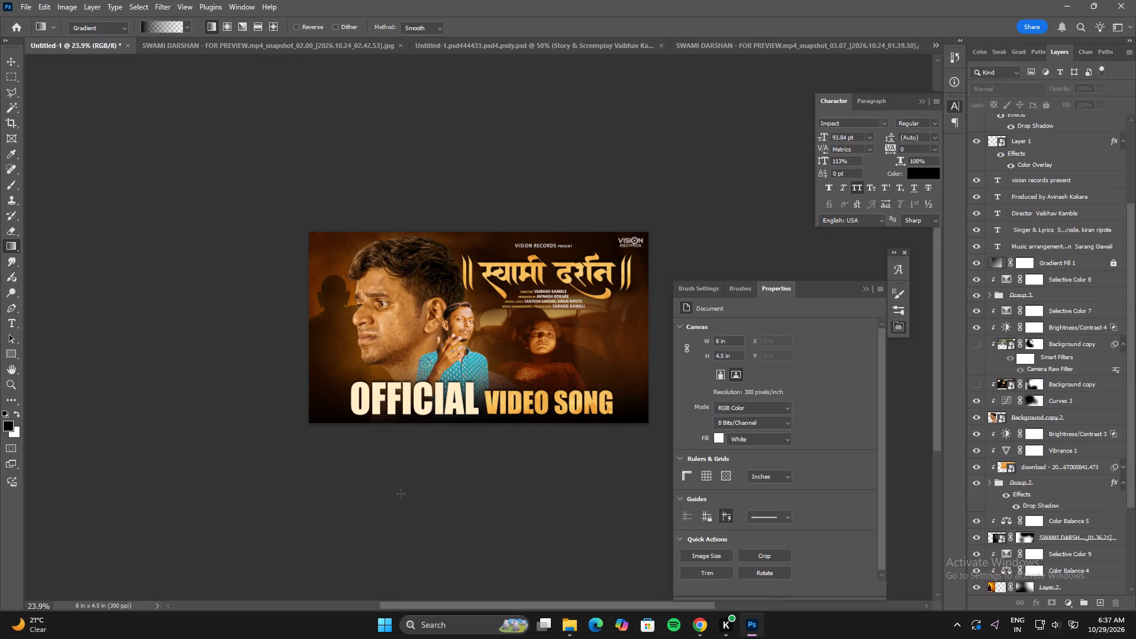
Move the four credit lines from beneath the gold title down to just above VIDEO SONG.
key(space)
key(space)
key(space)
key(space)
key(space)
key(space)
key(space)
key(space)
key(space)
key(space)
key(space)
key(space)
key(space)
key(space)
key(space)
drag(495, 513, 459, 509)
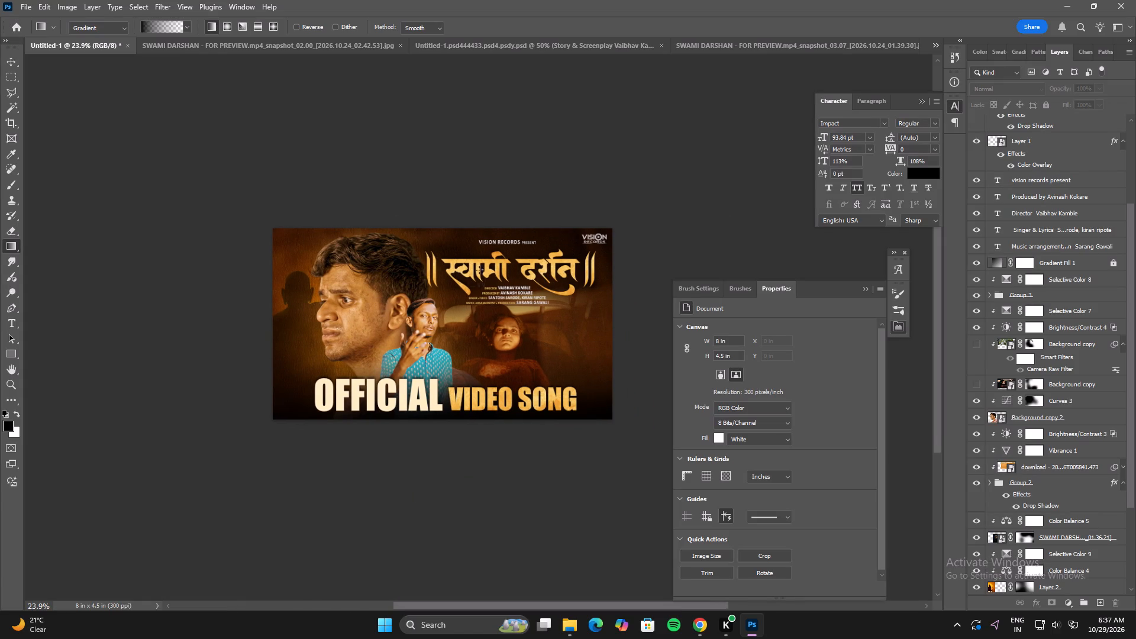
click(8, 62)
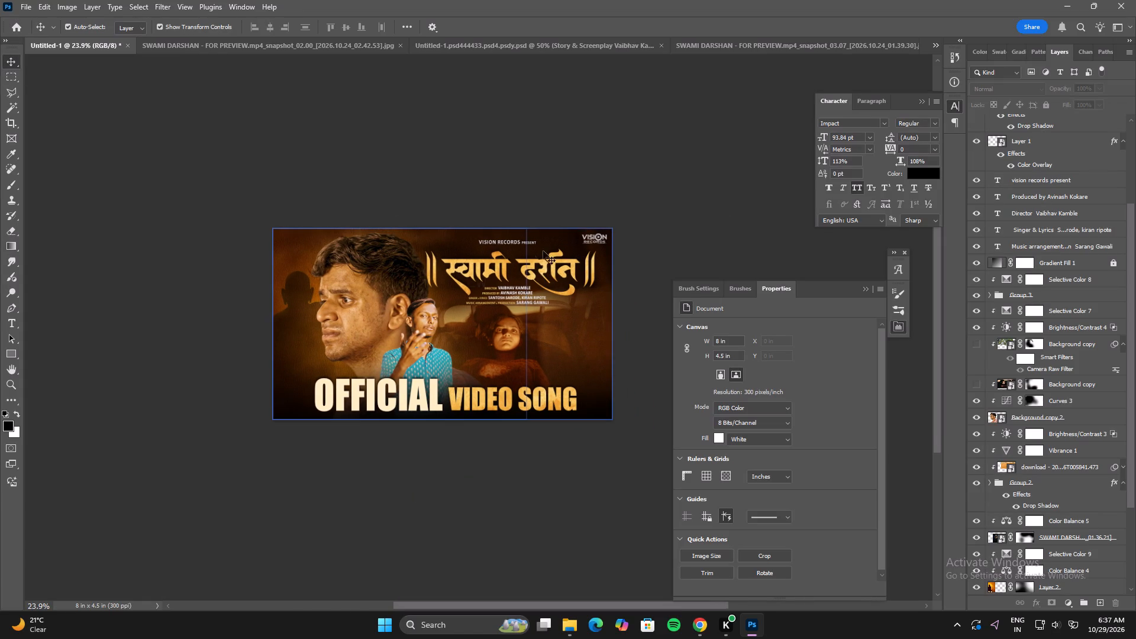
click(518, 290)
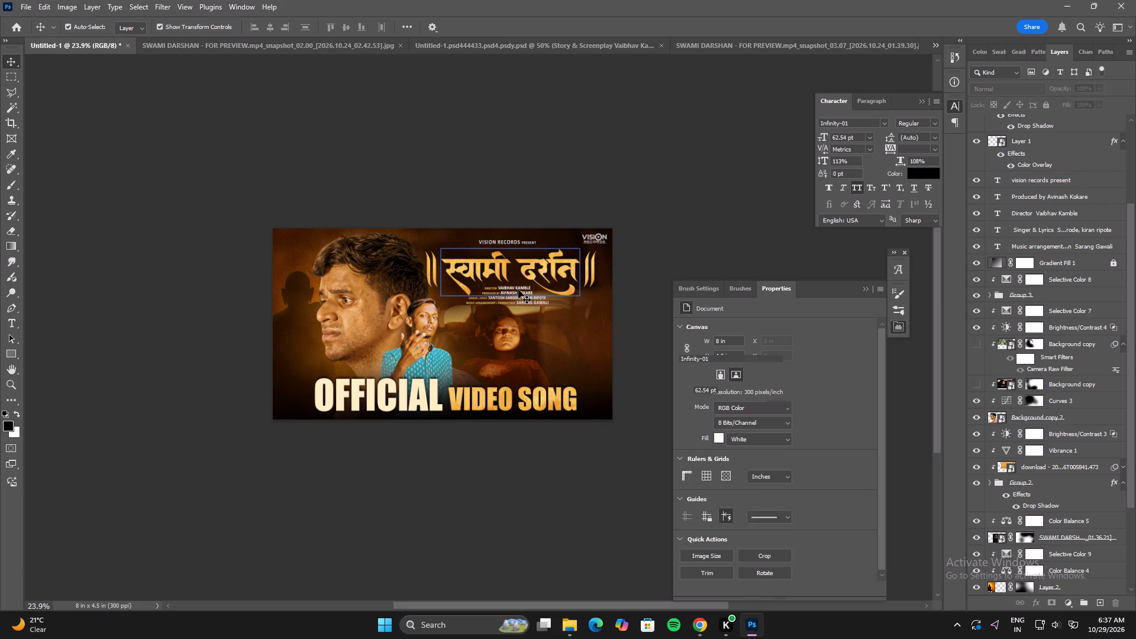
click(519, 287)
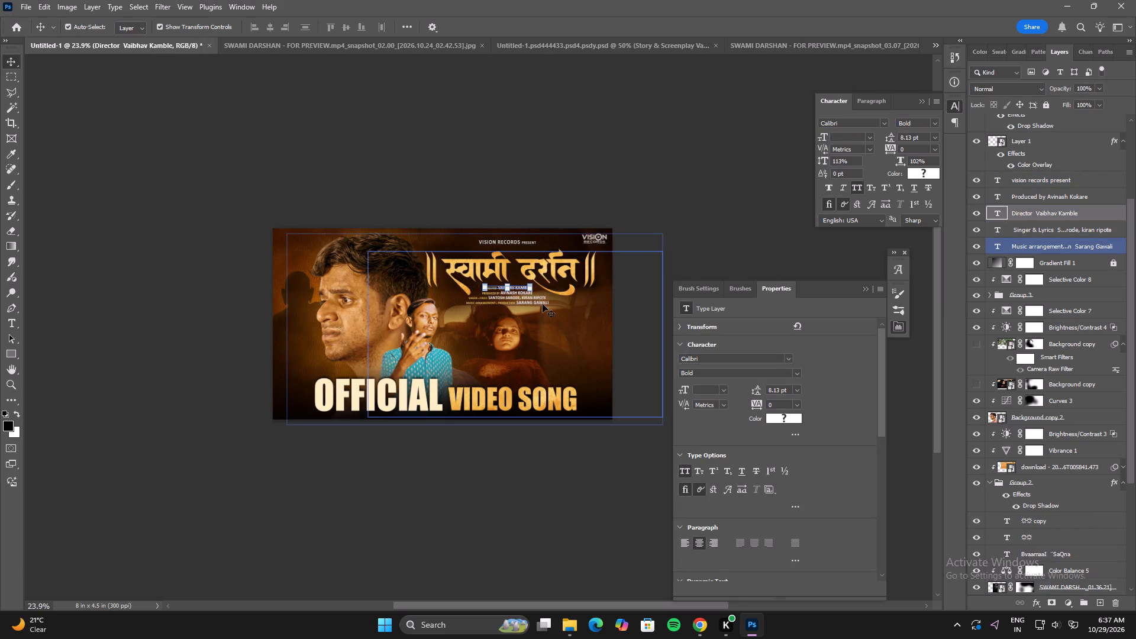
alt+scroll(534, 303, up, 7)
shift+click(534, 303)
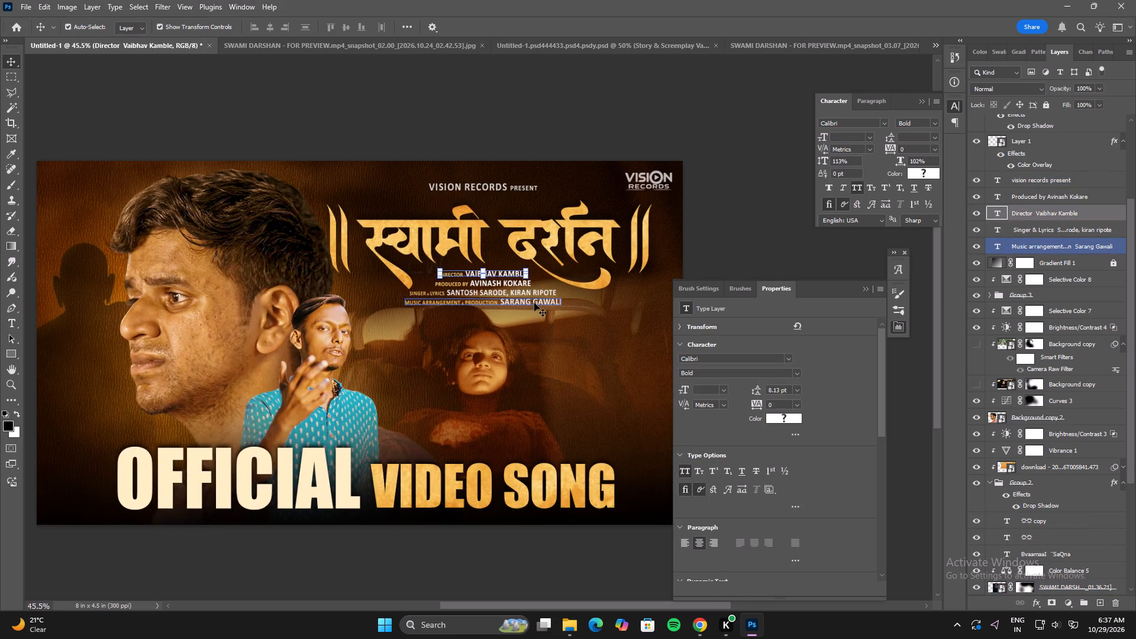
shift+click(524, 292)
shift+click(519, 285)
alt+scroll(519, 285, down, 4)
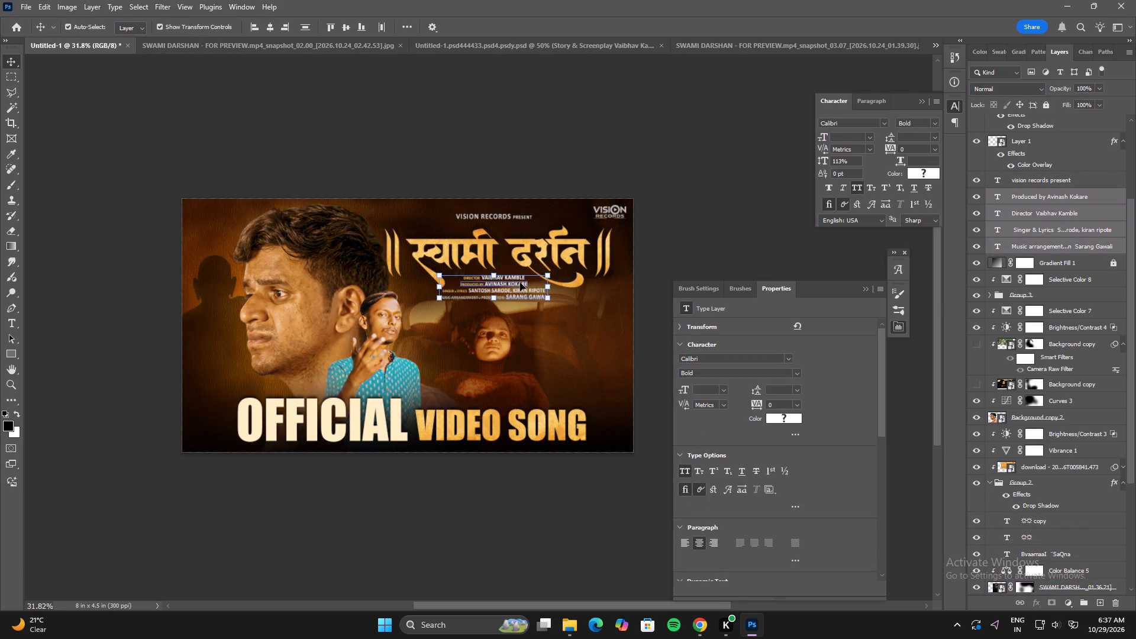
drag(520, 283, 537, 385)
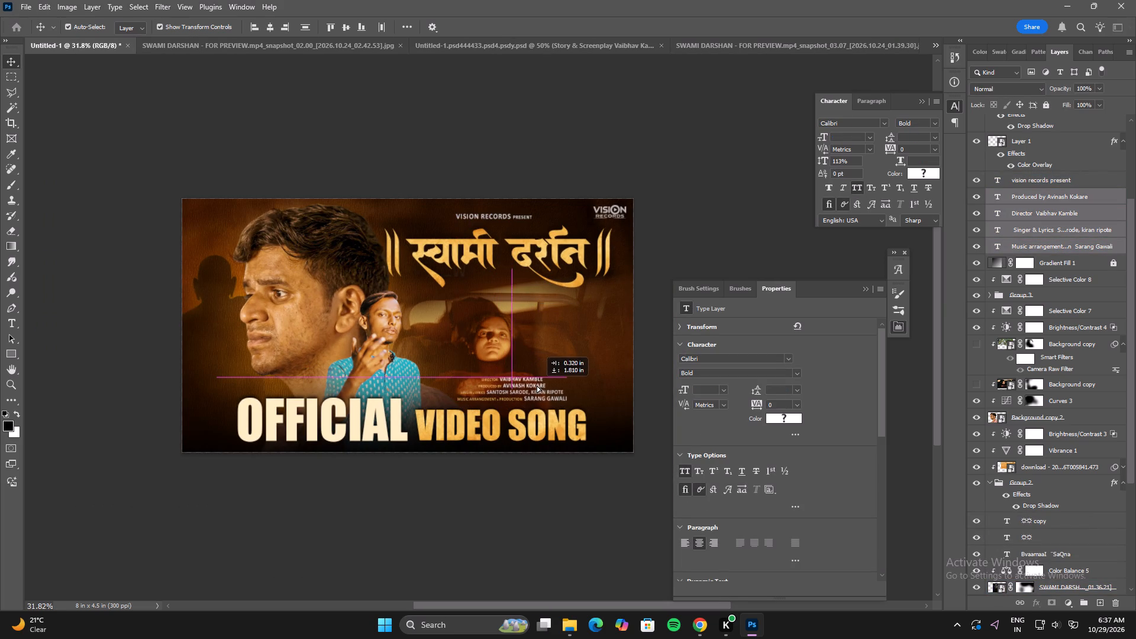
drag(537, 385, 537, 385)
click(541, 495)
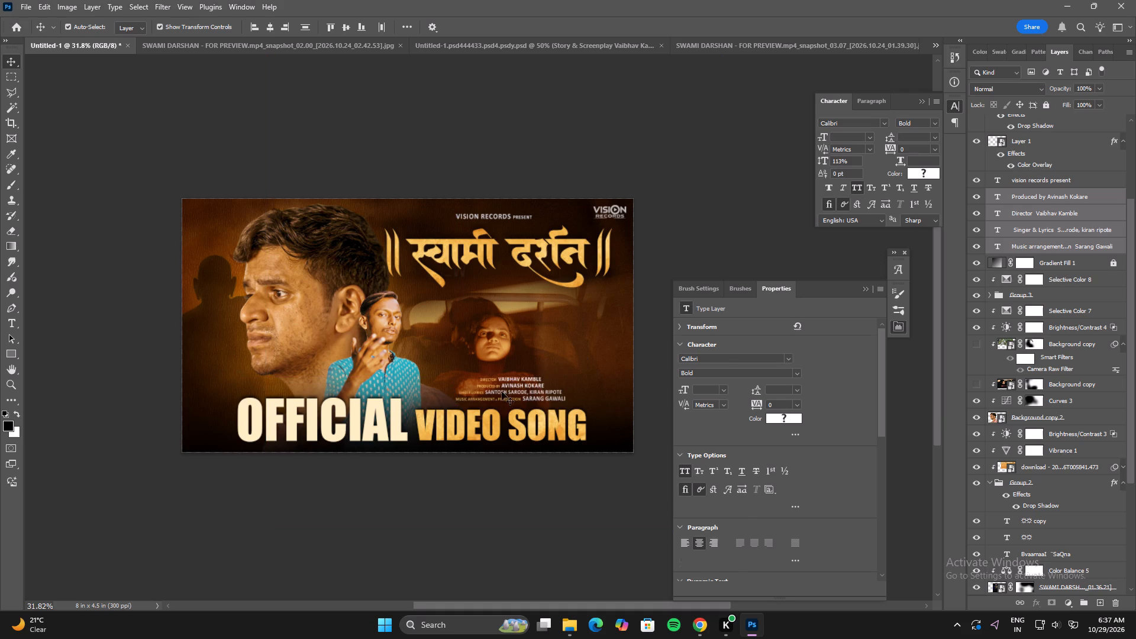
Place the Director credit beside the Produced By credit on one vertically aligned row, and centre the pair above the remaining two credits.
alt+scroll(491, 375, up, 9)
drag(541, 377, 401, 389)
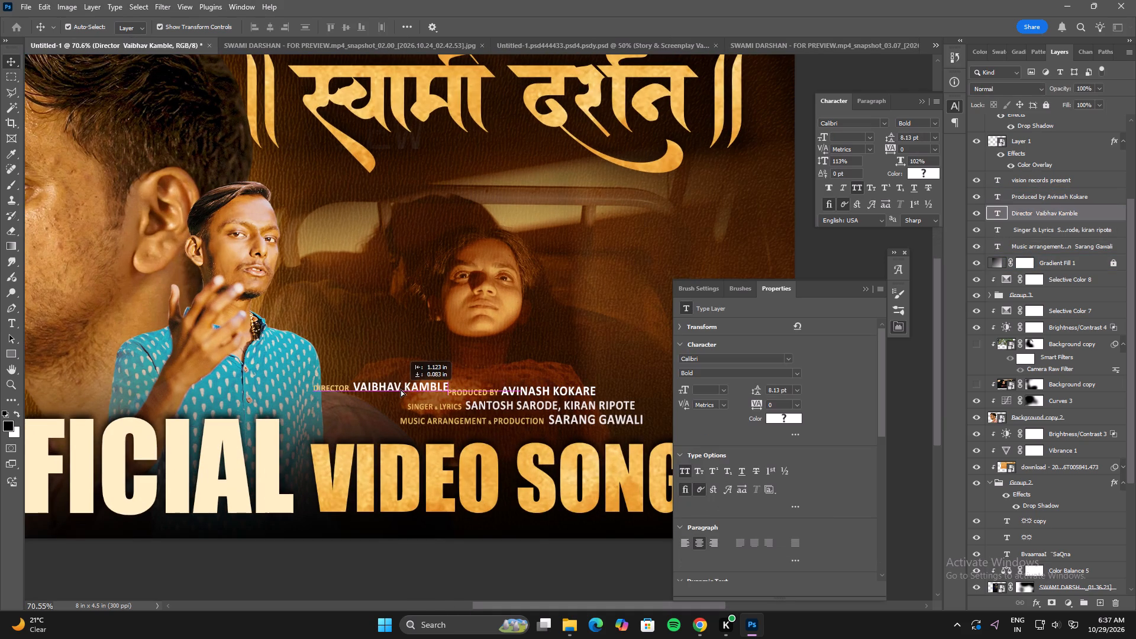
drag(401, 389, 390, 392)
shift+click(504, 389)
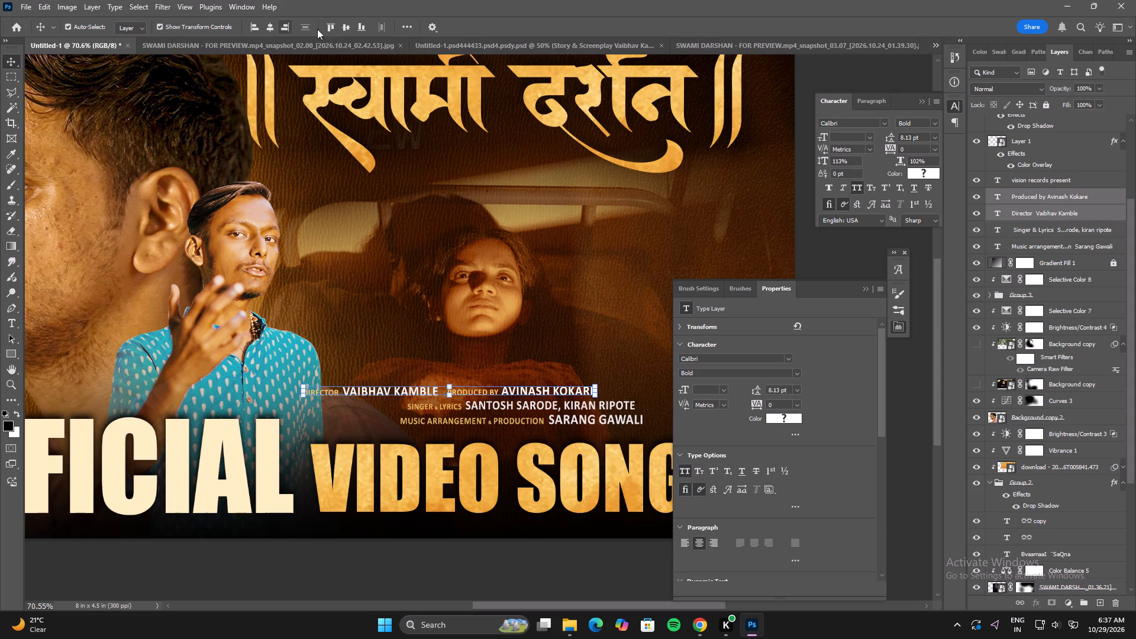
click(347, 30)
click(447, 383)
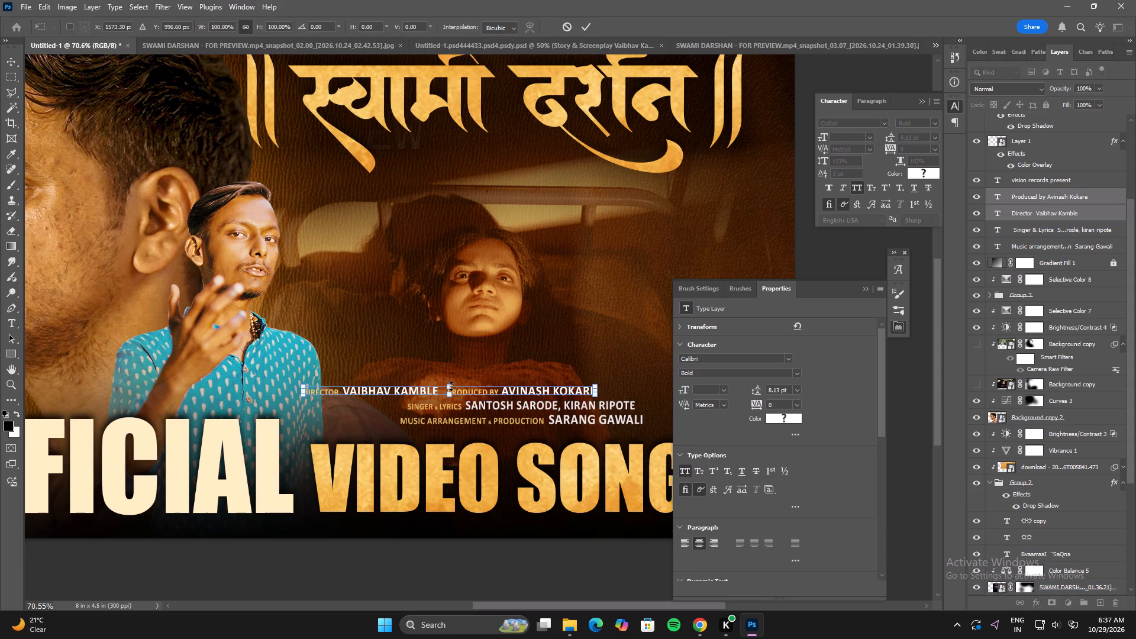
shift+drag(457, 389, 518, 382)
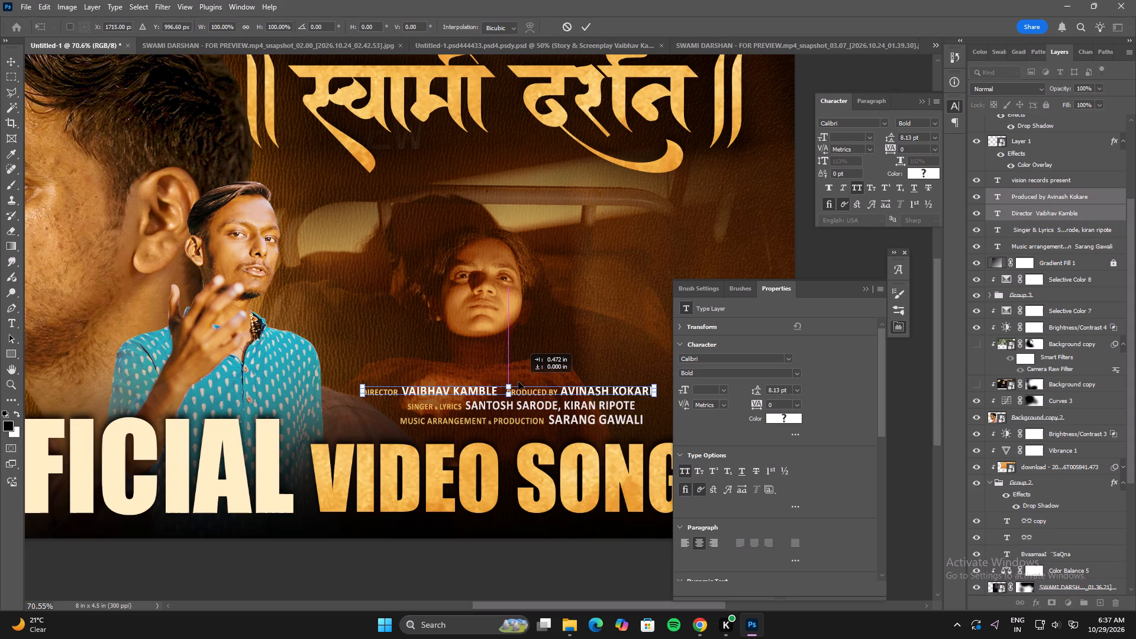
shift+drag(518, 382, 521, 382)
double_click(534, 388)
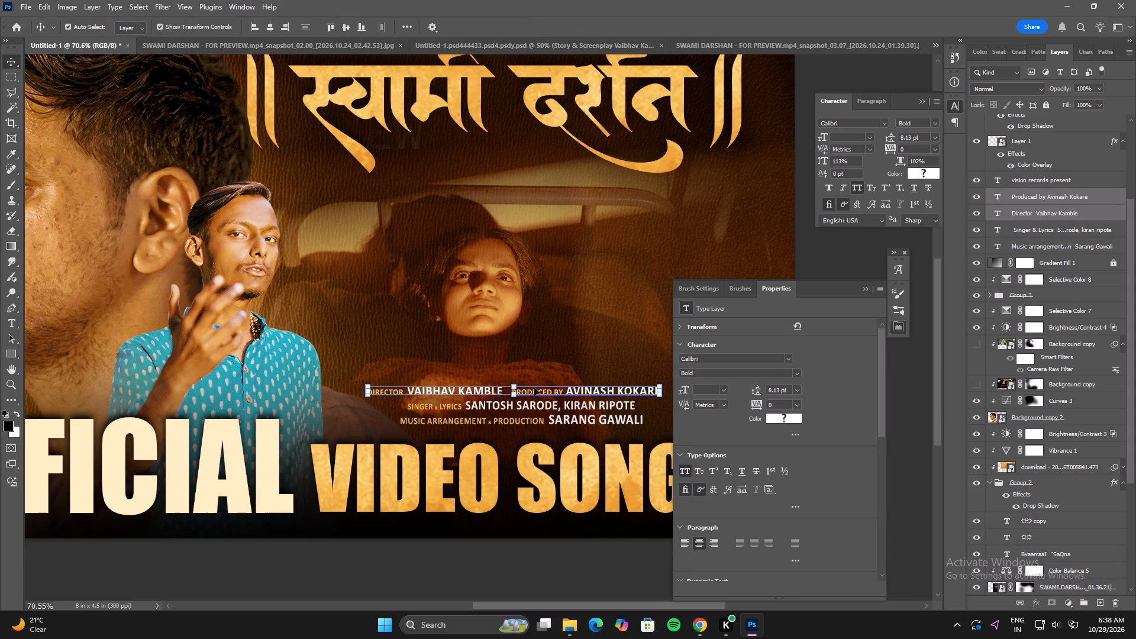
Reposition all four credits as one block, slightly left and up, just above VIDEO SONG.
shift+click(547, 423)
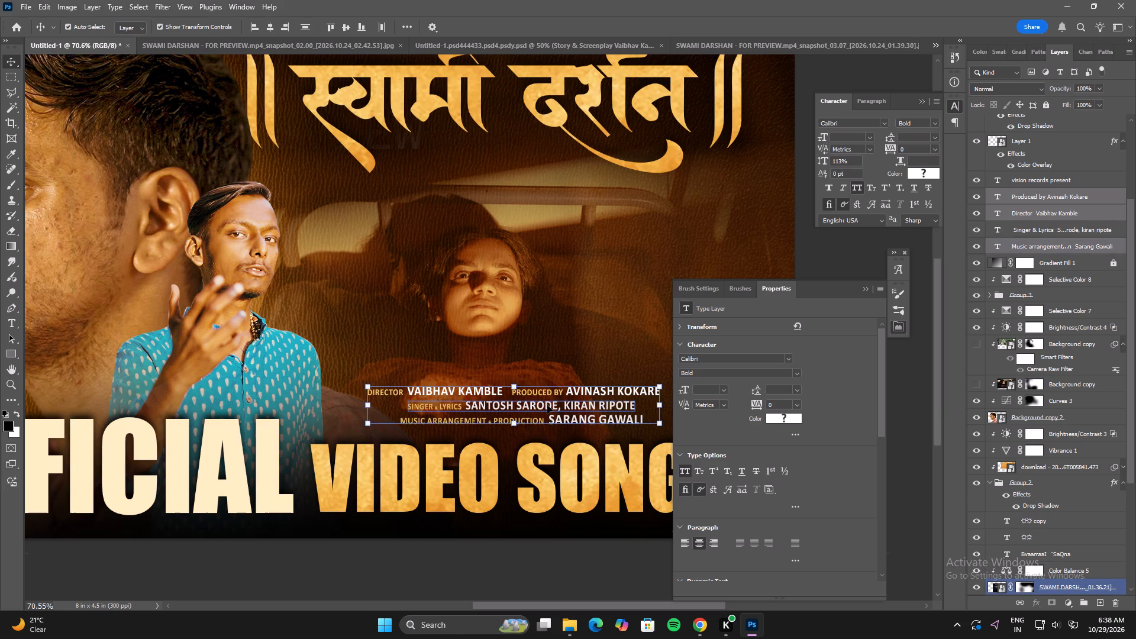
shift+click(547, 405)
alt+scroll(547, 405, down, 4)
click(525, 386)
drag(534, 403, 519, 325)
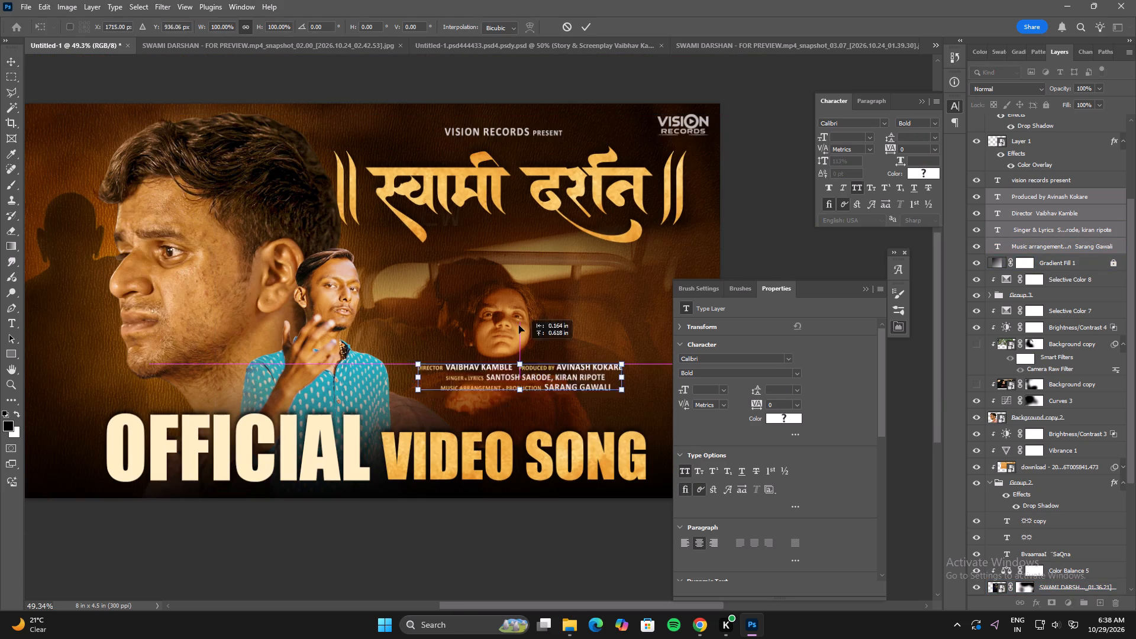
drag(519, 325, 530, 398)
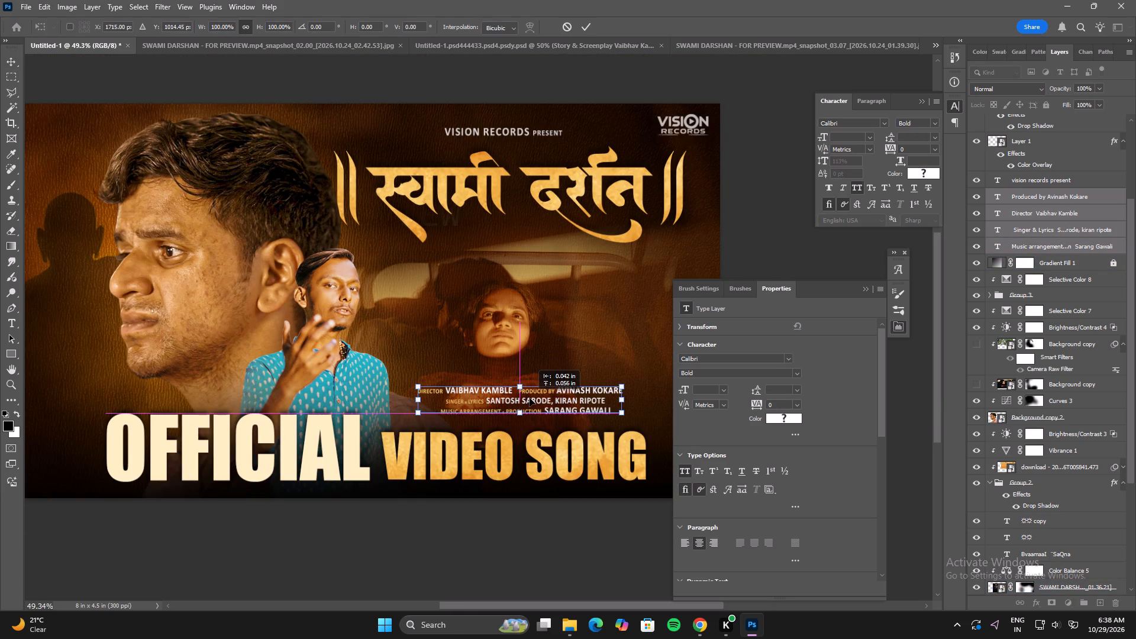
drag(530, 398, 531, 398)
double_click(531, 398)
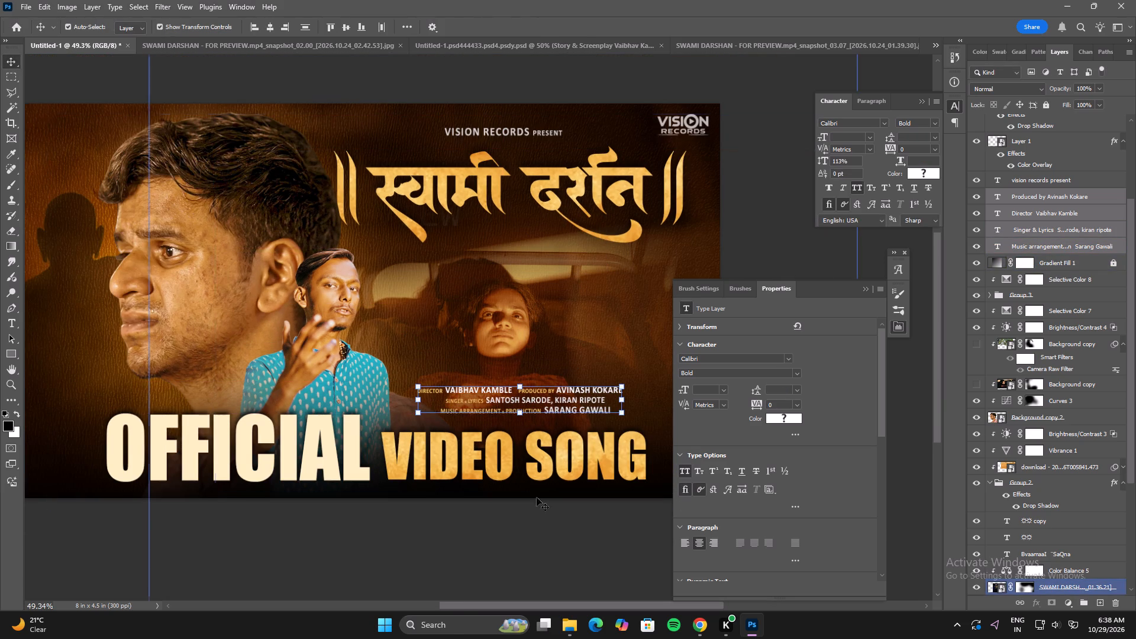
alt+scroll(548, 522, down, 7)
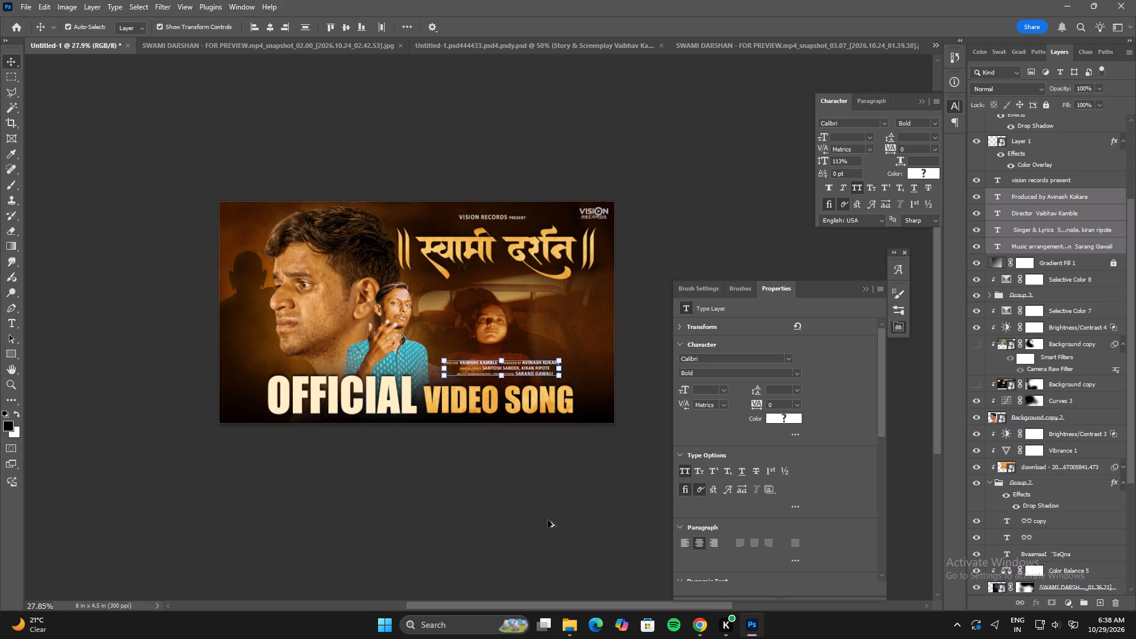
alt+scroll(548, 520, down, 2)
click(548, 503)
Delete the four credit text layers: Director, Produced By, Singer & Lyrics, and Music Arrangement & Production.
key(space)
key(space)
key(space)
key(space)
key(space)
key(space)
key(space)
key(space)
key(space)
key(space)
key(space)
key(space)
key(space)
key(space)
key(space)
key(space)
key(space)
key(space)
key(space)
key(space)
drag(568, 399, 550, 454)
alt+scroll(571, 463, up, 7)
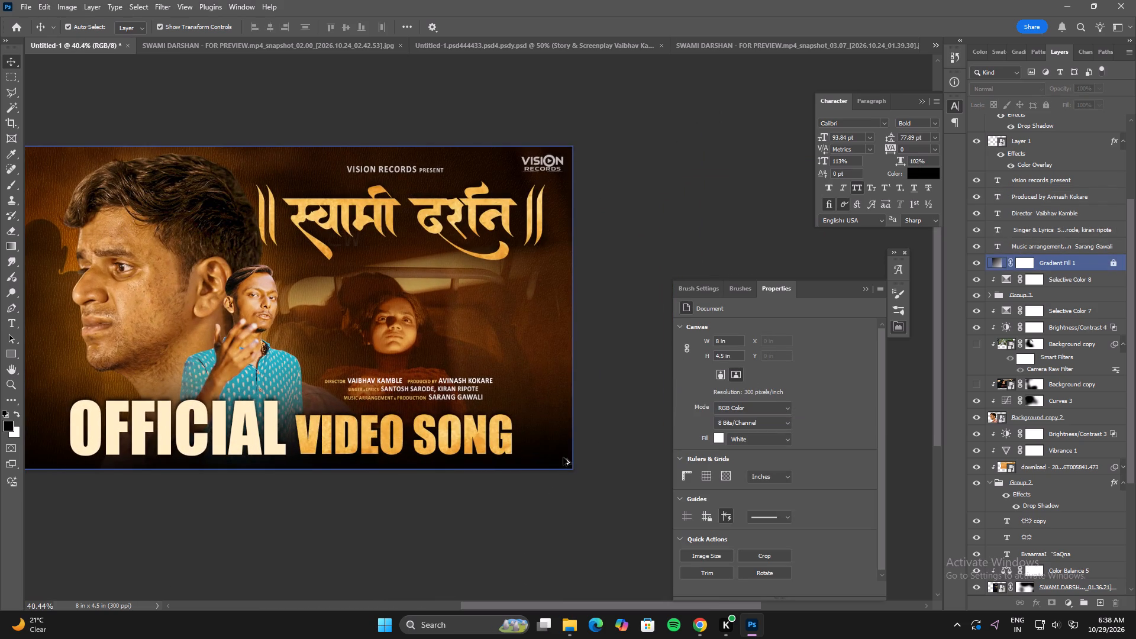
click(482, 380)
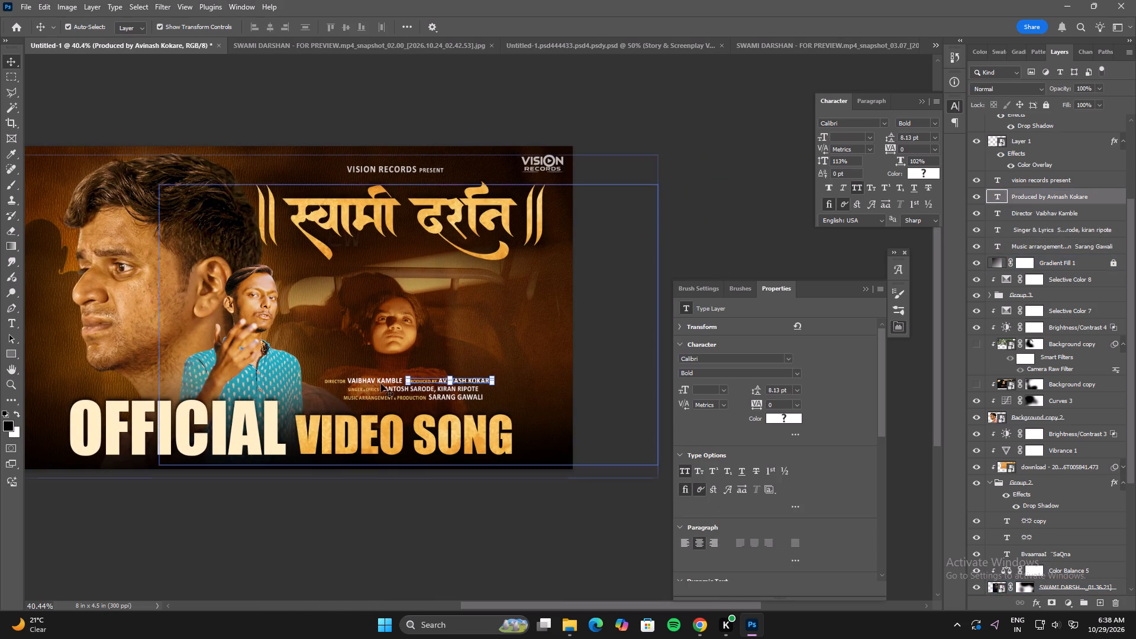
shift+click(379, 382)
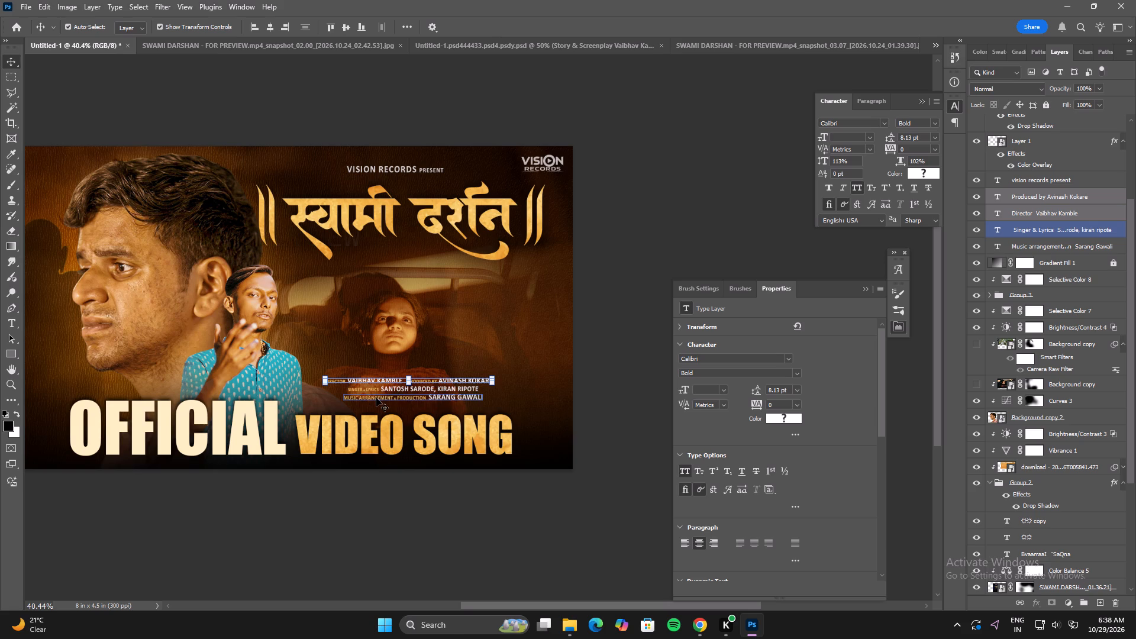
shift+click(376, 398)
shift+click(377, 390)
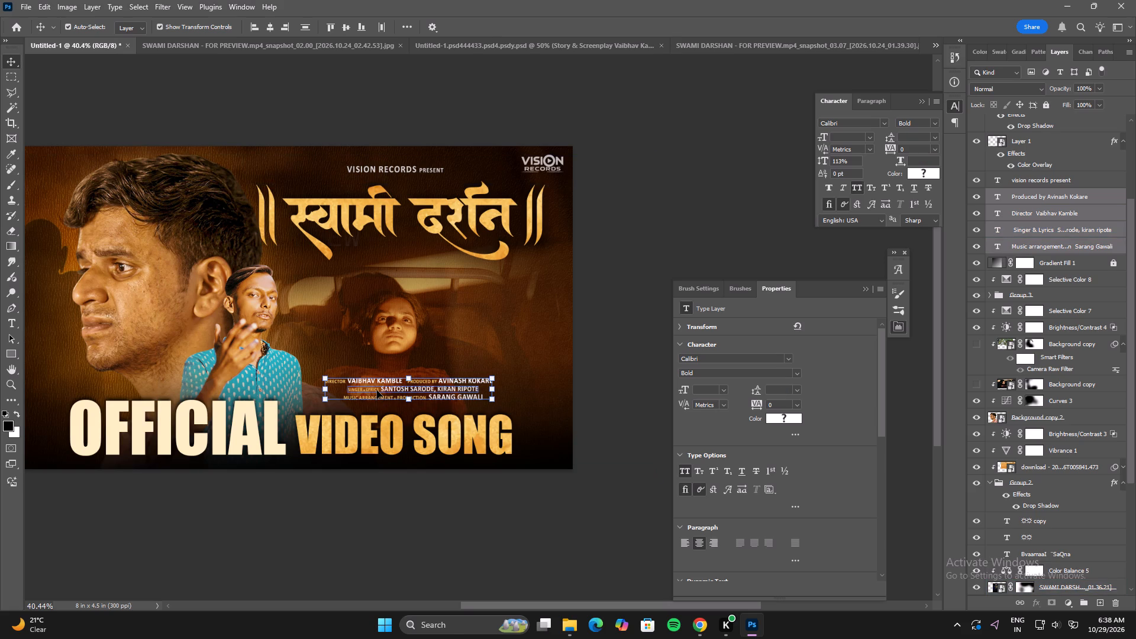
key(BackSpace)
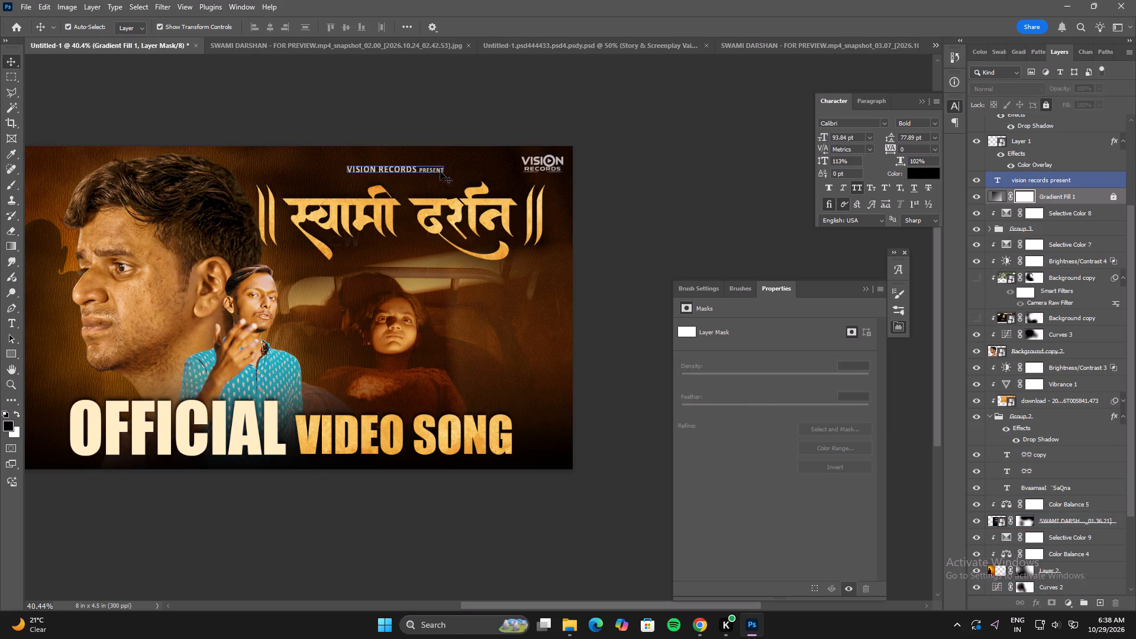
Enlarge the VISION RECORDS PRESENT line above the title to about 170% and set its tracking to 0.
click(438, 172)
alt+drag(445, 164, 470, 164)
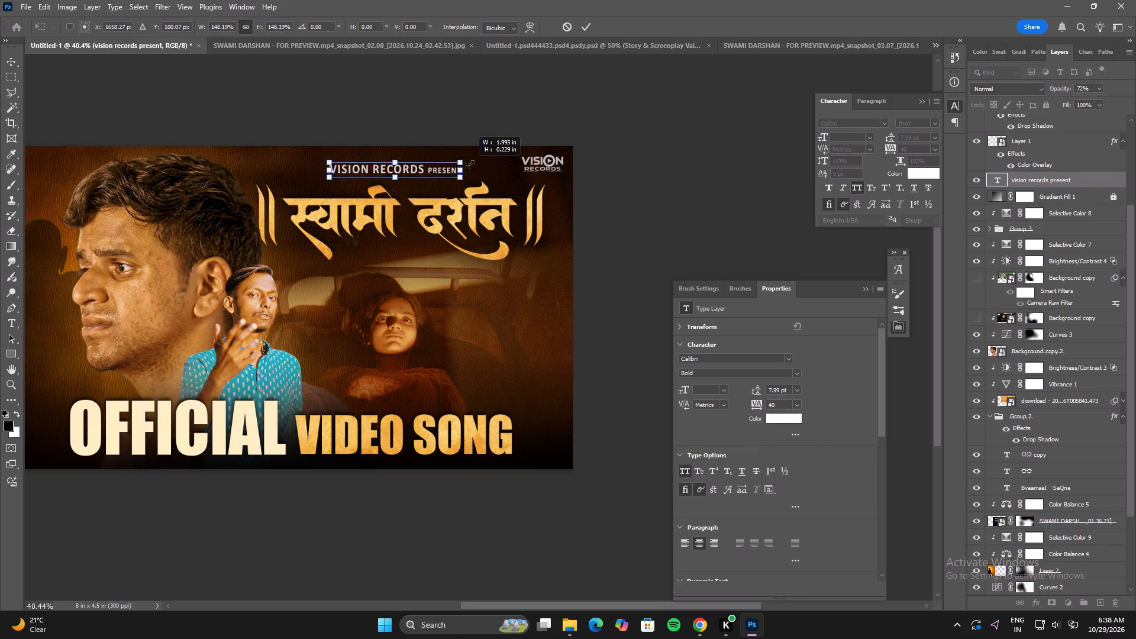
alt+drag(470, 164, 468, 165)
double_click(444, 170)
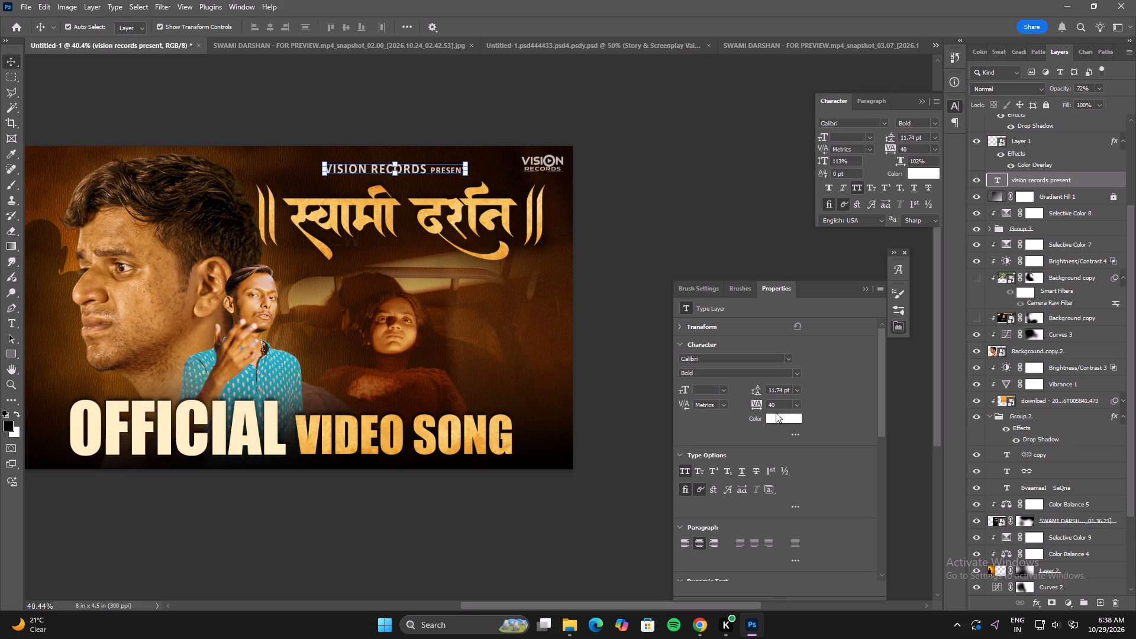
click(796, 406)
click(786, 482)
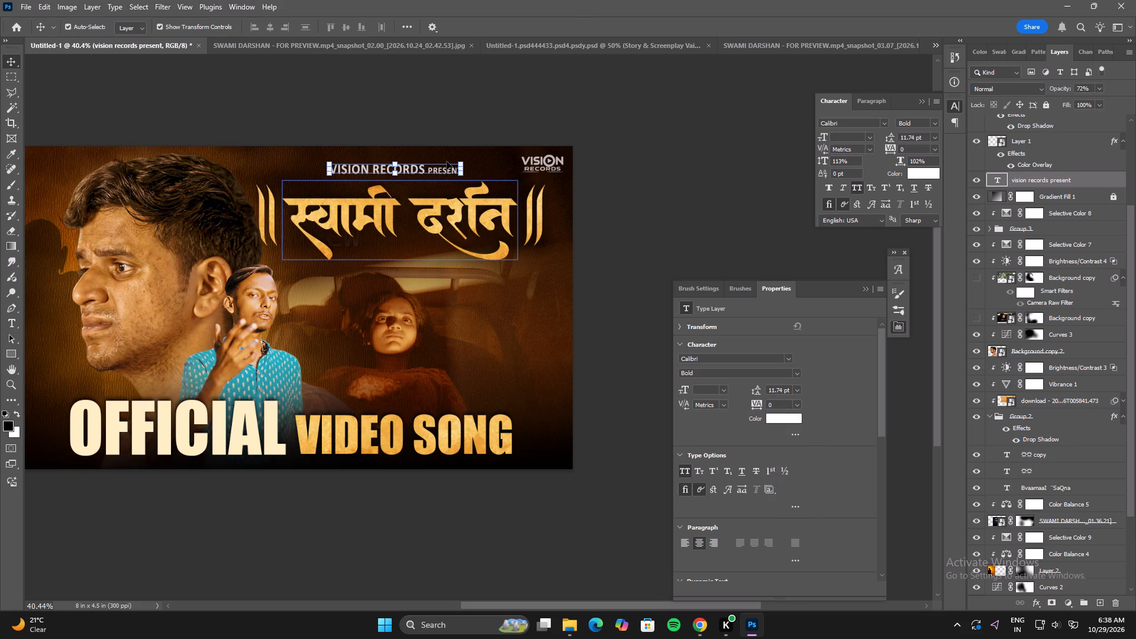
alt+drag(463, 162, 474, 162)
double_click(438, 173)
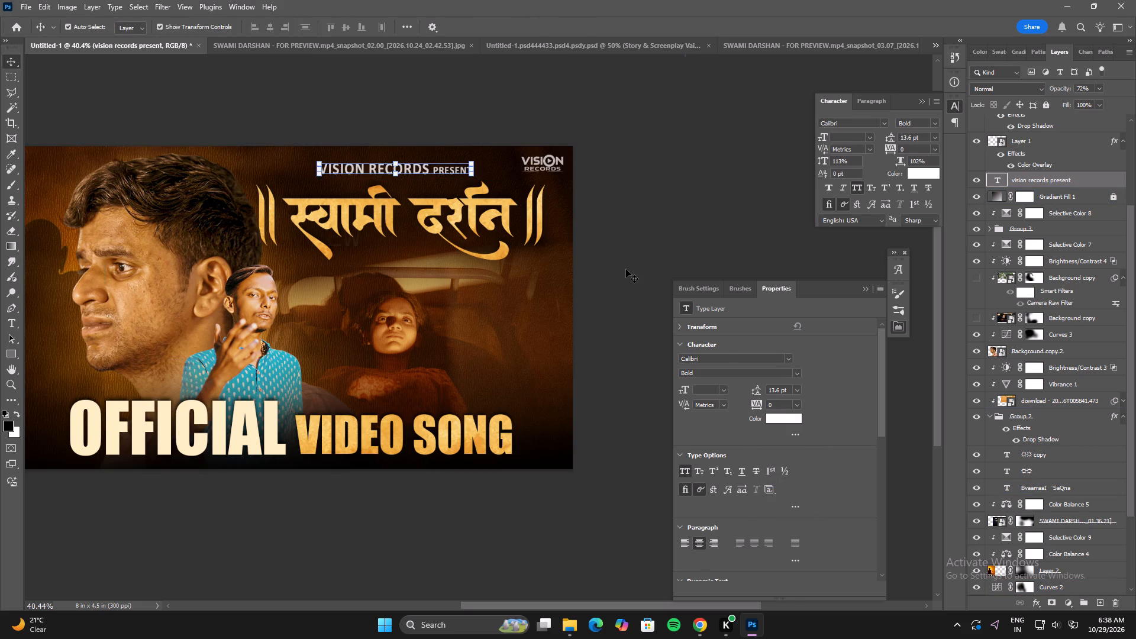
click(626, 269)
Set the VISION RECORDS PRESENT text to 77% opacity and 122% horizontal scale.
alt+scroll(627, 292, down, 4)
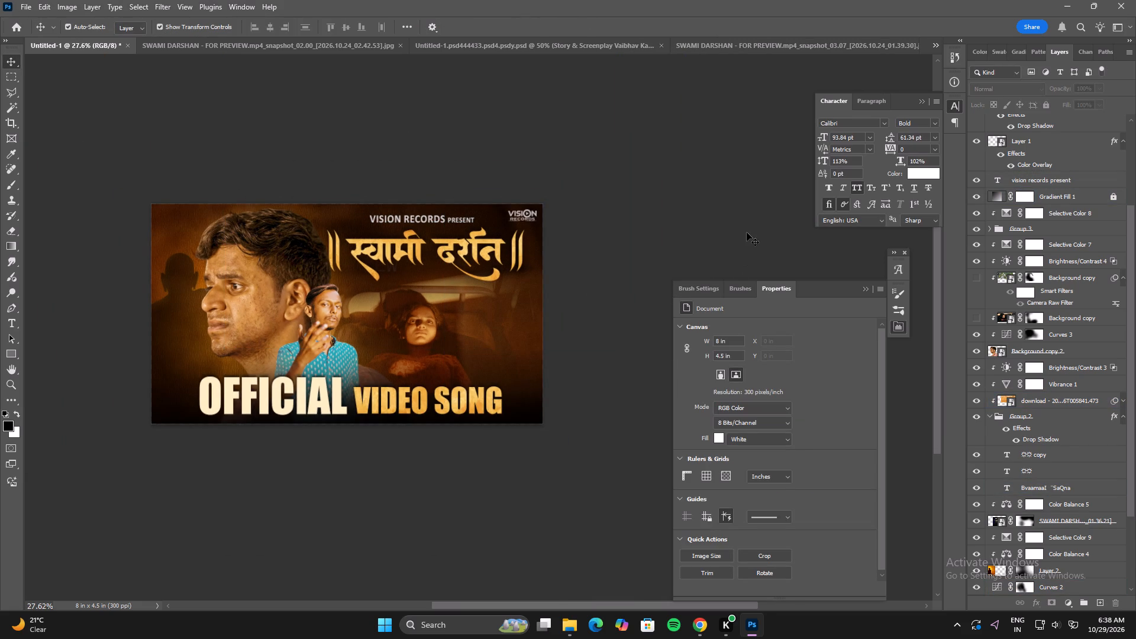
click(459, 220)
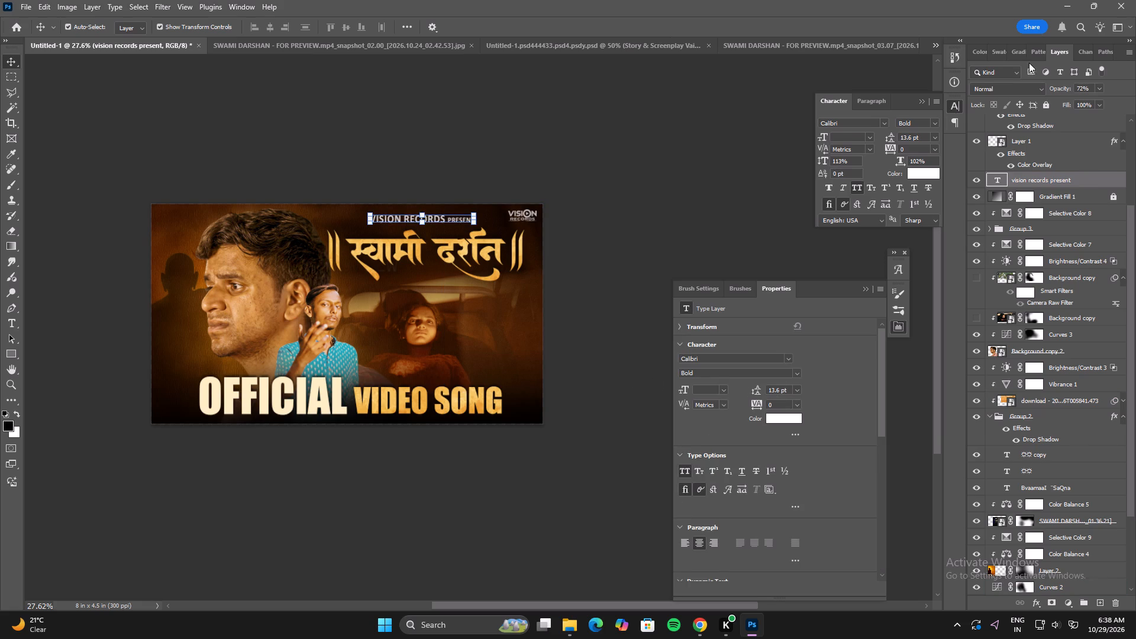
click(1057, 88)
drag(902, 164, 914, 166)
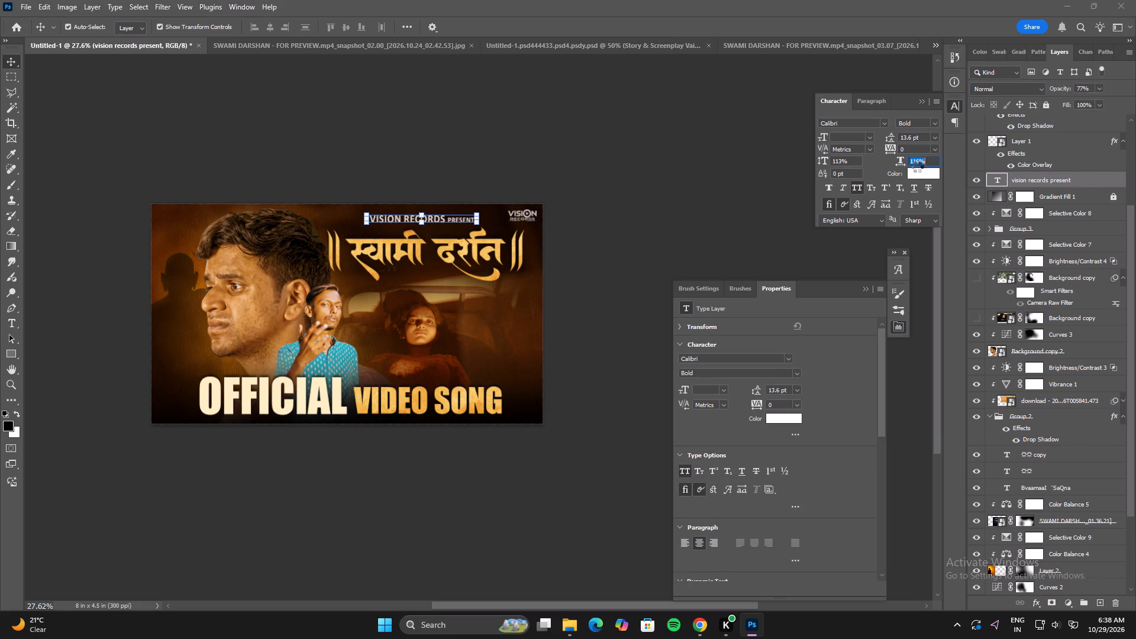
click(656, 250)
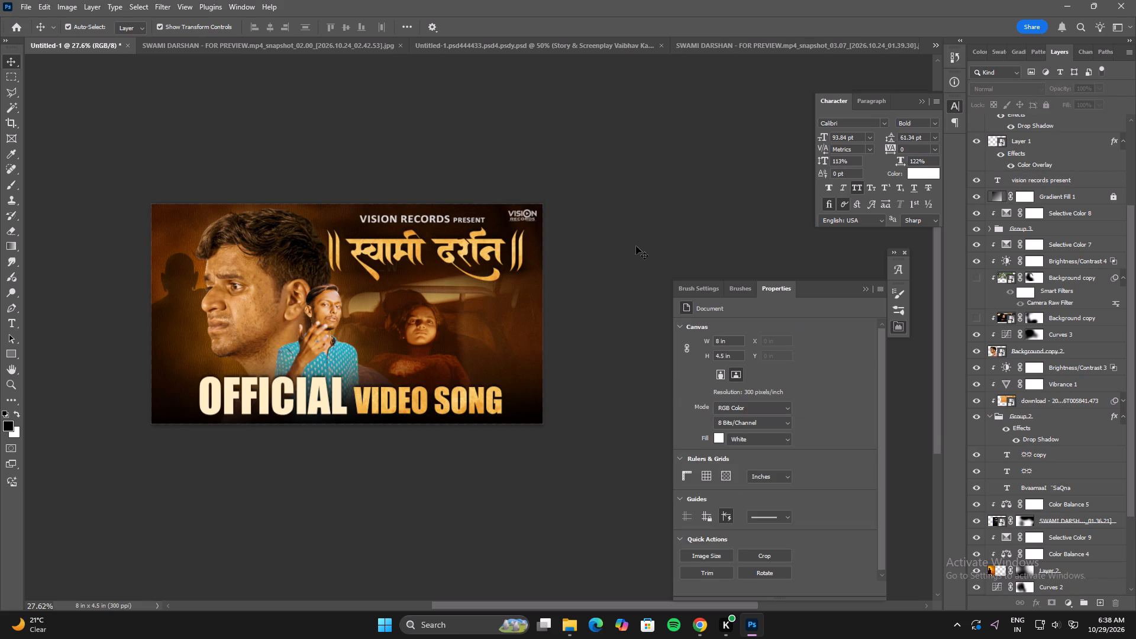
Paint black on the car scene's layer mask, enlarging the brush to 200 px, to fade it behind the left half of the gold title.
click(473, 218)
alt+scroll(394, 279, up, 5)
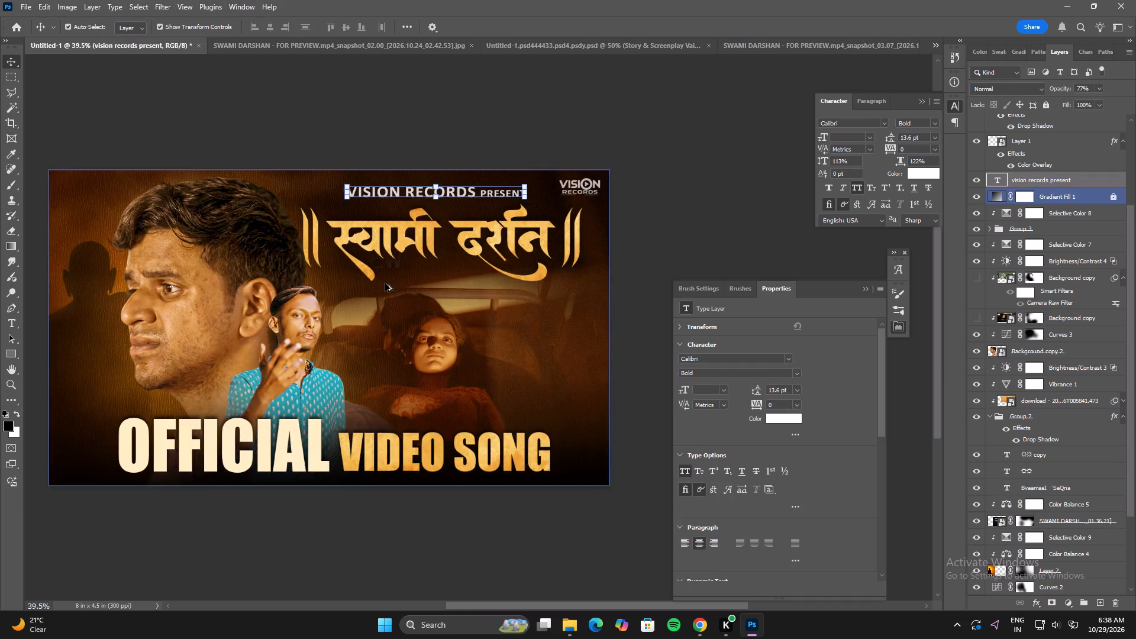
alt+scroll(385, 283, up, 4)
click(444, 340)
click(1027, 523)
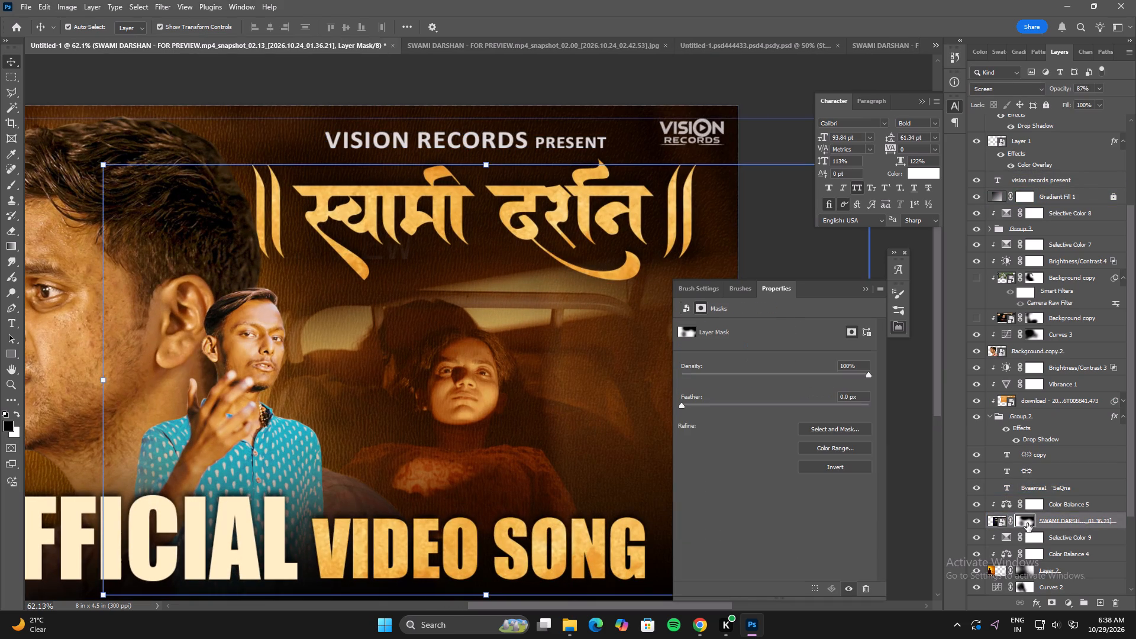
key(b)
key(bracketleft)
key(bracketleft)
key(bracketleft)
key(bracketleft)
key(bracketleft)
key(bracketleft)
key(bracketleft)
key(bracketleft)
key(bracketleft)
key(bracketleft)
key(bracketleft)
key(bracketleft)
key(bracketleft)
key(bracketleft)
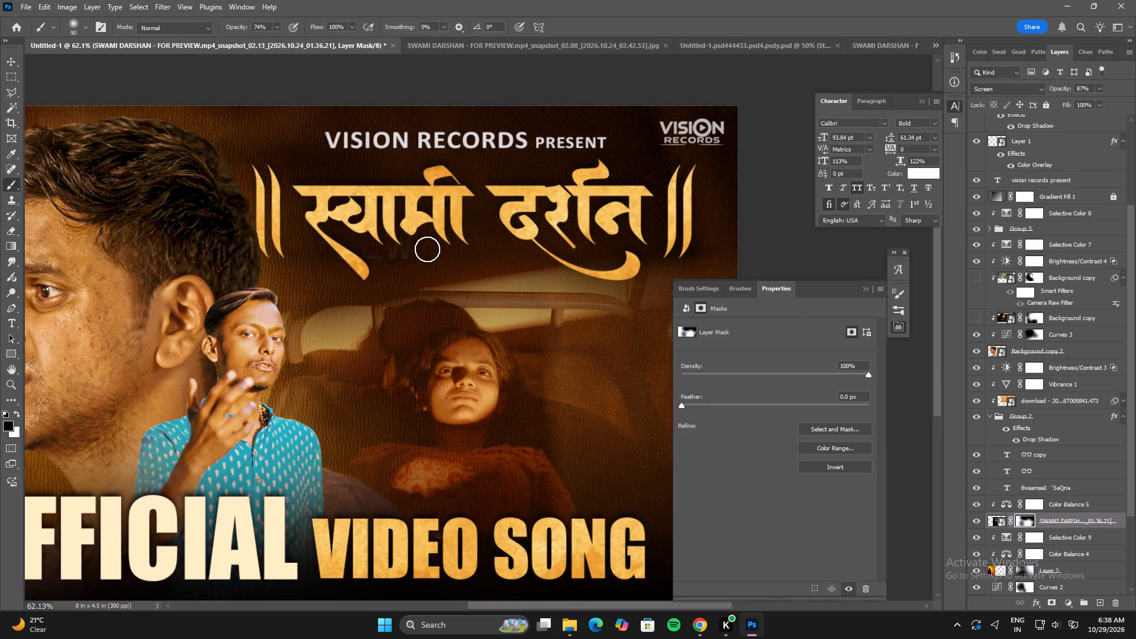
drag(425, 248, 360, 265)
key(bracketright)
key(bracketright)
drag(415, 241, 240, 238)
key(bracketright)
key(bracketright)
key(bracketright)
drag(402, 228, 176, 285)
Paint white on the car scene's layer mask to restore the woman's face, clothing and the surrounding seats, undoing the stray black stroke.
key(x)
drag(433, 360, 430, 402)
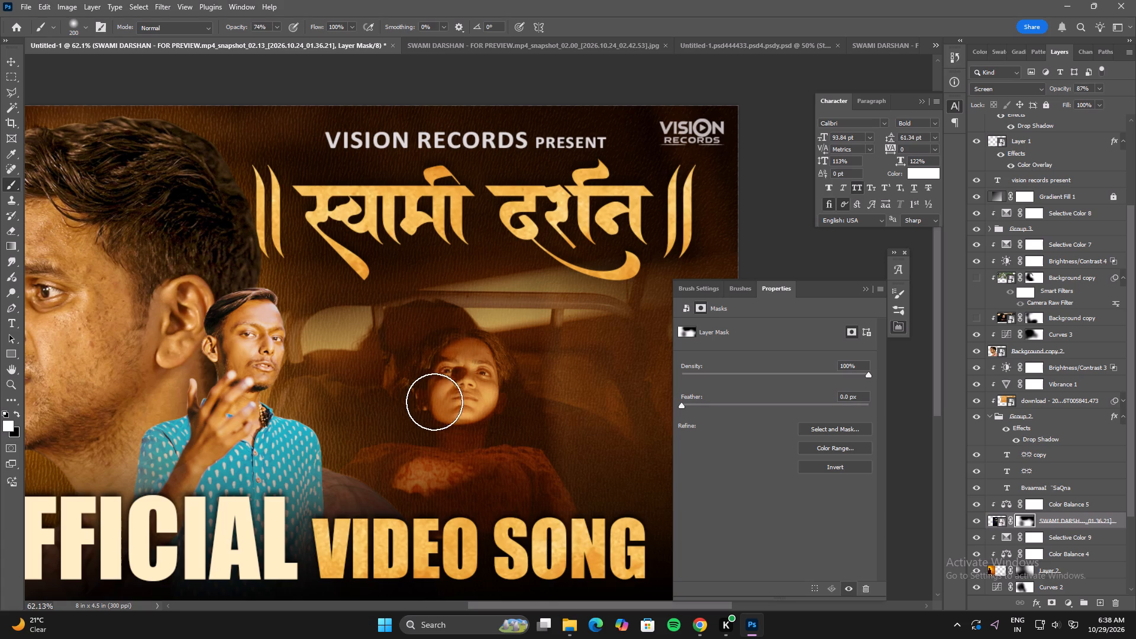
drag(453, 356, 309, 416)
drag(433, 377, 406, 367)
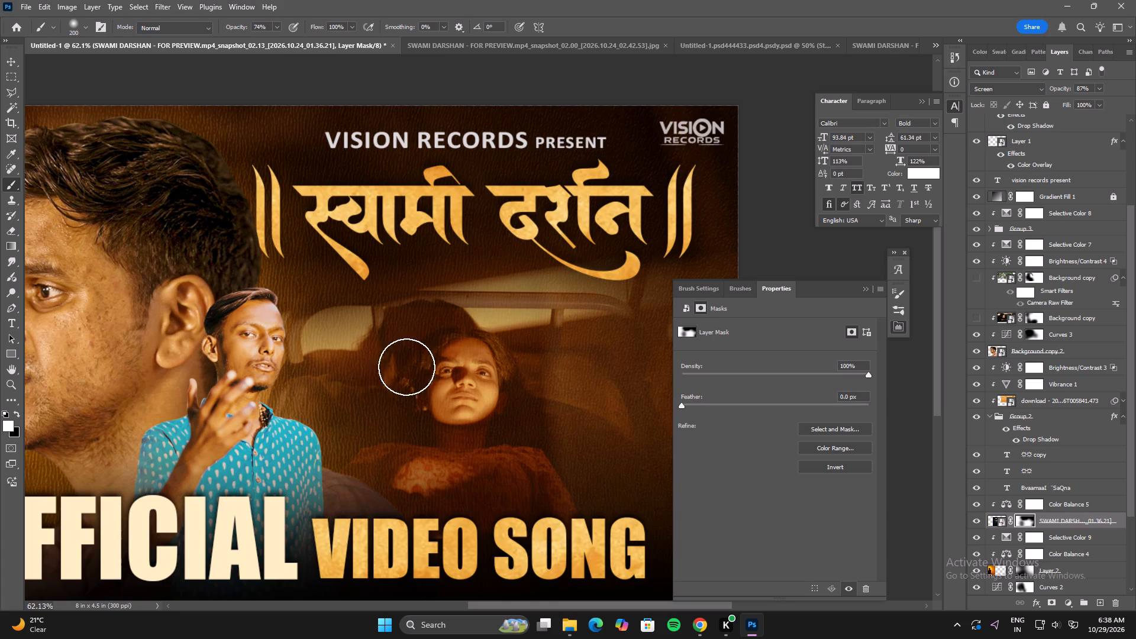
drag(406, 367, 457, 370)
drag(496, 351, 436, 410)
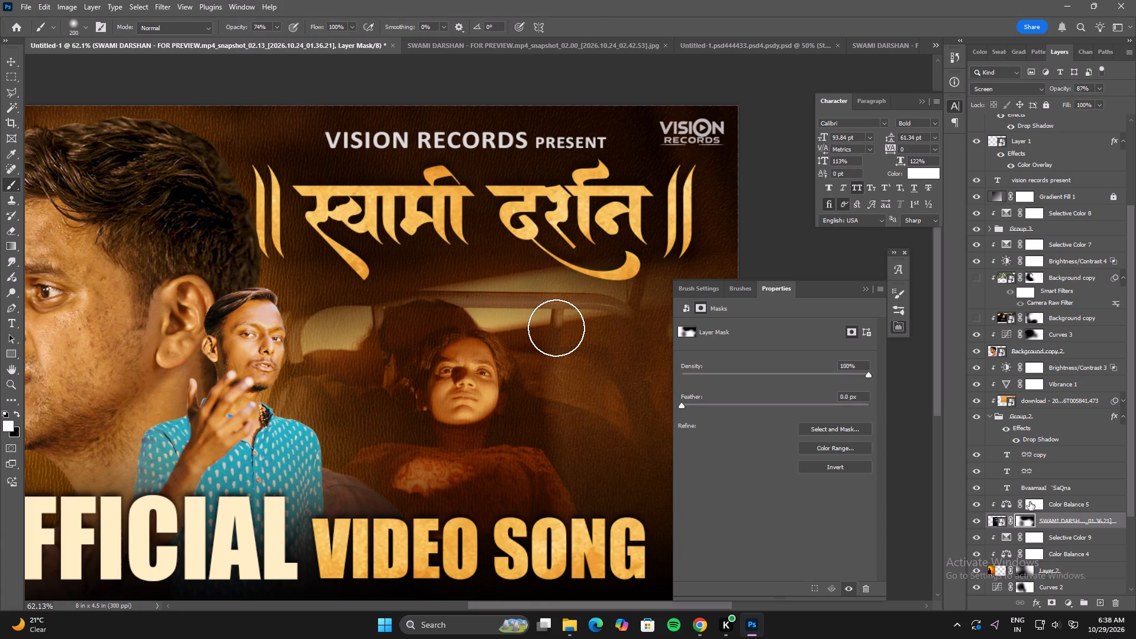
key(x)
drag(453, 389, 465, 473)
key(ctrl+z)
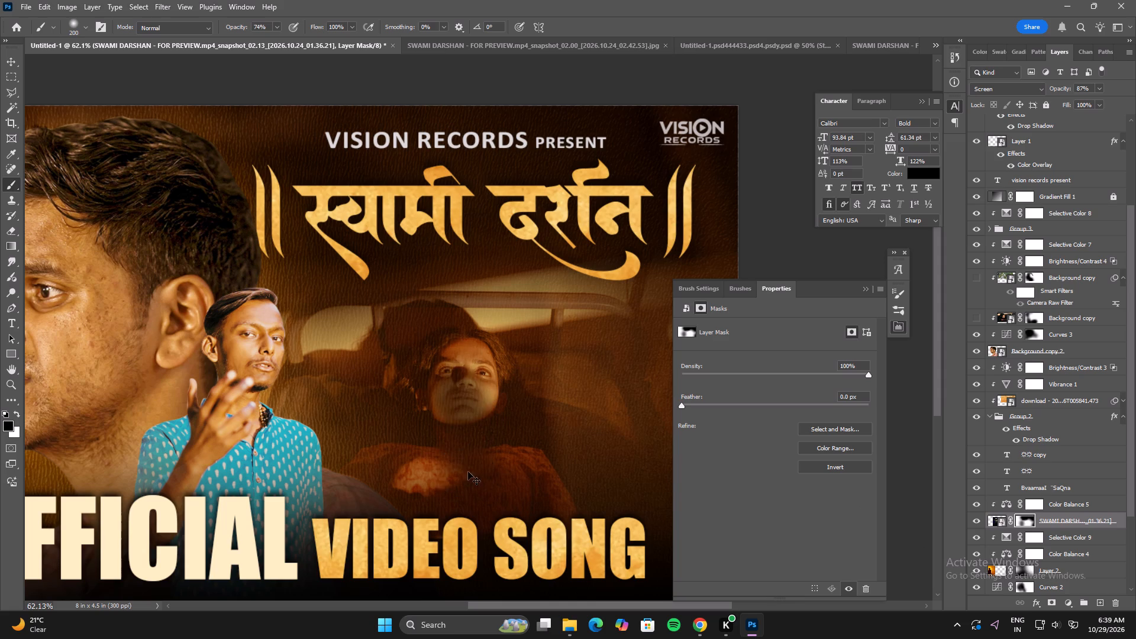
key(x)
drag(476, 355, 448, 453)
drag(446, 365, 495, 460)
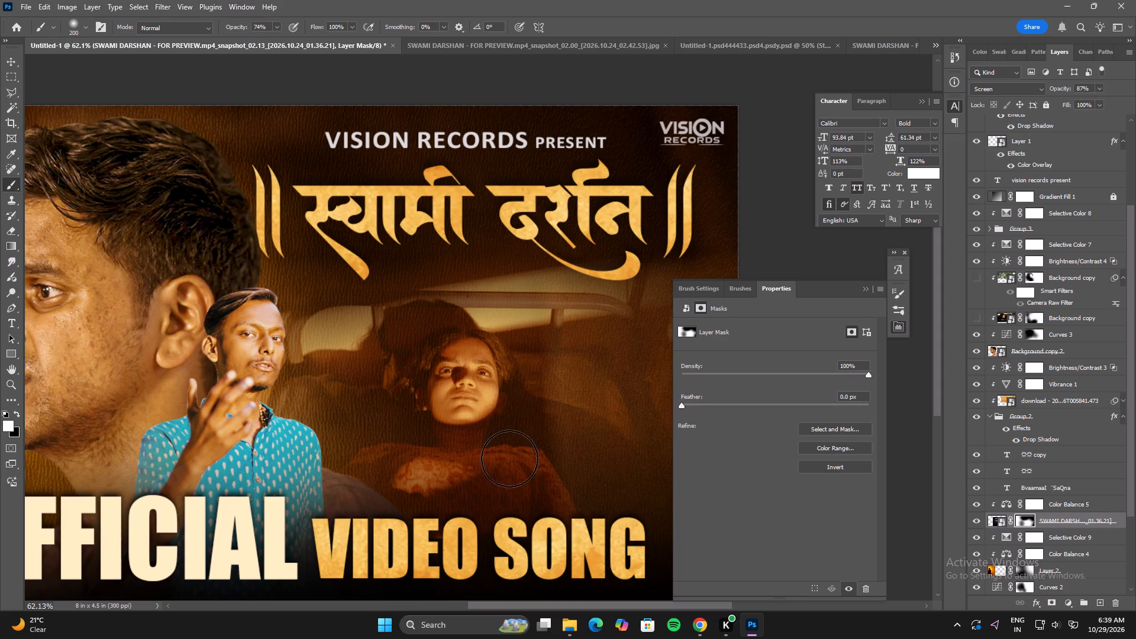
drag(540, 449, 588, 506)
Adjust the opacity of Layer 2, the orange Overlay layer behind the large man's portrait.
alt+scroll(544, 473, down, 9)
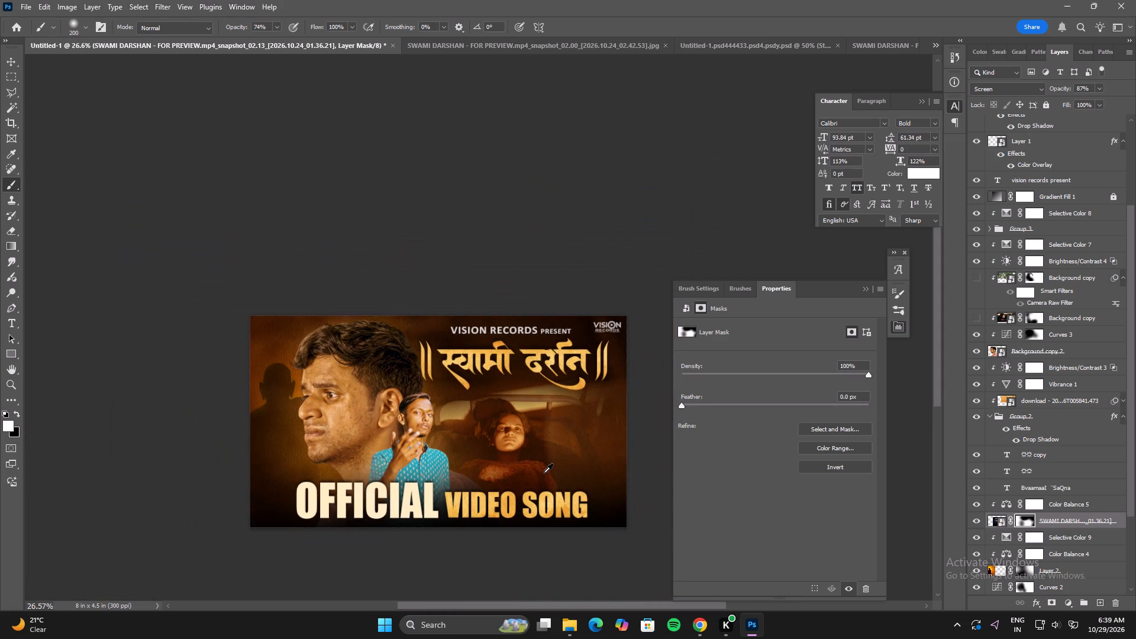
key(space)
key(space)
key(space)
key(space)
key(space)
drag(516, 487, 516, 438)
click(5, 64)
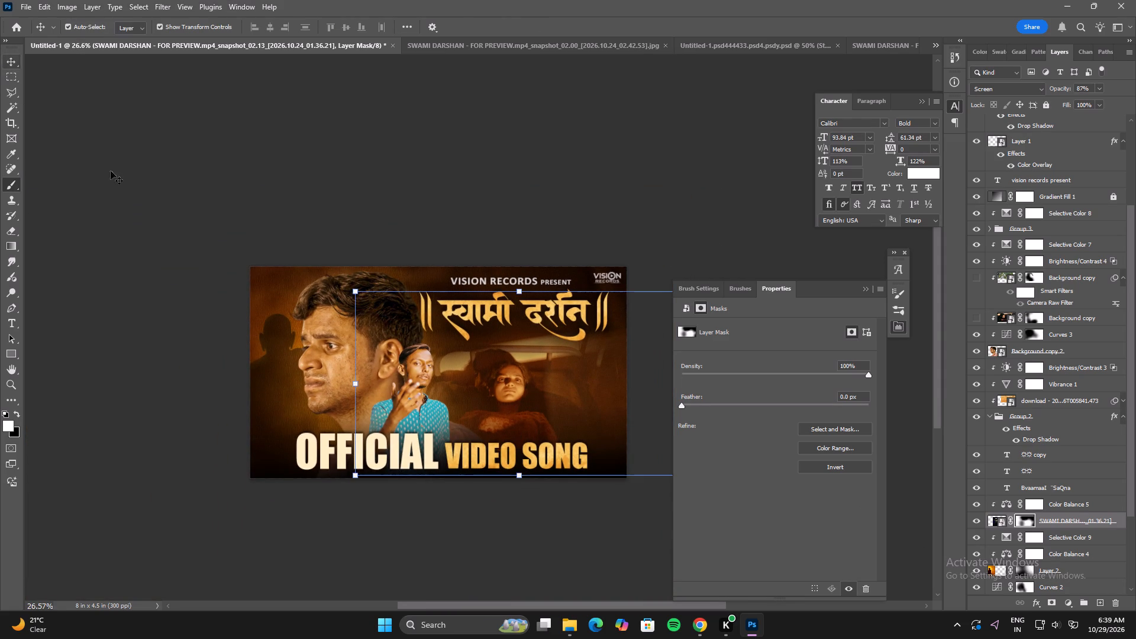
click(287, 370)
drag(1049, 85, 1050, 86)
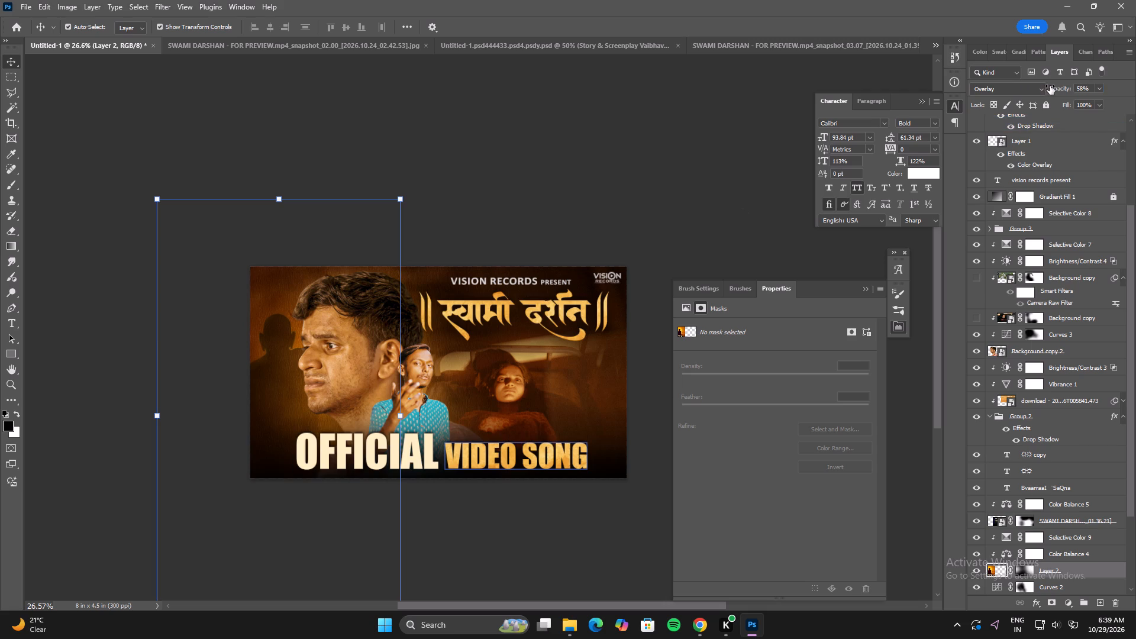
drag(1050, 86, 1058, 89)
drag(1058, 89, 1048, 93)
Examine the whole composition, including in full-screen view.
click(517, 533)
key(space)
key(space)
key(space)
key(space)
key(space)
key(space)
key(space)
key(space)
key(space)
key(space)
key(space)
key(space)
key(space)
key(space)
key(space)
key(space)
key(space)
key(space)
key(space)
key(space)
drag(528, 543, 444, 393)
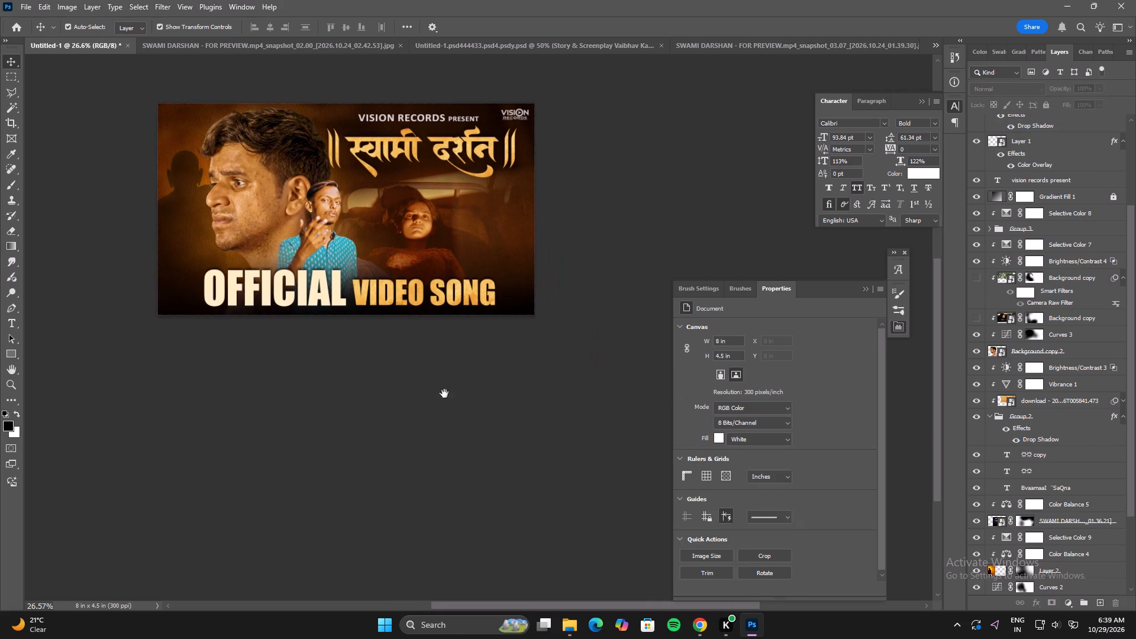
drag(444, 393, 466, 438)
click(501, 447)
key(f)
key(f)
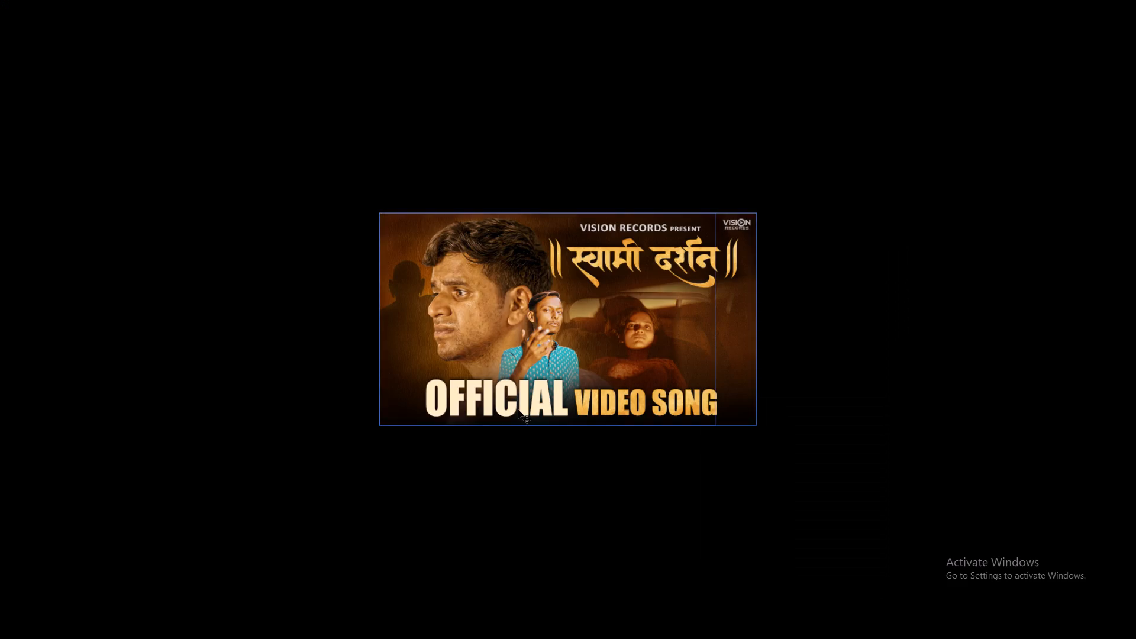
key(f)
Hide the gold texture, Vibrance 1 copy and Brightness/Contrast 3 copy layers clipped to the VIDEO SONG text.
click(527, 407)
scroll(1005, 201, up, 4)
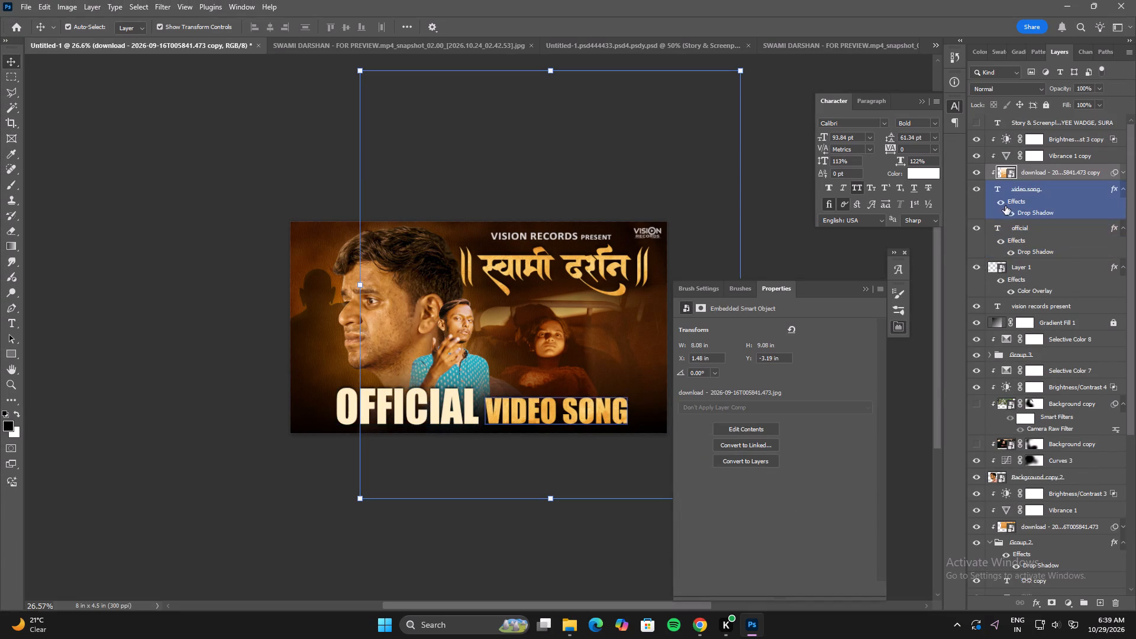
drag(974, 170, 974, 144)
Set the VIDEO SONG text colour to f6c560, sampled from the gold Swami Darshan title.
click(1025, 194)
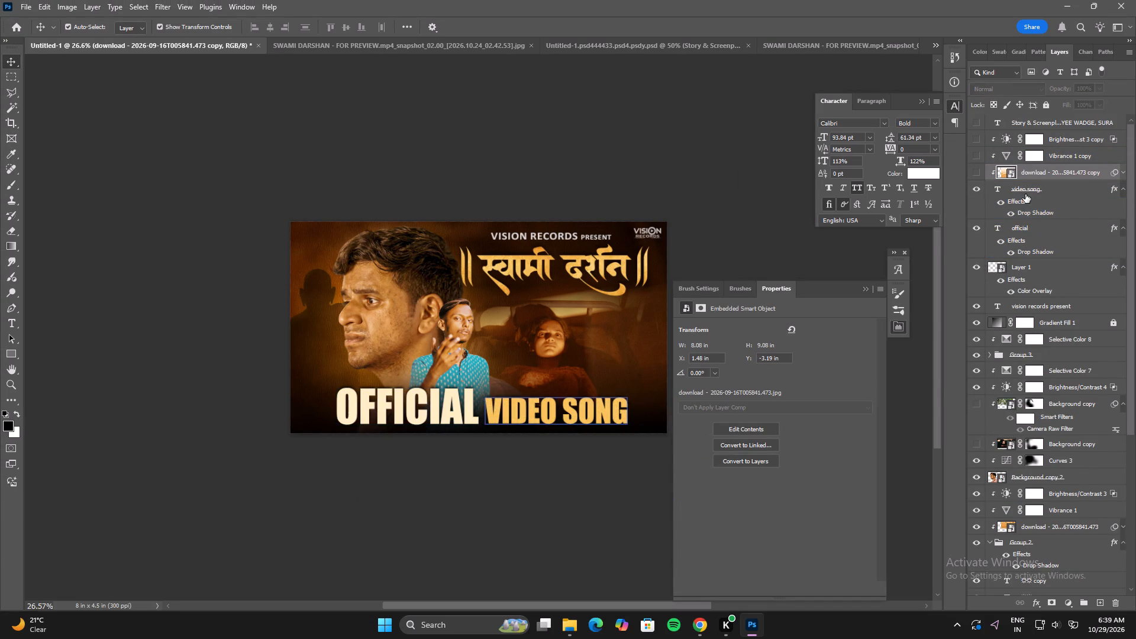
click(786, 419)
drag(919, 344, 773, 292)
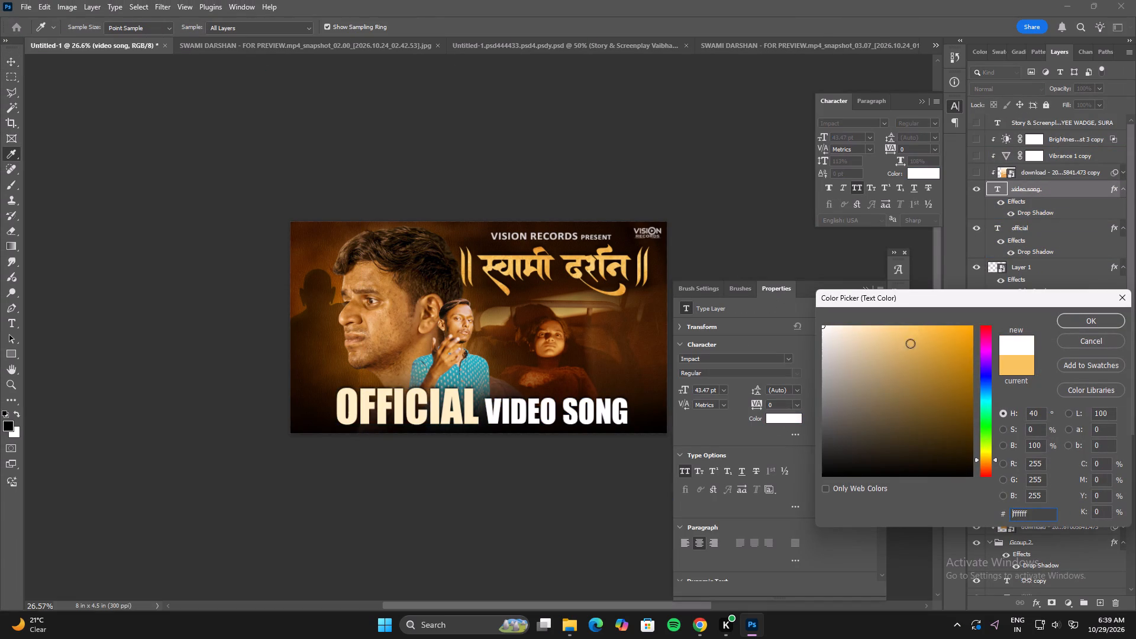
drag(921, 370, 998, 269)
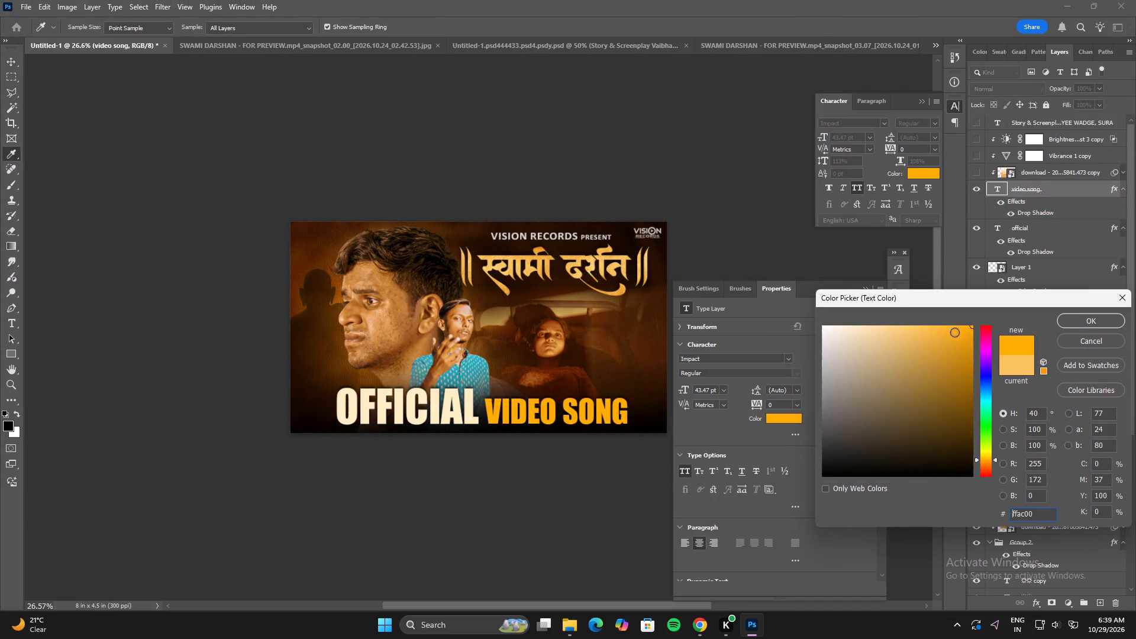
click(982, 334)
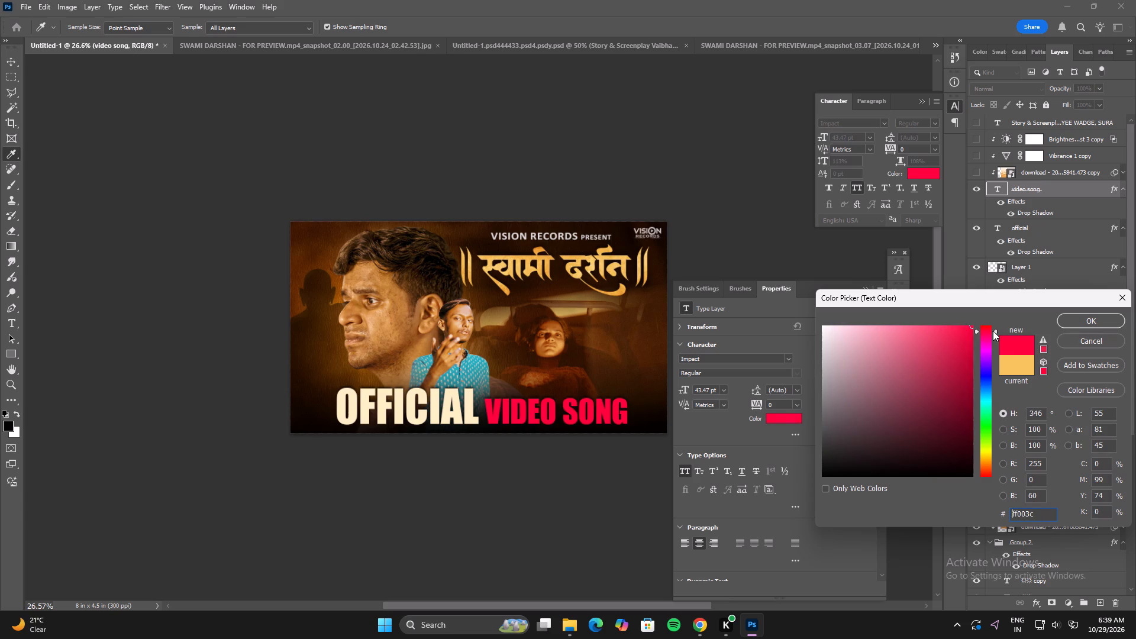
drag(986, 332, 984, 312)
drag(966, 334, 957, 344)
drag(956, 344, 950, 347)
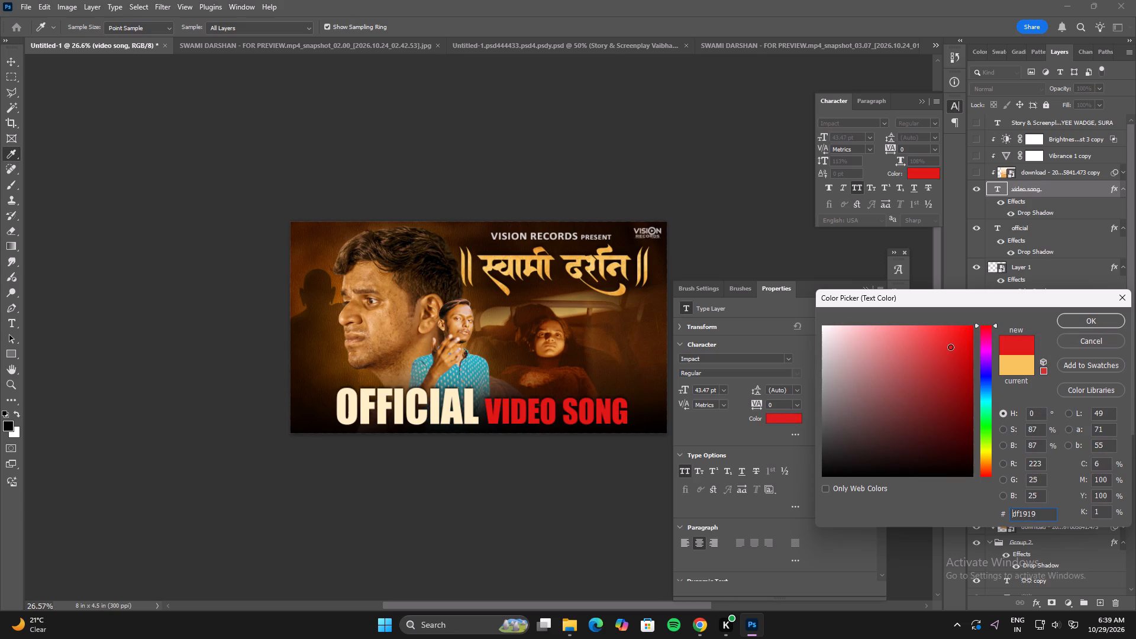
drag(950, 347, 948, 348)
drag(949, 348, 959, 338)
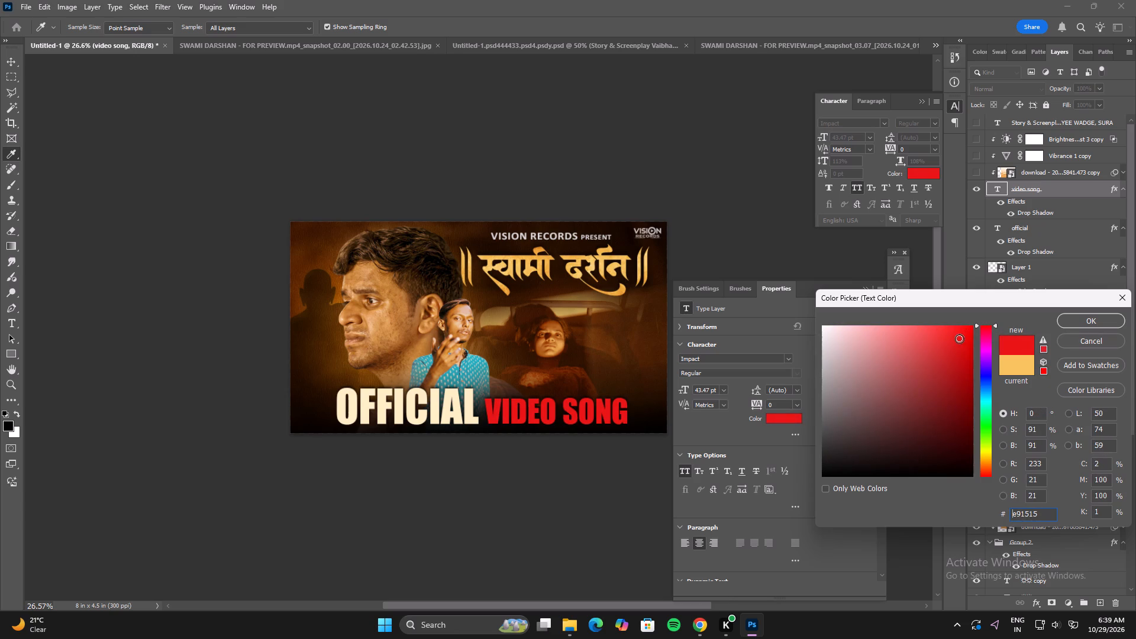
drag(957, 339, 953, 350)
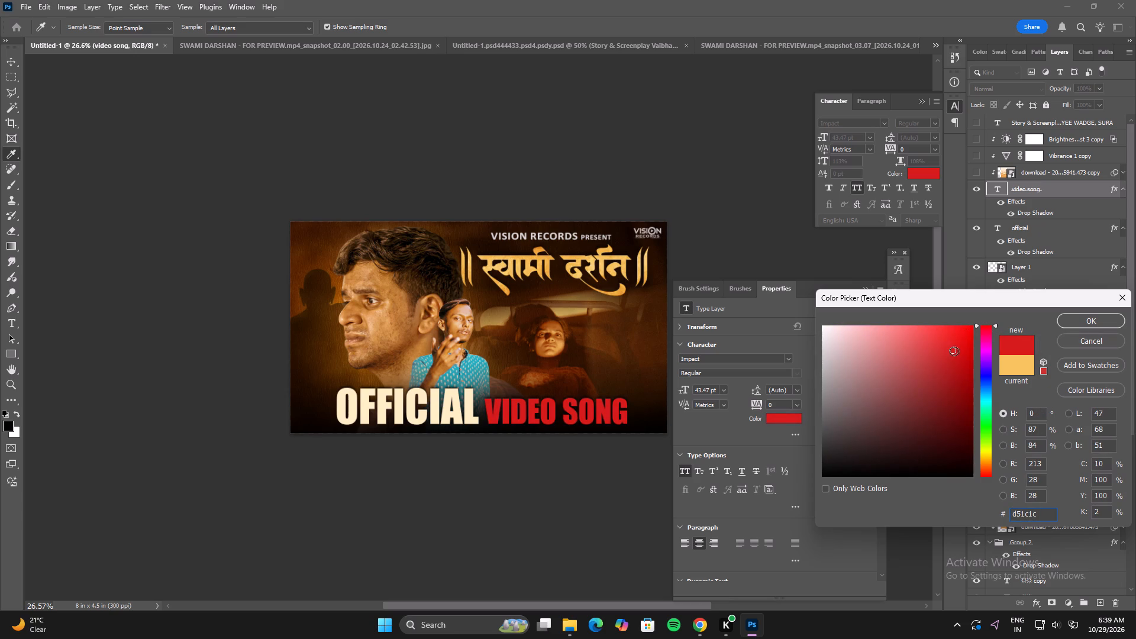
click(954, 351)
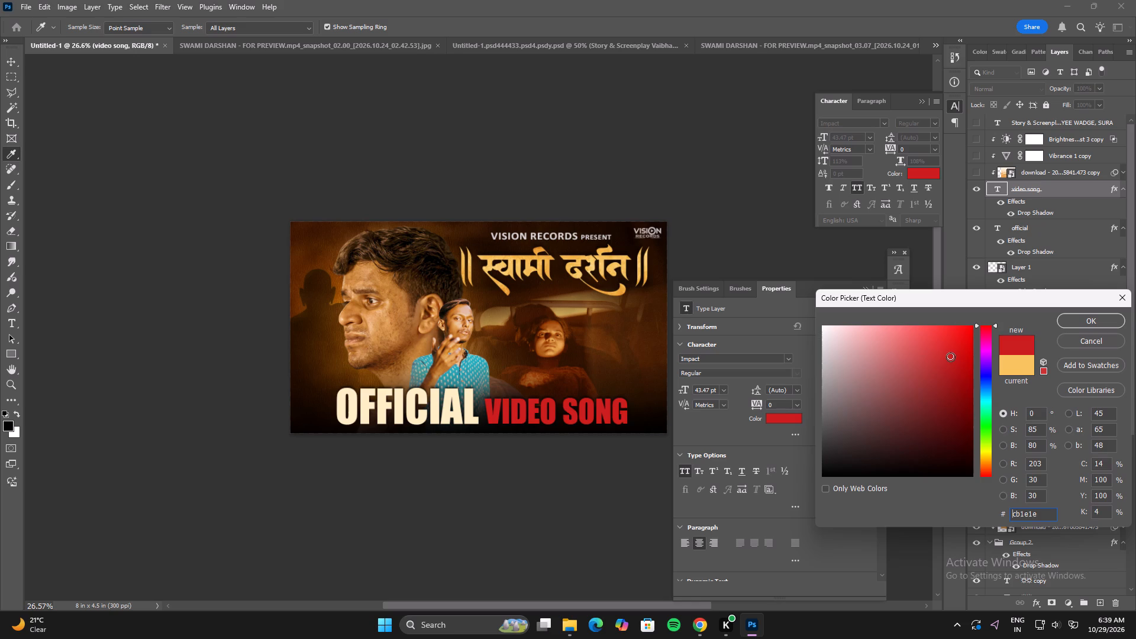
click(950, 357)
drag(987, 389, 986, 407)
drag(986, 416, 986, 457)
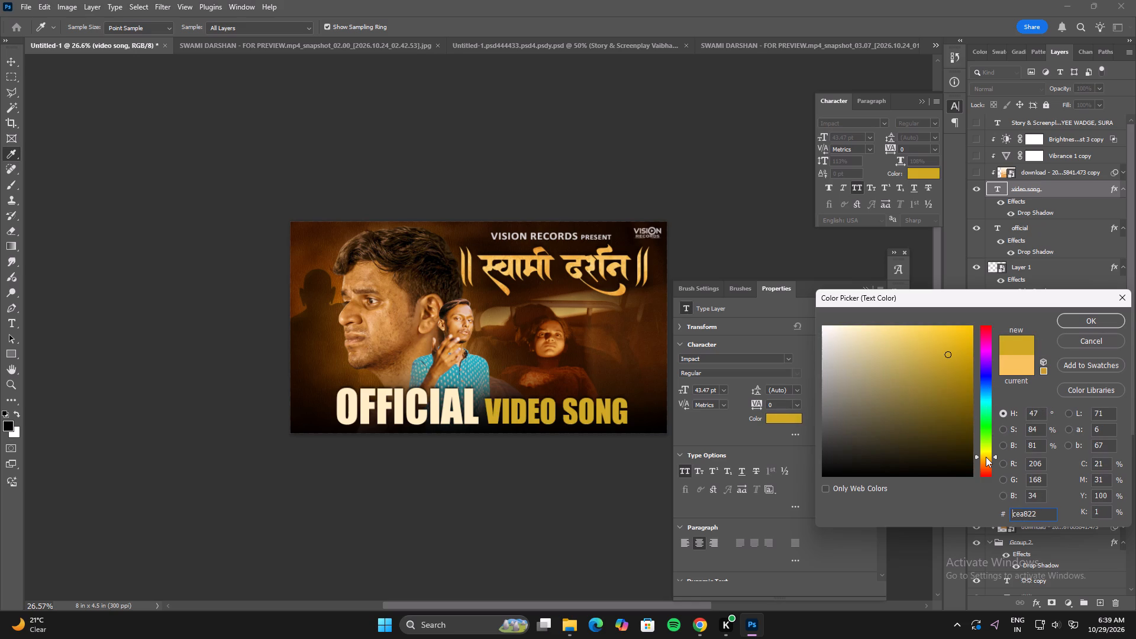
click(611, 268)
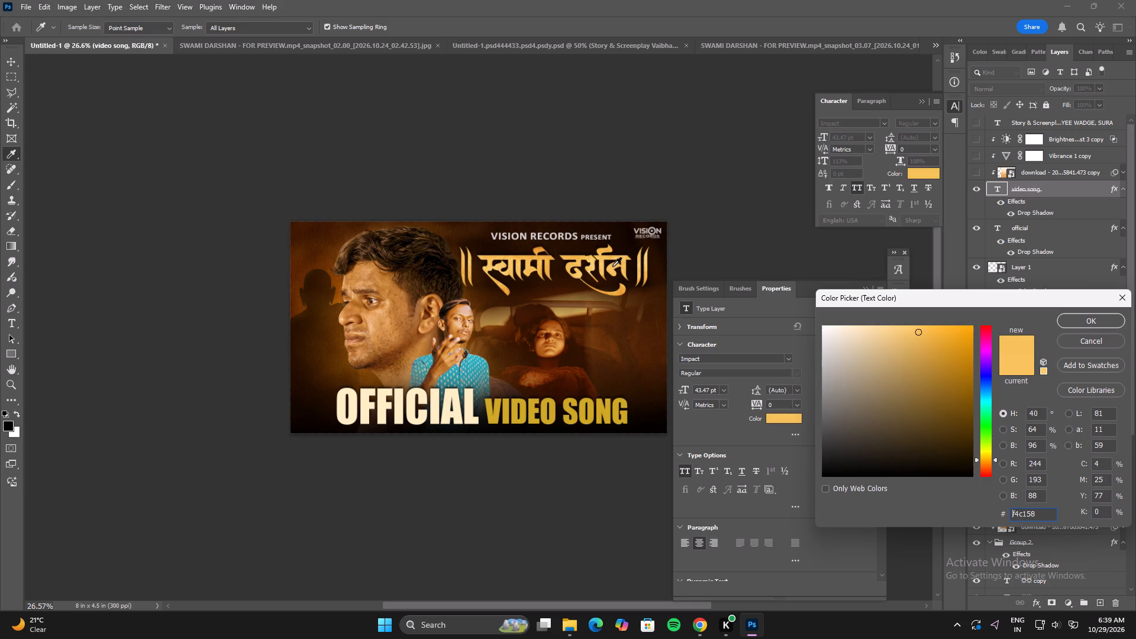
click(612, 265)
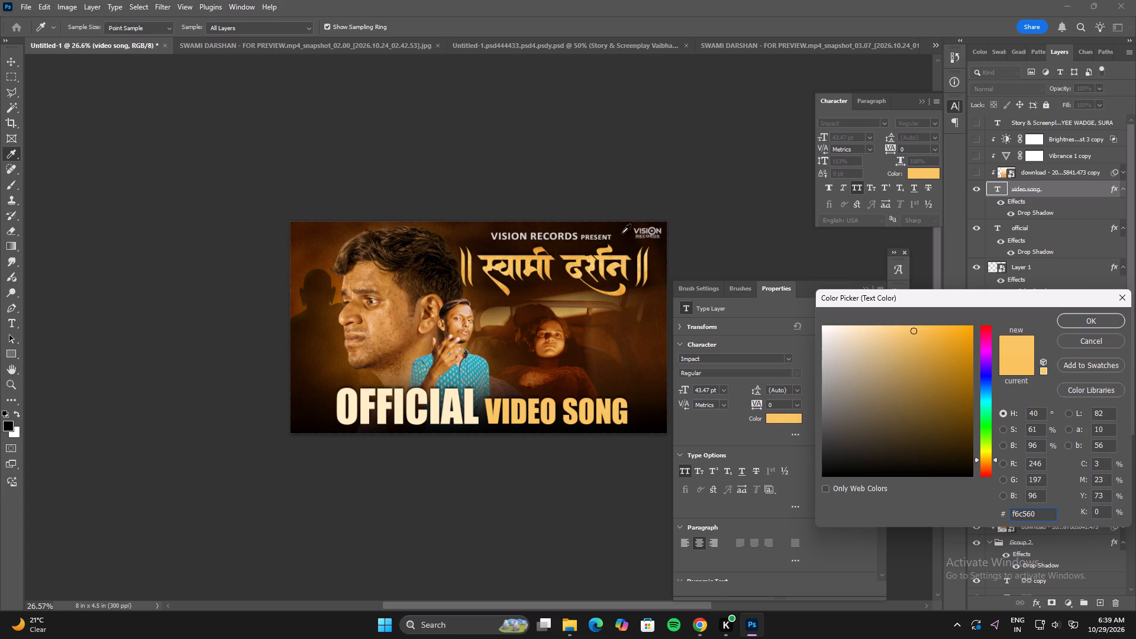
click(1117, 320)
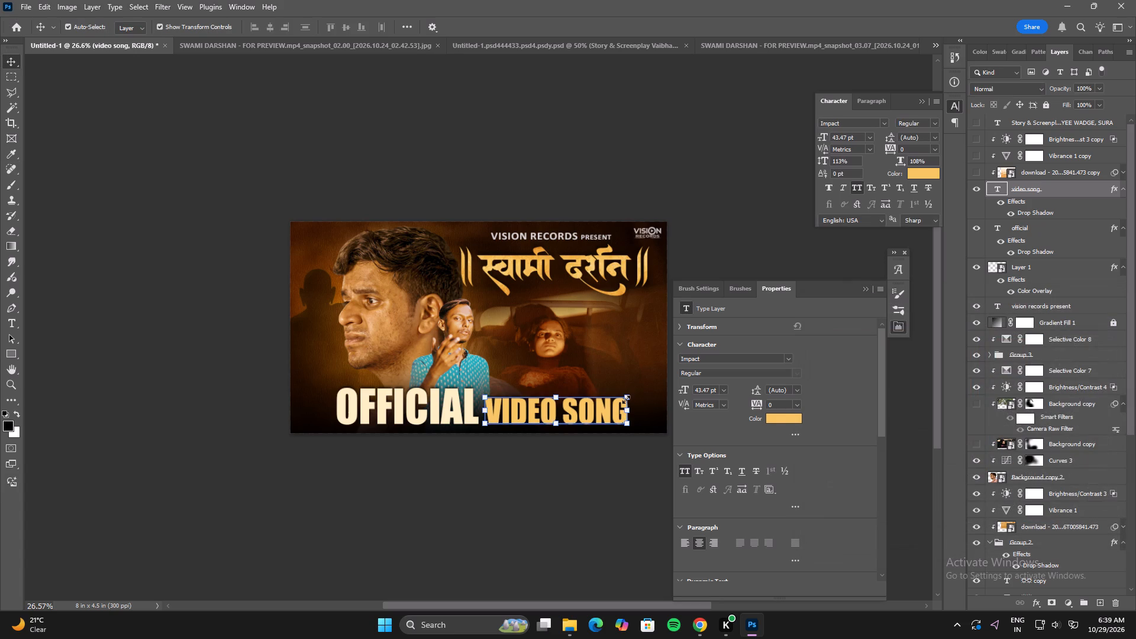
Scale the VIDEO SONG text down to about 98% of its size.
click(627, 399)
click(629, 395)
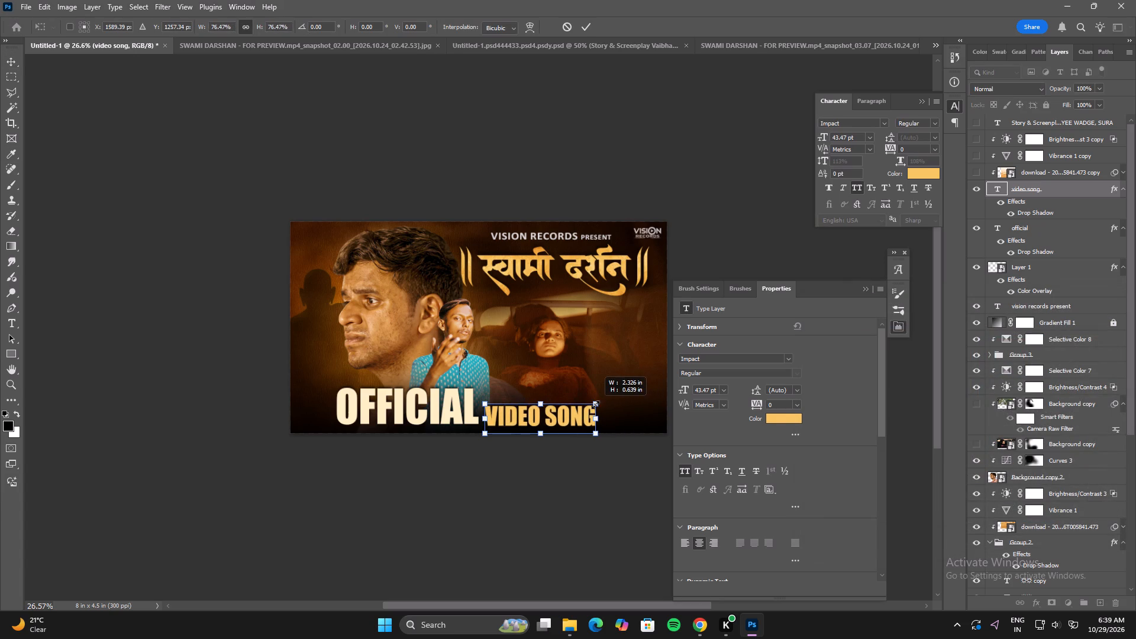
click(625, 395)
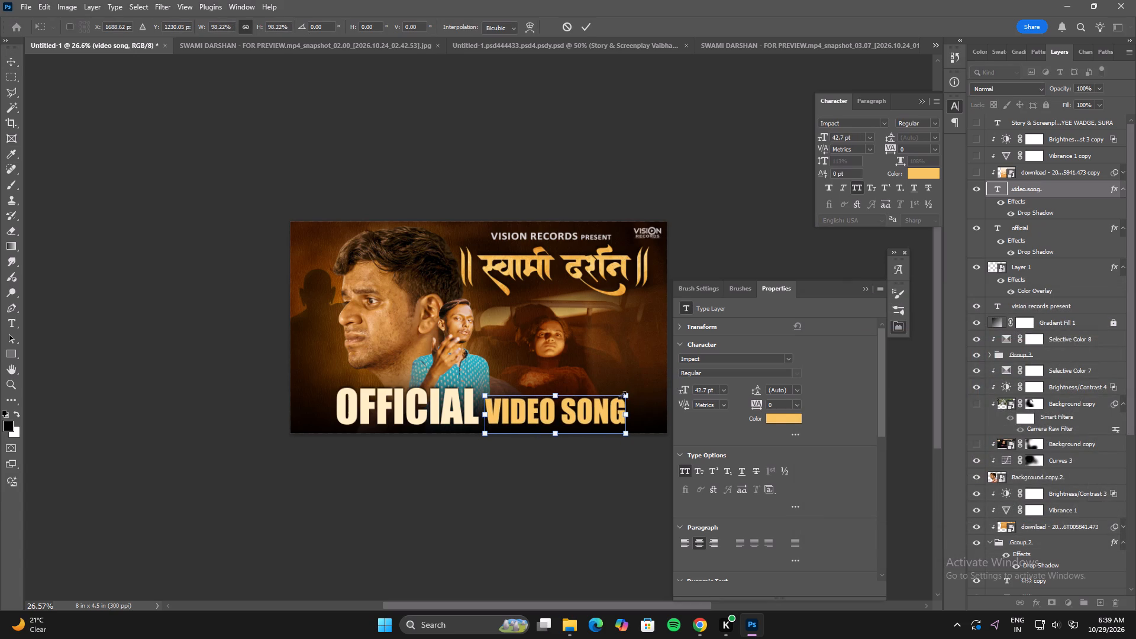
double_click(582, 418)
click(547, 512)
Examine the reduced-size composition in full-screen view to judge the lettering and overall balance.
alt+scroll(485, 486, down, 4)
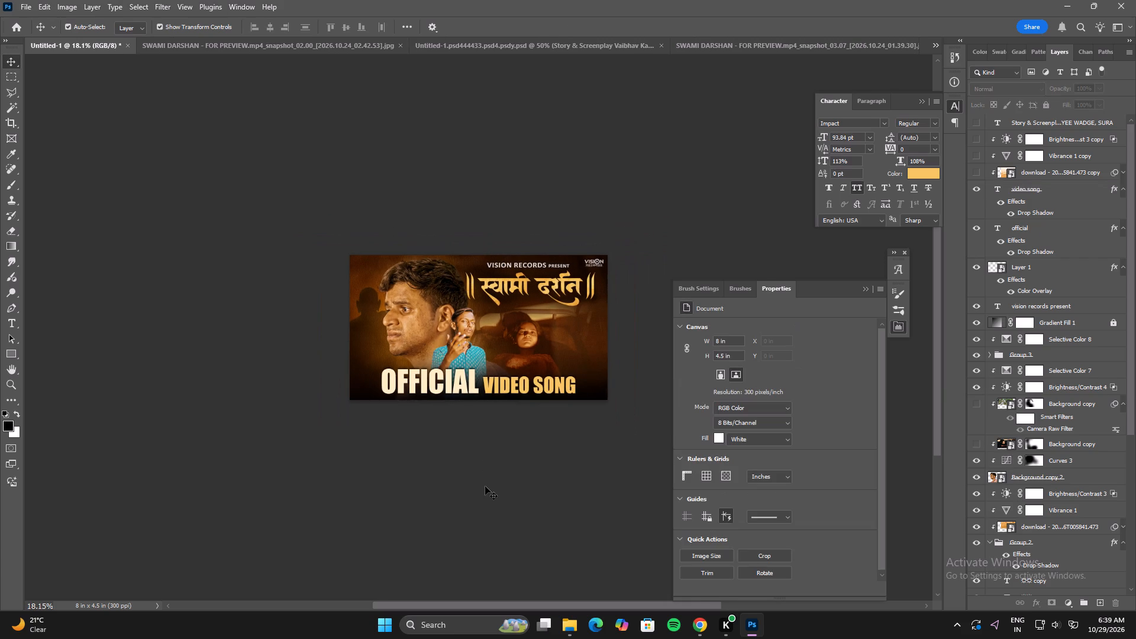
click(518, 486)
key(f)
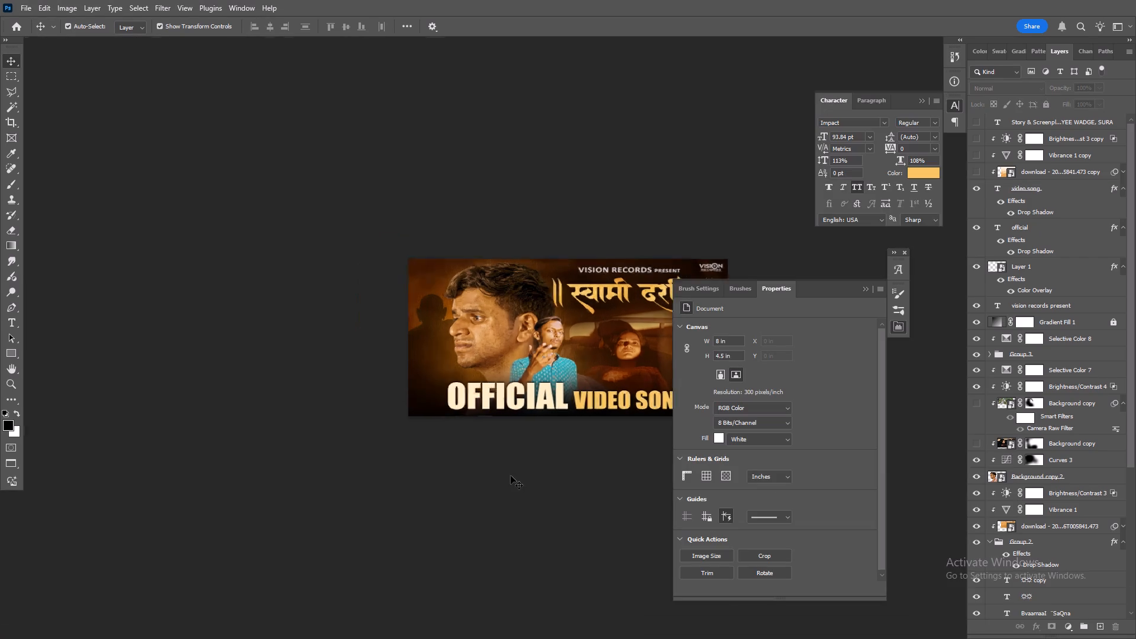
key(f)
key(f)
click(497, 468)
key(f)
click(527, 382)
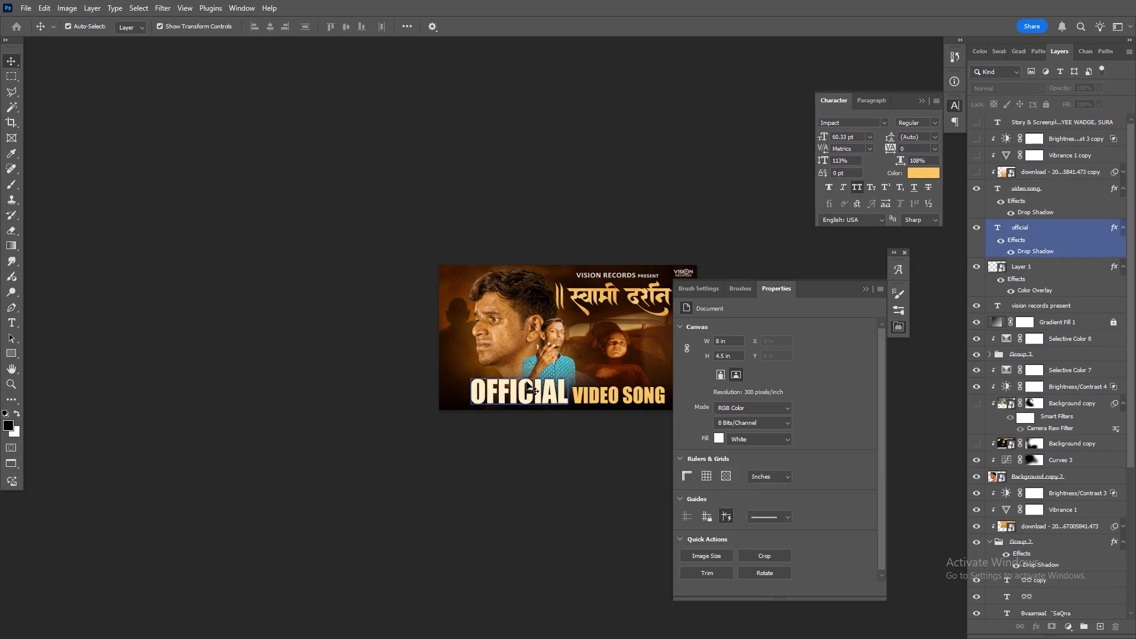
key(f)
click(550, 515)
key(f)
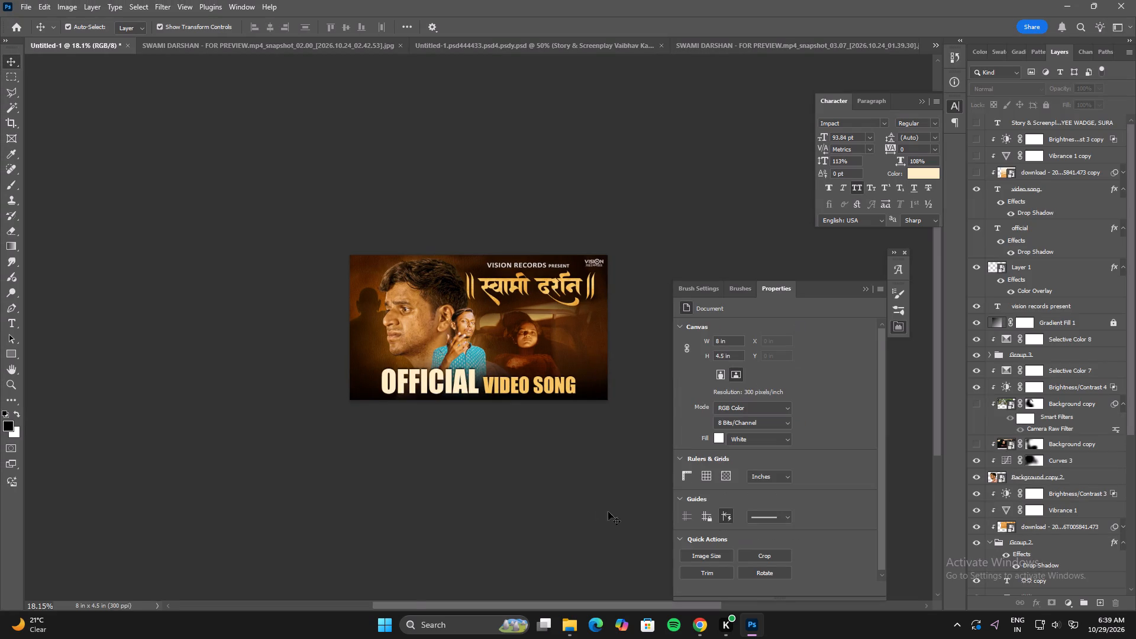
Enlarge the car scene image to about 7.43 by 4.18 in, keeping its proportions, and reposition it behind the title and VIDEO SONG text.
key(space)
drag(619, 502, 509, 518)
click(450, 363)
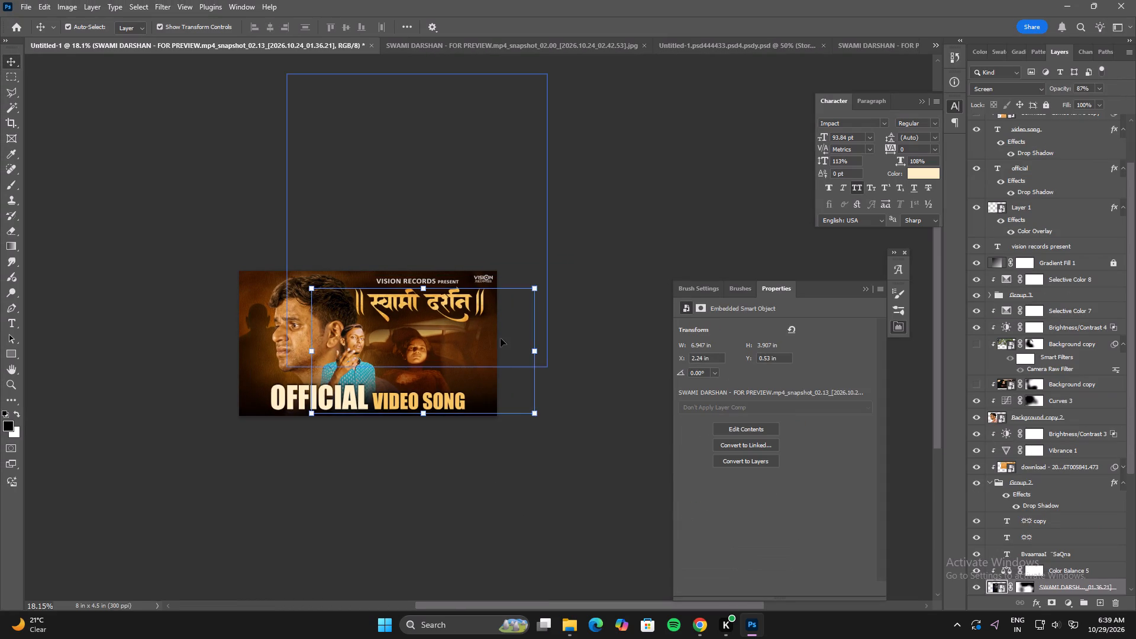
drag(535, 354, 567, 356)
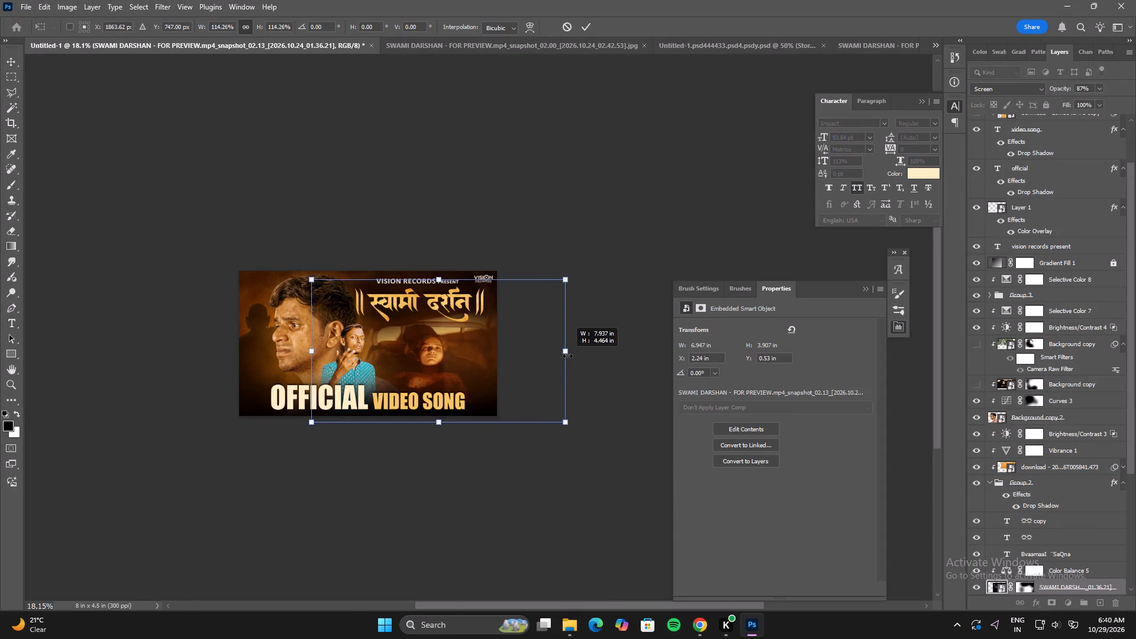
drag(567, 356, 571, 357)
shift+drag(541, 364, 525, 364)
shift+drag(486, 365, 486, 359)
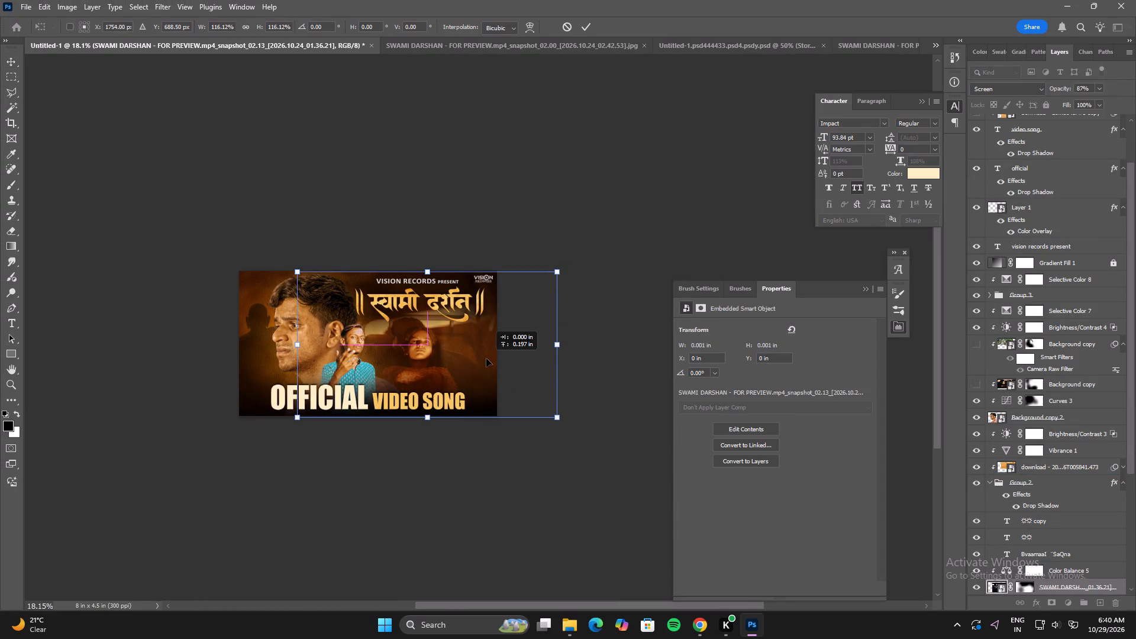
shift+drag(486, 359, 489, 379)
drag(448, 373, 446, 357)
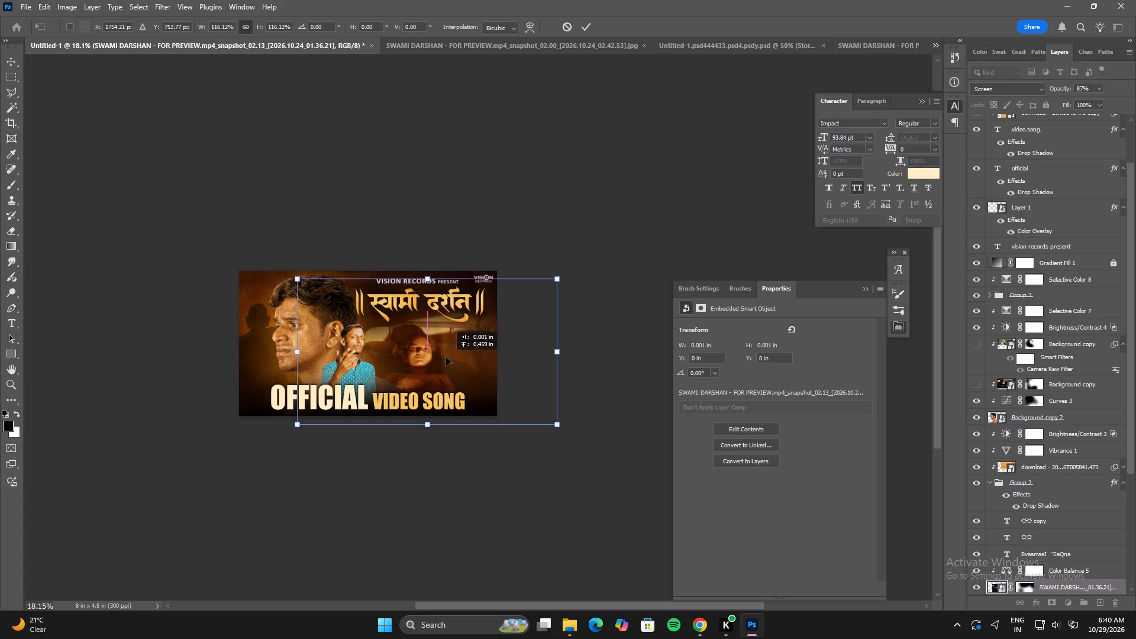
drag(446, 357, 446, 354)
drag(427, 421, 425, 405)
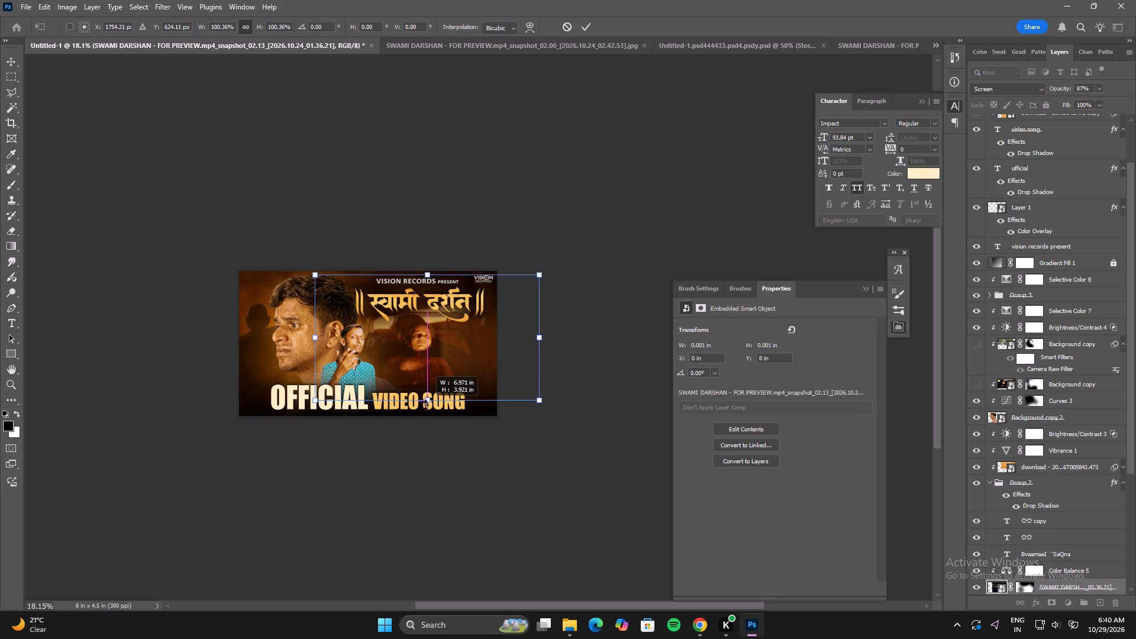
drag(425, 405, 425, 408)
double_click(425, 375)
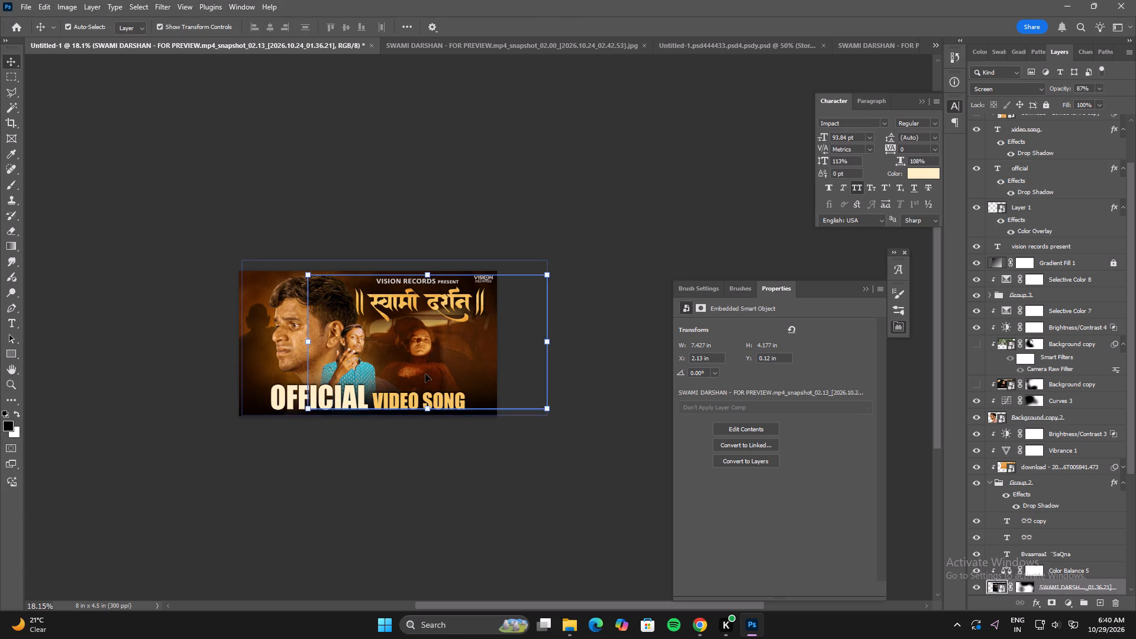
Nudge the car scene image left to an X position of about 2.03 in.
key(Left)
key(Left)
key(Left)
key(Left)
key(Left)
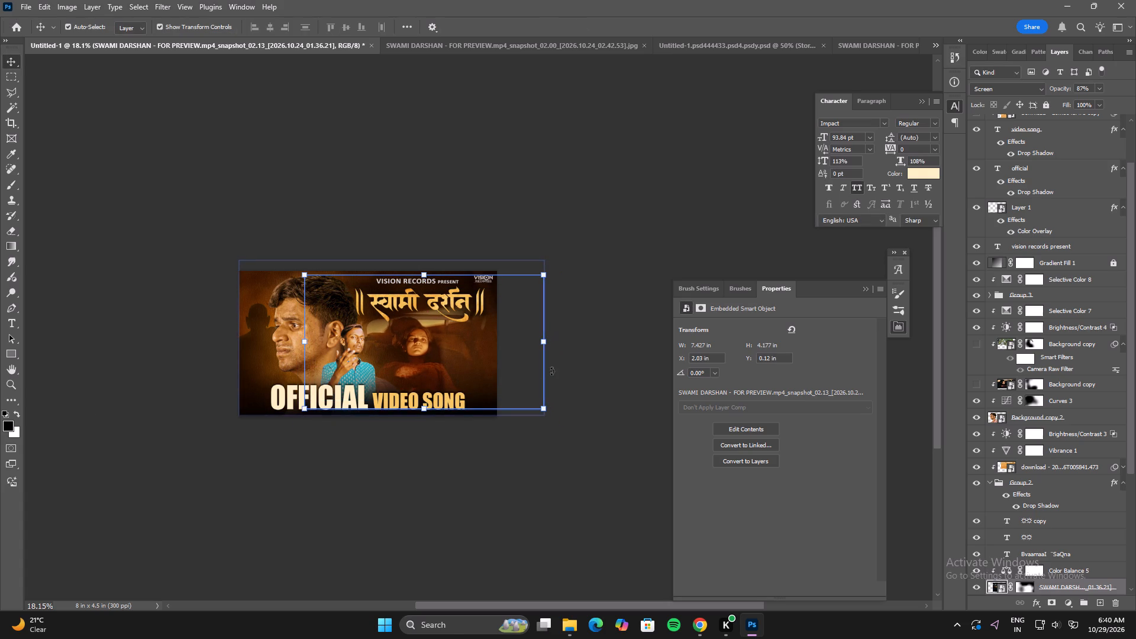
Collapse Group 2 and add a new empty layer directly above Color Balance 5.
click(990, 483)
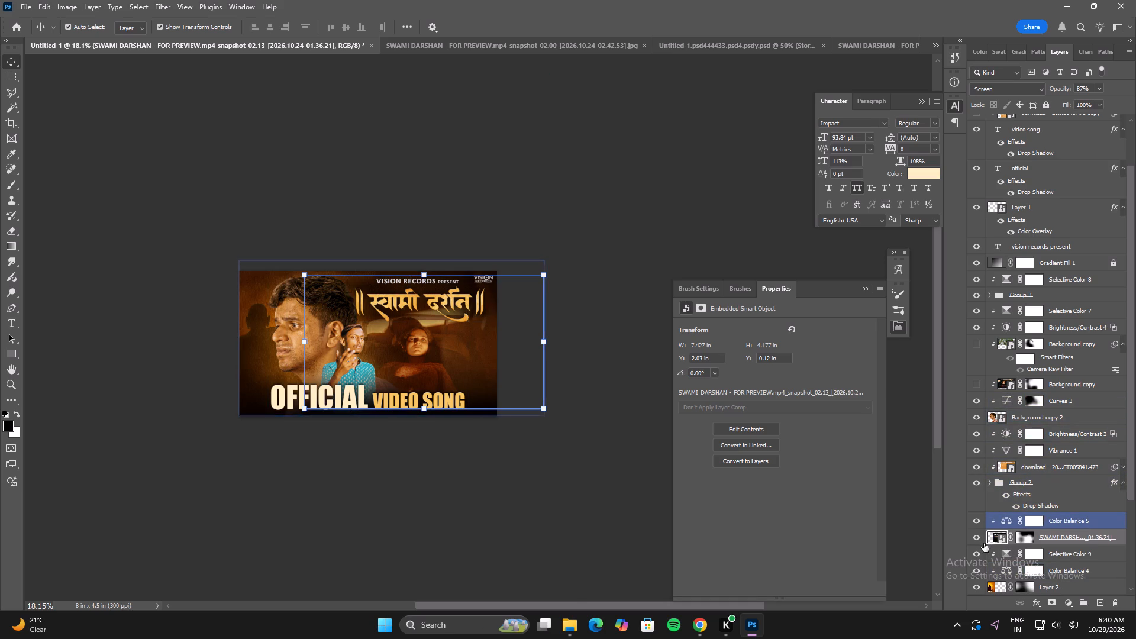
click(418, 347)
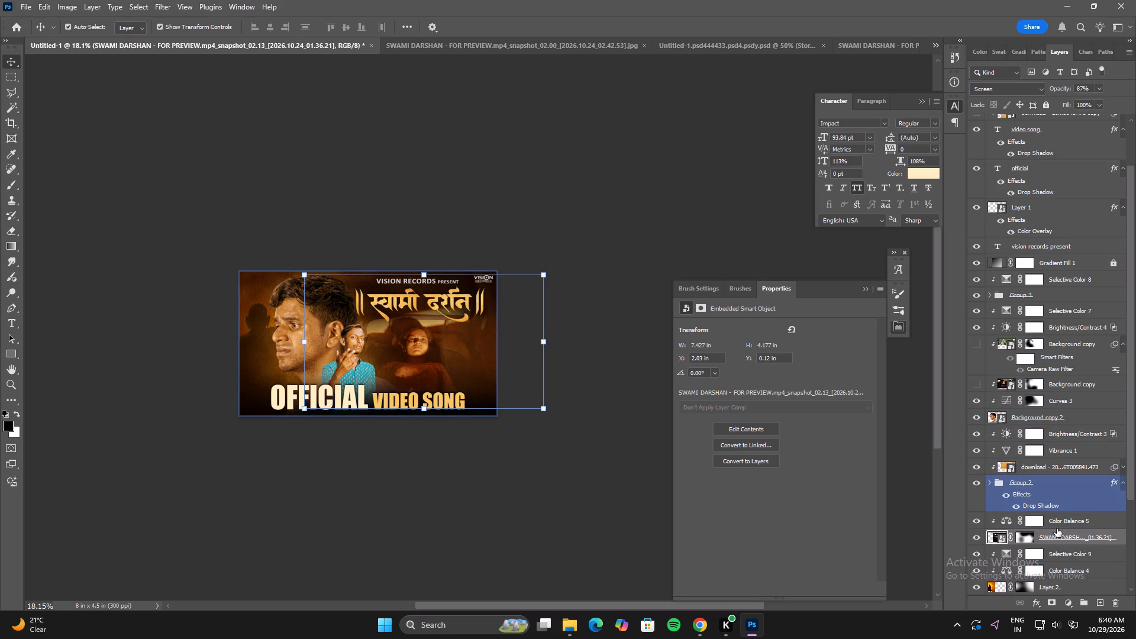
click(1061, 519)
click(1102, 601)
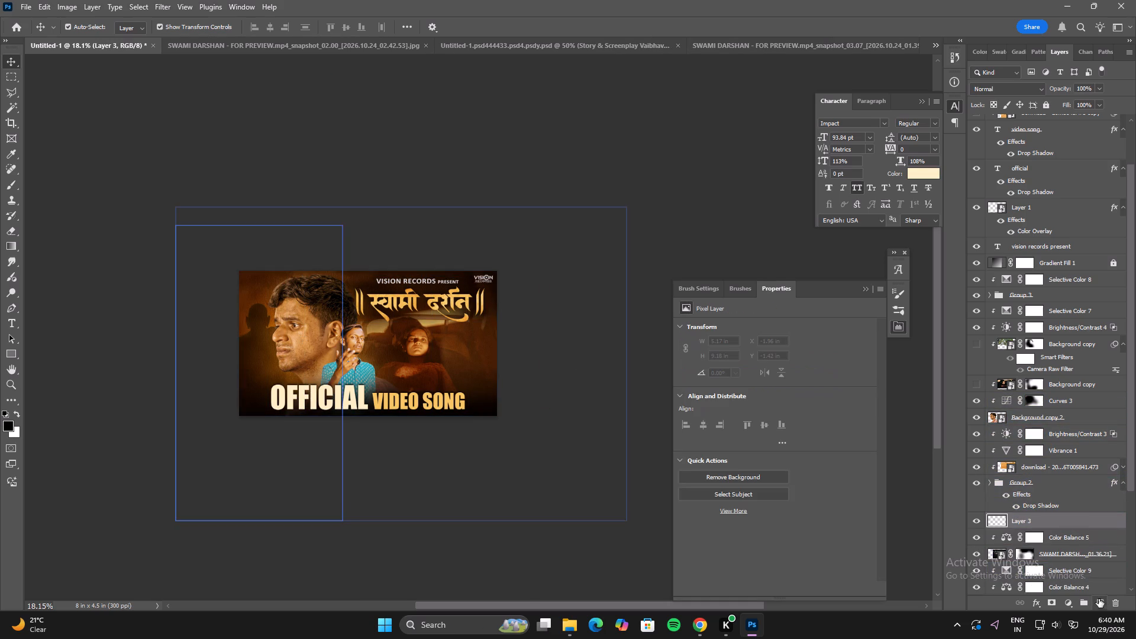
Darken the backdrop behind the second word of the Swami Darshan title using a soft black brush at 26% opacity, sized 500 and 400.
key(b)
key(bracketright)
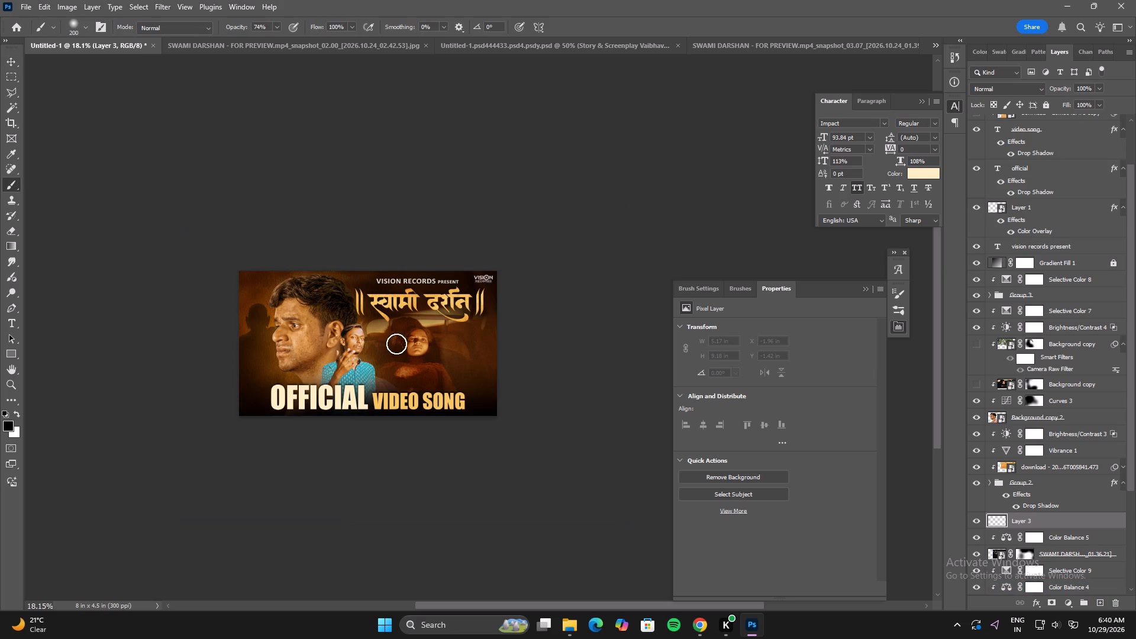
key(bracketright)
key(bracketright)
key(bracketright)
key(bracketright)
drag(242, 29, 218, 32)
drag(218, 32, 214, 33)
key(bracketleft)
click(458, 312)
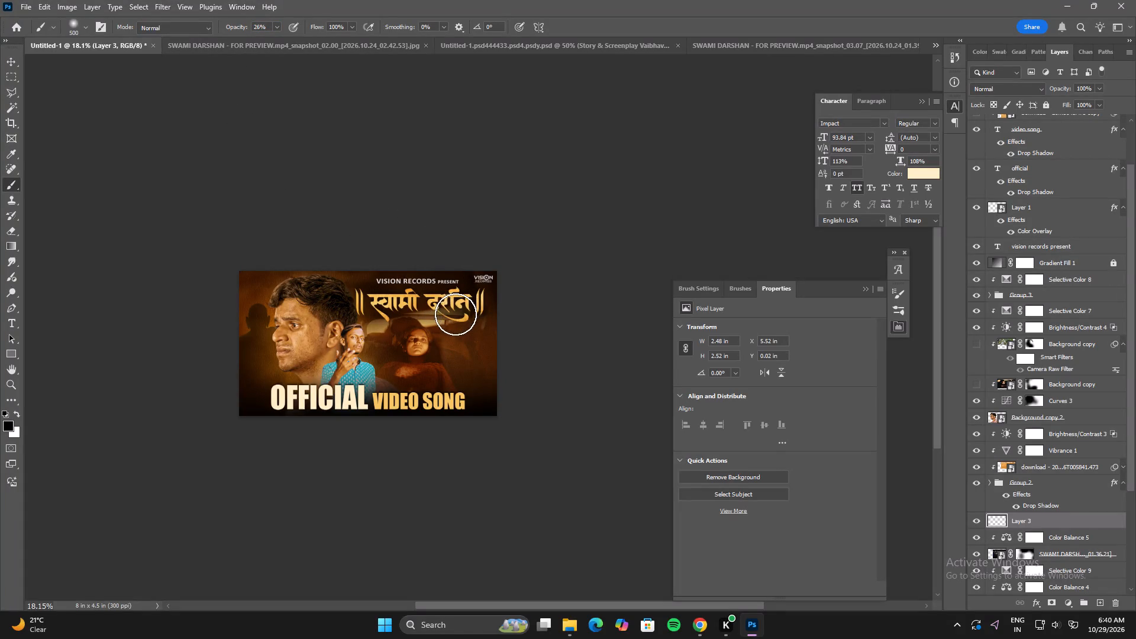
key(bracketleft)
click(446, 308)
click(435, 306)
click(429, 304)
drag(463, 310, 477, 310)
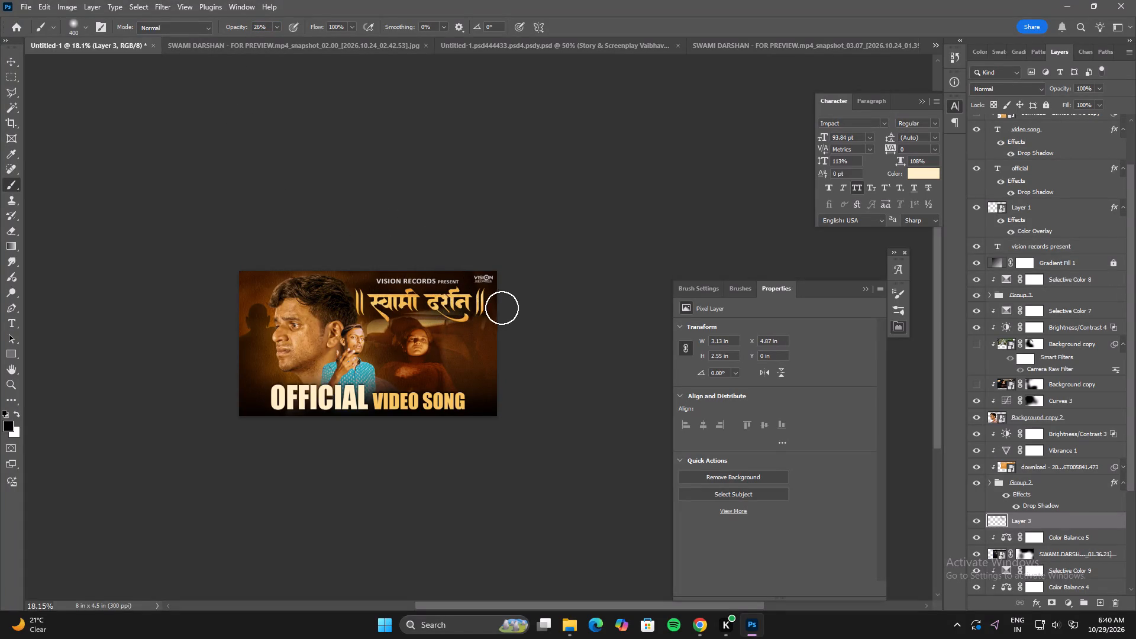
Dab more soft black across the full width behind the Swami Darshan title with the brush size raised to 600.
key(bracketright)
key(bracketright)
click(378, 291)
click(473, 301)
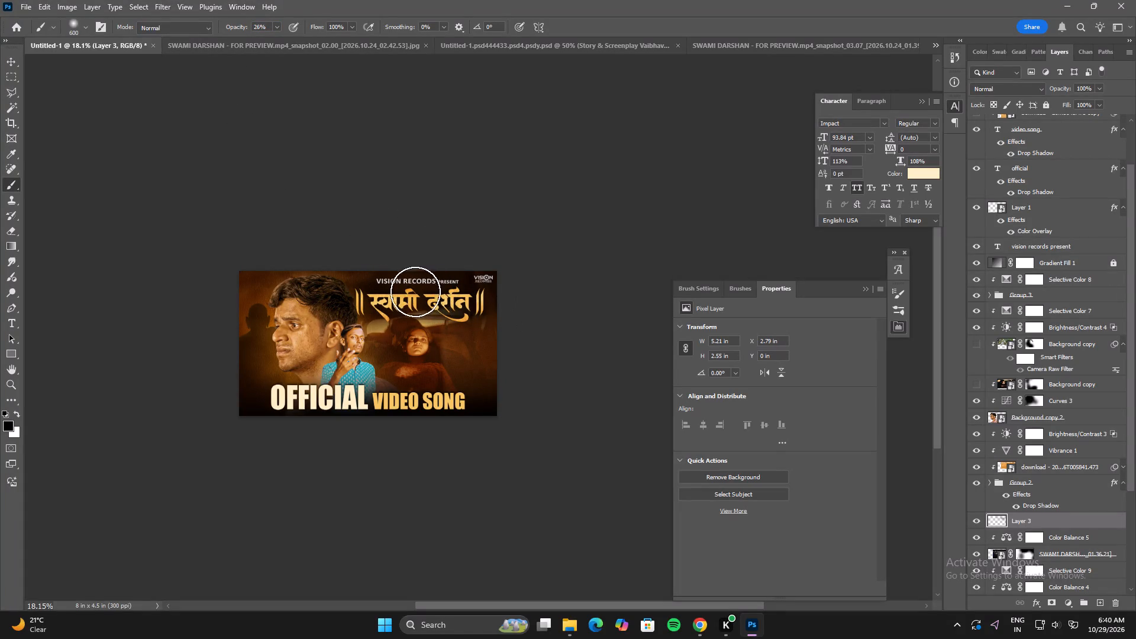
click(414, 291)
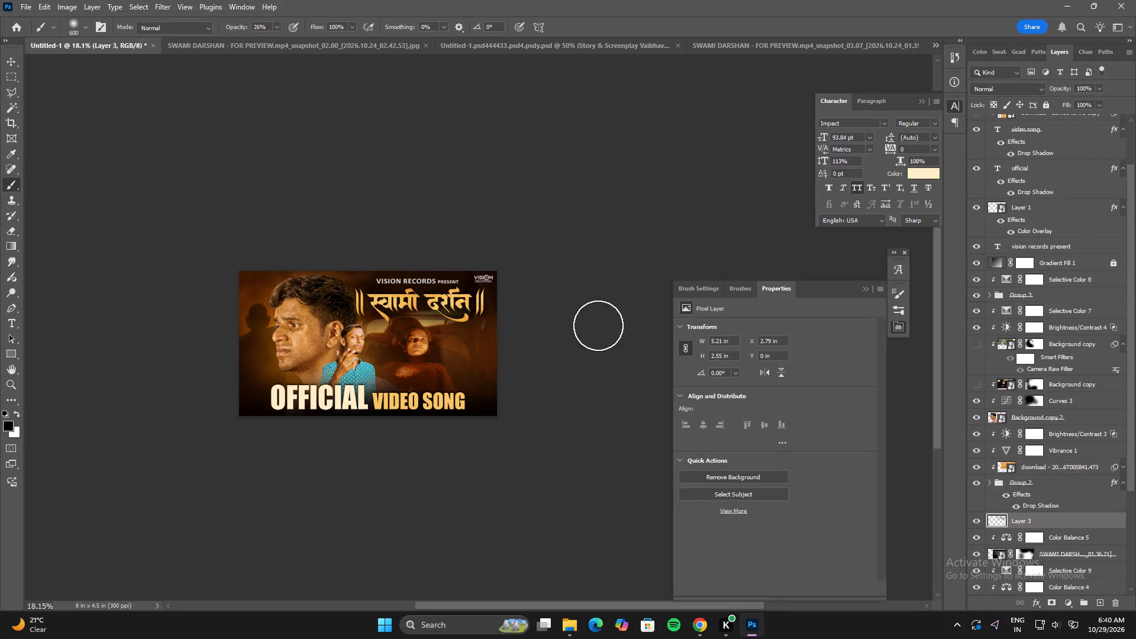
Scale the VISION RECORDS PRESENT line down to about 64% of its size around its centre.
text(ff)
key(f)
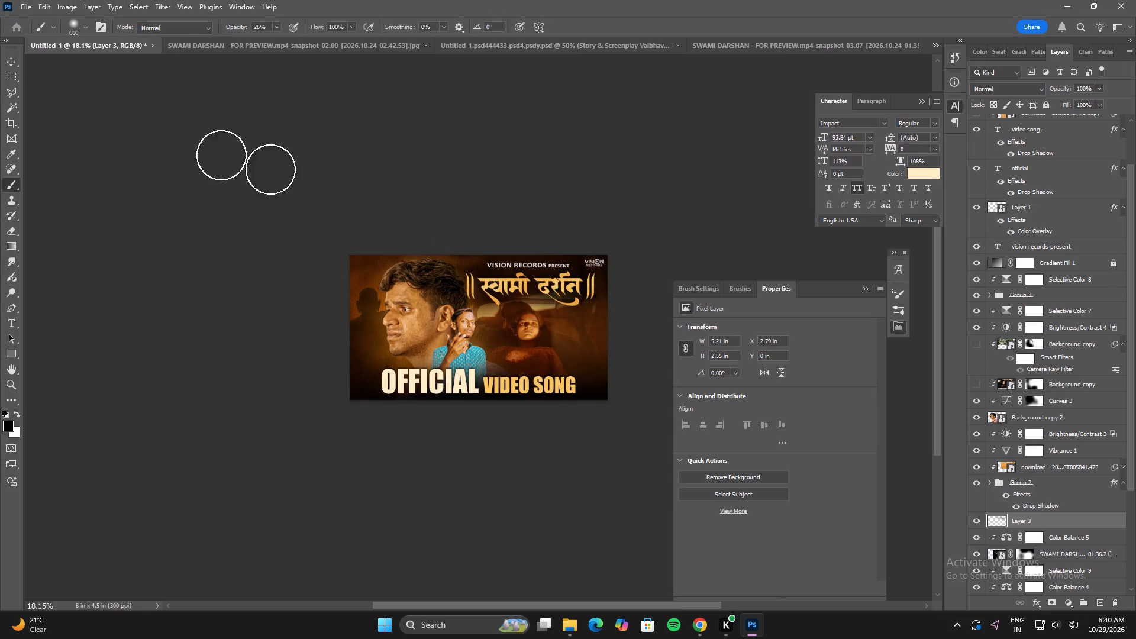
click(7, 63)
click(559, 266)
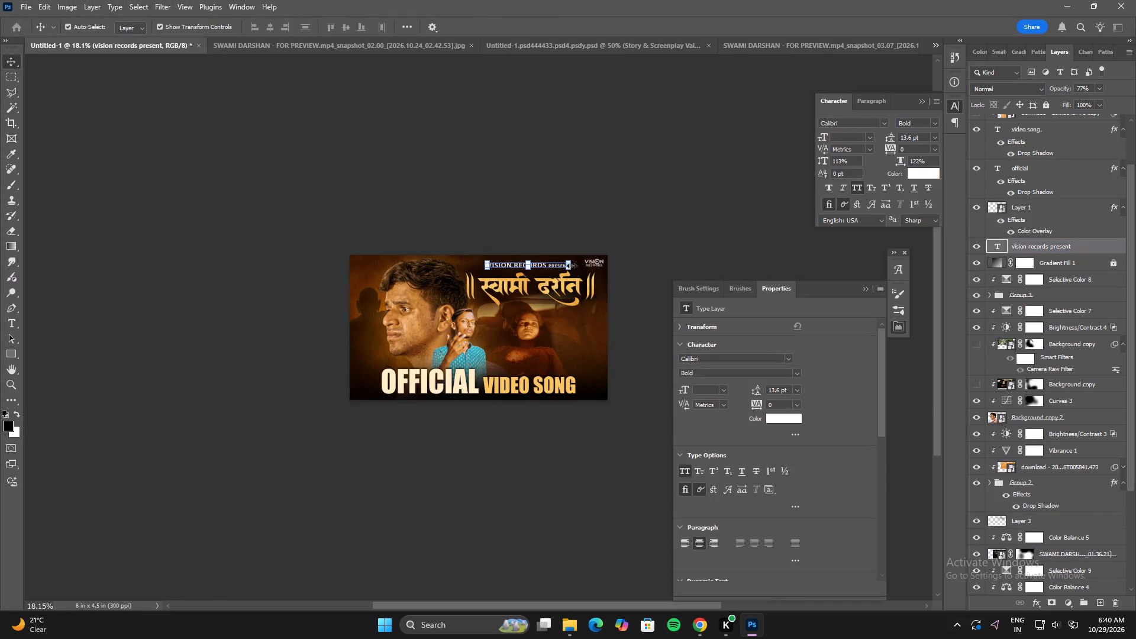
alt+drag(572, 262, 557, 264)
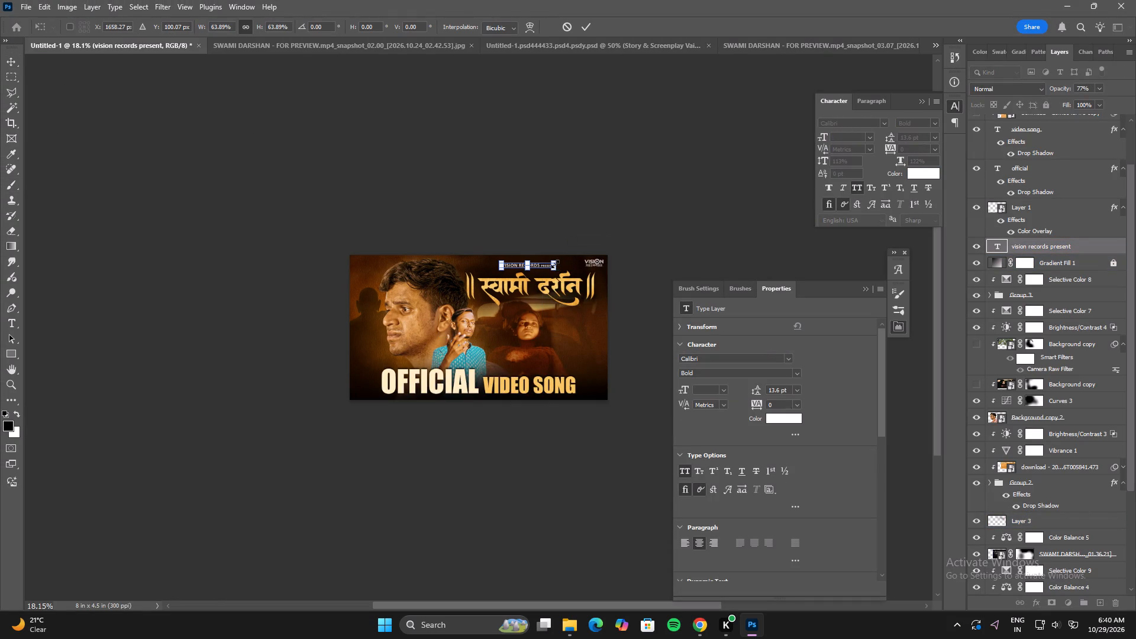
double_click(549, 264)
click(516, 197)
double_click(540, 268)
click(527, 168)
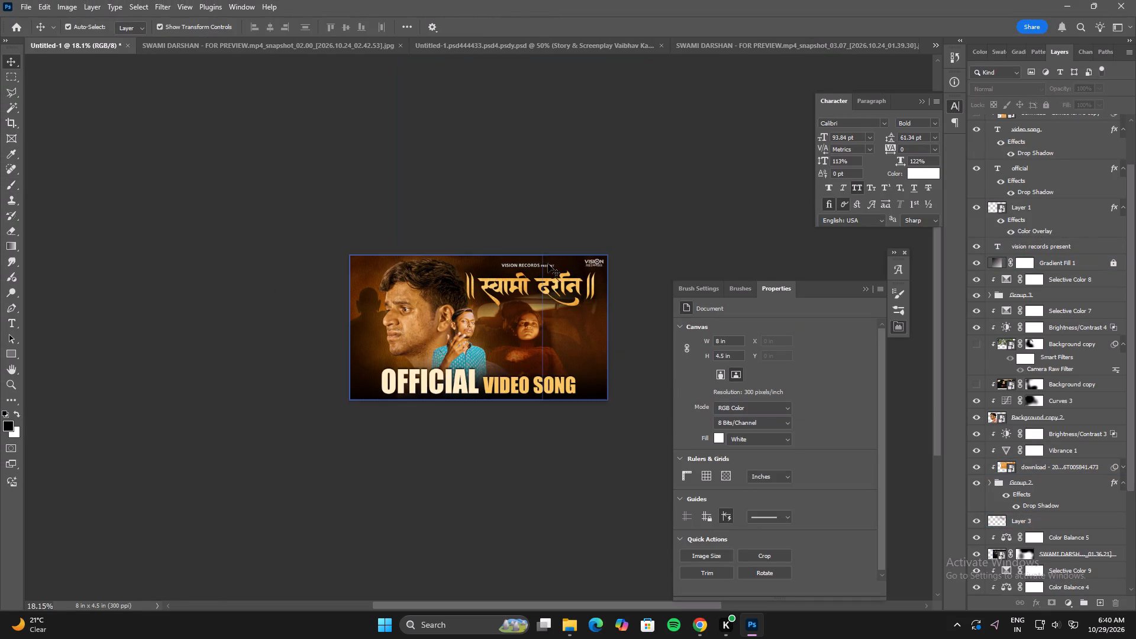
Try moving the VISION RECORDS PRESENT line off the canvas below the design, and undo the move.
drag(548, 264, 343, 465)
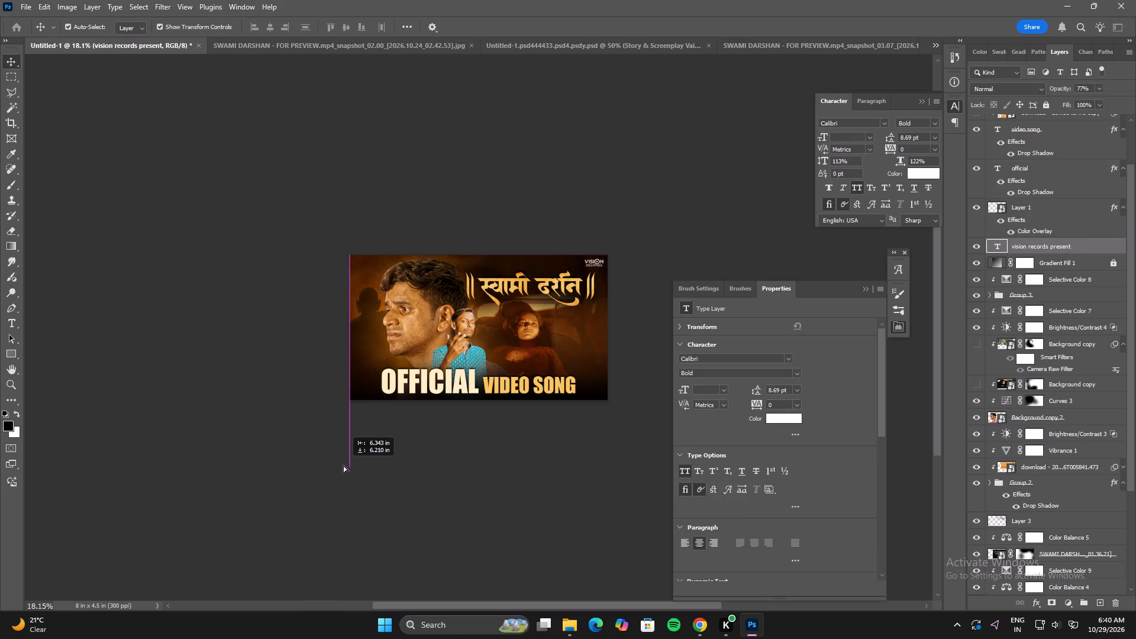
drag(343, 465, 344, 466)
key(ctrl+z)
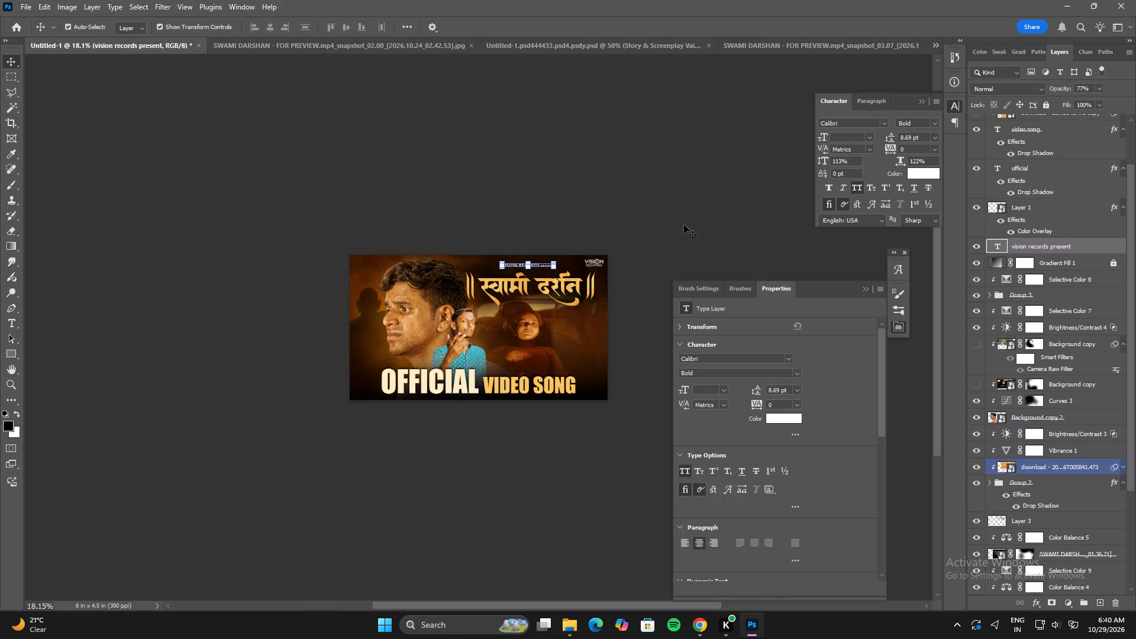
Nudge the VISION RECORDS PRESENT line slightly down towards the title and check the design in full-screen view.
key(Down)
key(Down)
key(Down)
key(Up)
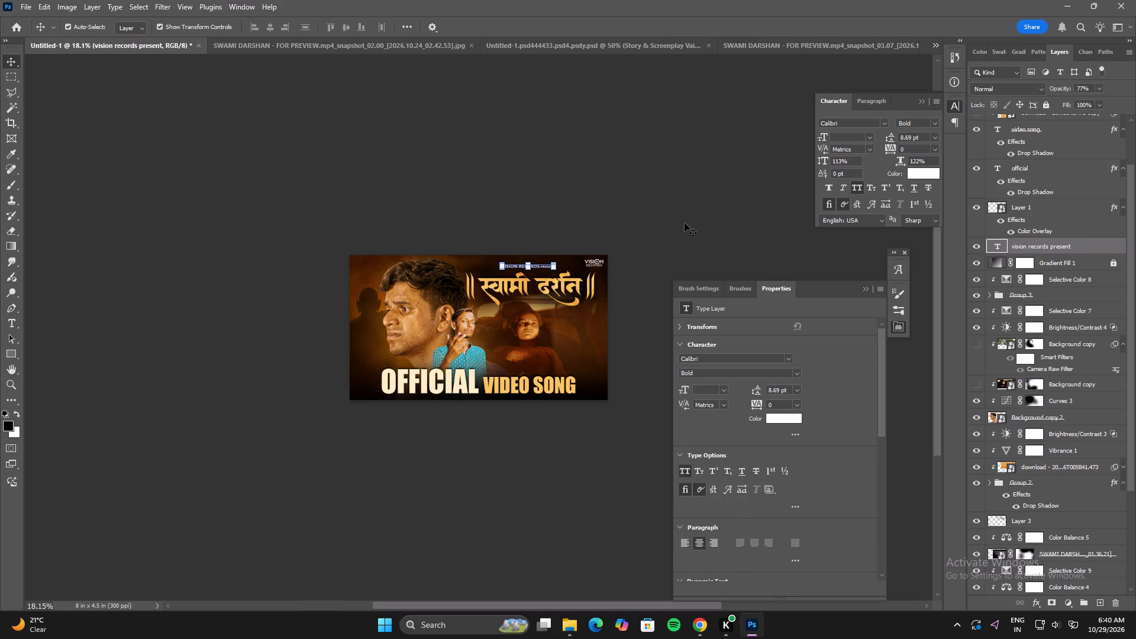
click(685, 223)
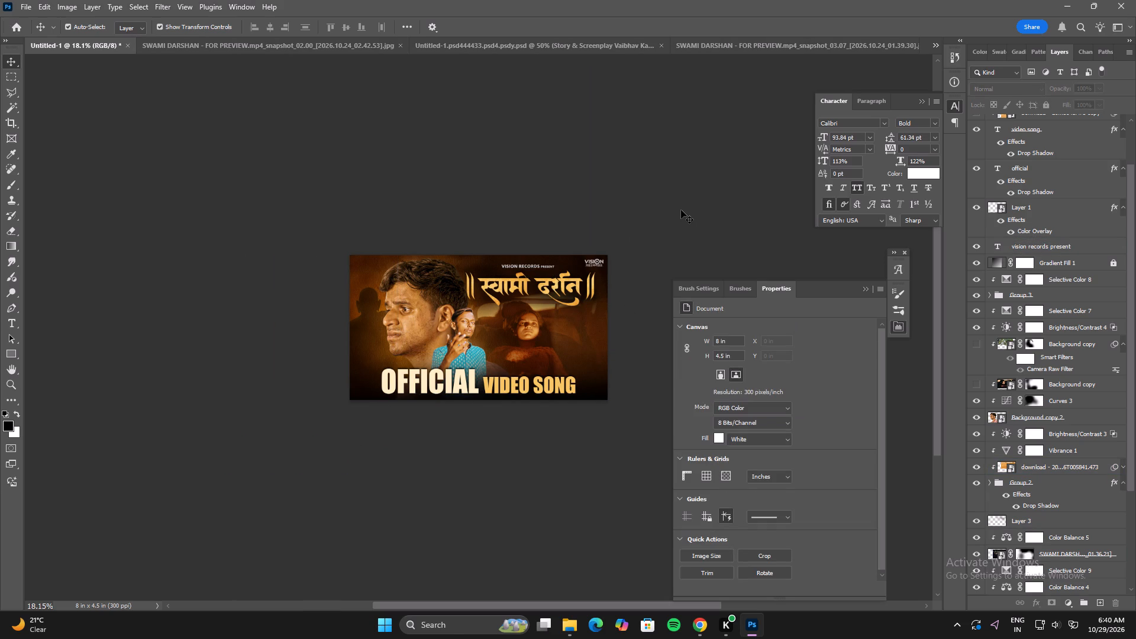
key(f)
text(ff)
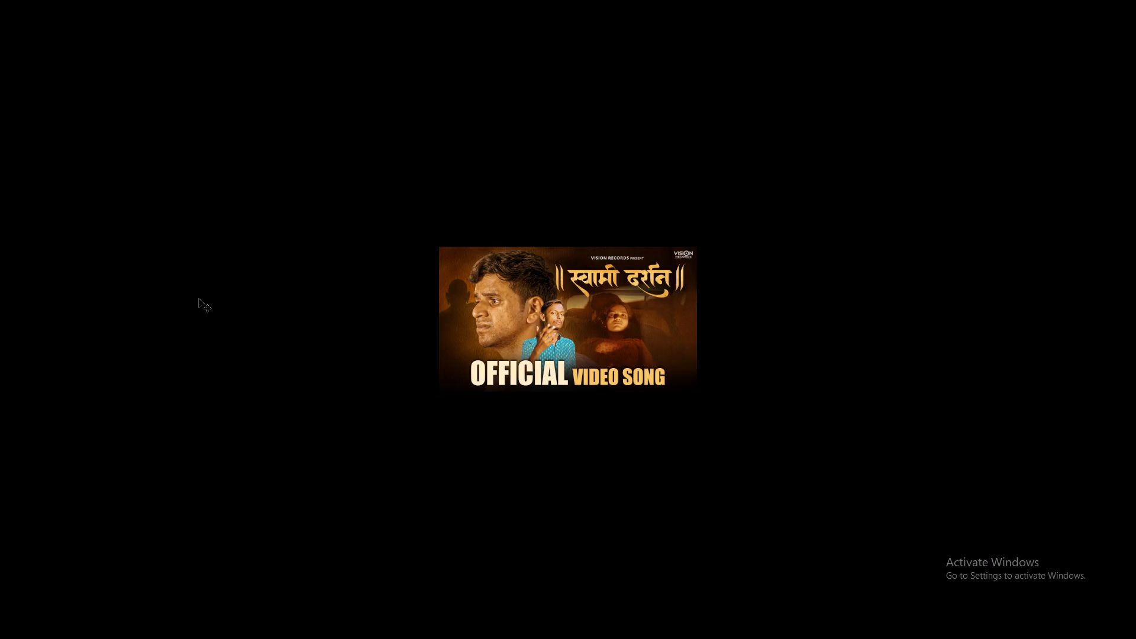
click(199, 299)
key(f)
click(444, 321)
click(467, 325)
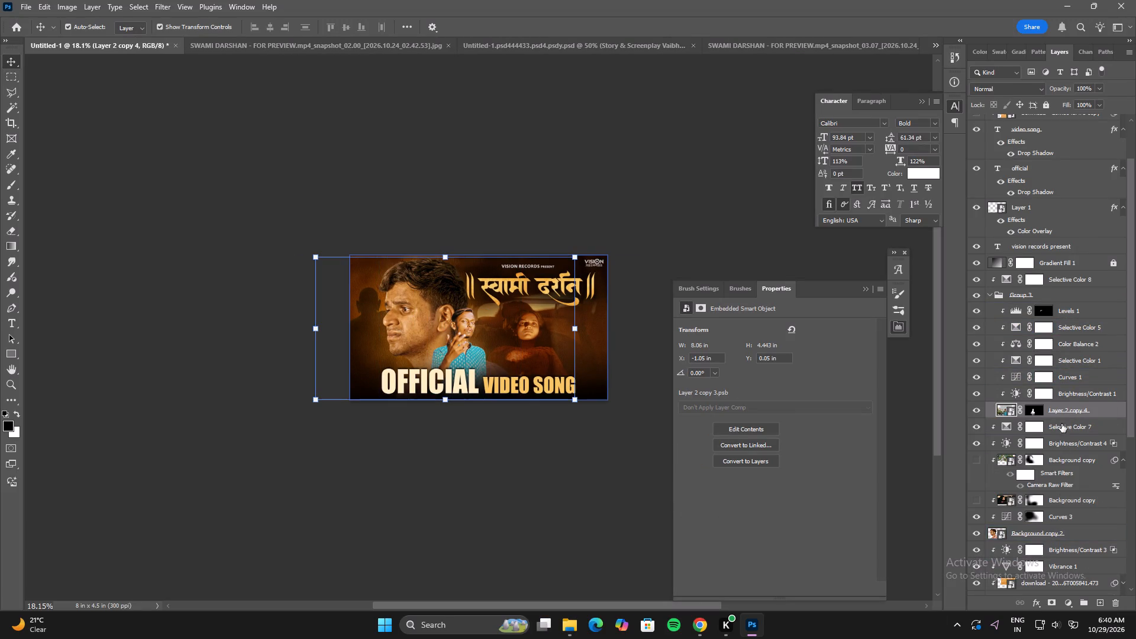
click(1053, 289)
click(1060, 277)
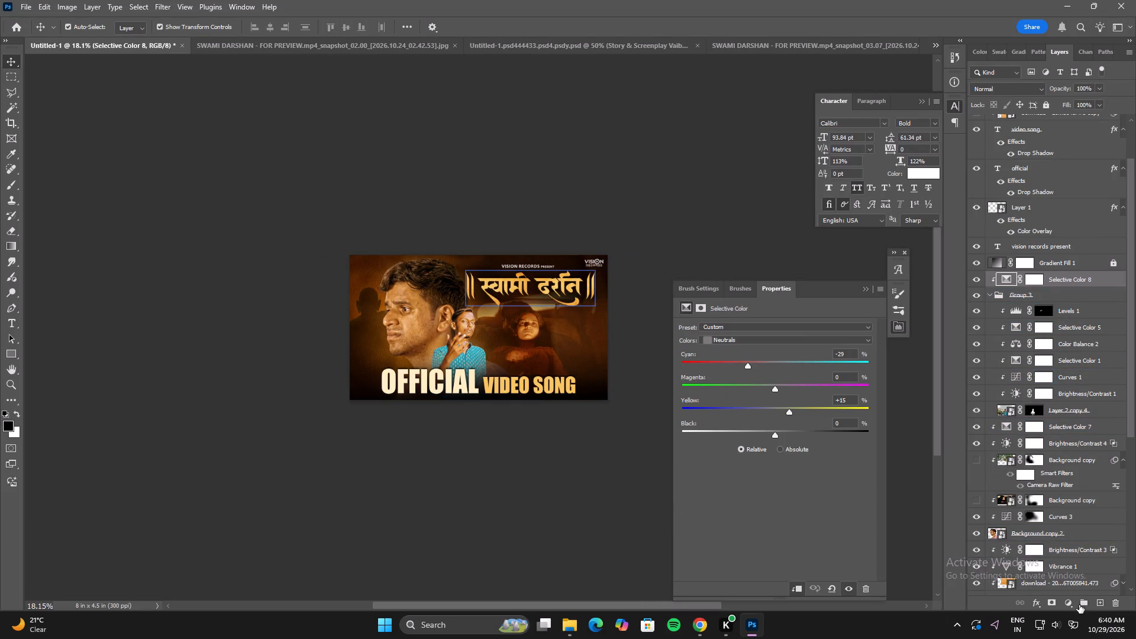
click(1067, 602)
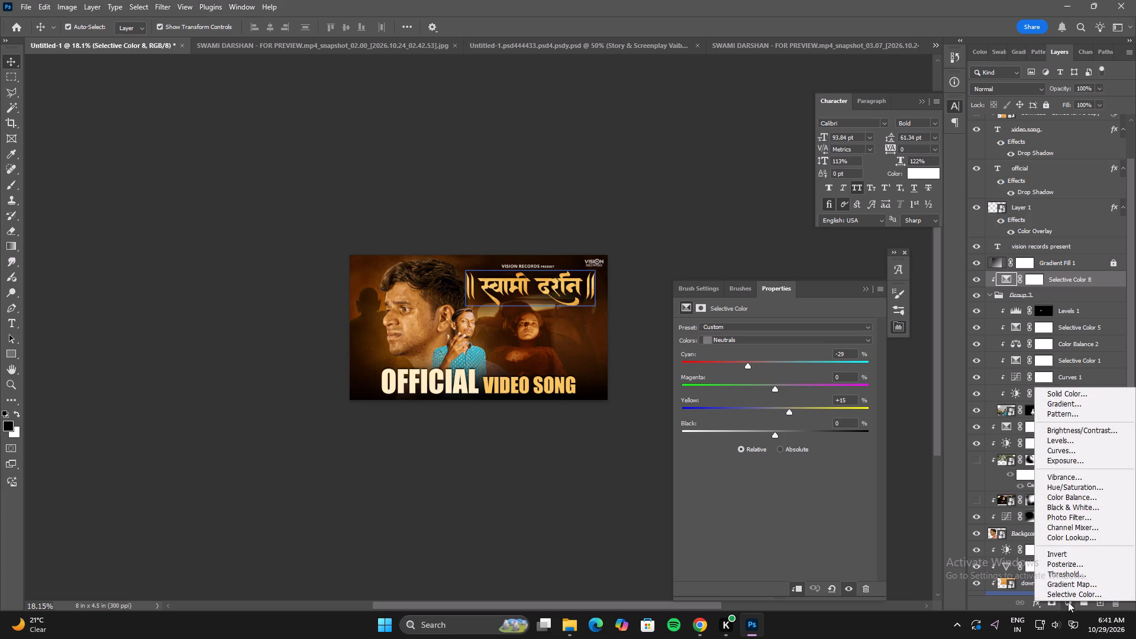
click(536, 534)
Set the Shadows in the car scene's Color Balance 5 adjustment to Yellow–Blue -8 and Cyan–Red +7.
click(527, 336)
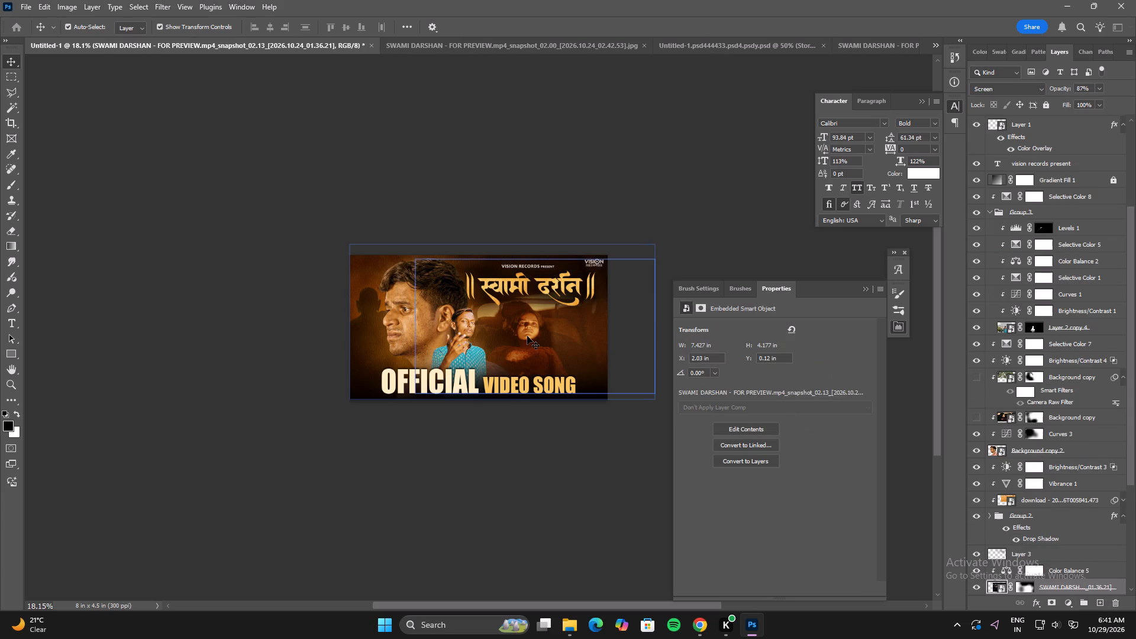
scroll(1108, 390, up, 2)
scroll(1064, 497, down, 3)
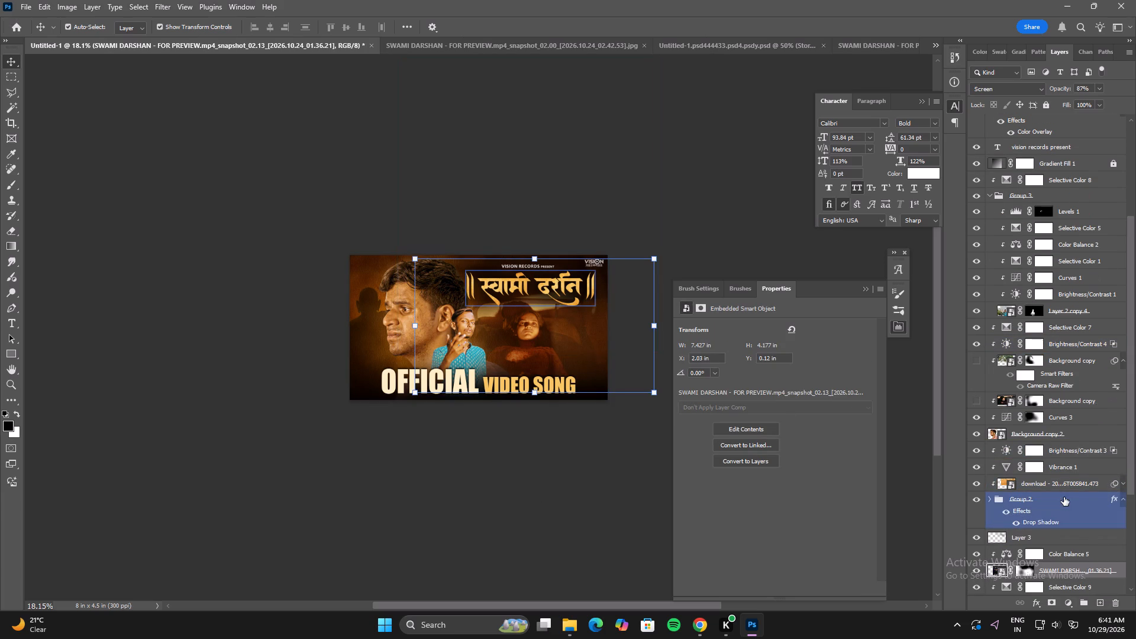
scroll(1103, 541, down, 4)
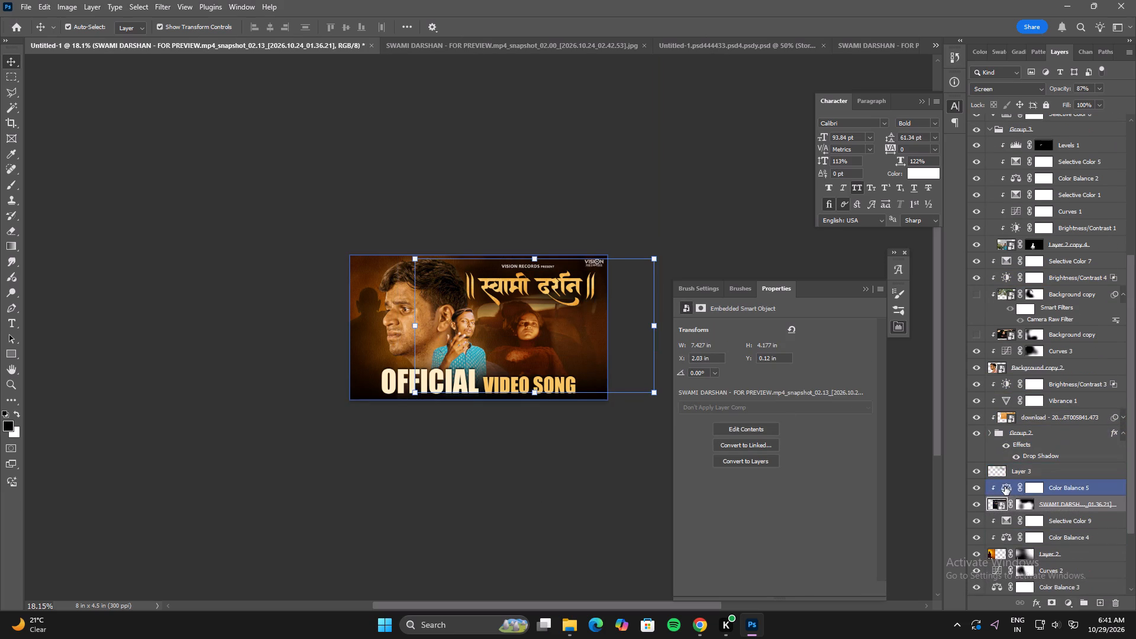
double_click(1005, 486)
click(770, 333)
click(761, 336)
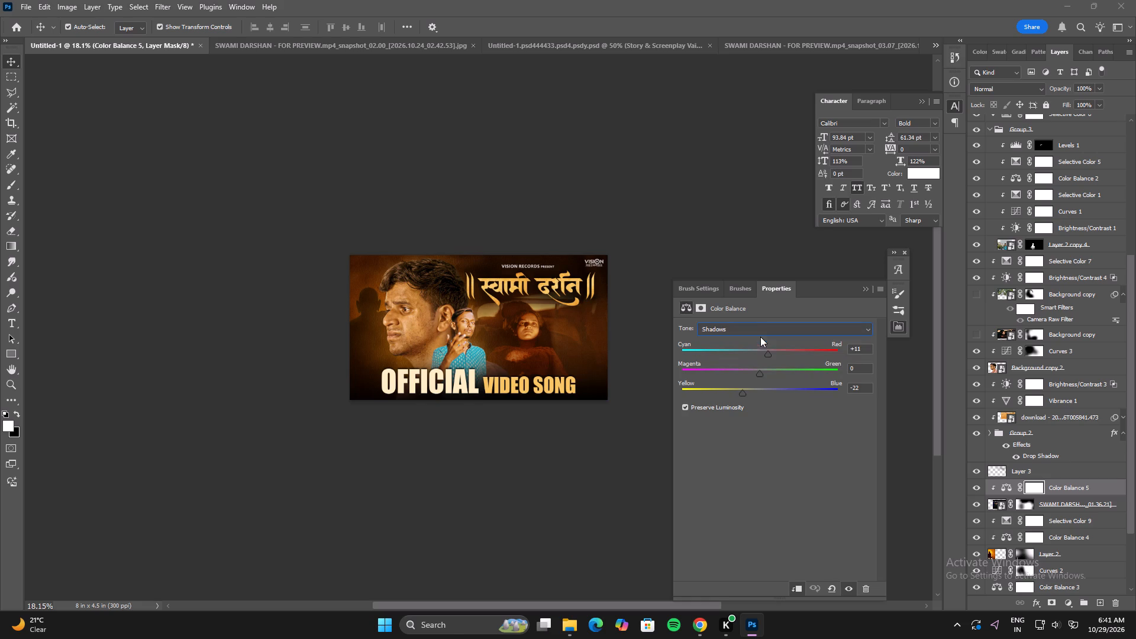
drag(744, 392, 753, 393)
drag(753, 393, 753, 392)
click(766, 356)
Add a Selective Color adjustment clipped to the car scene, with Neutrals set to Cyan +18 and Magenta -10.
click(1069, 604)
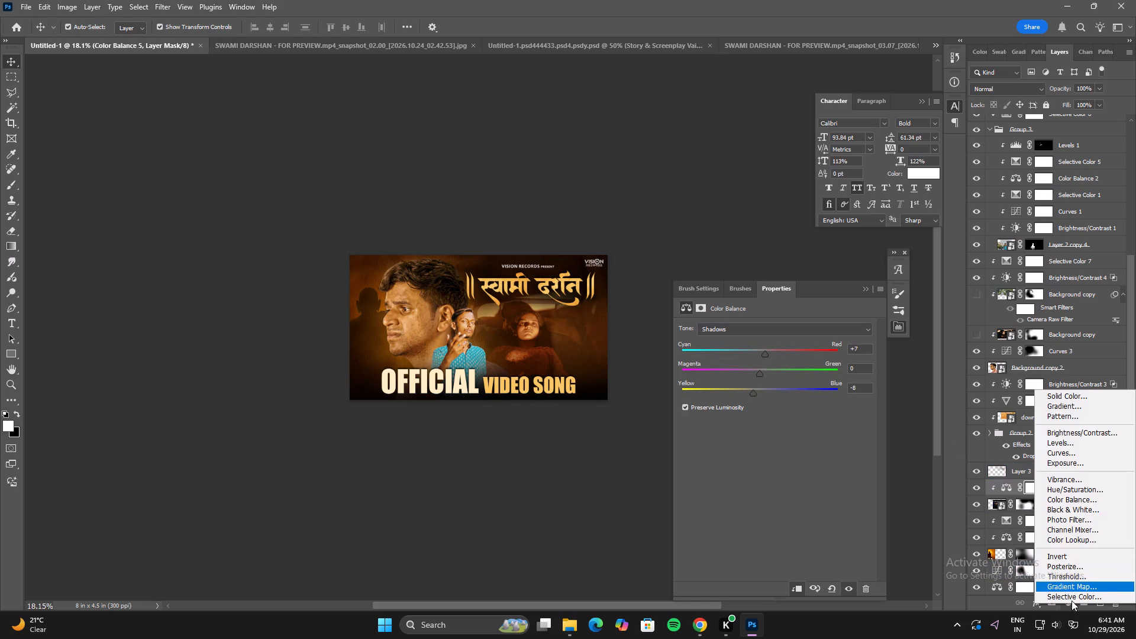
click(1070, 596)
click(799, 589)
drag(775, 363, 792, 366)
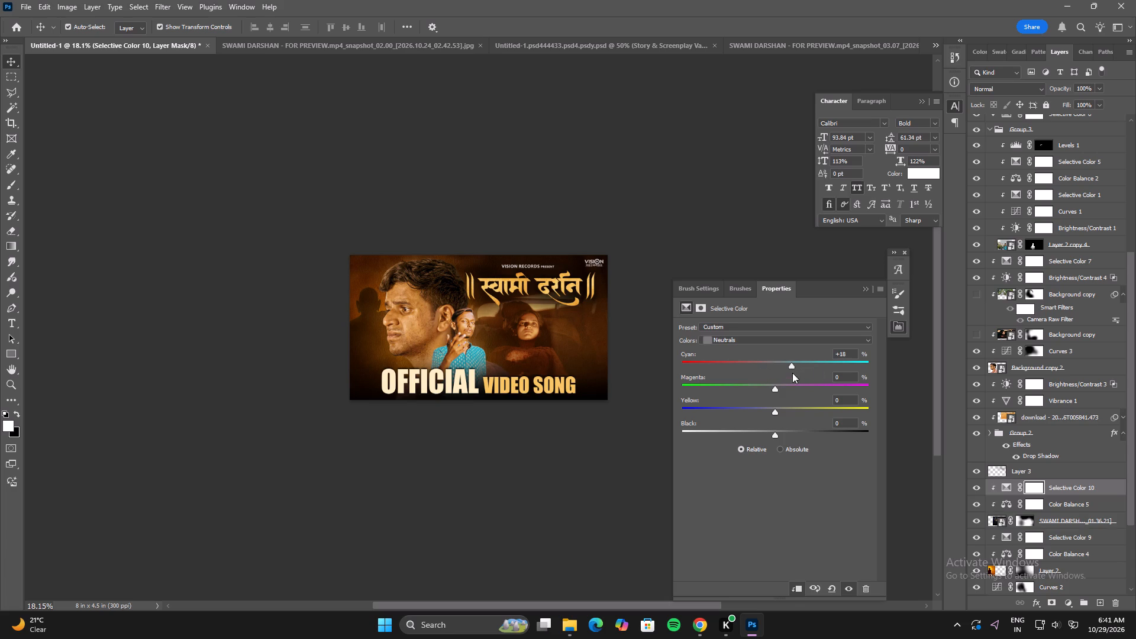
drag(774, 411, 744, 410)
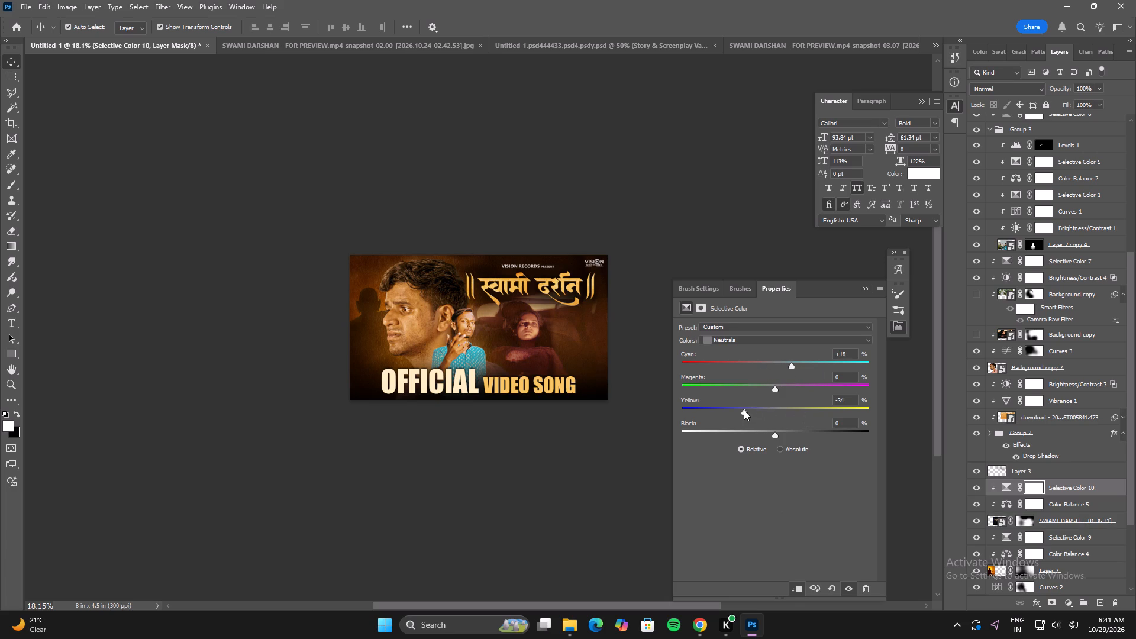
drag(744, 410, 811, 412)
key(ctrl+z)
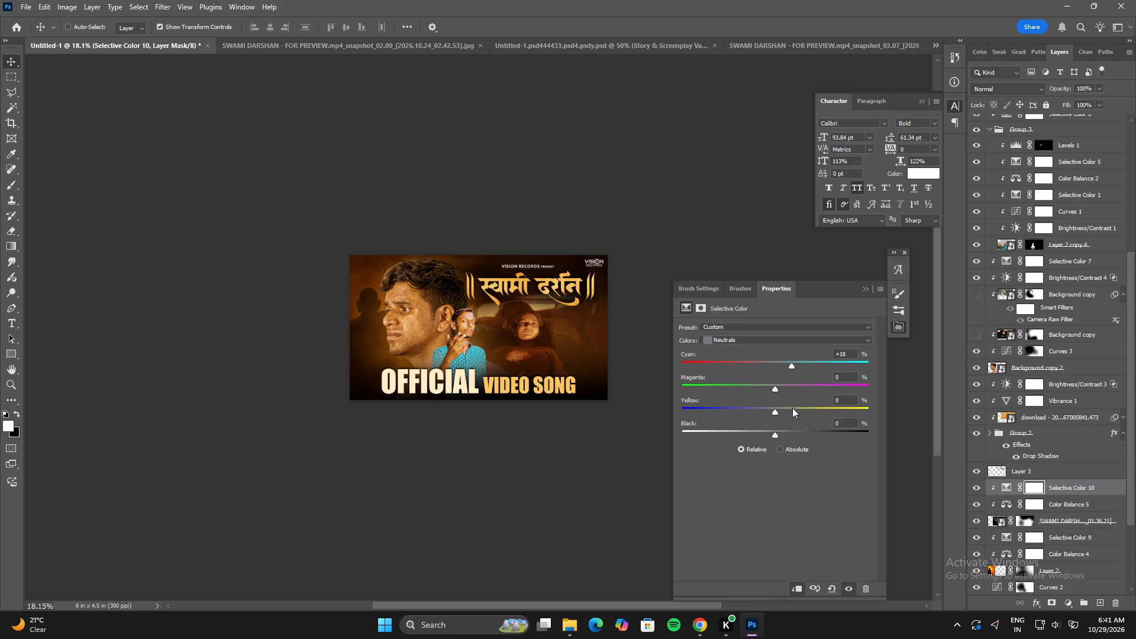
drag(775, 388, 761, 390)
key(ctrl+z)
drag(774, 390, 766, 390)
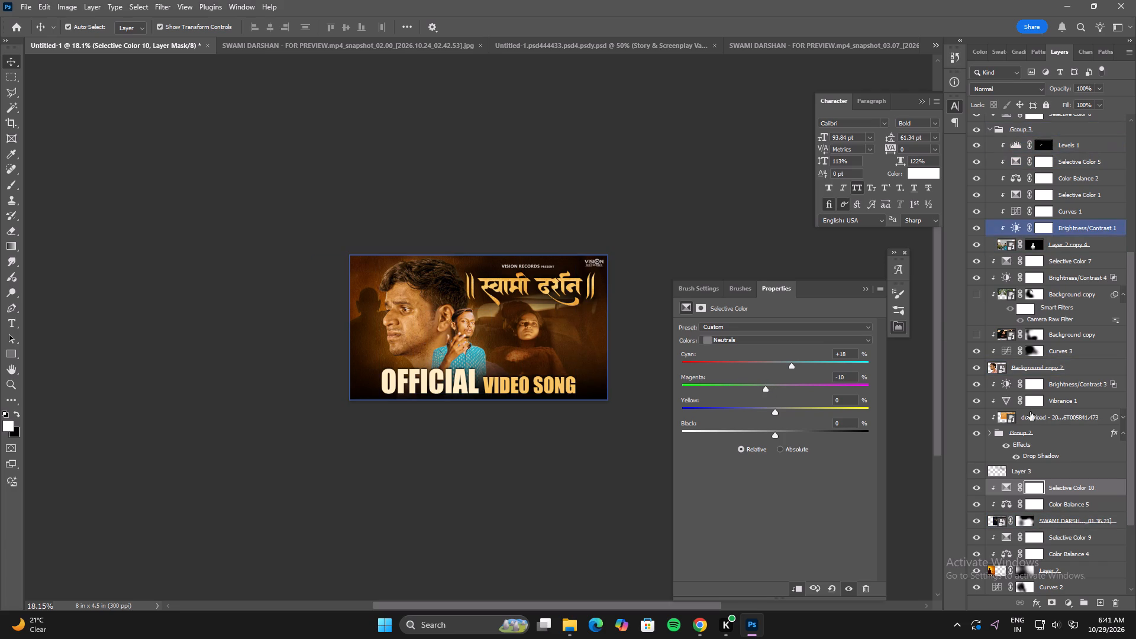
Bring the title group and its clipped gold texture, Vibrance 1 and Brightness/Contrast 3 layers to the top of the layer stack.
click(1031, 435)
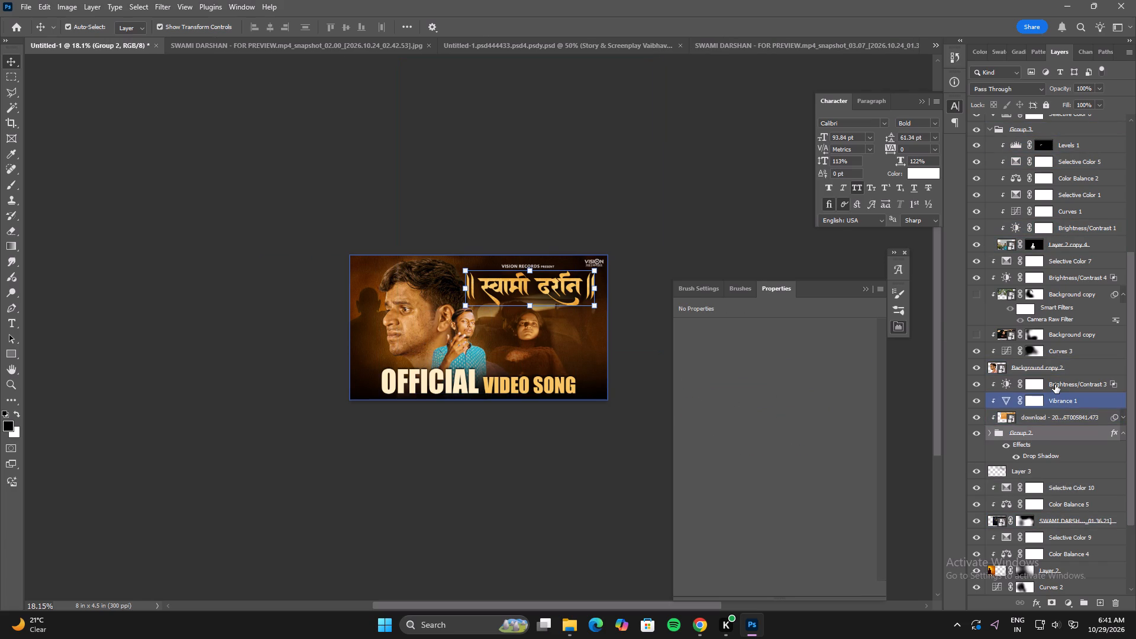
shift+click(1055, 385)
key(ctrl+shift+bracketright)
key(ctrl+shift+bracketright)
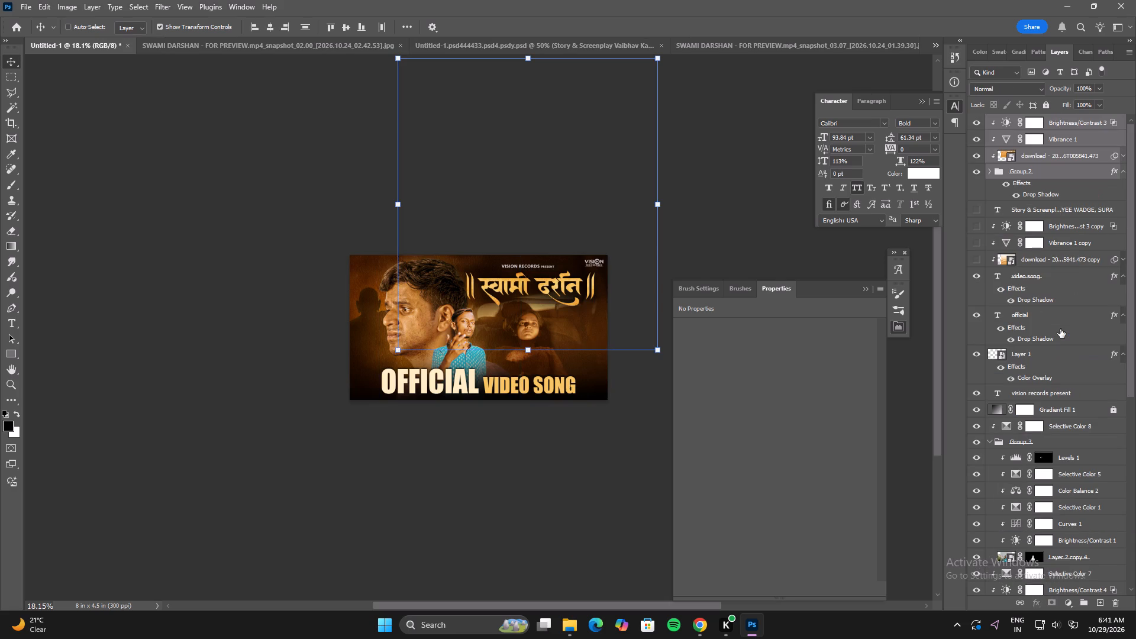
key(ctrl+shift+bracketright)
click(583, 480)
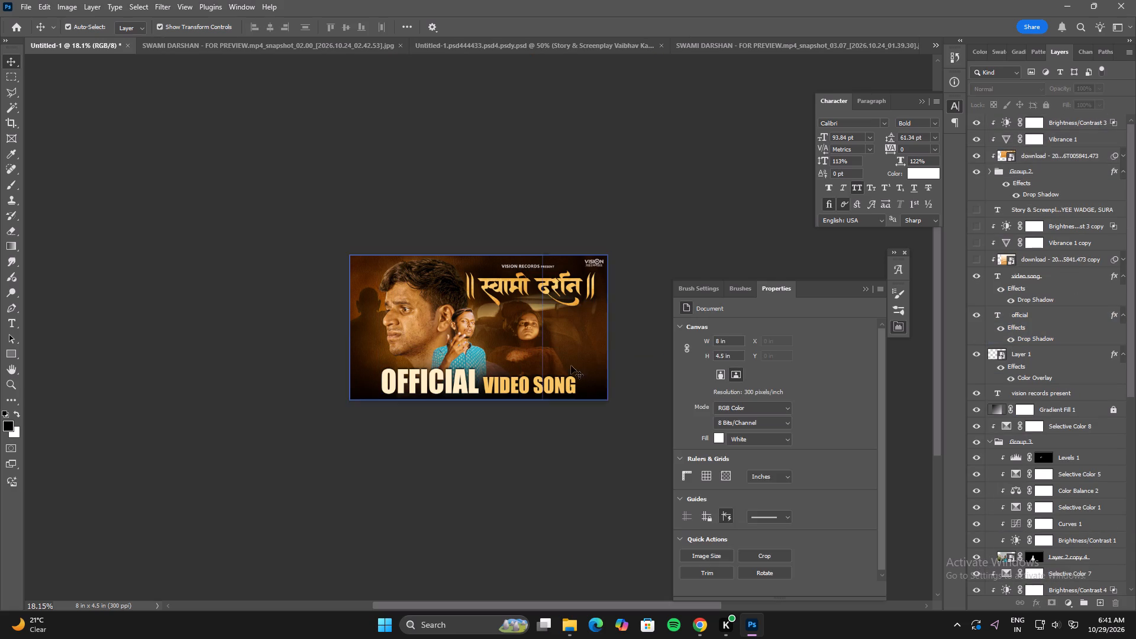
Add a Color Balance adjustment above Selective Color 8 with Midtones at Cyan–Red +6 and Yellow–Blue -3.
click(534, 337)
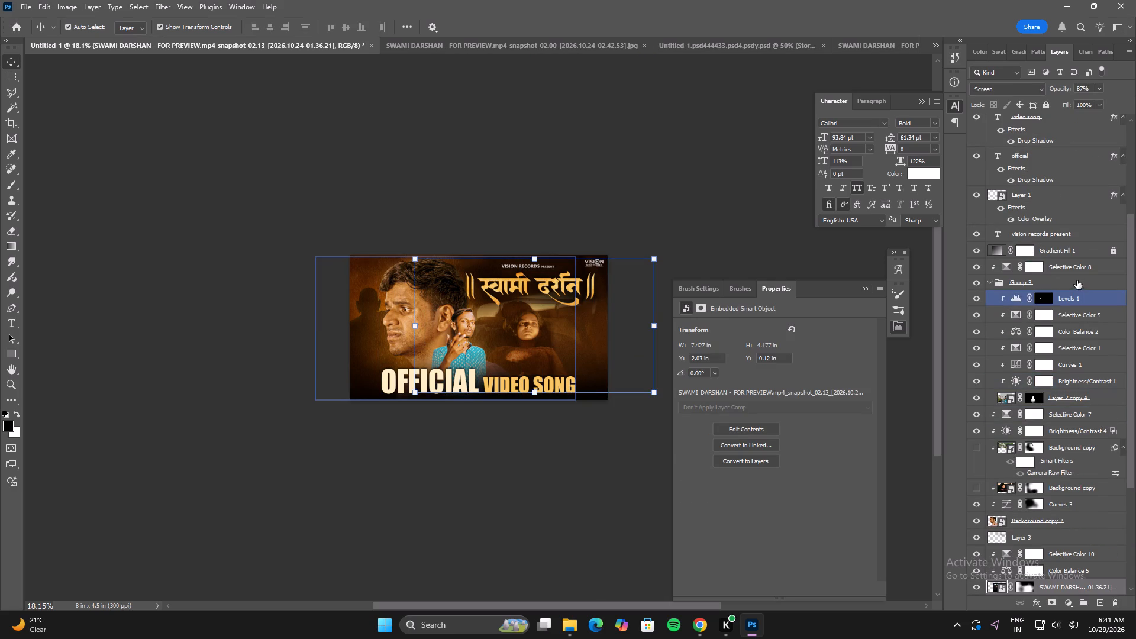
click(1077, 280)
click(1078, 271)
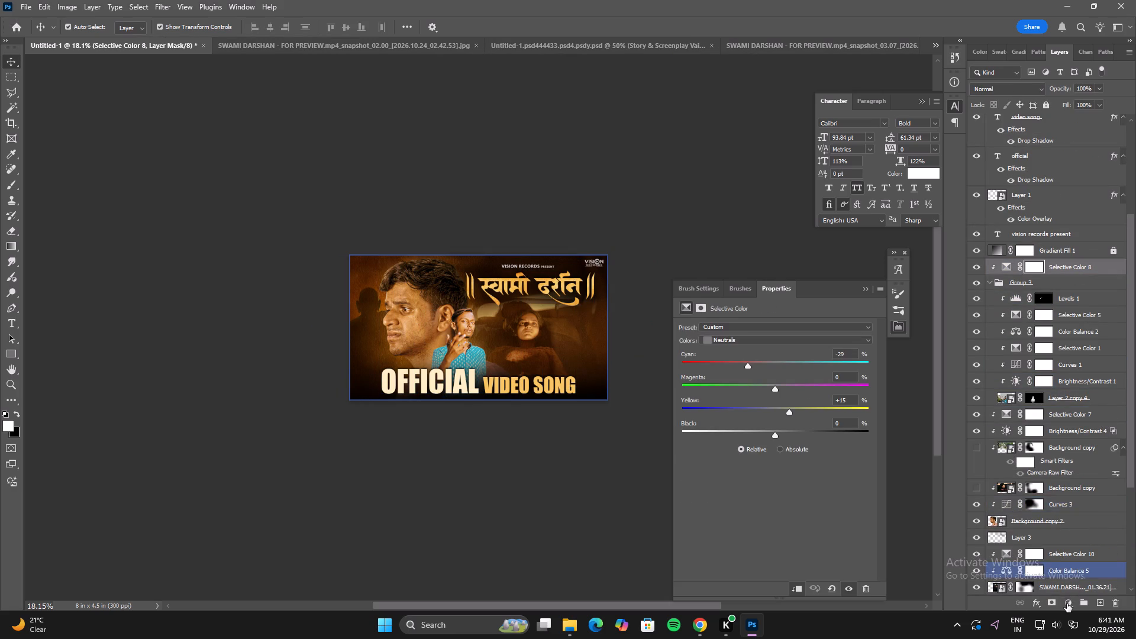
click(1067, 603)
click(1074, 498)
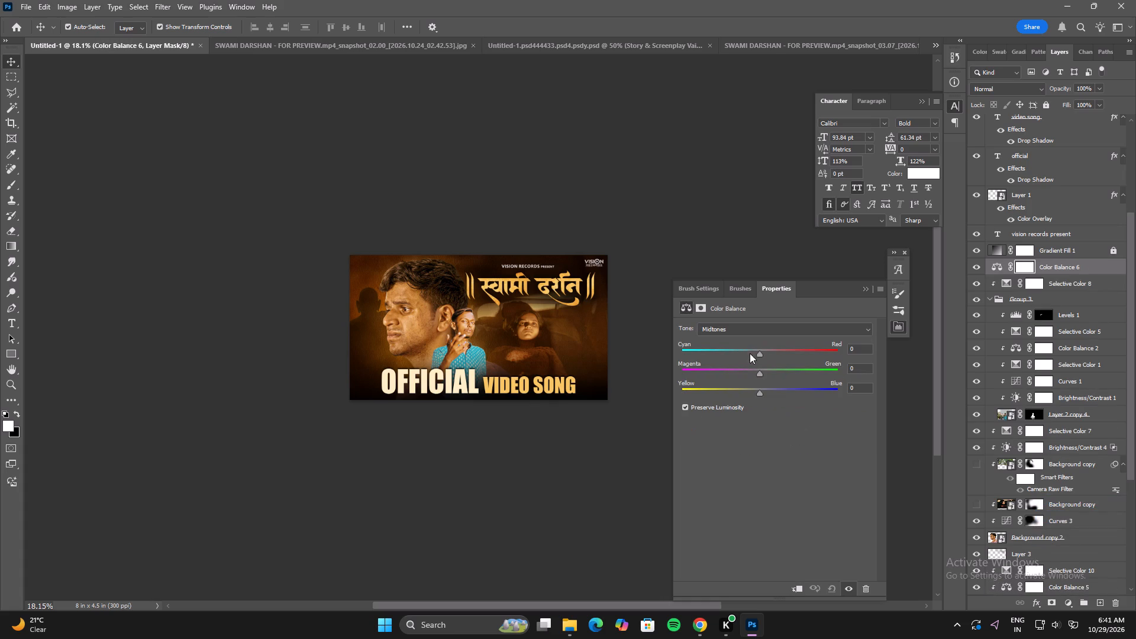
drag(761, 353, 782, 365)
drag(782, 365, 780, 363)
drag(780, 363, 764, 361)
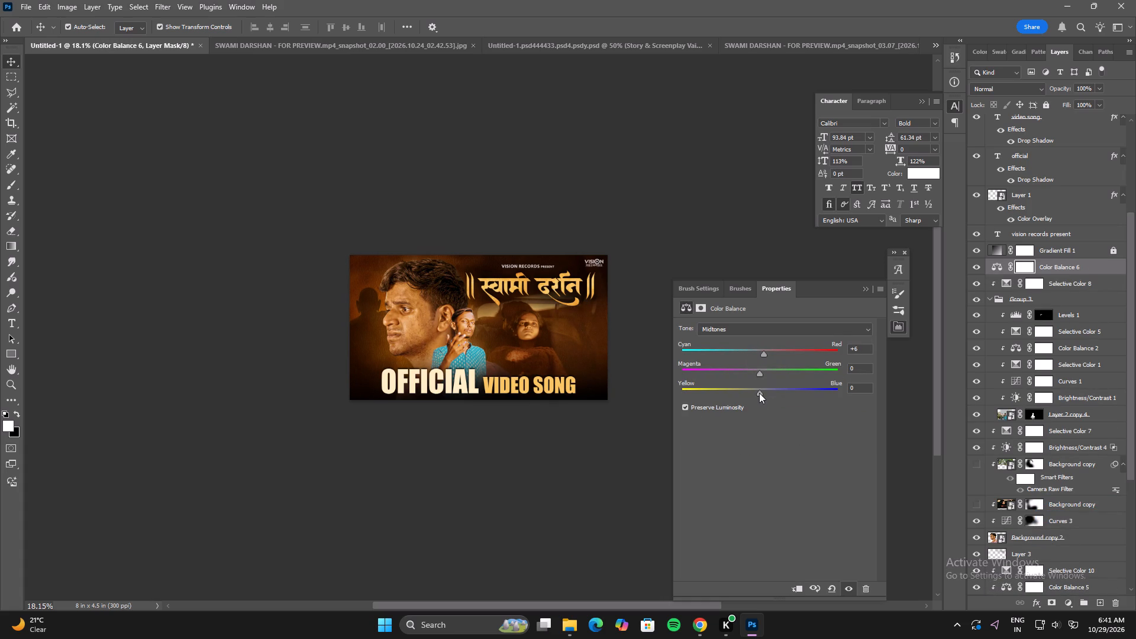
click(760, 394)
click(591, 504)
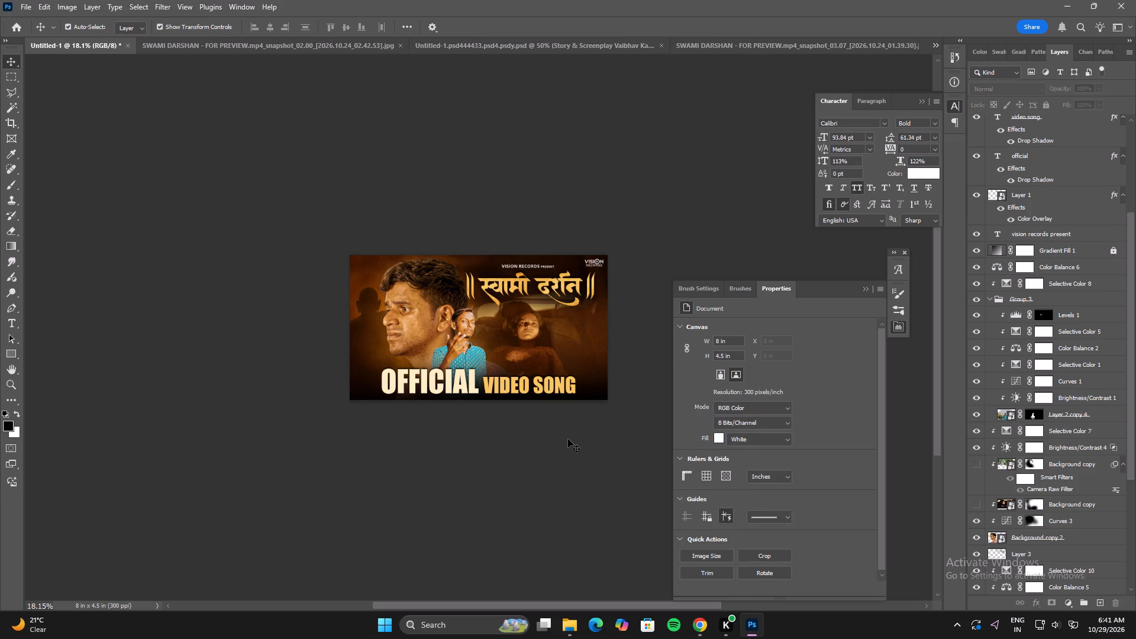
Shift the car scene slightly right, scale it up to about 116%, and move it up behind the title.
click(530, 340)
shift+click(530, 340)
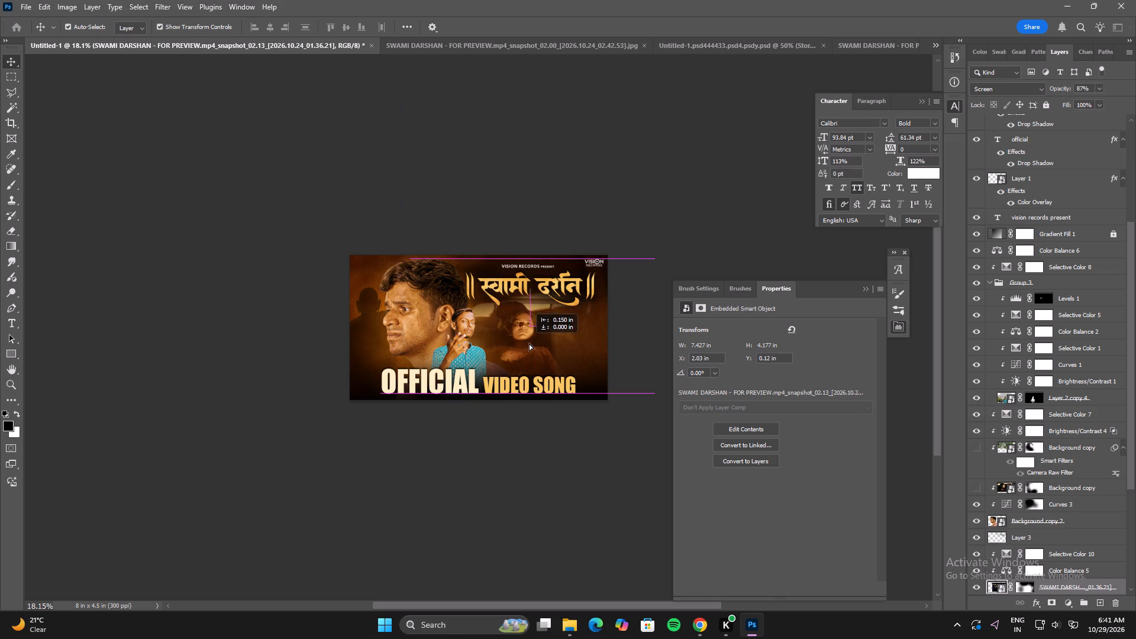
drag(537, 396, 537, 401)
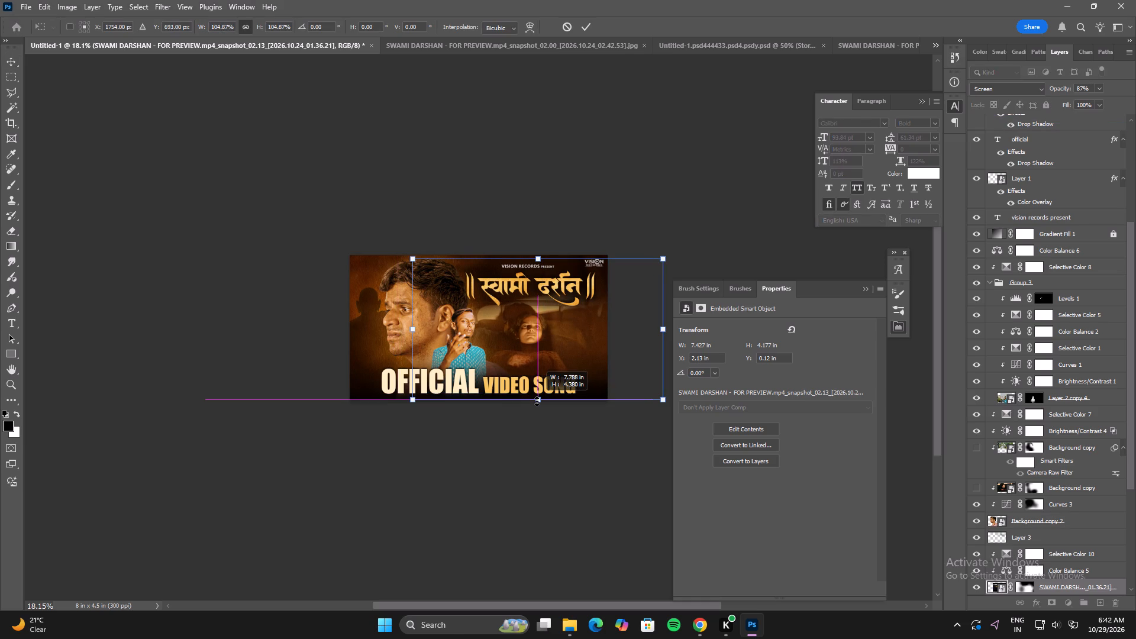
drag(537, 401, 535, 429)
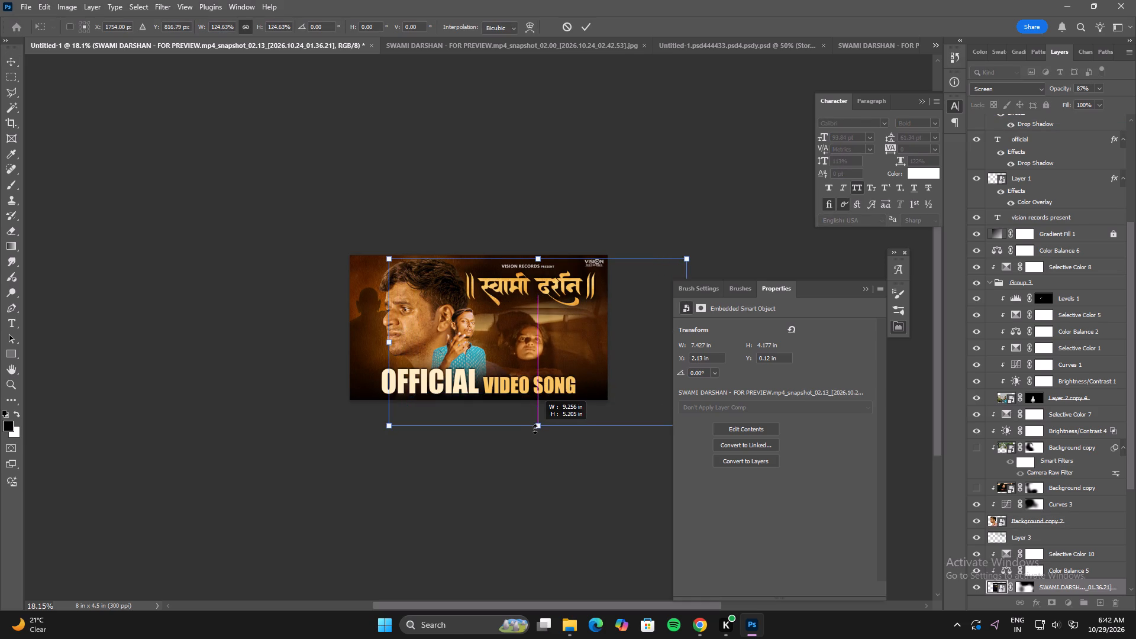
drag(535, 429, 534, 418)
key(Up)
key(Up)
key(Up)
key(Up)
key(Up)
key(Up)
key(Up)
key(Up)
key(Up)
key(Up)
key(Up)
key(Up)
key(Up)
key(Up)
key(Up)
key(Up)
key(Up)
key(Up)
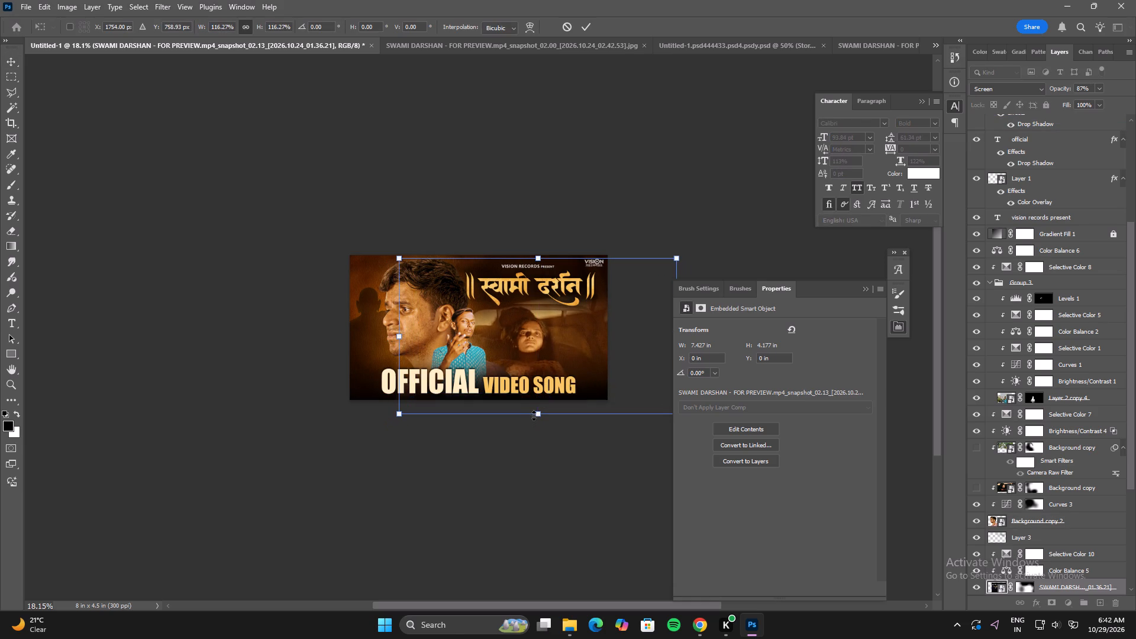
key(Down)
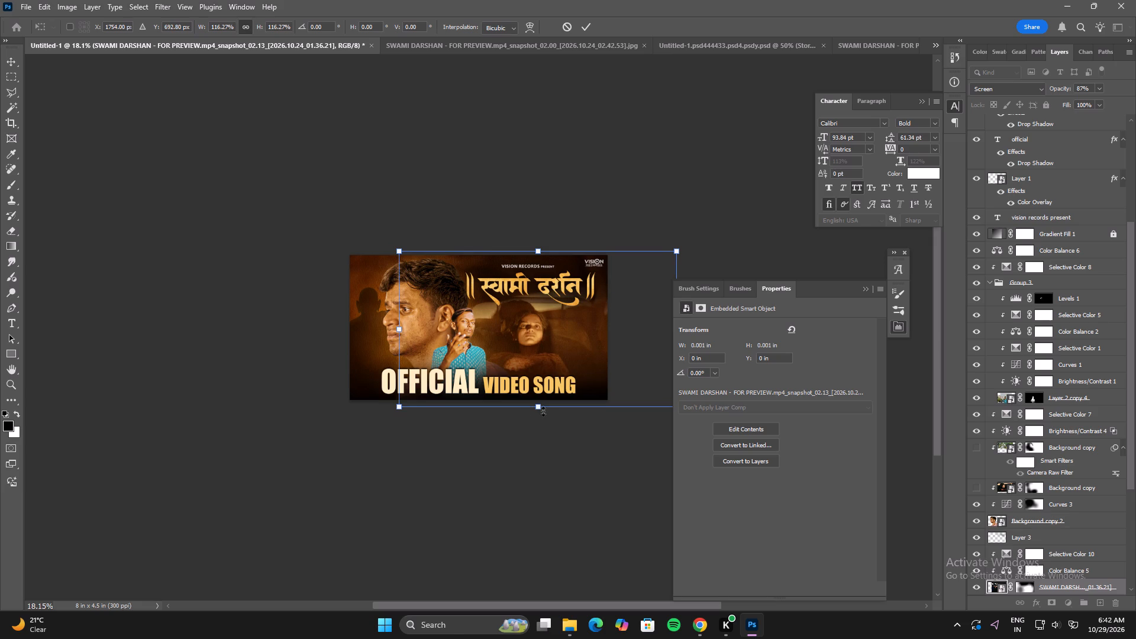
Enlarge the car scene further to about 120%, nudge it up and slightly left, and apply the transform.
click(542, 408)
key(Up)
key(Up)
key(Up)
key(Up)
key(Up)
key(Up)
key(Up)
key(Up)
key(Up)
key(Up)
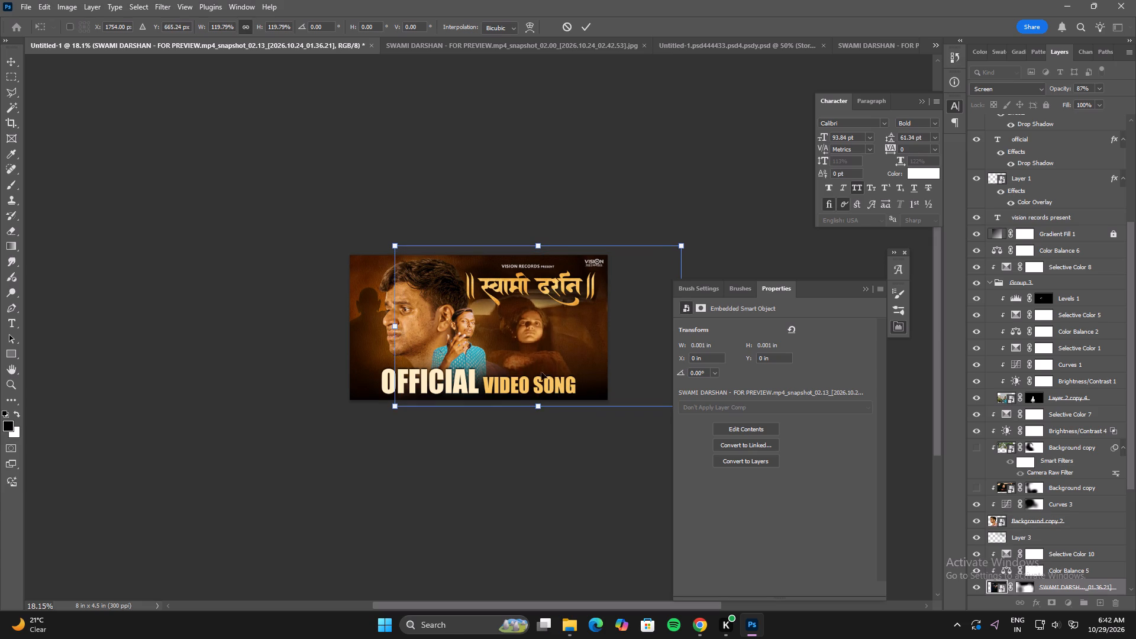
key(Left)
key(Left)
key(Left)
key(Left)
key(Left)
double_click(546, 342)
key(Left)
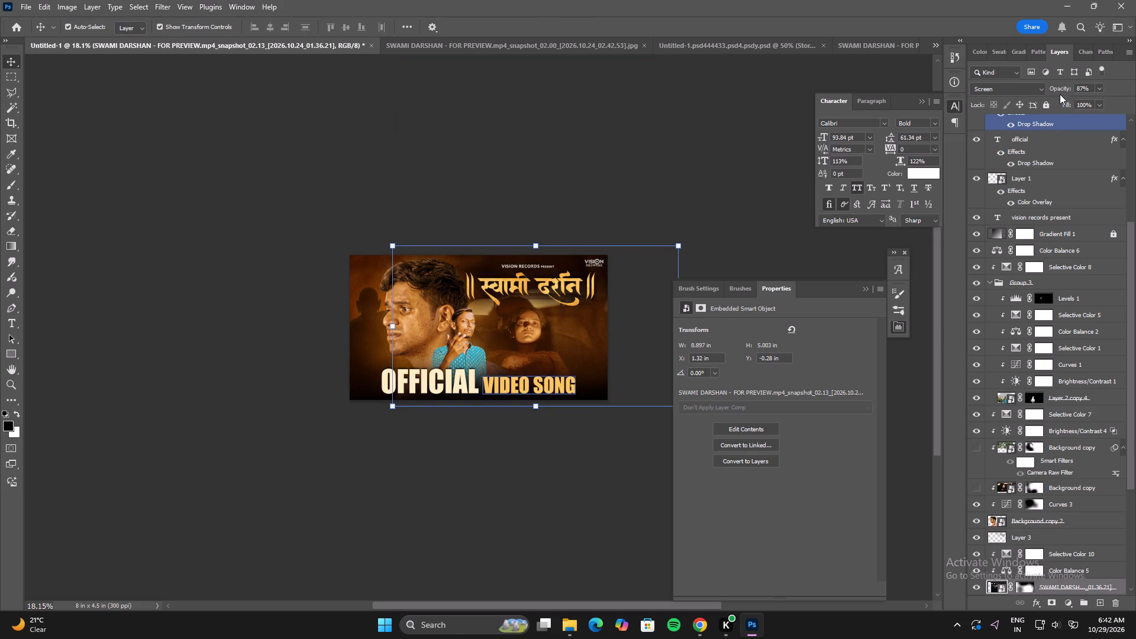
Set the car scene layer's opacity to 75%.
drag(1056, 87, 1064, 86)
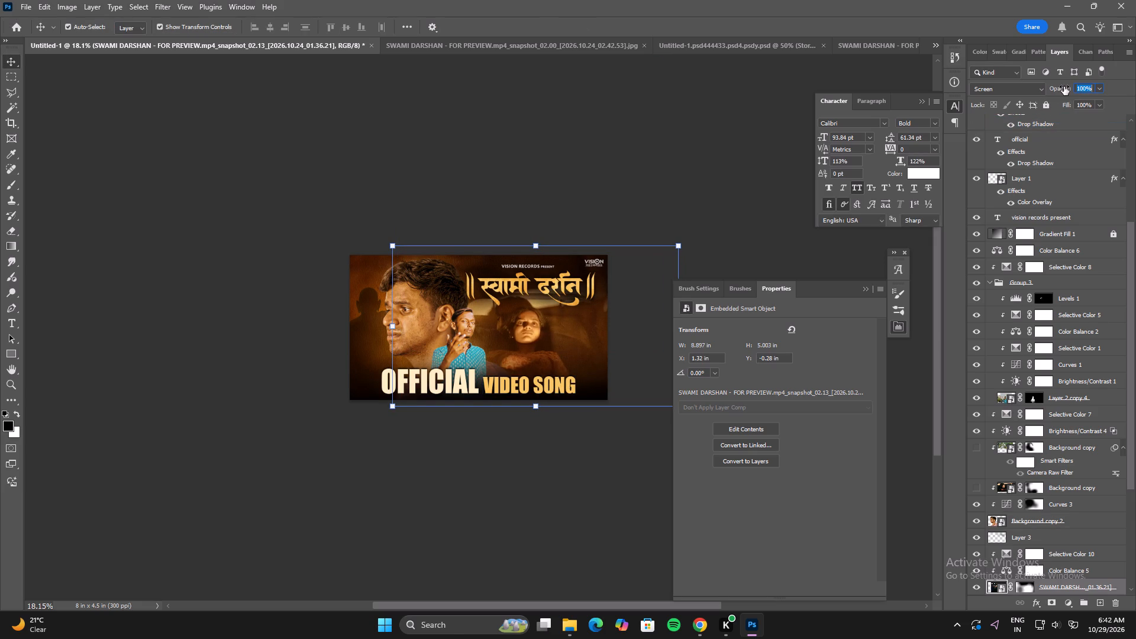
drag(1064, 86, 1044, 90)
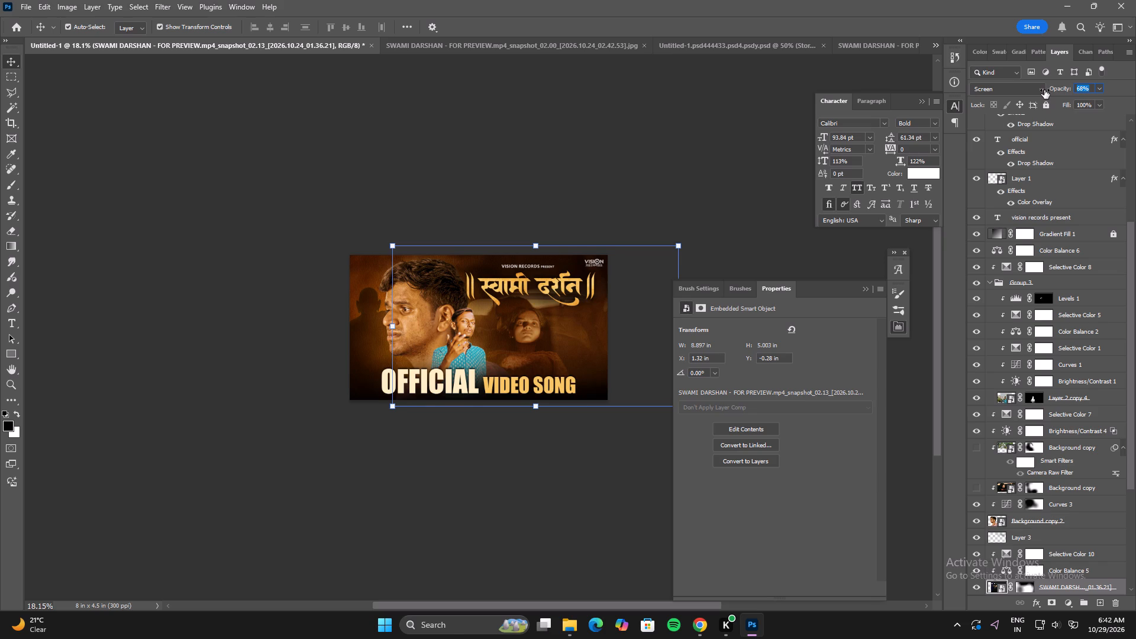
drag(1044, 90, 1049, 92)
Scale the title group together with its gold texture layer to about 111% and shift it slightly up and left.
click(572, 284)
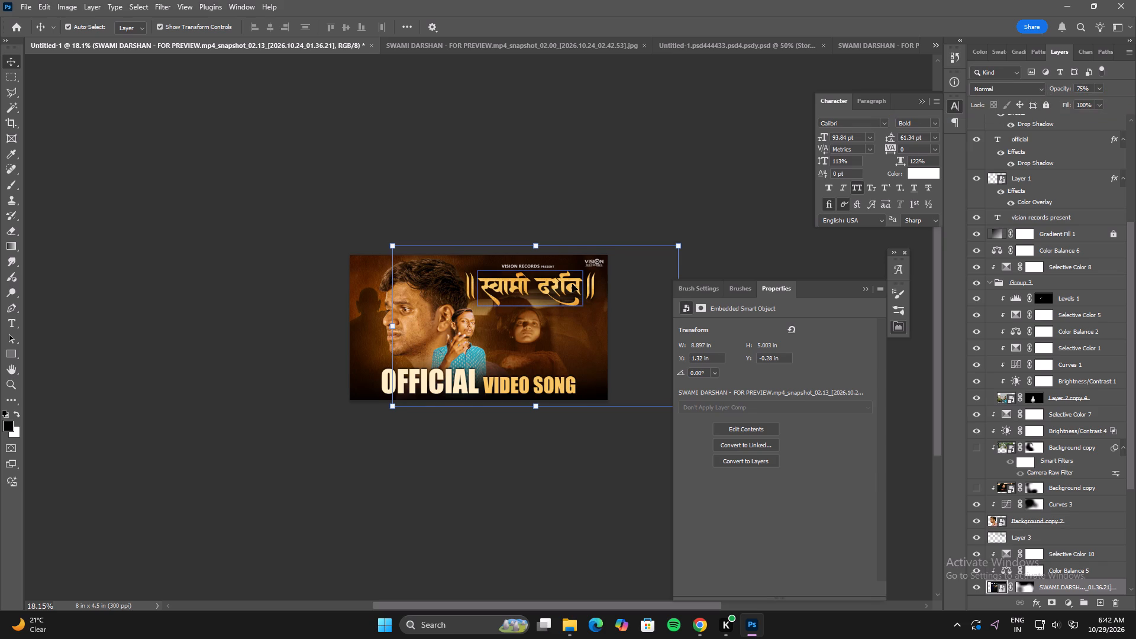
scroll(1061, 160, up, 6)
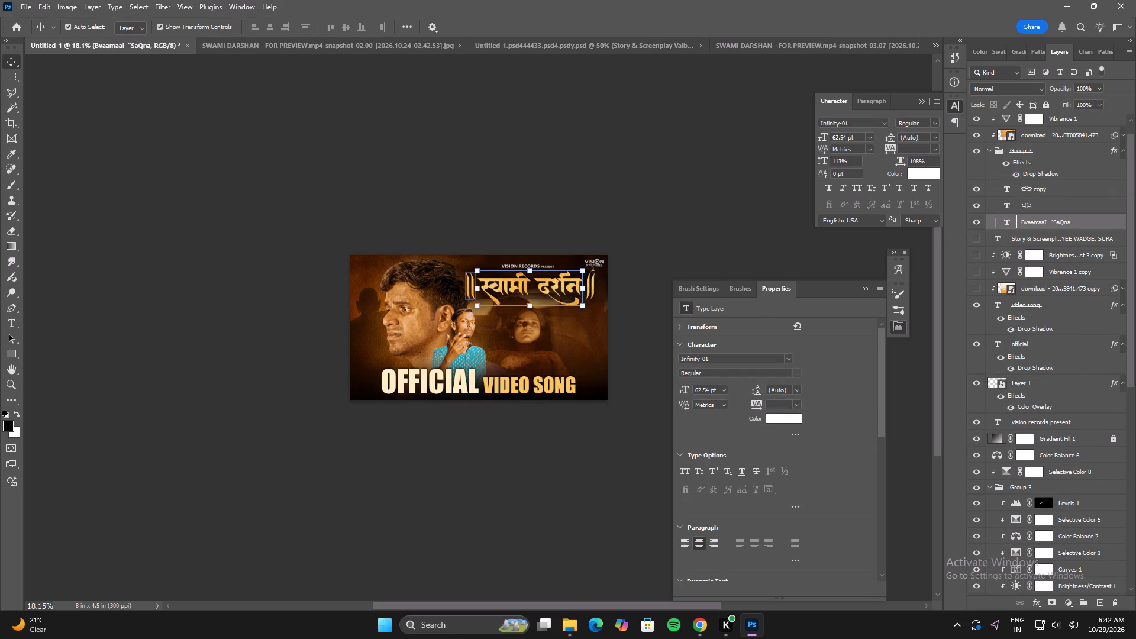
click(990, 151)
click(1022, 151)
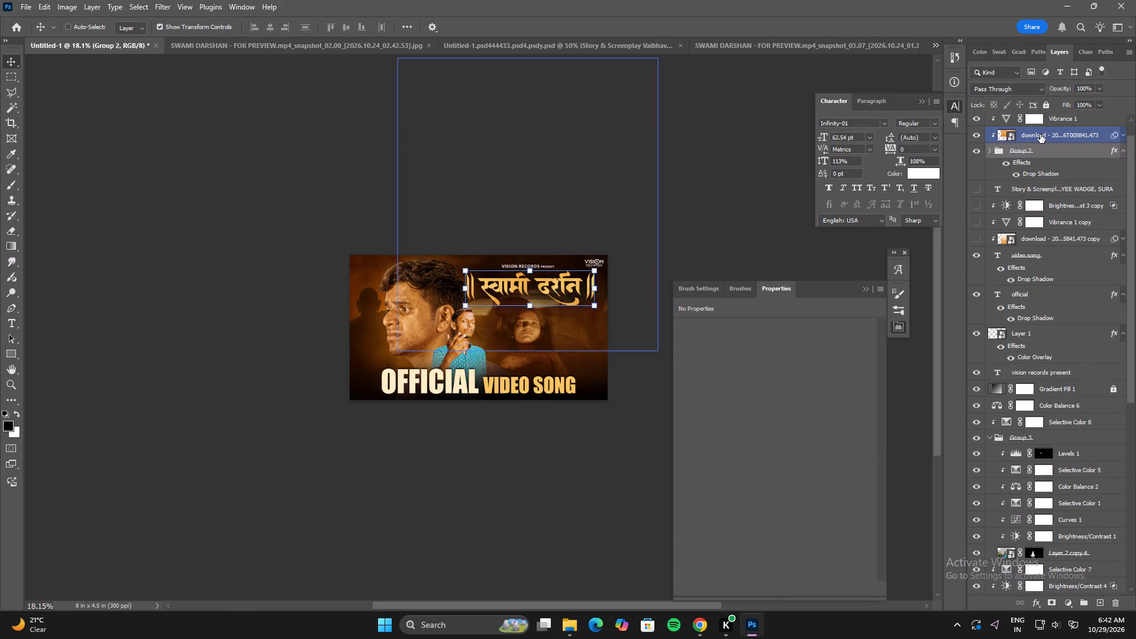
ctrl+click(1040, 134)
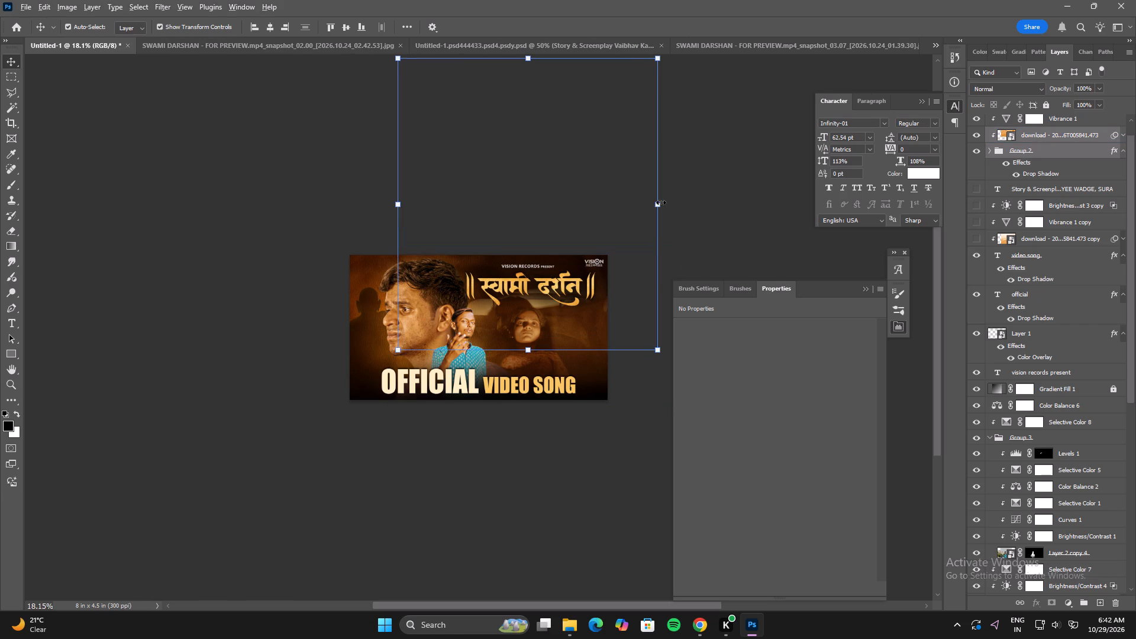
alt+drag(661, 202, 676, 208)
shift+drag(622, 272, 622, 266)
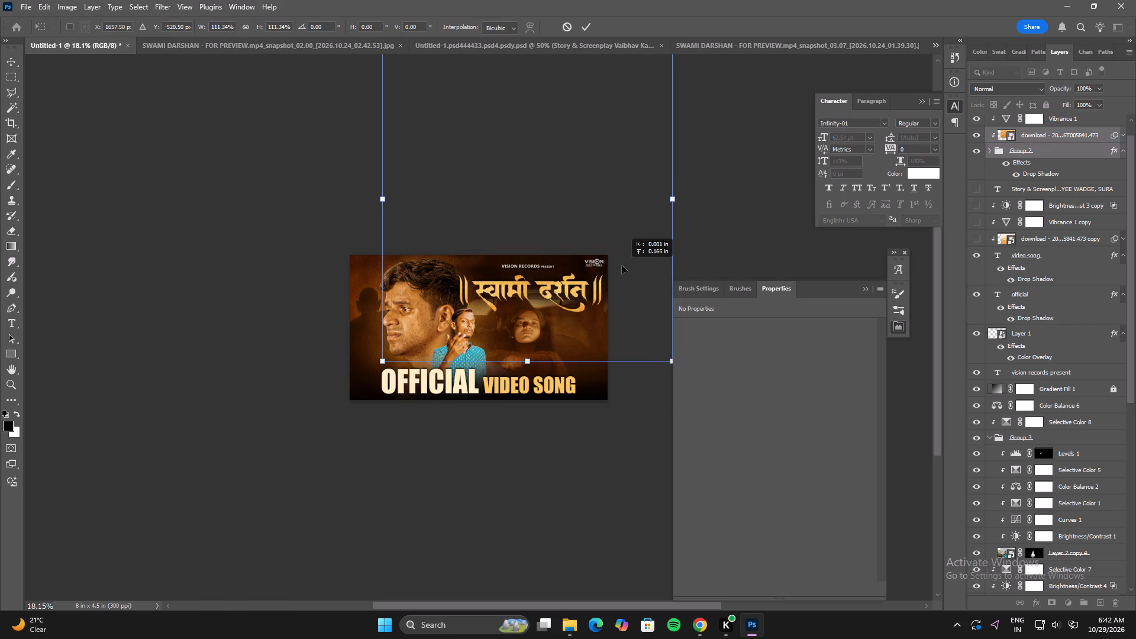
shift+drag(622, 266, 622, 265)
shift+drag(606, 268, 599, 268)
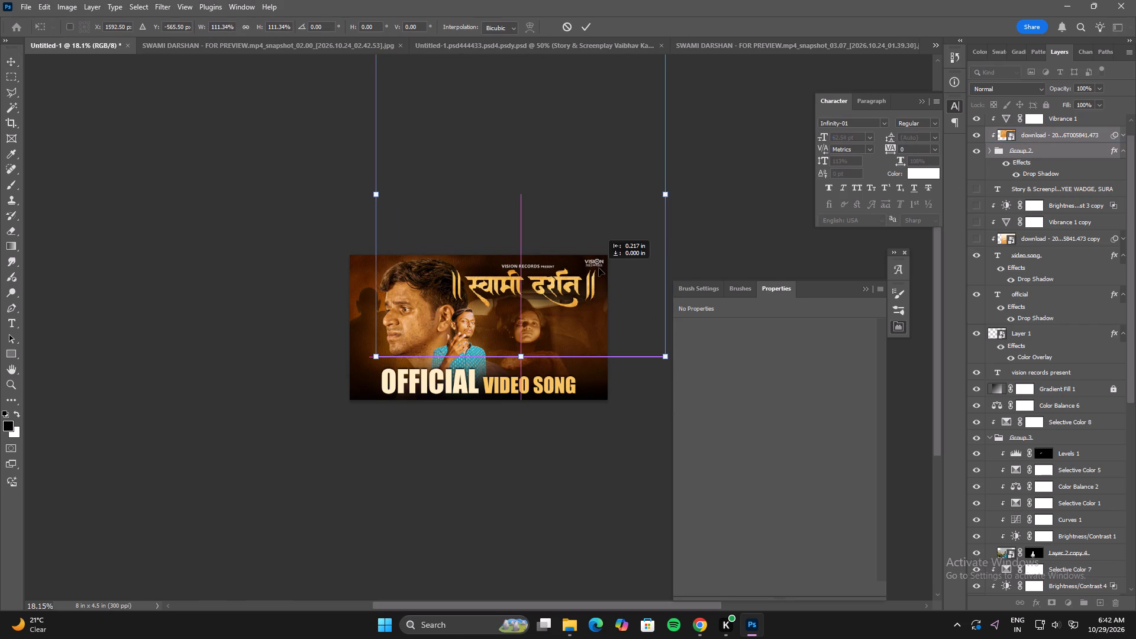
shift+drag(599, 268, 598, 268)
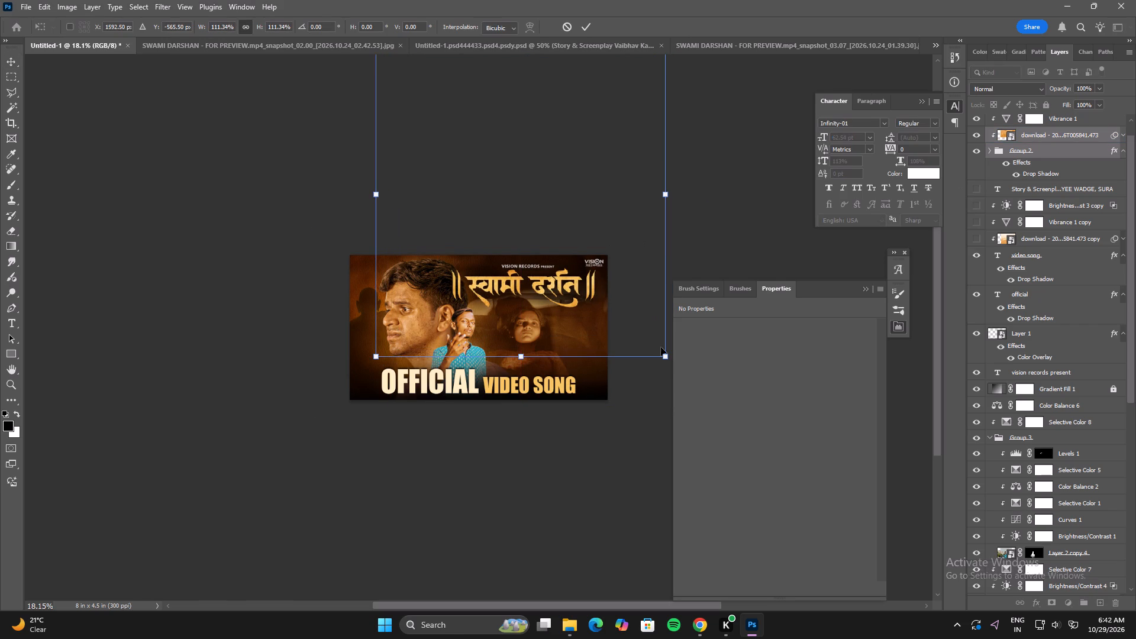
Scale the title group with its gold texture to about 115%, nudge it slightly left and up, and apply the transform.
drag(665, 356, 678, 364)
key(Left)
key(Left)
key(Left)
key(Left)
key(Left)
key(Left)
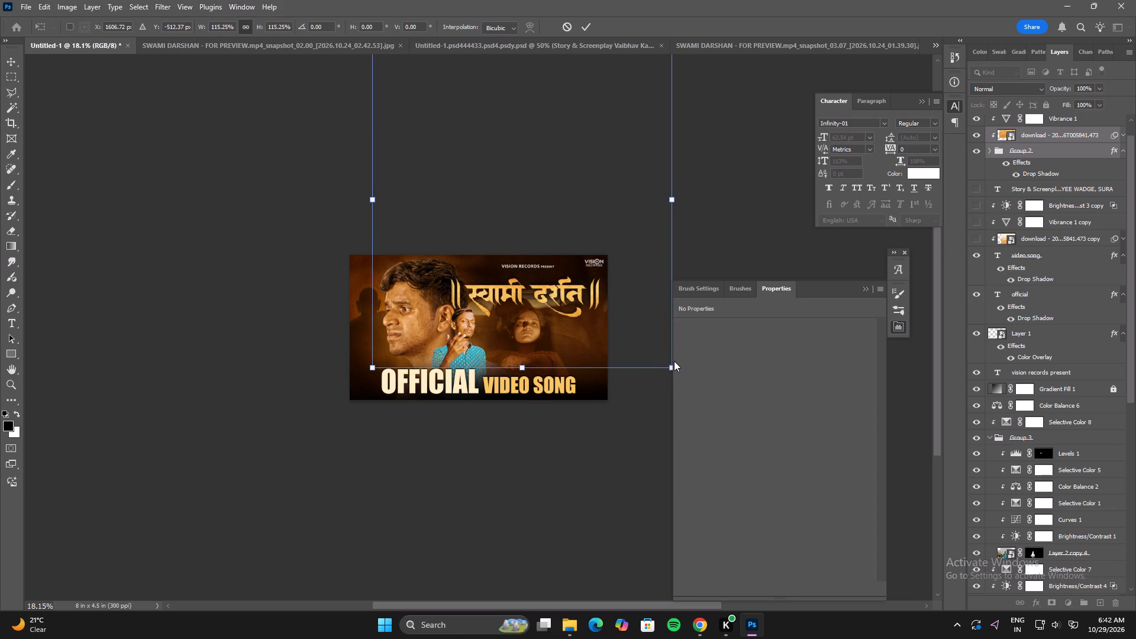
key(Up)
key(Up)
key(Up)
key(Up)
key(Up)
key(Up)
key(Up)
key(Up)
key(Up)
key(Up)
key(Up)
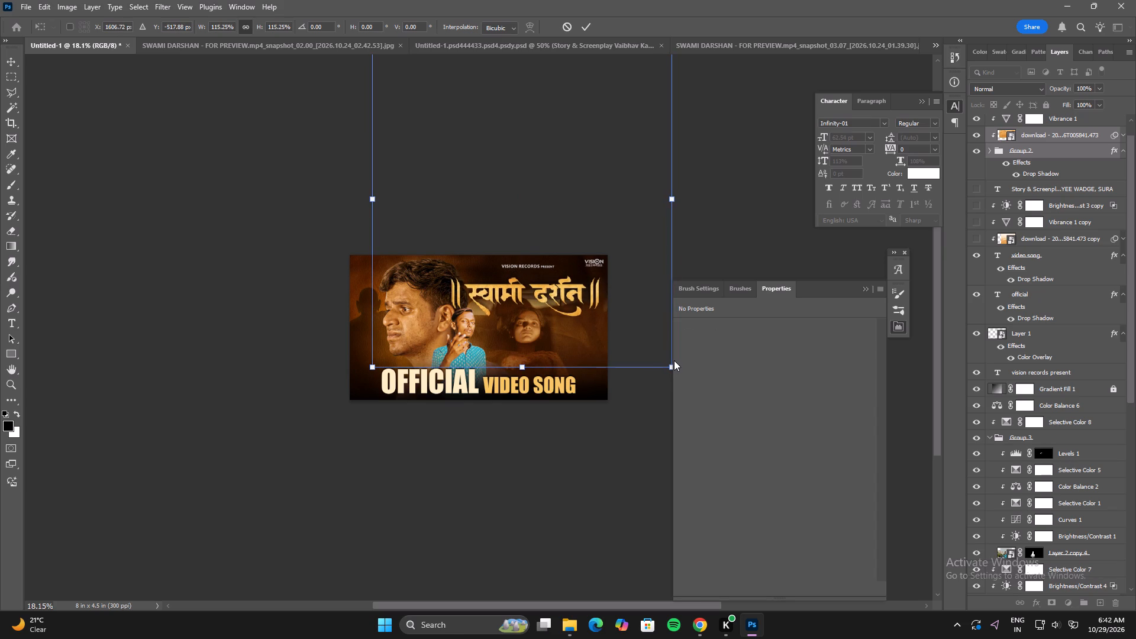
key(Up)
key(Up)
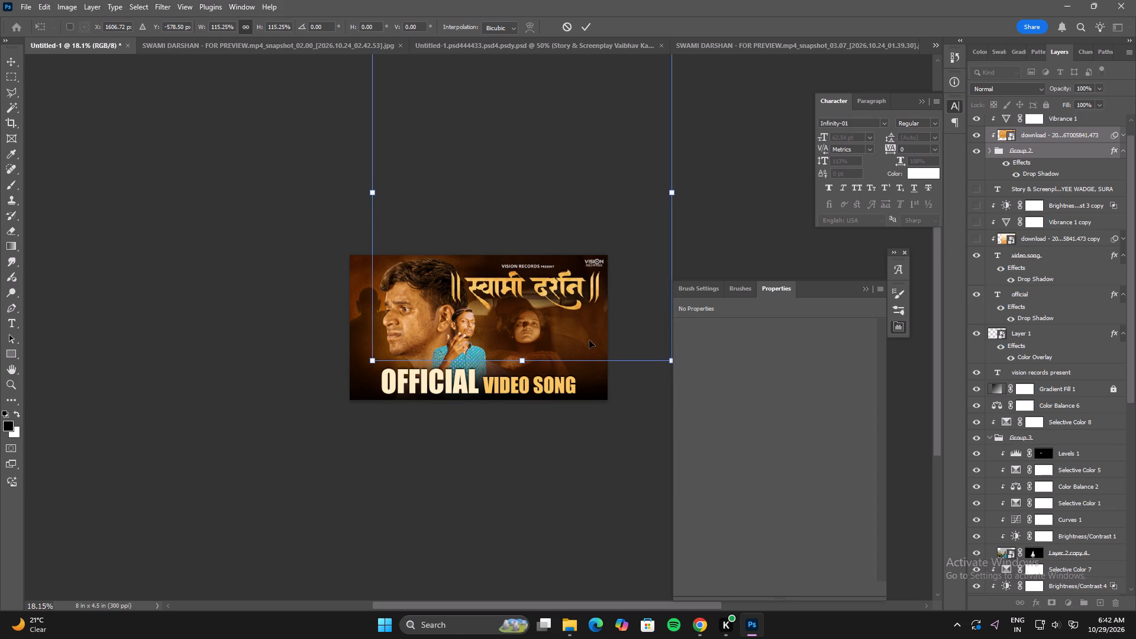
key(Left)
key(Right)
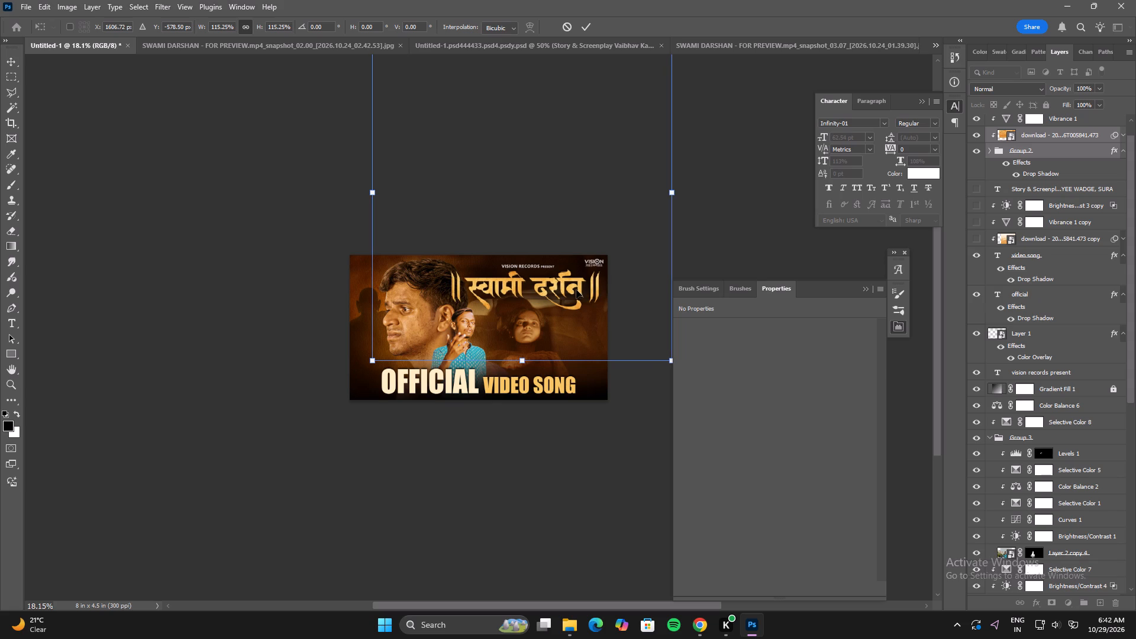
key(Right)
key(Left)
double_click(576, 290)
click(554, 222)
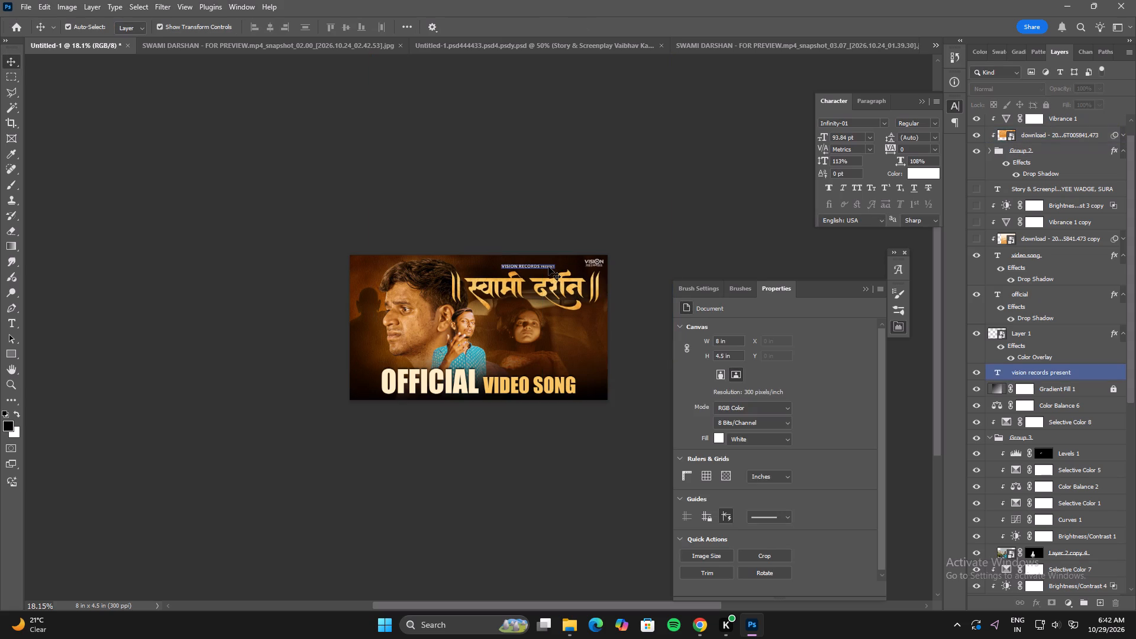
Nudge the VISION RECORDS PRESENT line slightly up above the title.
click(548, 267)
key(Up)
key(Up)
key(Up)
key(Down)
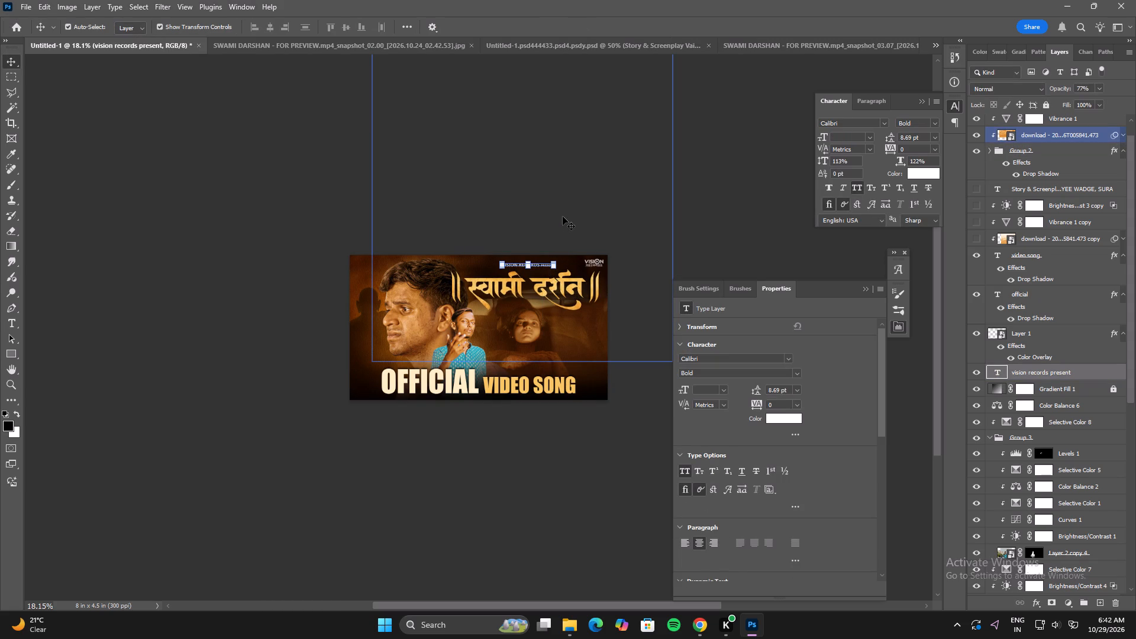
click(563, 217)
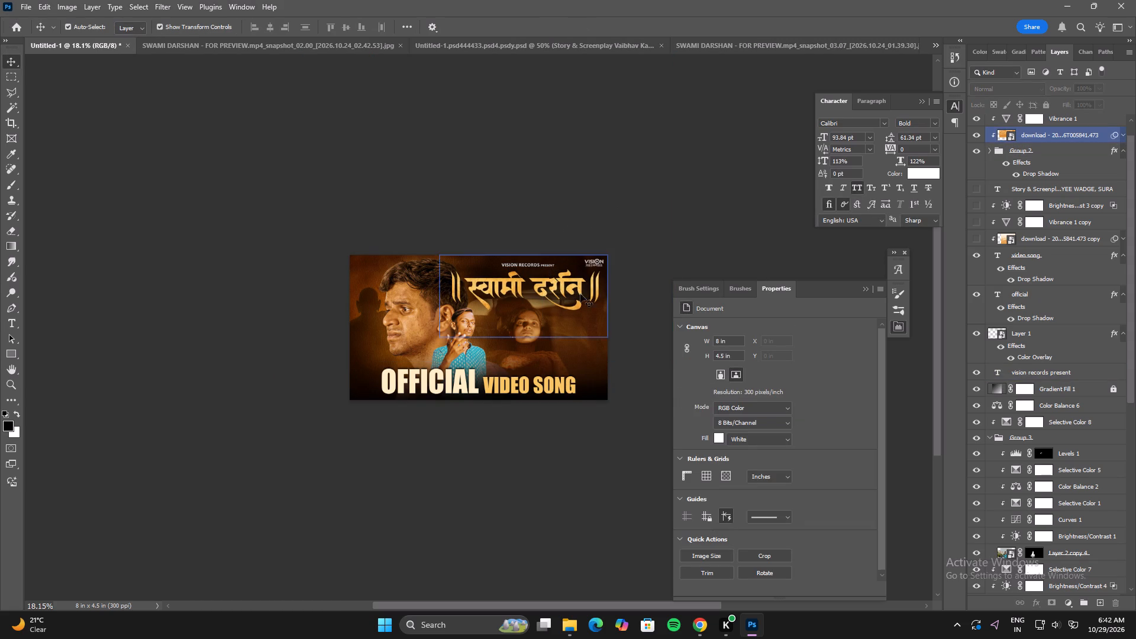
Increase the opacity of the car scene layer behind the title.
click(535, 322)
click(1090, 87)
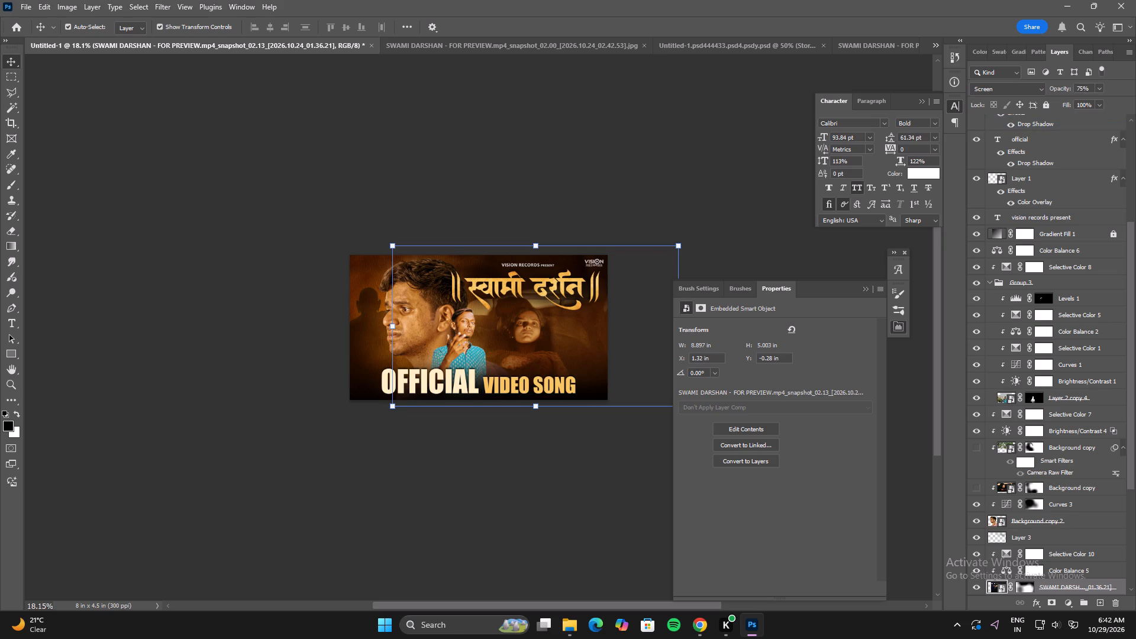
key(Up)
key(Up)
key(Up)
key(Up)
click(675, 146)
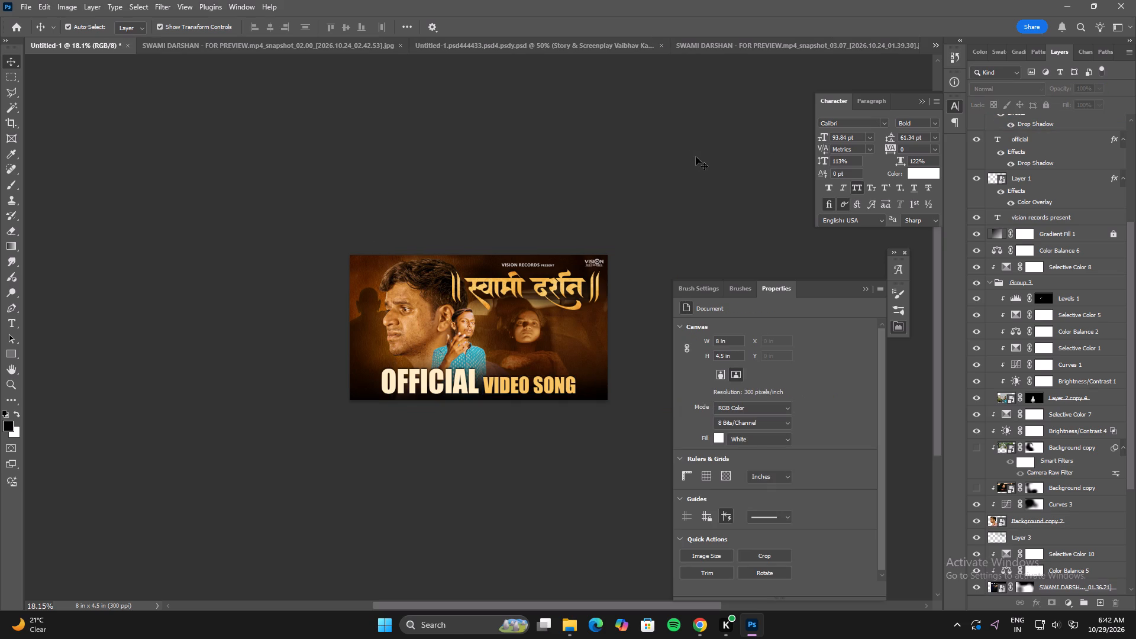
Collapse Group 3, which holds the figure in the blue shirt, and shift the whole group right, away from the large face.
click(473, 325)
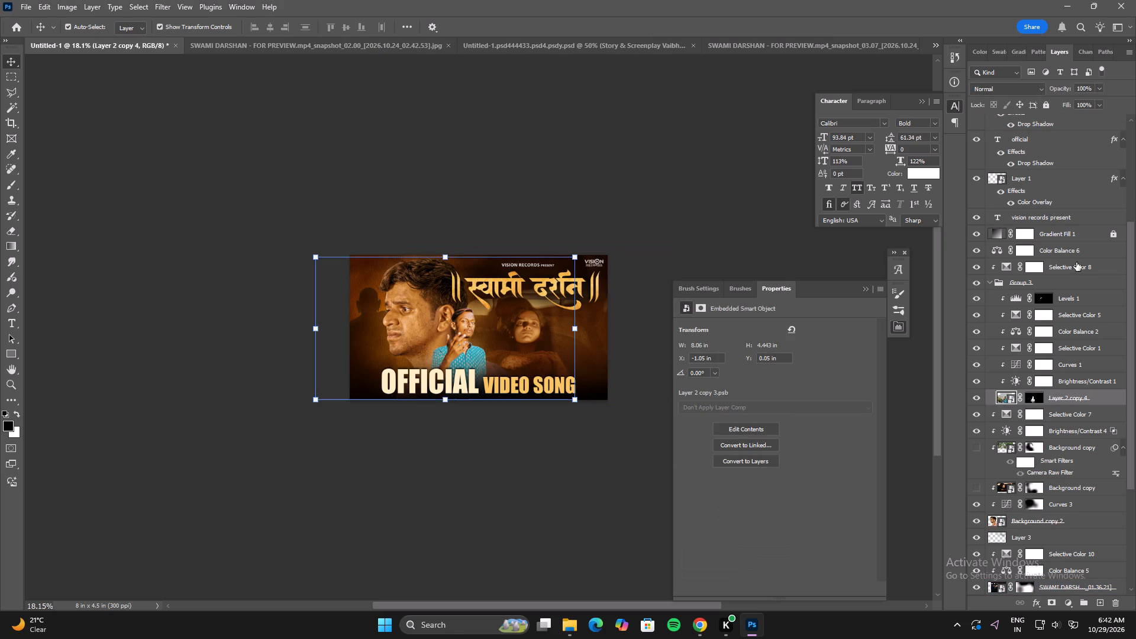
click(992, 283)
click(1014, 281)
key(Right)
key(Right)
key(Right)
key(Right)
key(Right)
key(Right)
key(Right)
key(Right)
key(Right)
key(Right)
key(Right)
key(Right)
key(Right)
key(Right)
key(Right)
key(Right)
key(Right)
key(Right)
key(Right)
key(Right)
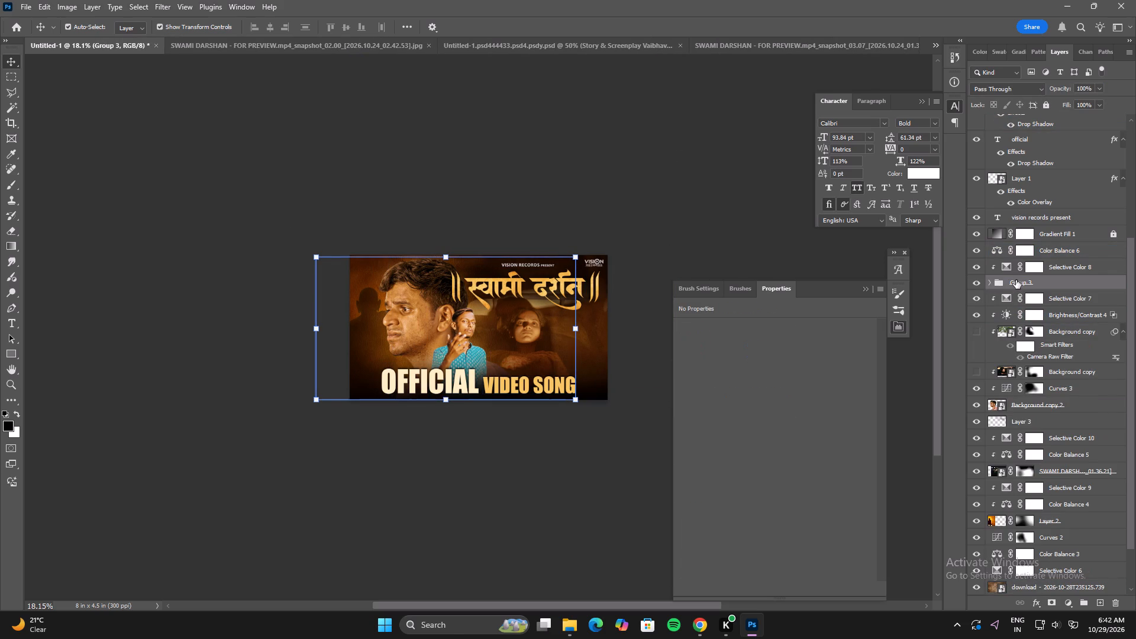
key(Right)
key(Right)
key(Right)
key(Right)
key(Right)
key(Right)
key(Right)
key(Right)
key(Right)
key(Right)
key(Right)
key(Right)
key(Right)
key(Right)
key(Right)
key(Right)
key(Right)
key(Right)
key(Right)
key(Right)
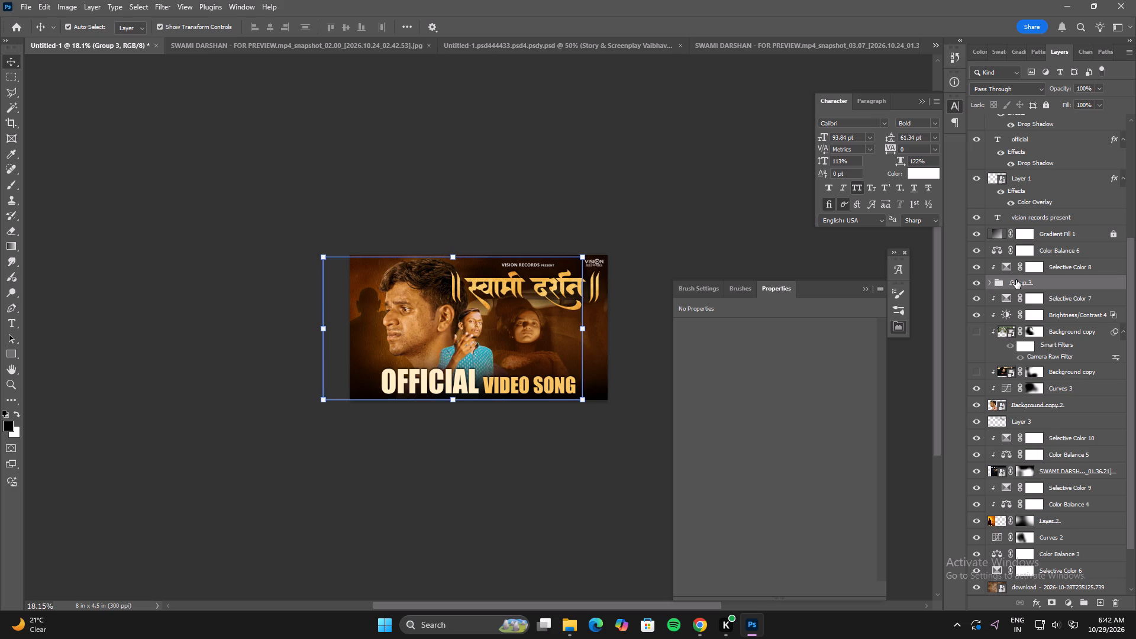
key(Right)
key(Right)
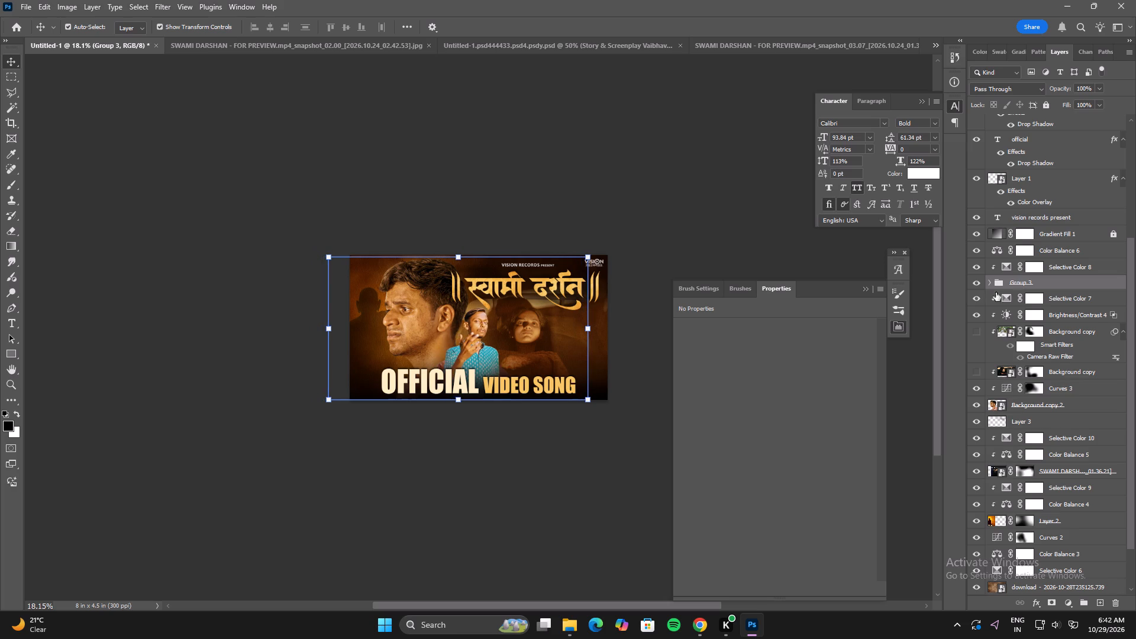
key(Right)
key(Left)
key(Left)
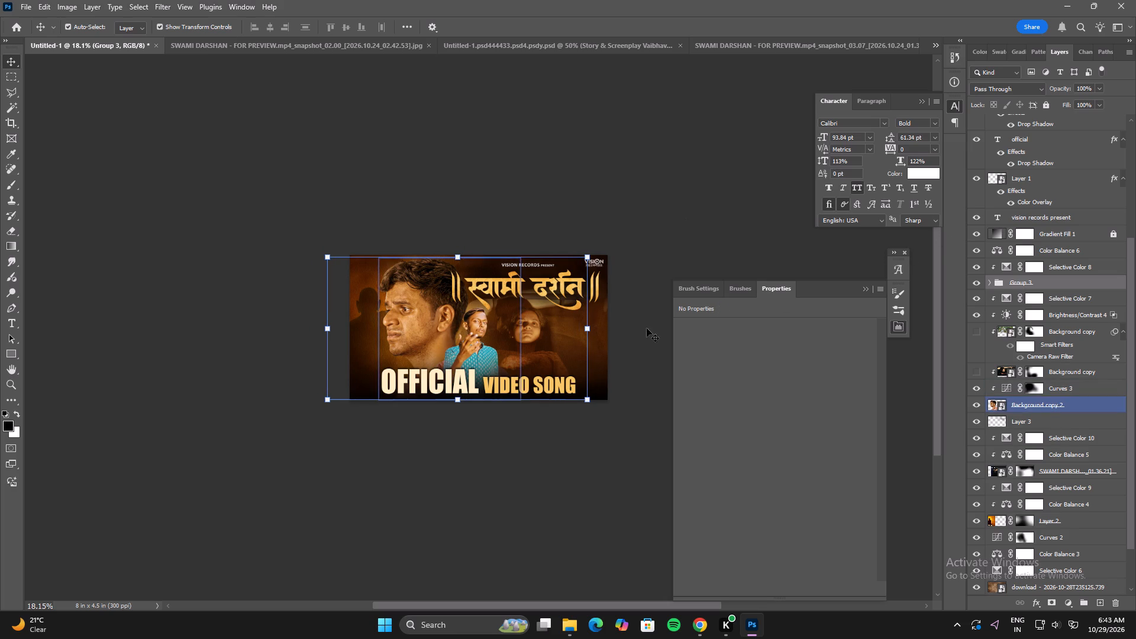
Shift the large man's Background copy 2, its Curves 3 adjustment and the bottom Background copy layer slightly left together.
click(427, 295)
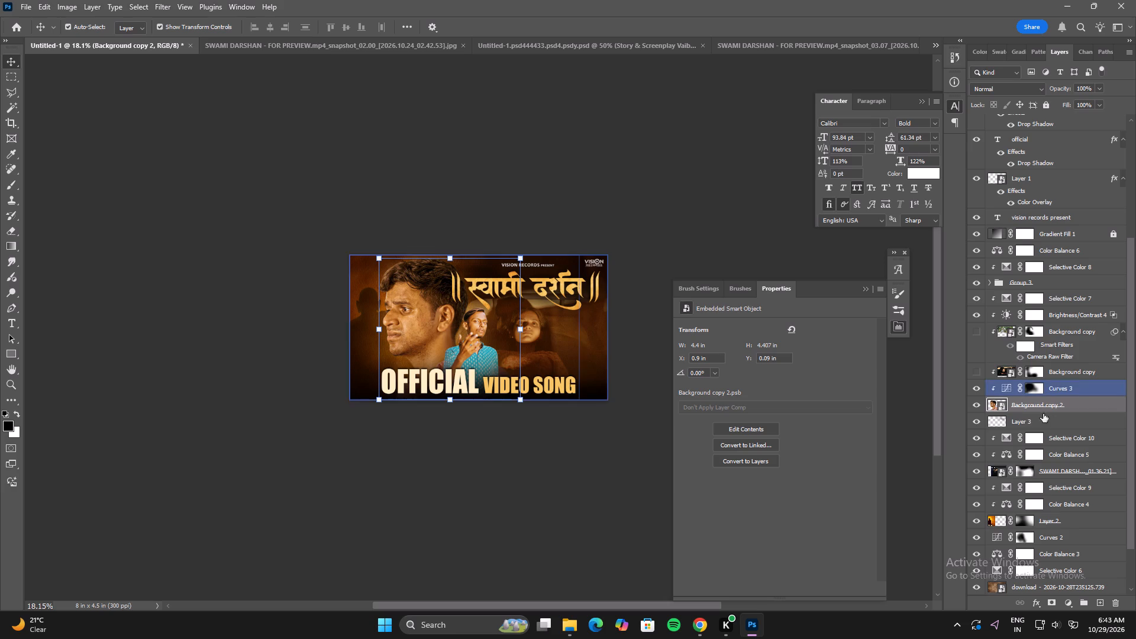
ctrl+click(1072, 393)
scroll(1075, 403, down, 9)
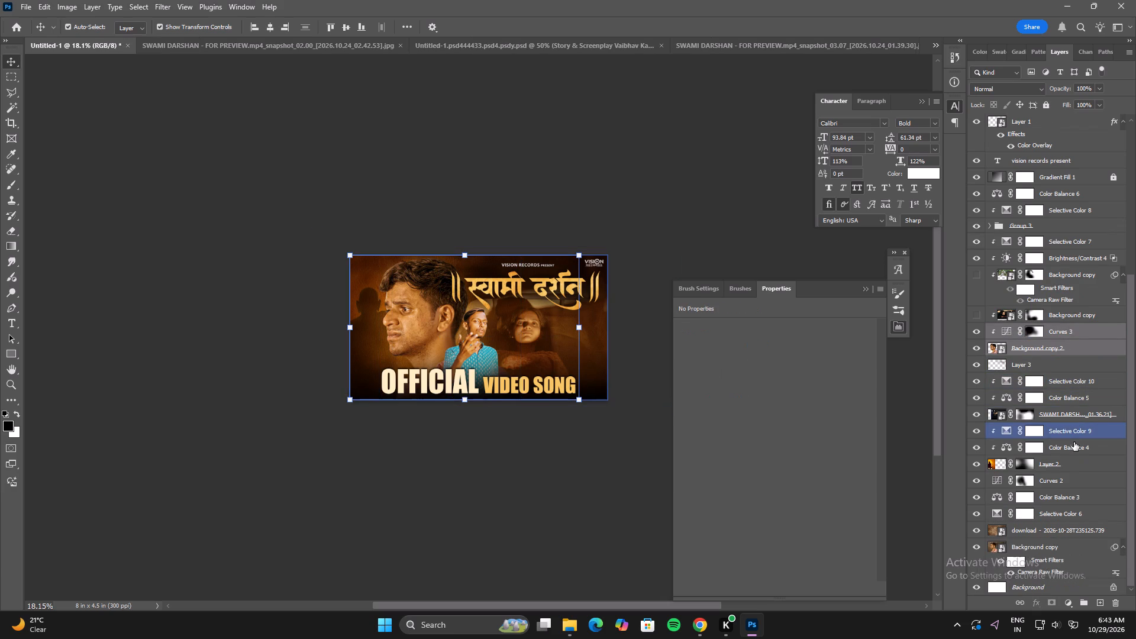
scroll(1074, 442, down, 11)
ctrl+click(1034, 552)
key(Left)
key(Left)
key(Left)
key(Left)
key(Left)
key(Left)
key(Left)
key(Left)
key(Left)
key(Left)
key(Left)
key(Left)
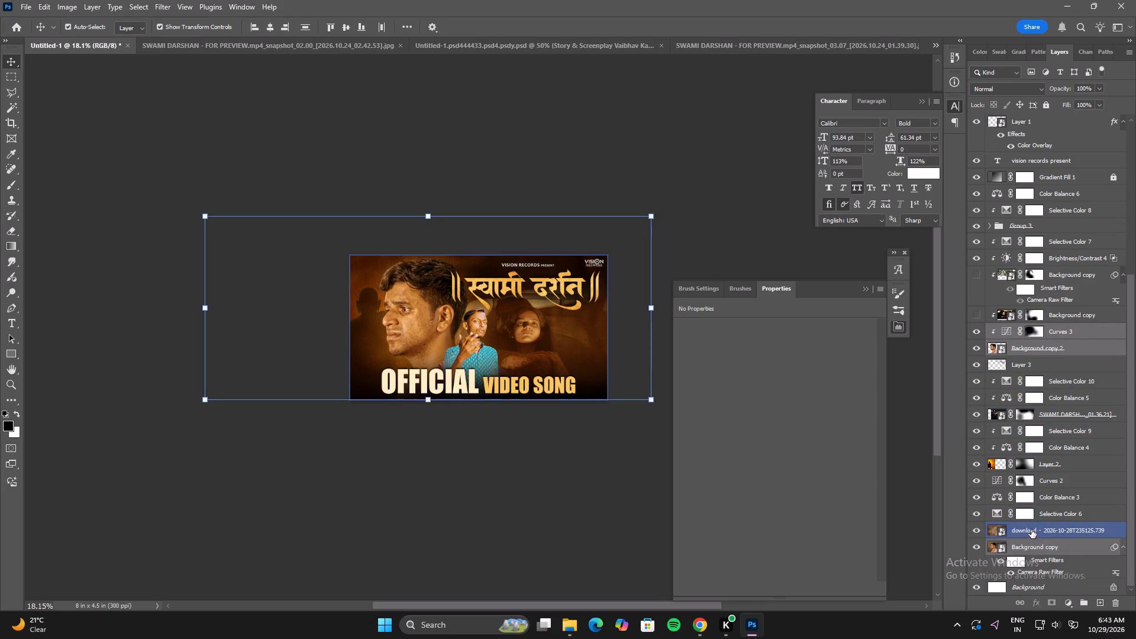
key(Left)
key(Left)
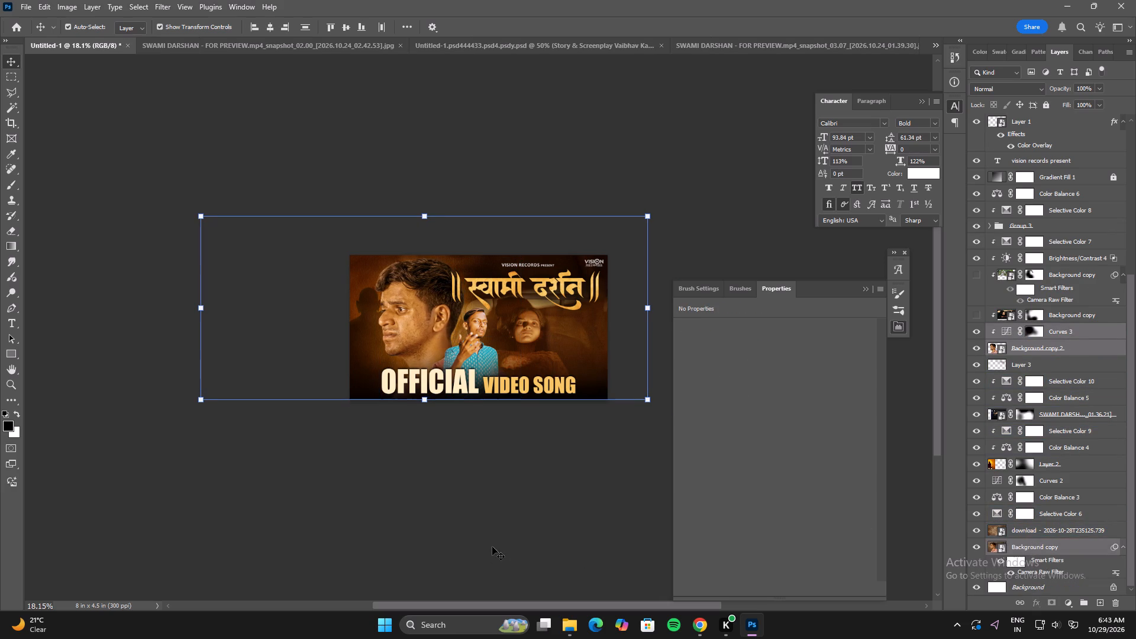
key(Left)
click(494, 544)
Nudge the orange overlay on Layer 2 slightly left and scale it down to about 4.91 by 8.73 in.
click(374, 315)
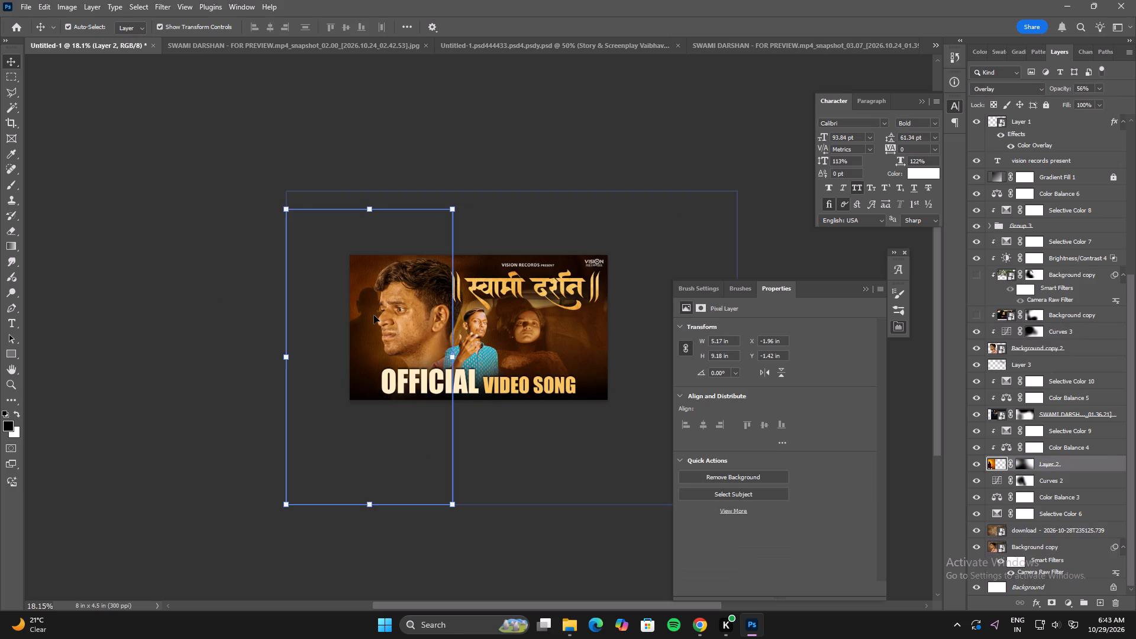
key(Left)
key(Left)
key(Left)
key(Left)
key(Left)
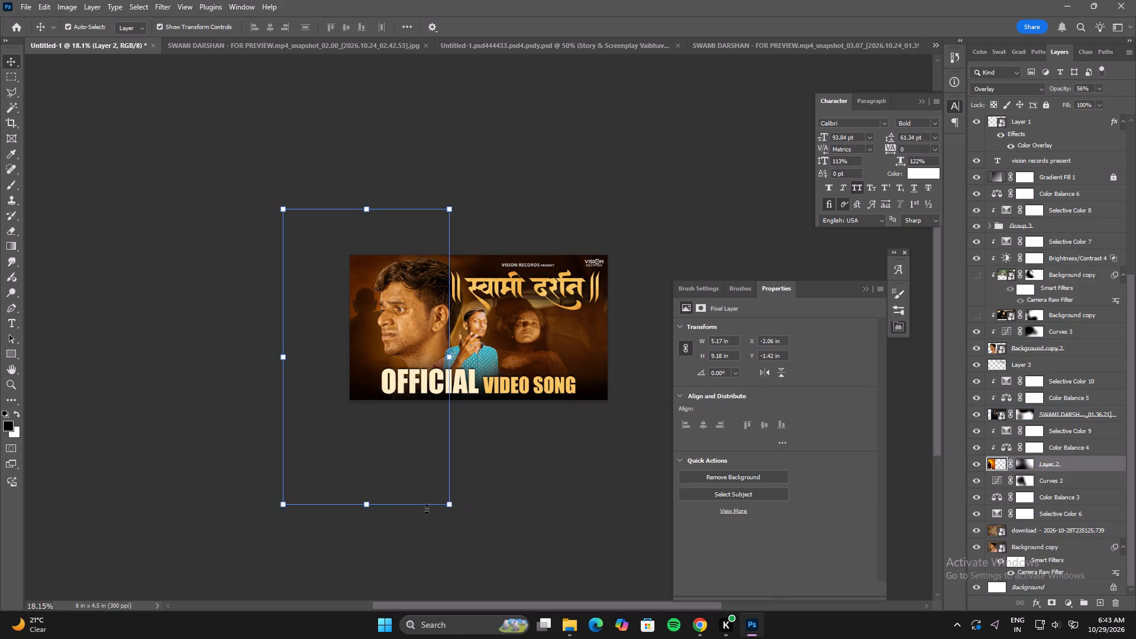
key(Right)
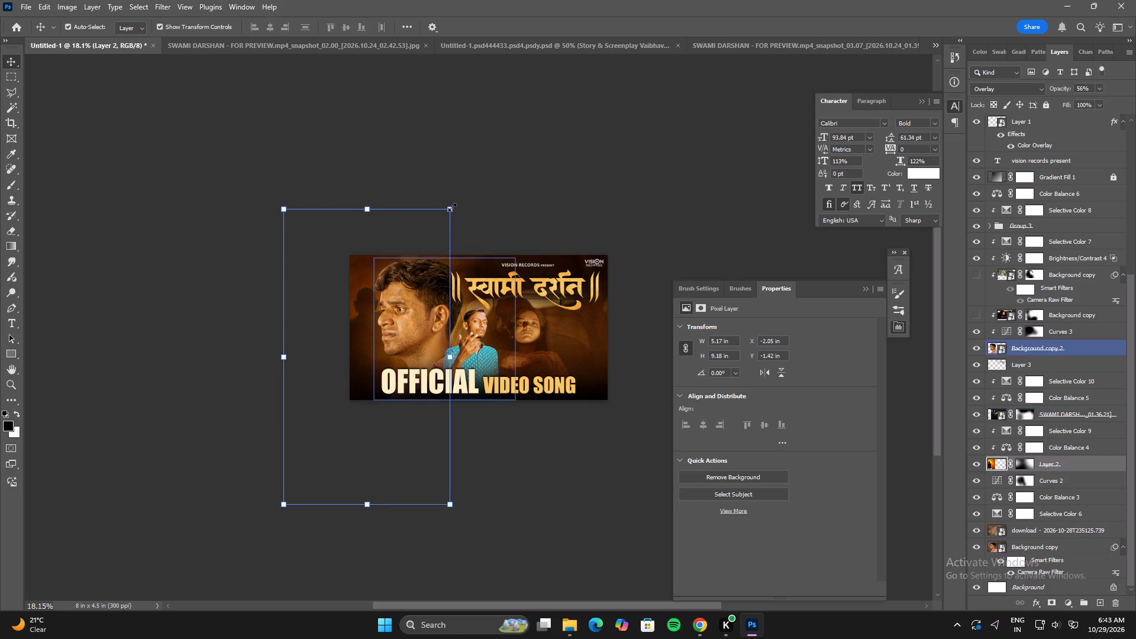
alt+drag(451, 207, 443, 212)
double_click(411, 270)
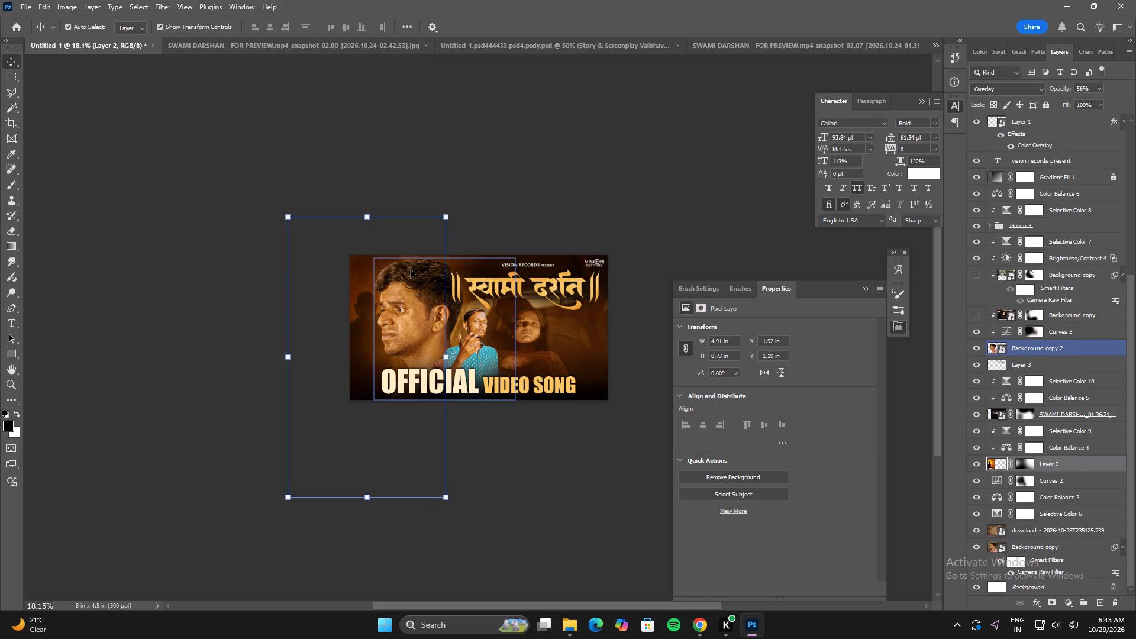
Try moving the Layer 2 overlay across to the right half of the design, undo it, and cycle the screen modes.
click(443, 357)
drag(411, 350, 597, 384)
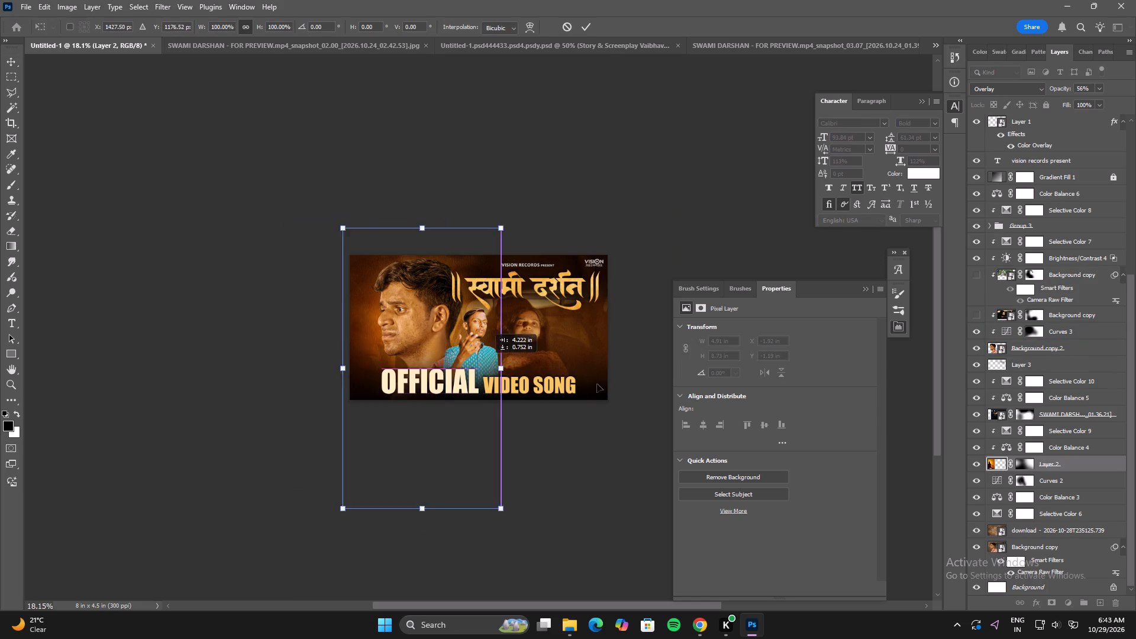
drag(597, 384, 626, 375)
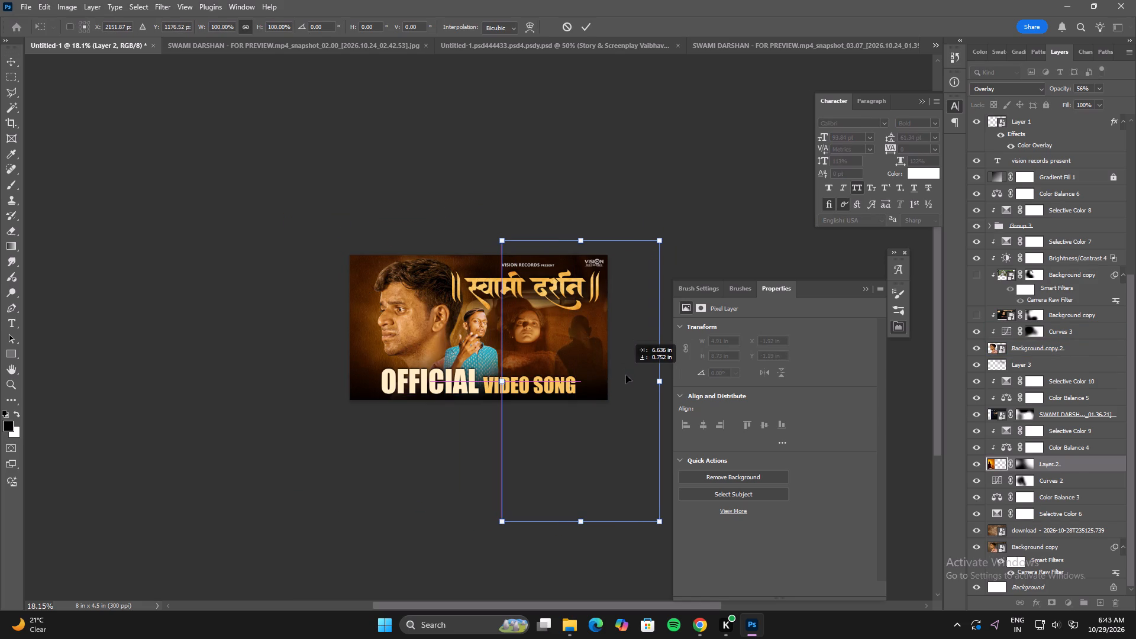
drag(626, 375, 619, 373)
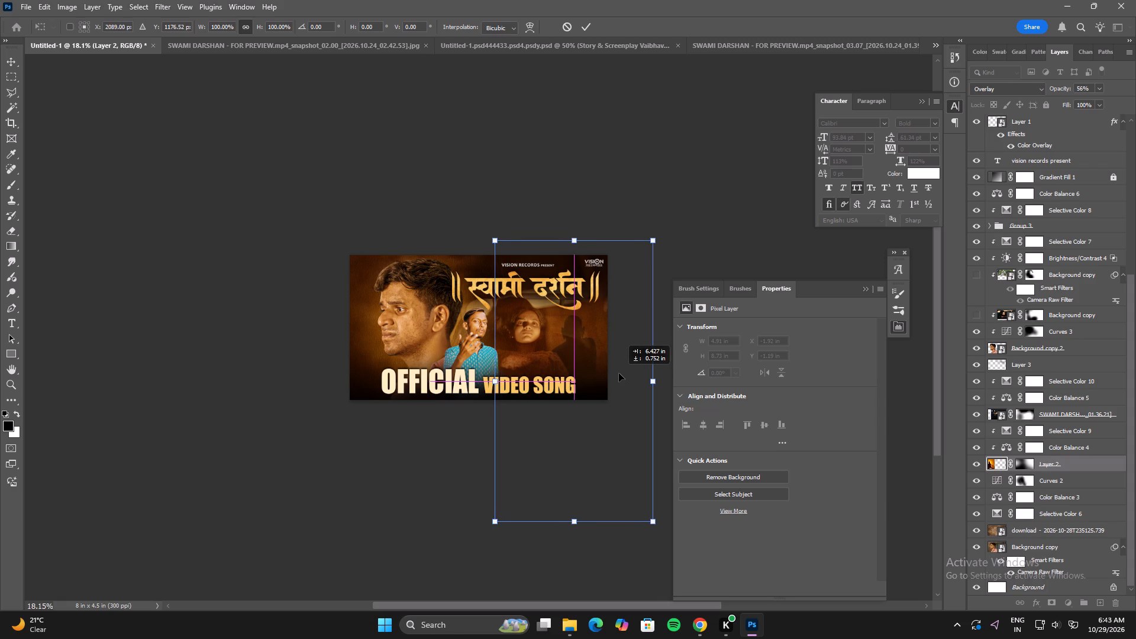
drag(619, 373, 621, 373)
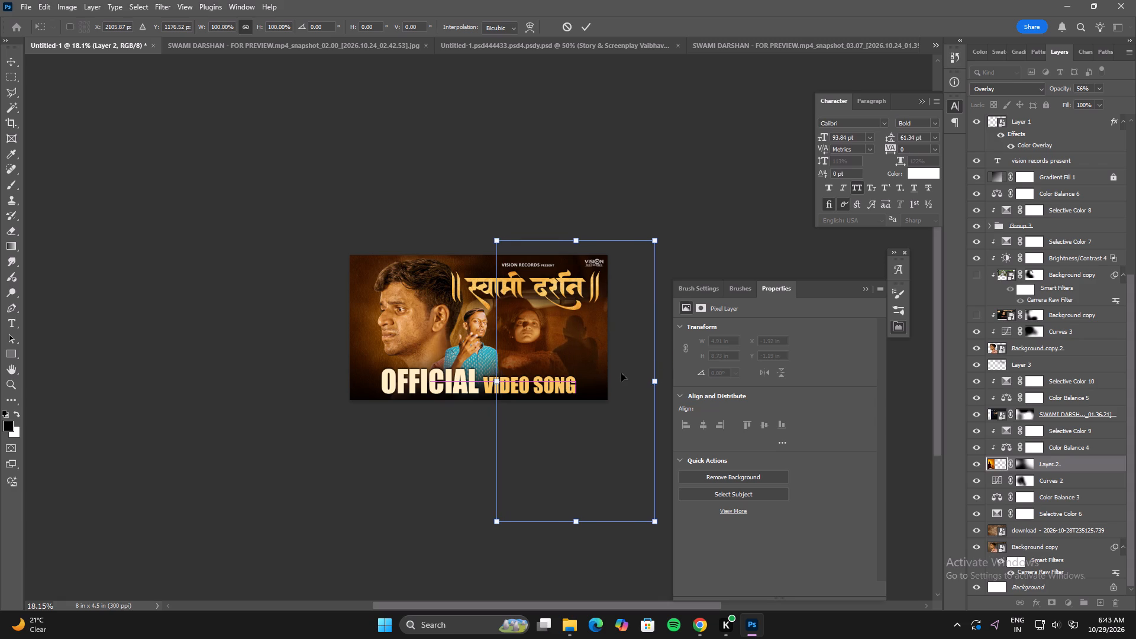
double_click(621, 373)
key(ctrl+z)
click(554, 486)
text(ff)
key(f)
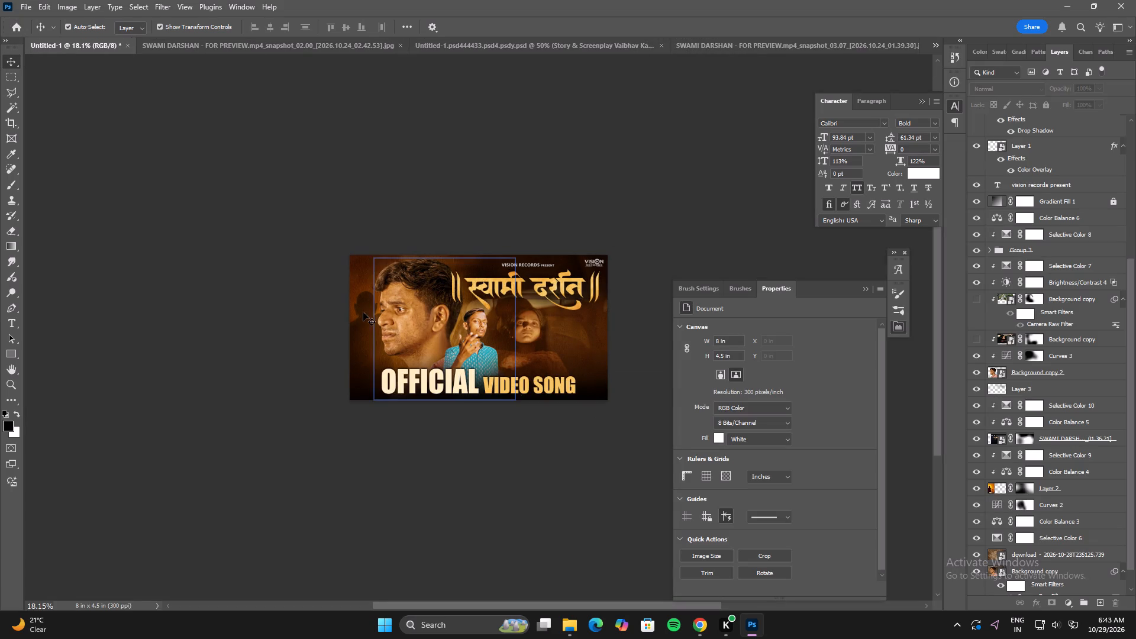
Scale the Layer 2 overlay up to about 135%, place it at about X -2.5 in, Y -2.59 in, and apply the transform.
click(362, 311)
drag(451, 359, 502, 356)
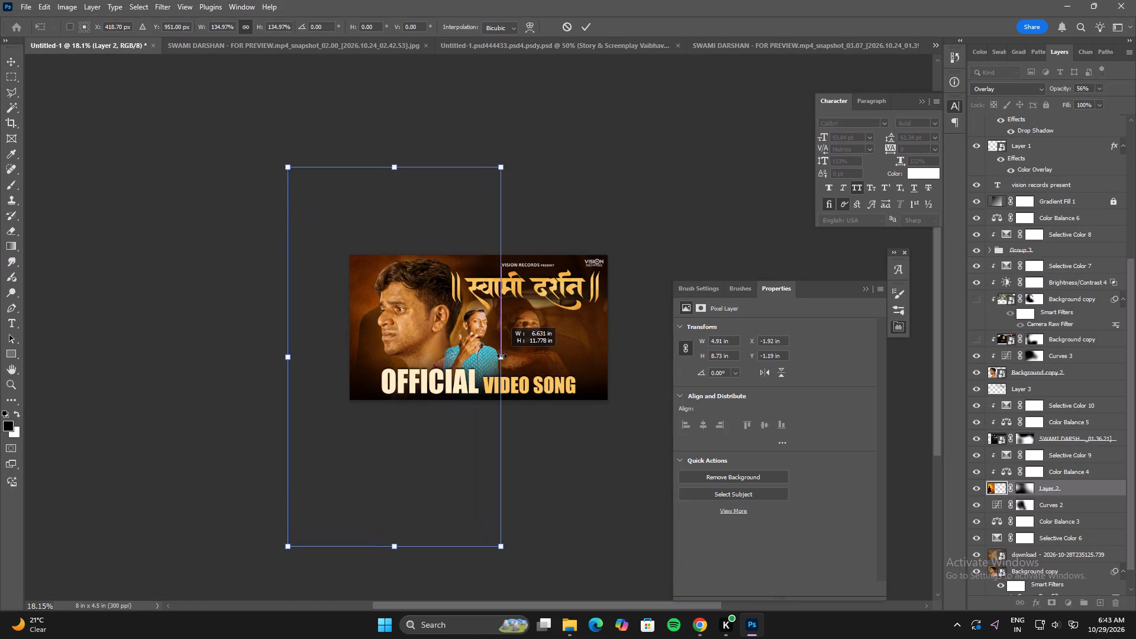
drag(502, 356, 509, 354)
shift+drag(465, 337, 464, 355)
shift+drag(475, 355, 457, 357)
shift+drag(424, 357, 424, 344)
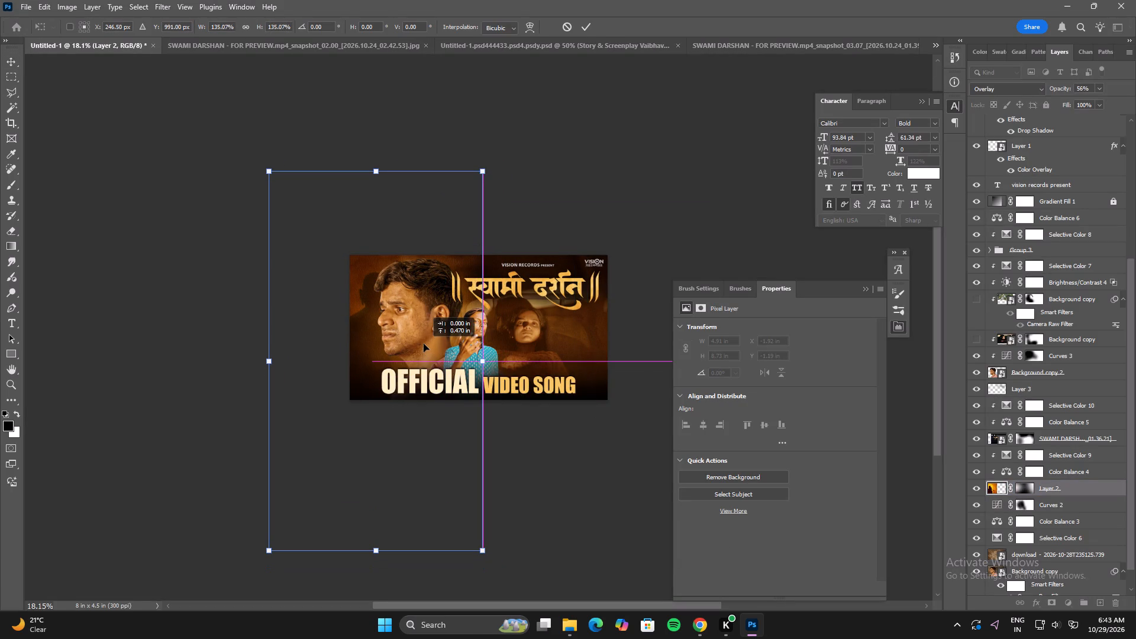
shift+drag(424, 344, 423, 330)
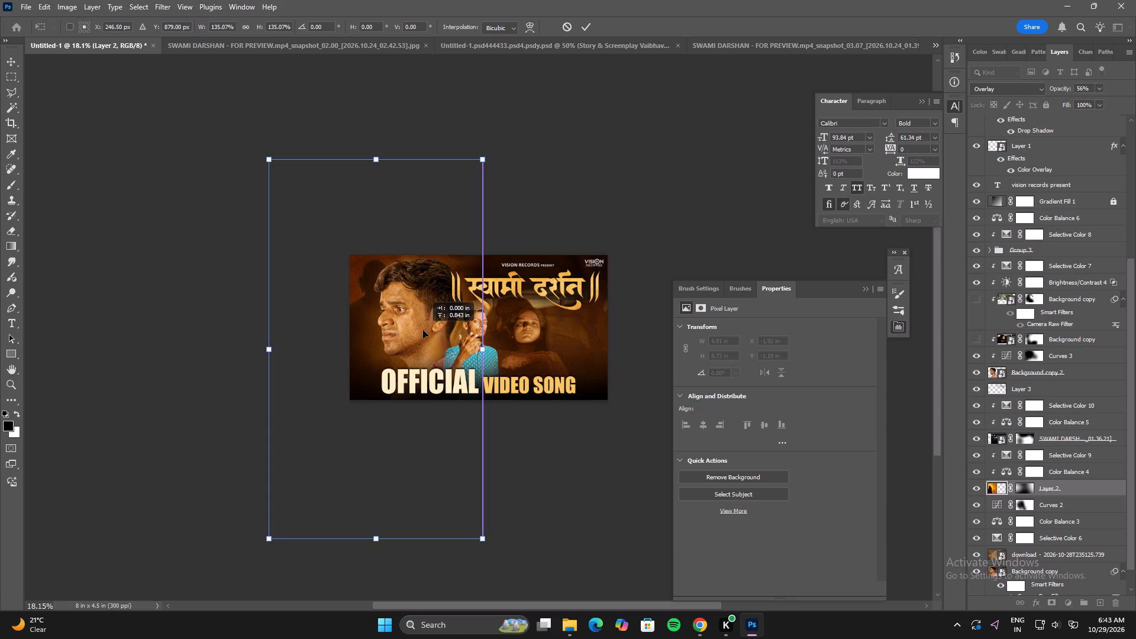
shift+drag(423, 330, 423, 346)
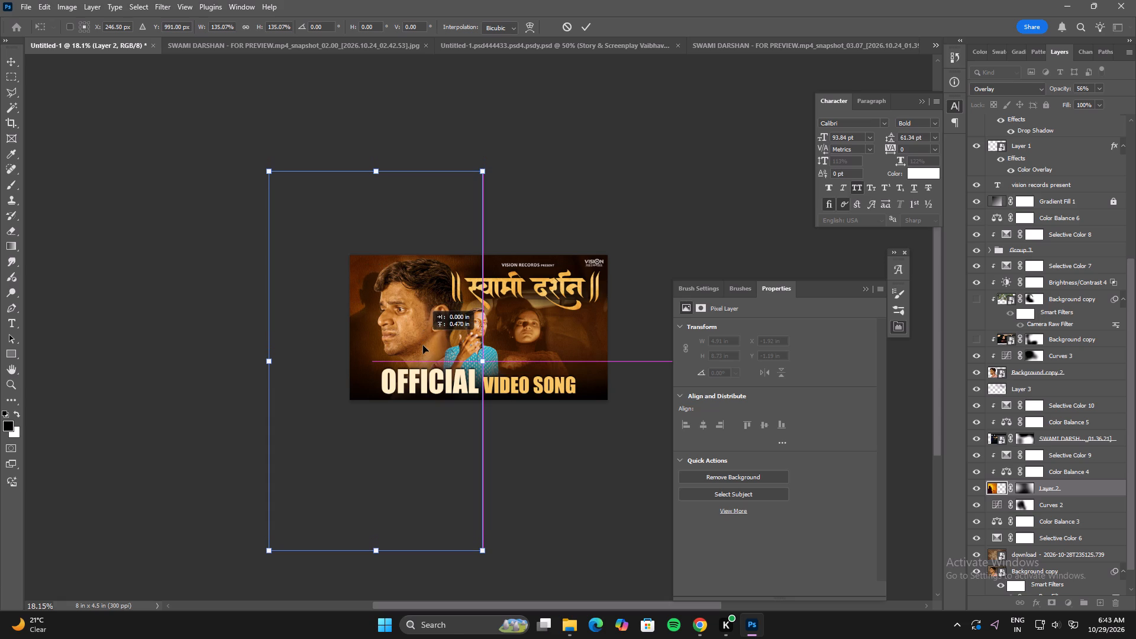
shift+drag(423, 346, 423, 344)
double_click(423, 344)
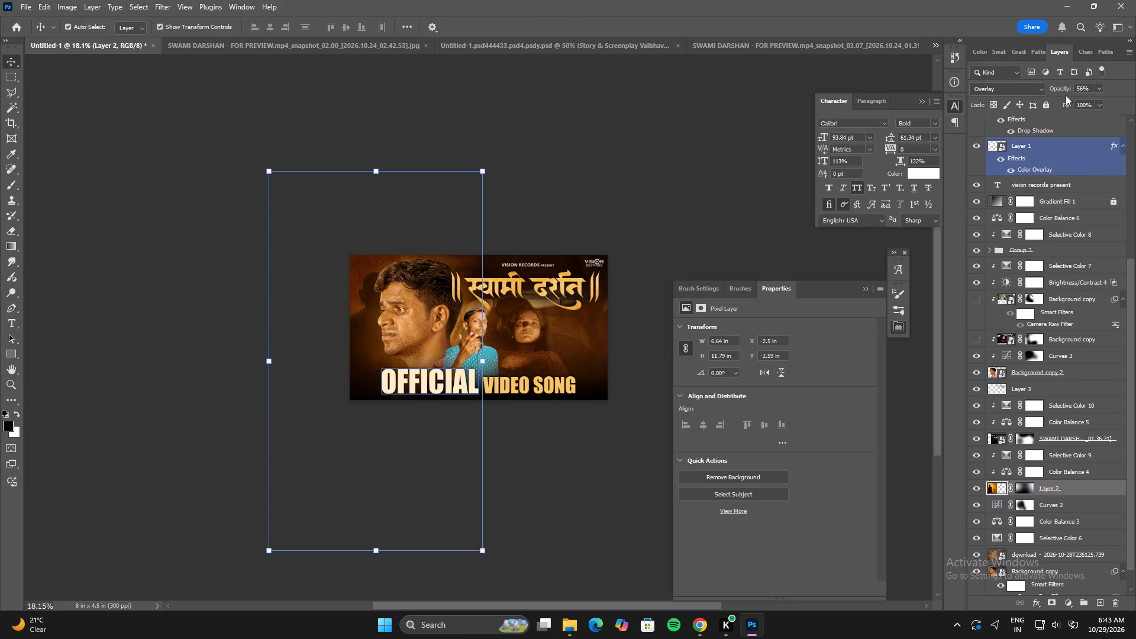
Raise Layer 2's opacity to about 68% and deselect the layer.
drag(1058, 85, 1066, 91)
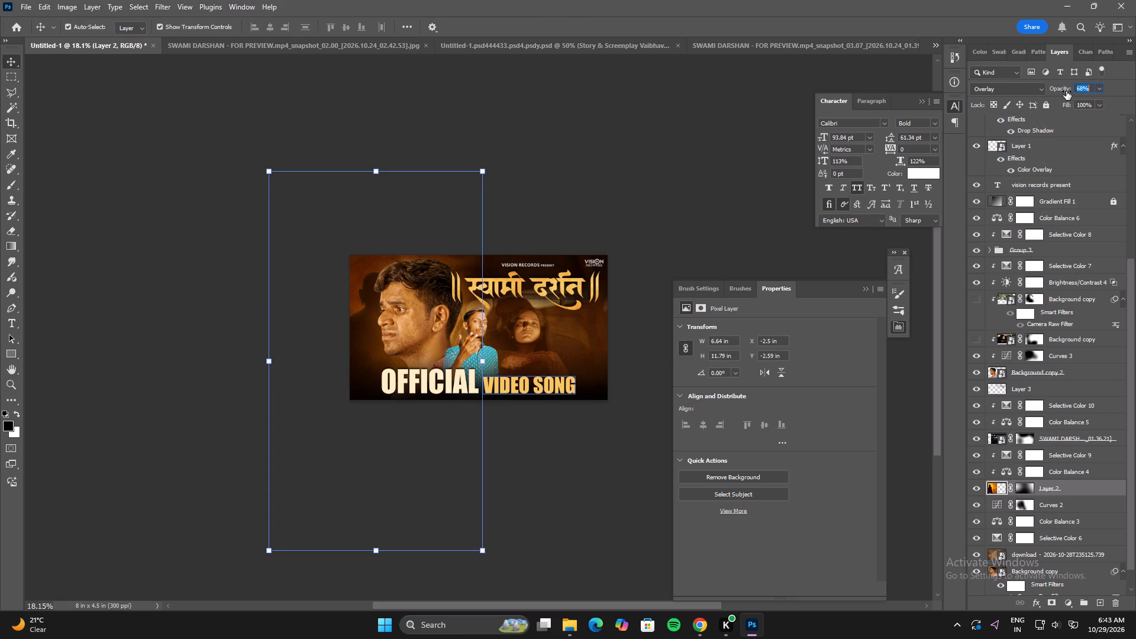
drag(1066, 91, 1067, 92)
click(556, 486)
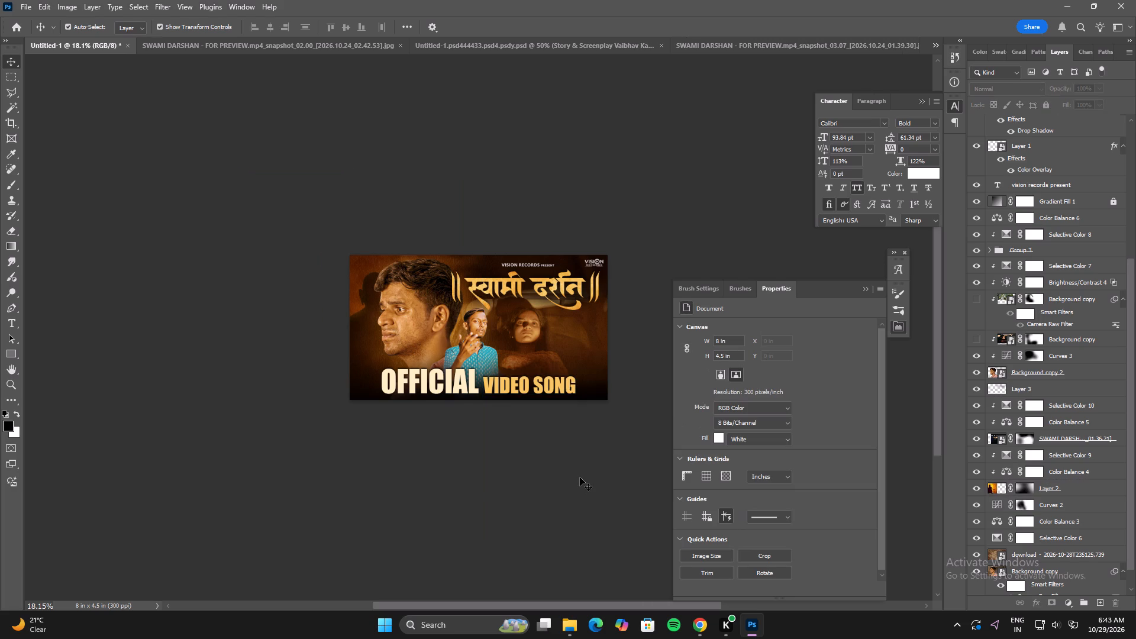
Switch to the full-screen view and undo the last two changes.
key(f)
key(f)
key(ctrl+z)
key(ctrl+z)
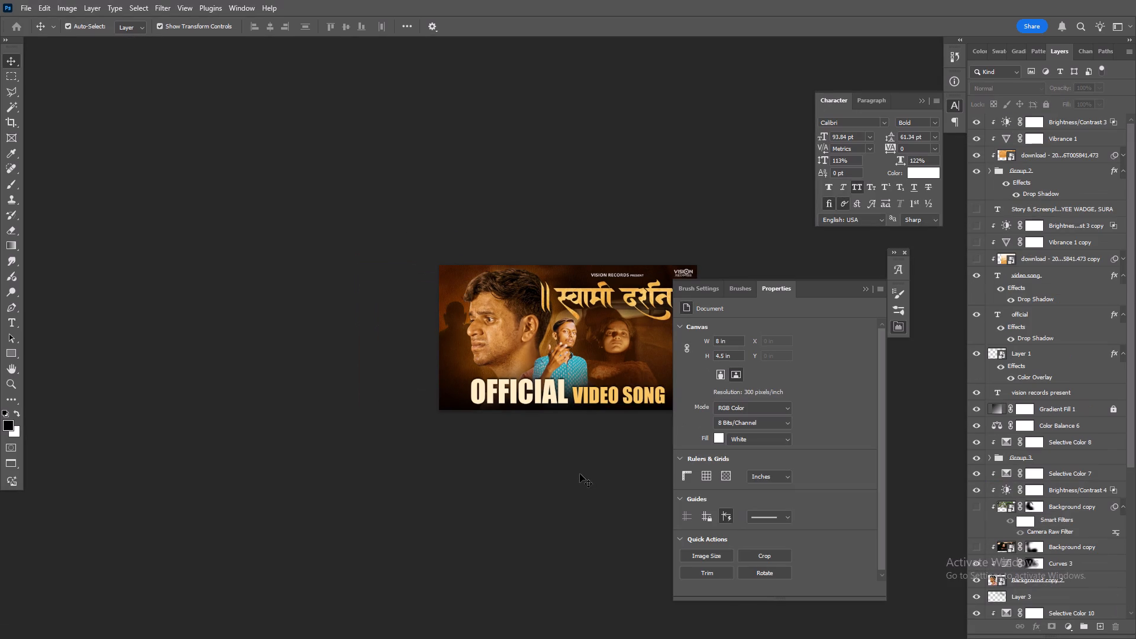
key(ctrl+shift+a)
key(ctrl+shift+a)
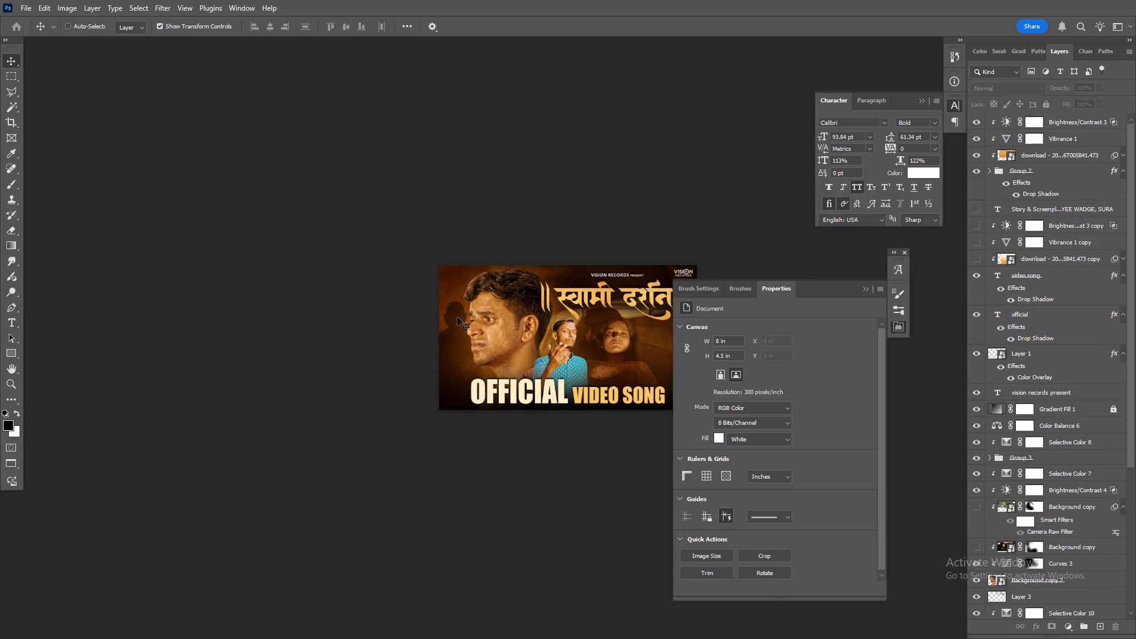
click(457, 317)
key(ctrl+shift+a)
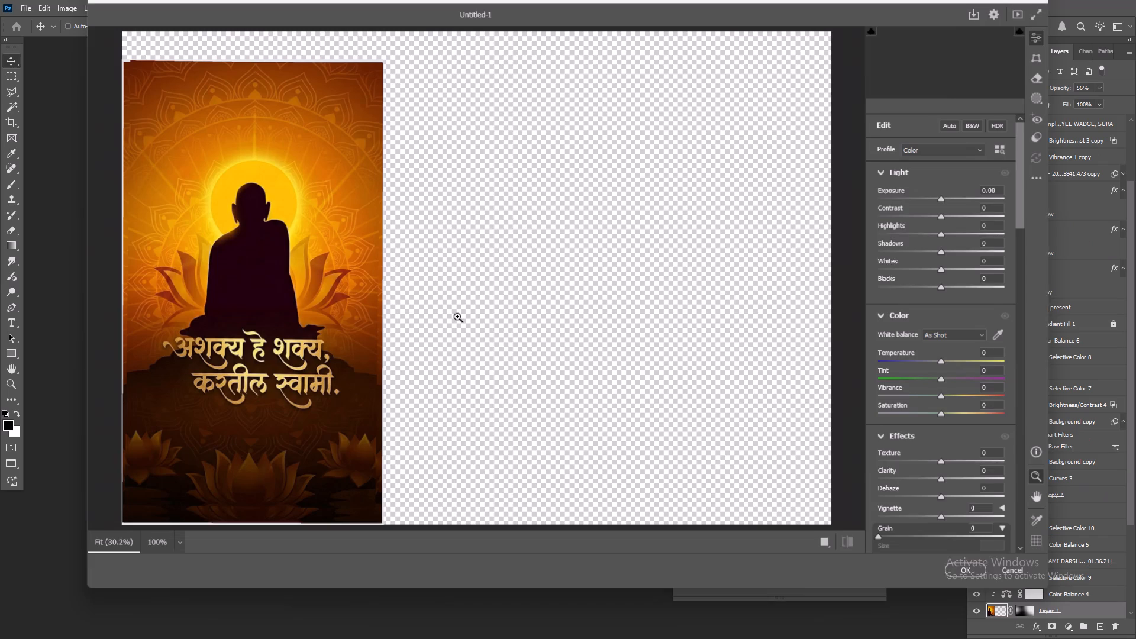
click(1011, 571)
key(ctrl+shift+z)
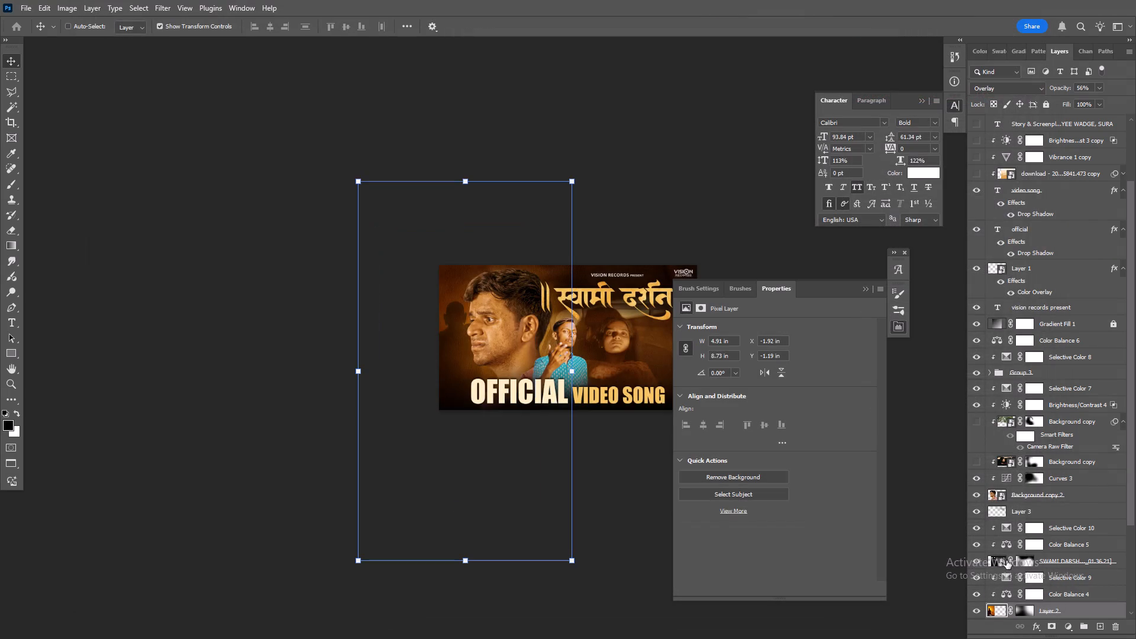
Hide the "vision records present" text line above the title.
click(628, 175)
key(space)
key(space)
key(space)
key(space)
key(space)
key(space)
key(space)
key(space)
key(space)
key(space)
key(space)
key(space)
key(space)
key(space)
key(space)
key(space)
key(space)
key(space)
key(space)
drag(631, 503, 556, 517)
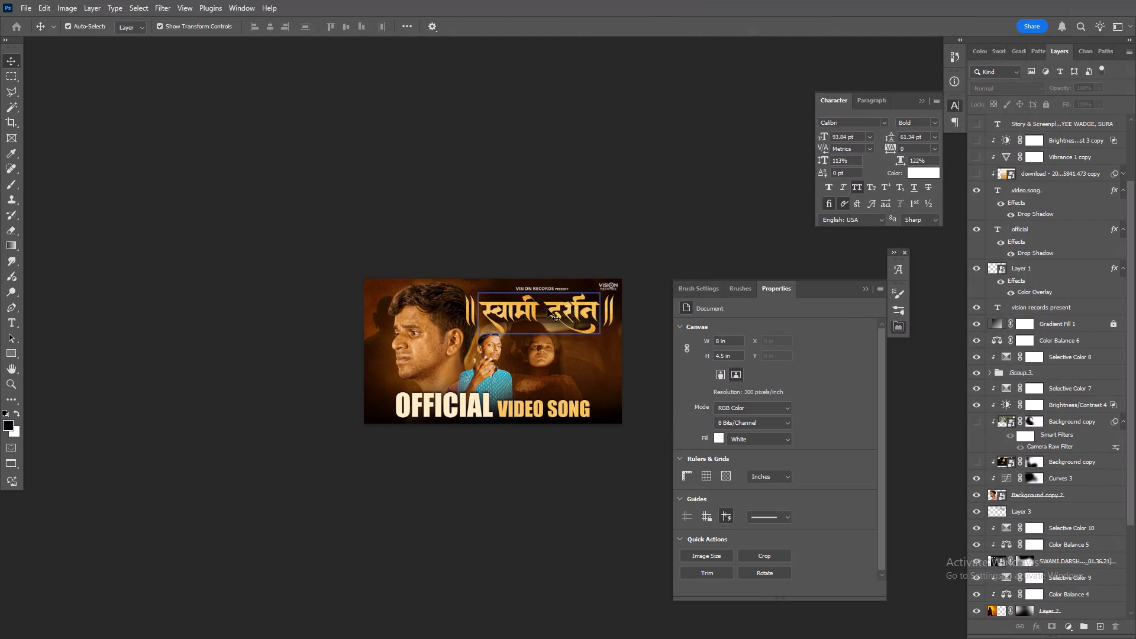
click(557, 288)
key(Up)
key(Up)
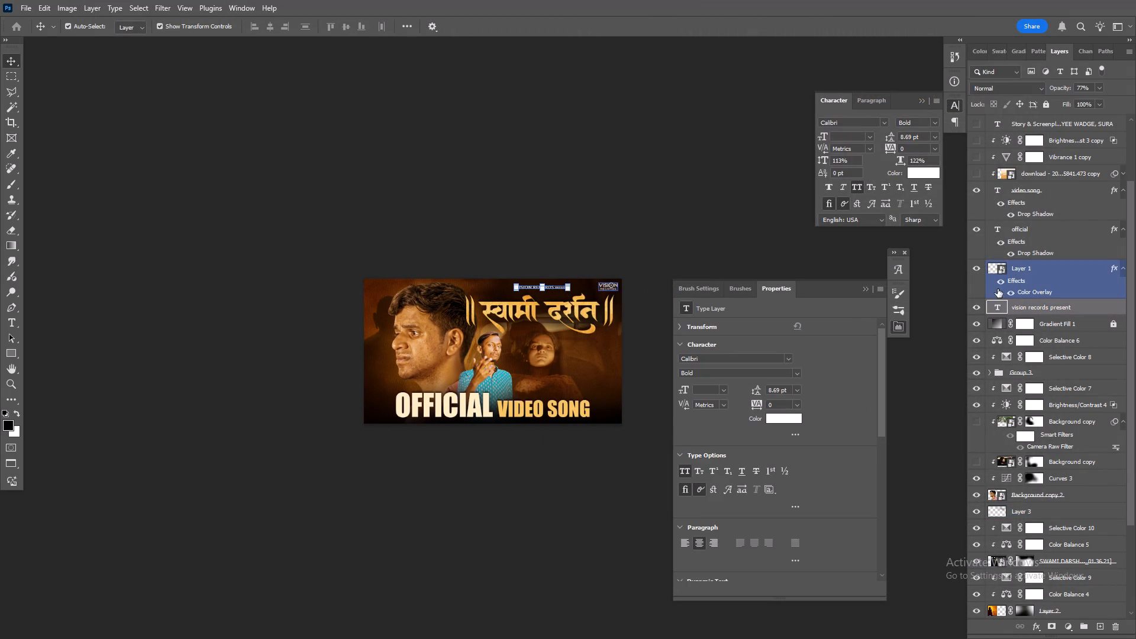
click(975, 304)
click(569, 206)
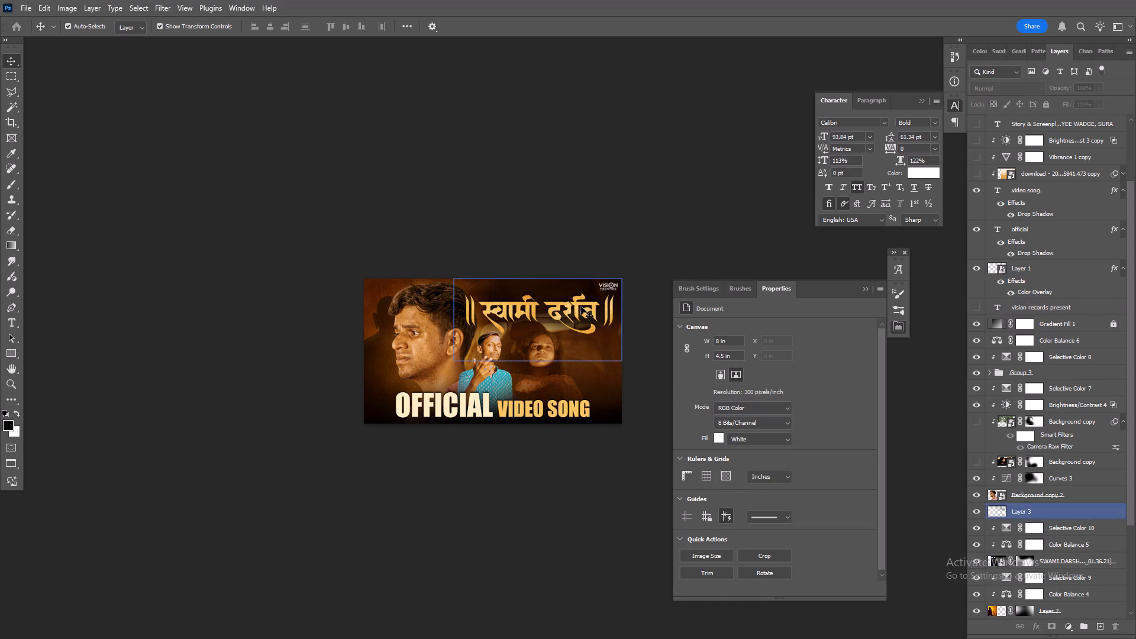
Nudge the title's Group 2 and its clipped gold texture layer slightly up in the design, and deselect them.
click(581, 308)
click(580, 301)
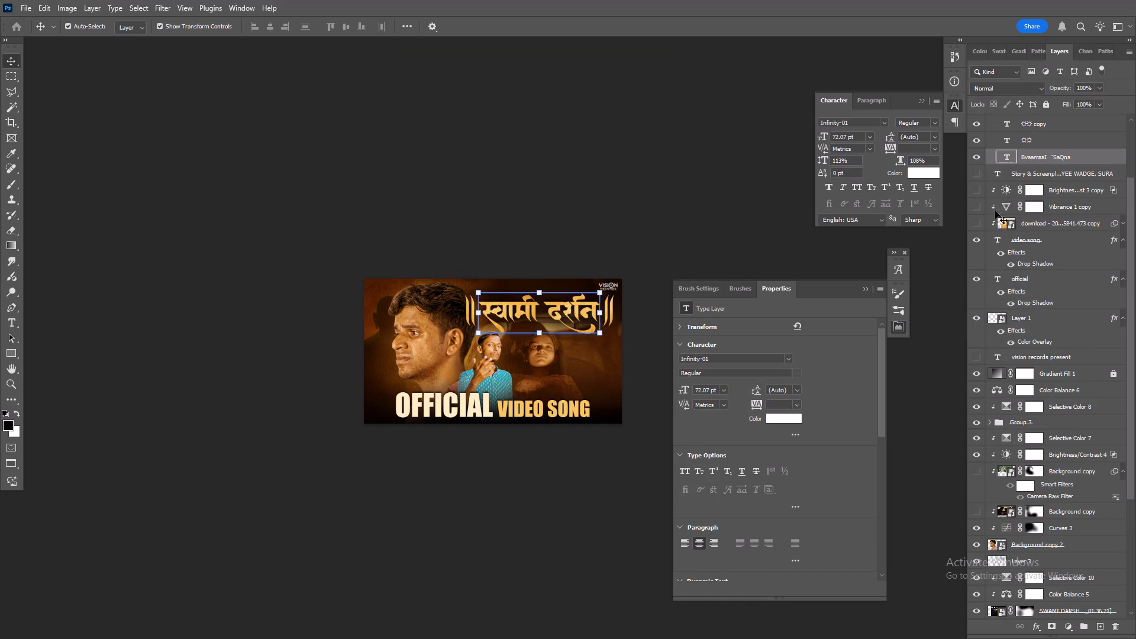
scroll(1038, 204, up, 3)
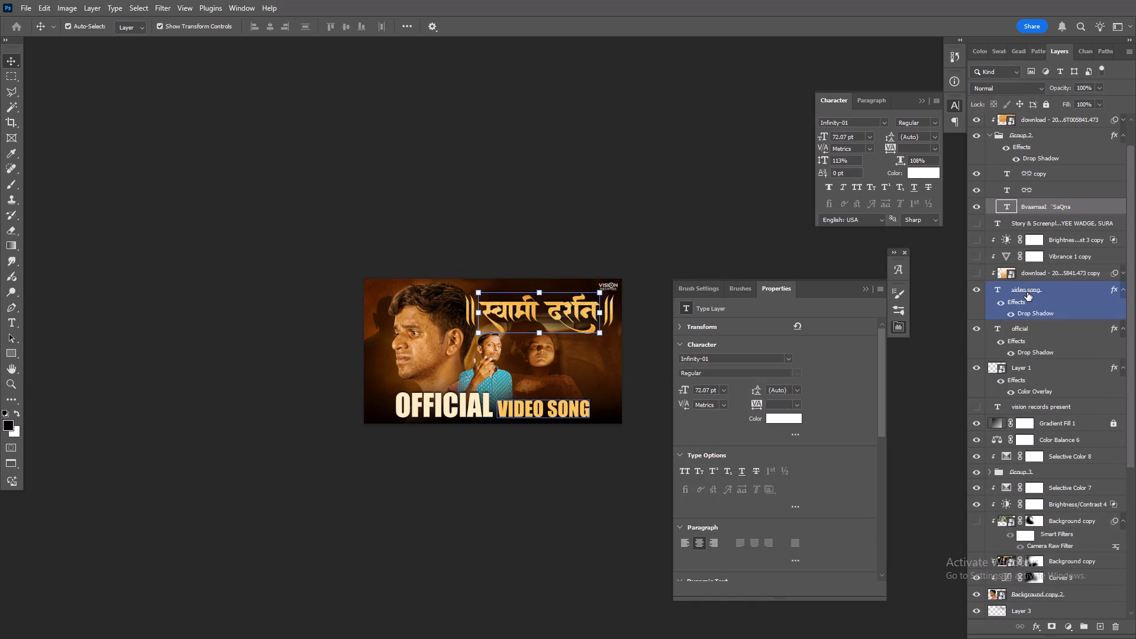
click(591, 309)
scroll(1072, 496, up, 5)
scroll(1068, 487, down, 16)
scroll(1070, 495, up, 20)
scroll(1070, 495, up, 4)
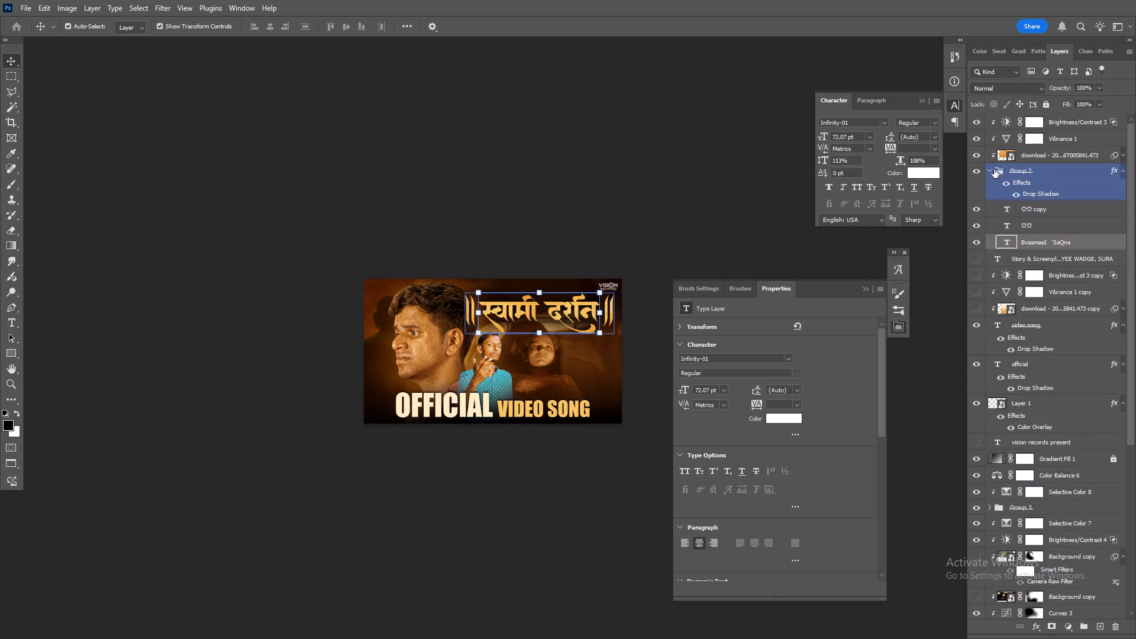
click(990, 170)
click(1015, 173)
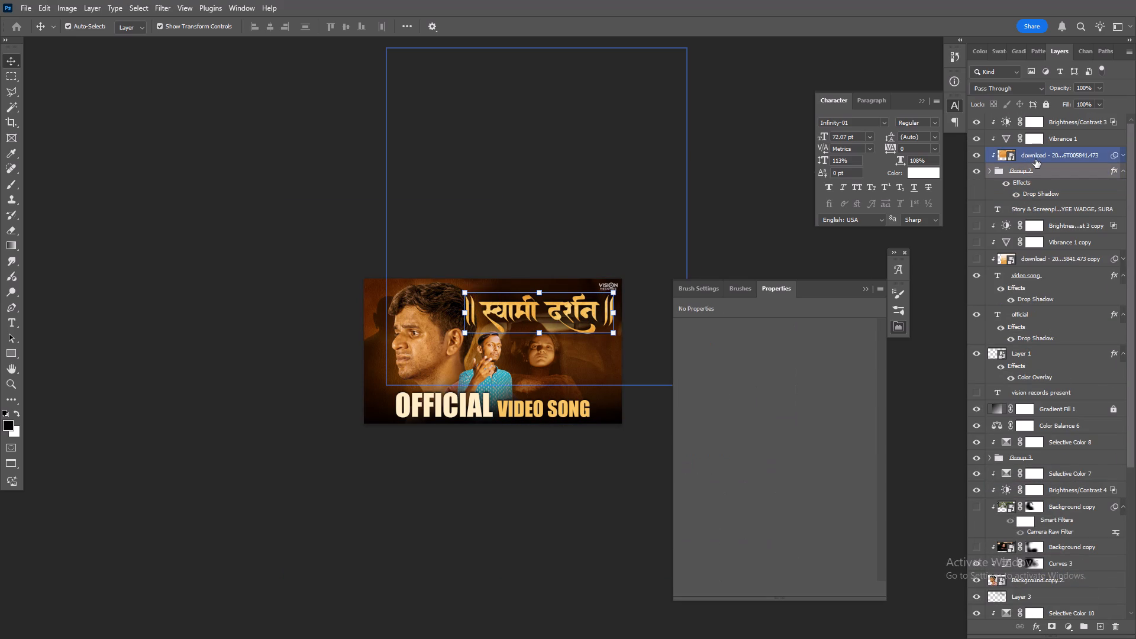
ctrl+click(1036, 159)
key(Up)
key(Up)
key(Up)
key(Up)
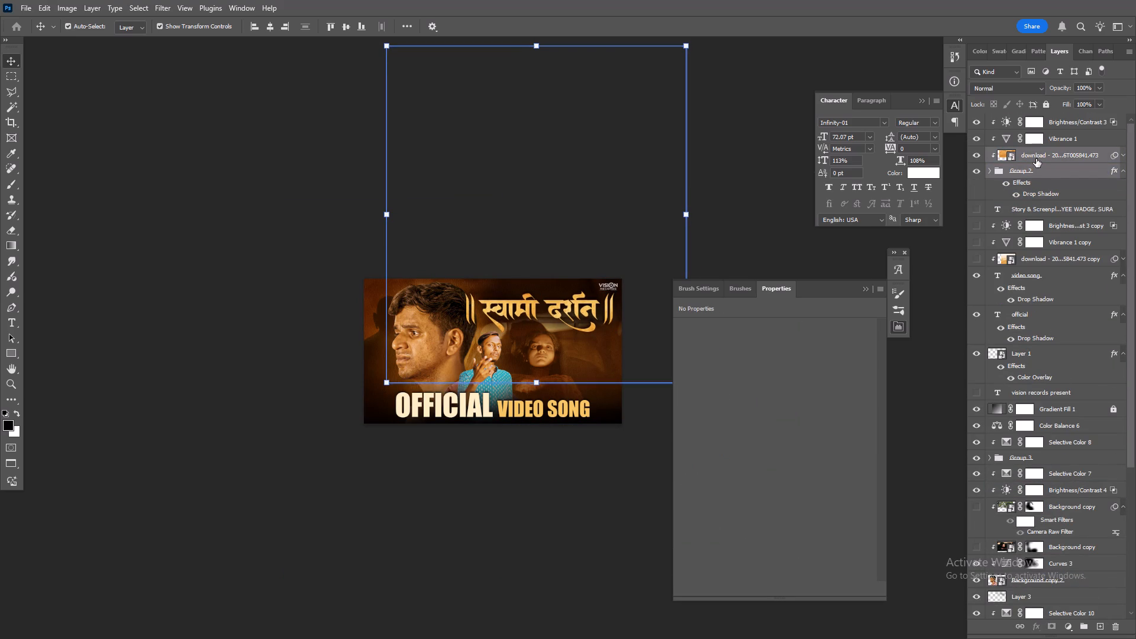
key(Up)
key(Up)
key(Up)
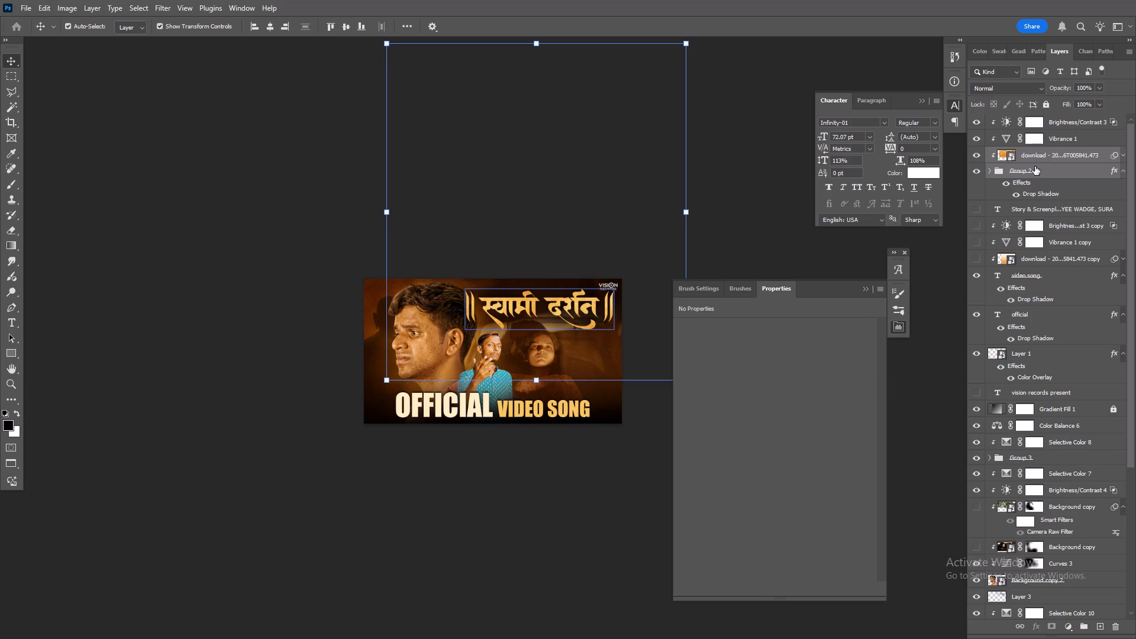
key(Up)
key(Up)
key(Up)
key(Up)
key(Left)
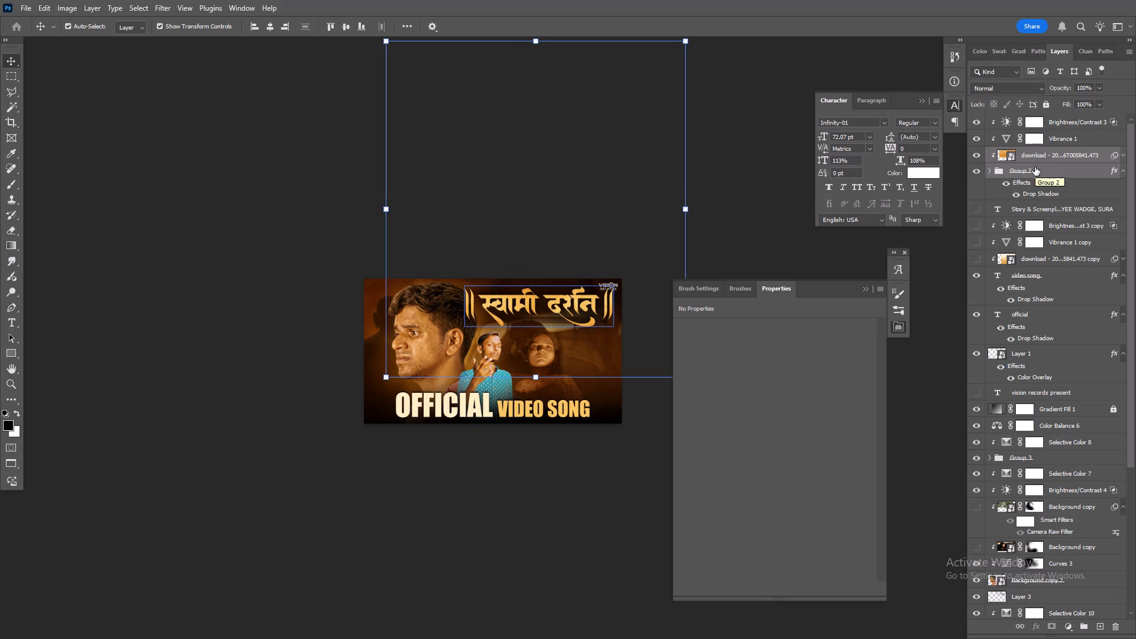
key(Down)
key(Down)
key(Down)
key(Down)
key(Up)
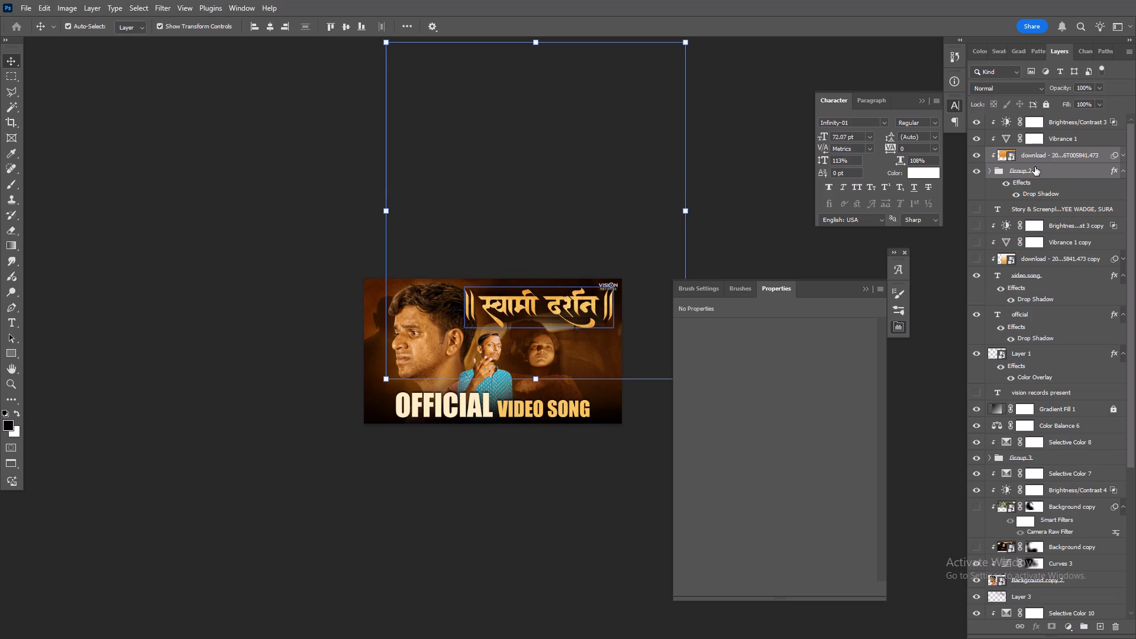
key(Up)
key(Down)
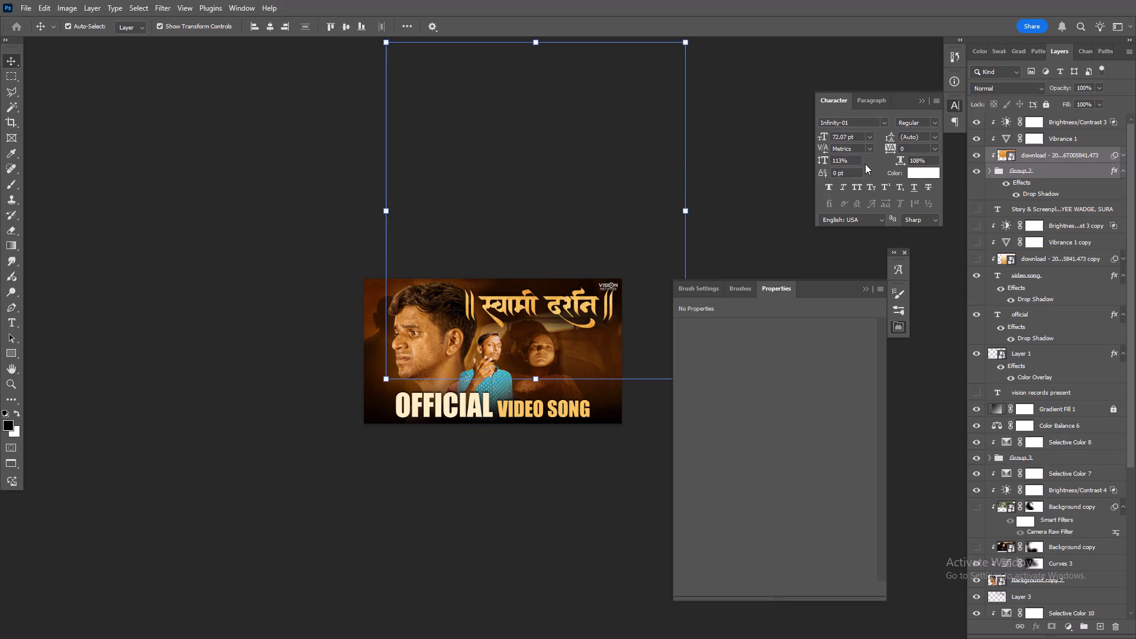
click(597, 188)
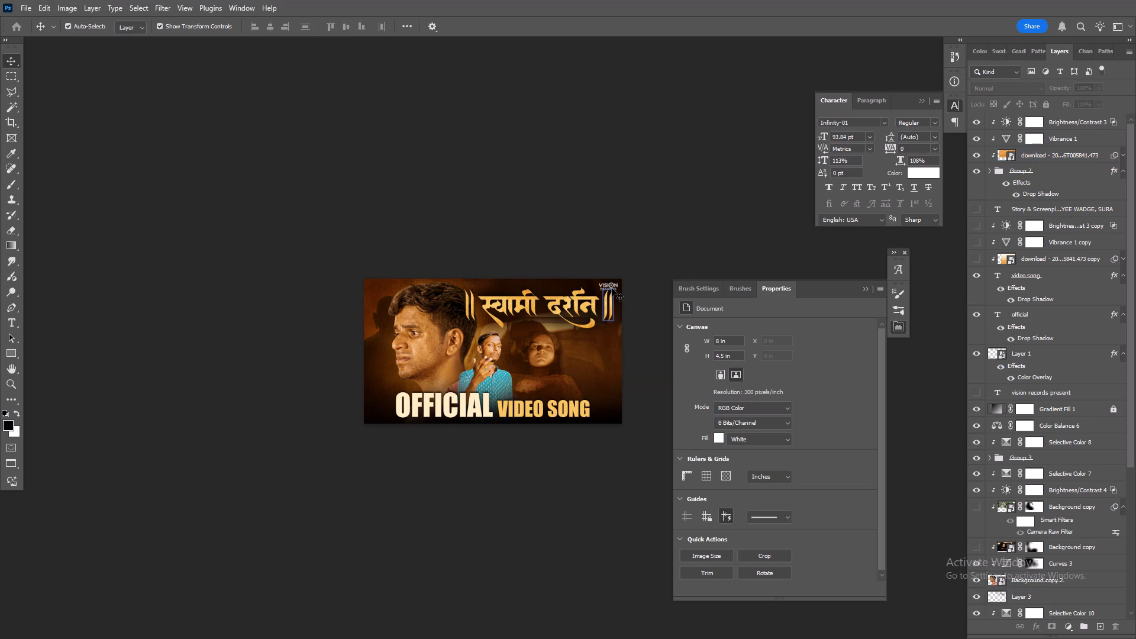
Move the VISION RECORDS logo to the design's upper-left corner at about X 0.11 in, Y 0.09 in.
drag(612, 287, 362, 289)
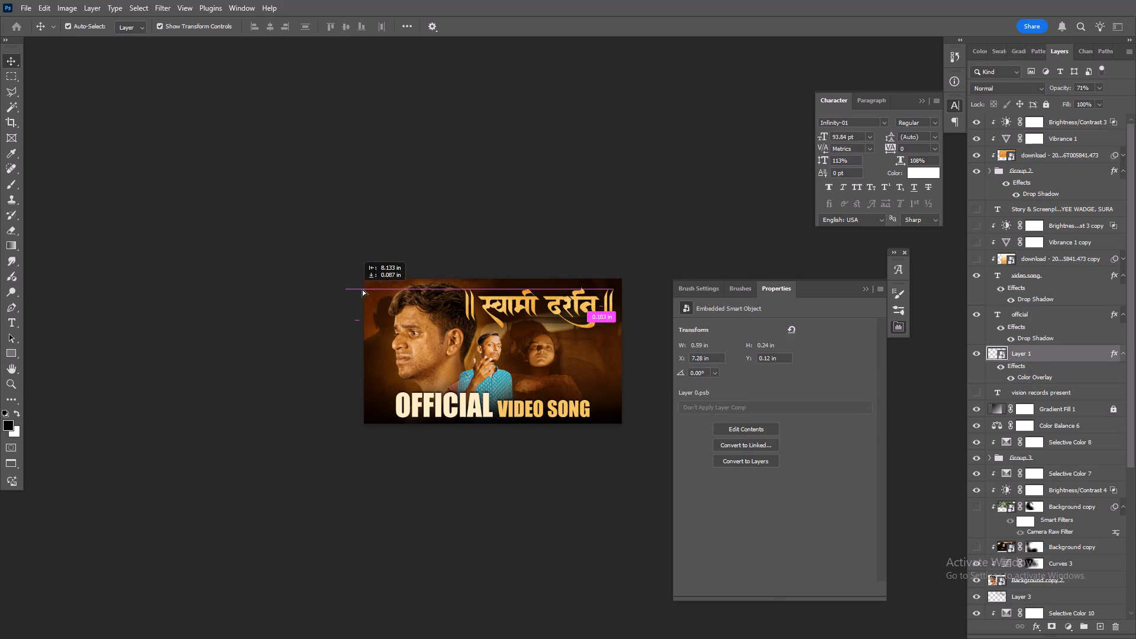
drag(362, 289, 384, 286)
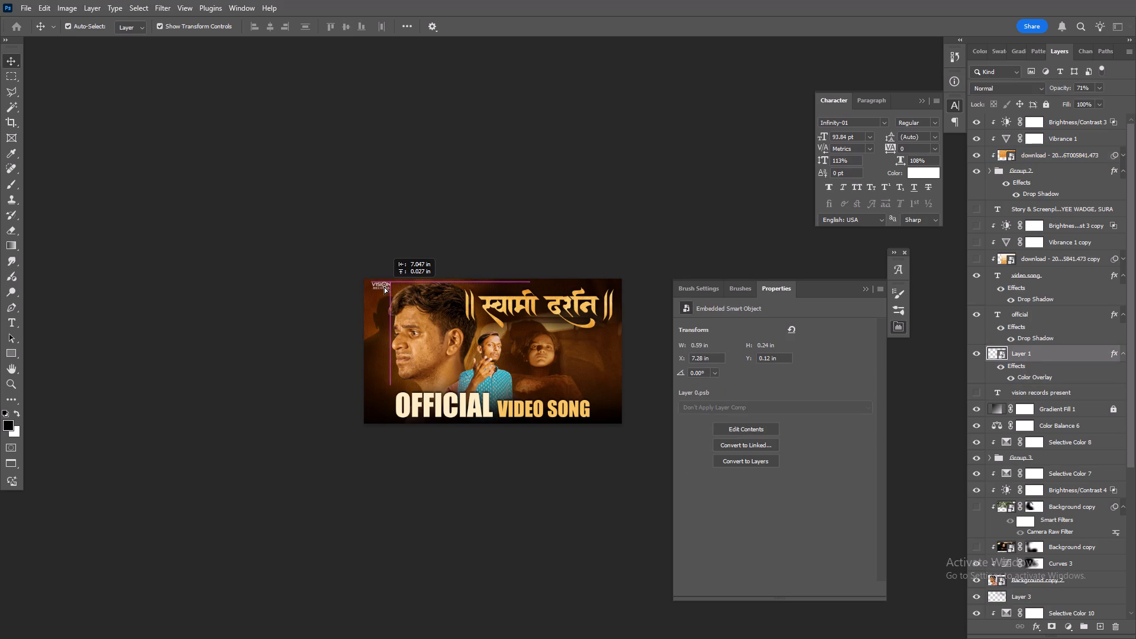
drag(384, 286, 383, 286)
key(Left)
key(Left)
Scale the logo up to about 0.68 by 0.28 in, nudge it slightly down and right, and apply the transform.
click(388, 292)
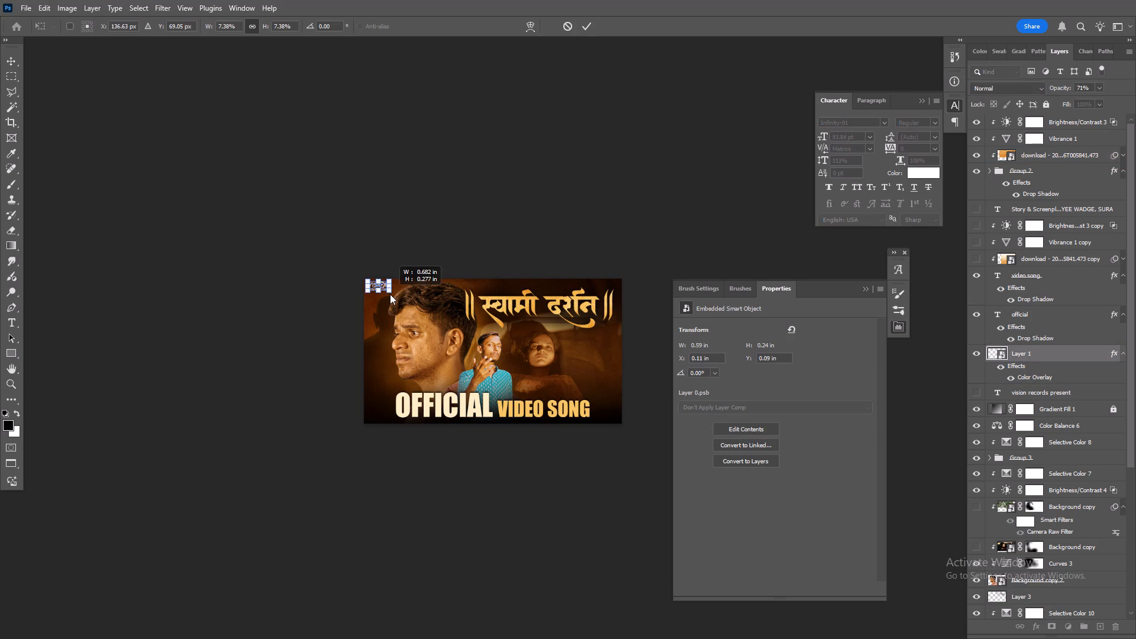
key(Down)
key(Down)
key(Right)
key(Up)
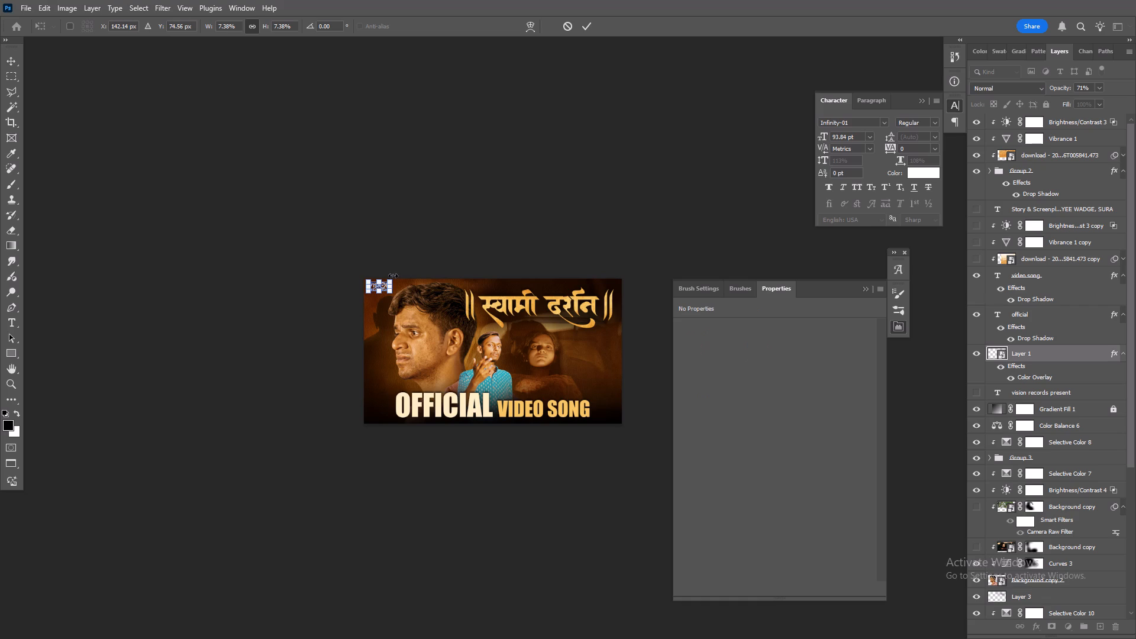
key(Return)
click(452, 222)
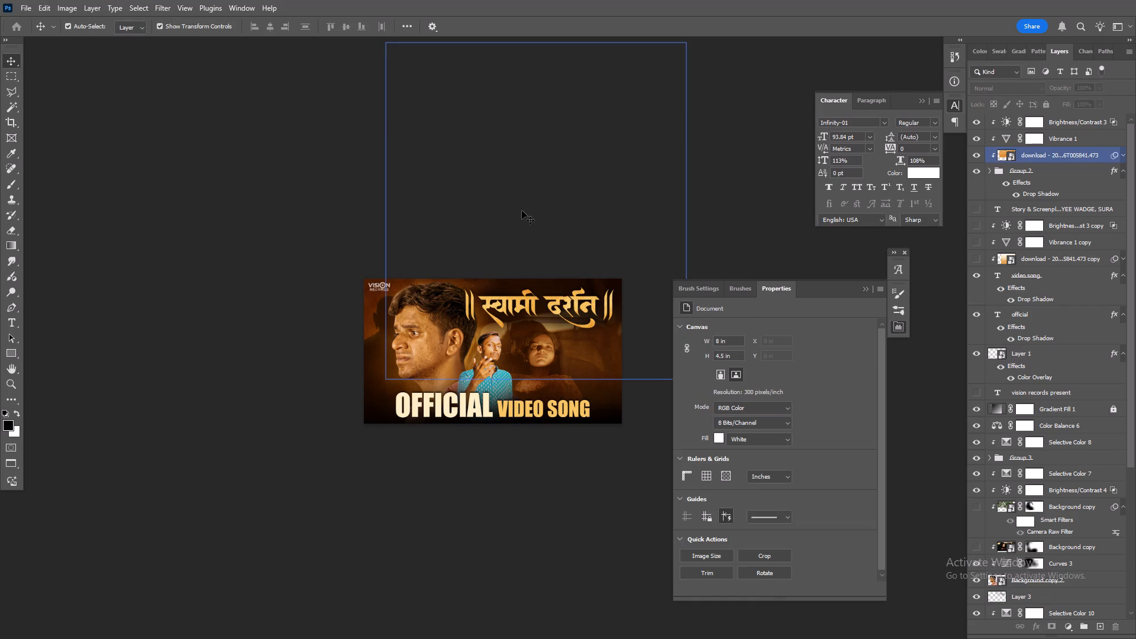
Nudge the collapsed title group slightly up and toward the design's right edge.
click(522, 211)
click(570, 467)
key(space)
key(space)
key(space)
key(space)
key(space)
key(space)
key(space)
key(space)
key(space)
drag(632, 488, 597, 494)
click(558, 311)
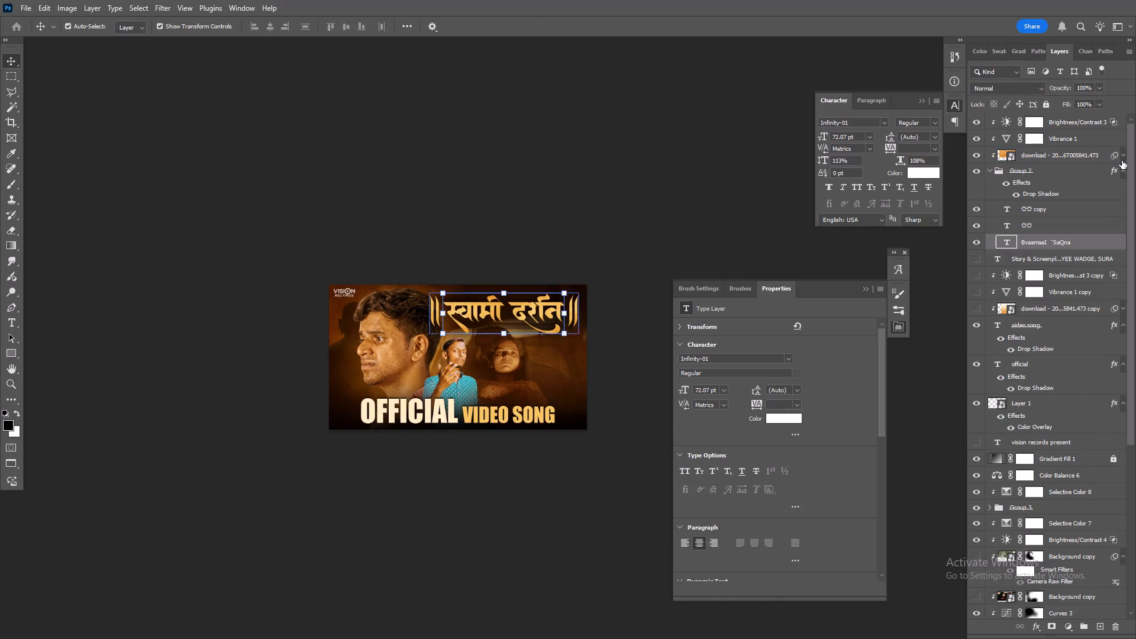
click(989, 173)
click(1028, 171)
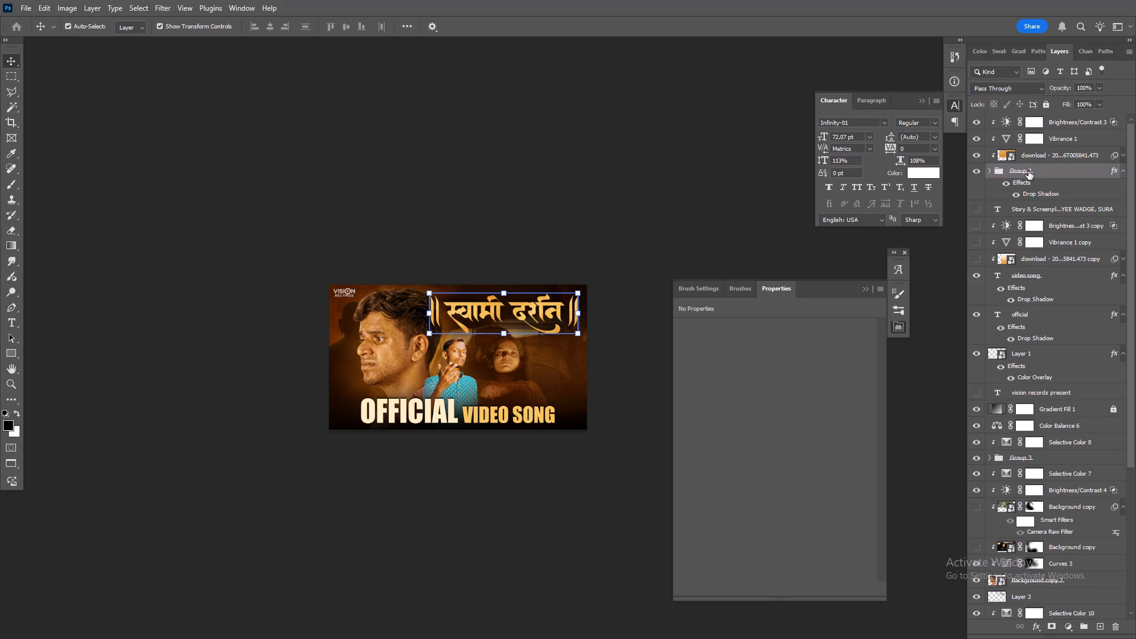
key(Up)
key(Up)
key(Up)
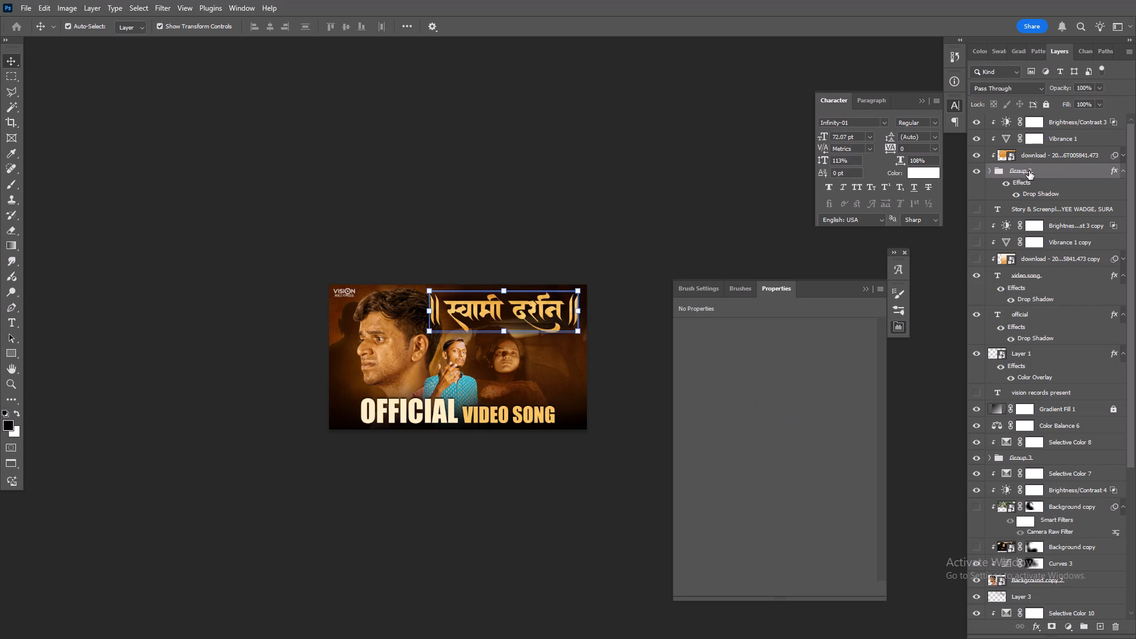
key(Up)
key(Right)
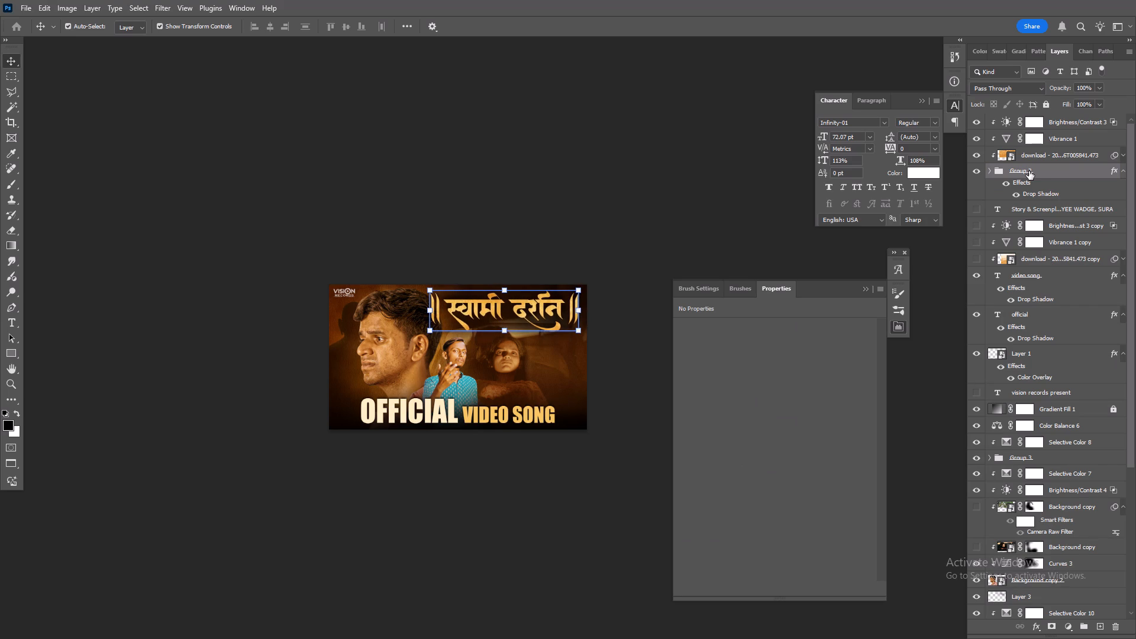
key(Right)
key(Right)
key(Right)
key(Right)
key(Right)
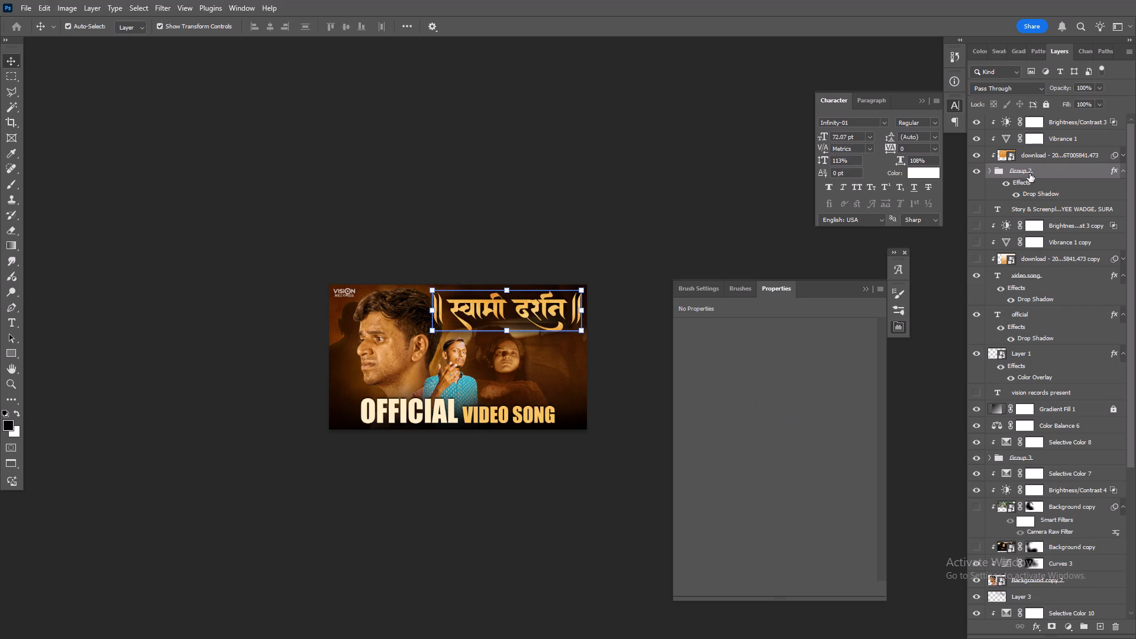
Scale the title group and its gold texture together to about 105%, move them up near the design's top edge, and apply the transform.
ctrl+click(1041, 155)
drag(351, 386, 328, 398)
key(Up)
key(Up)
key(Up)
key(Up)
key(Up)
key(Up)
key(Up)
key(Up)
key(Up)
key(Up)
key(Up)
key(Up)
key(Up)
key(Up)
key(Up)
key(Up)
key(Up)
key(Up)
key(Up)
key(Up)
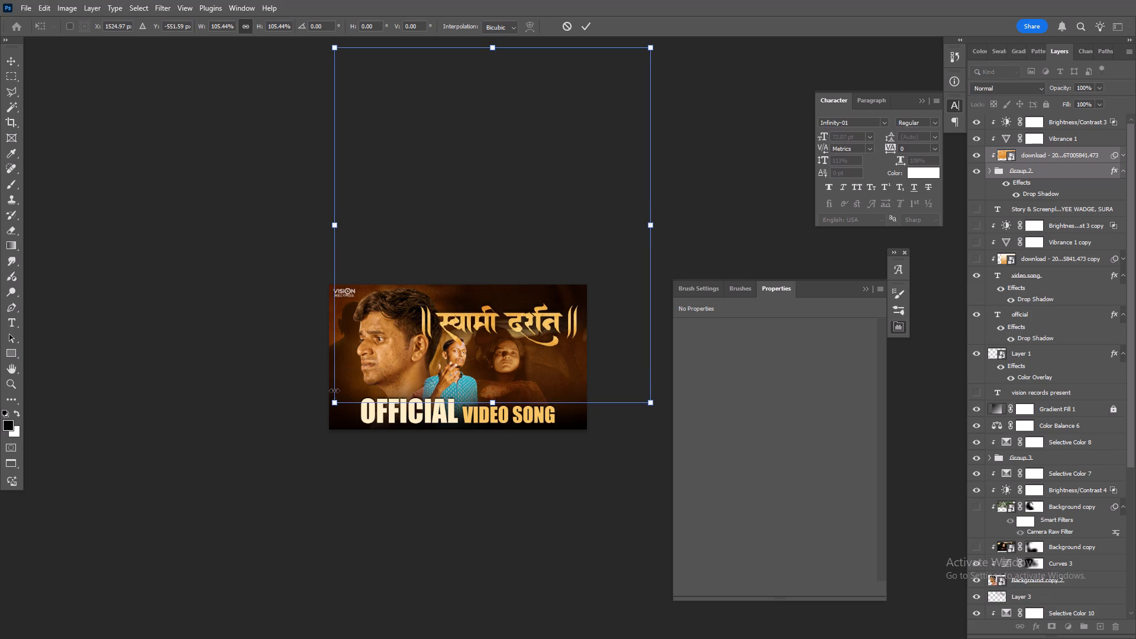
key(Up)
key(Up)
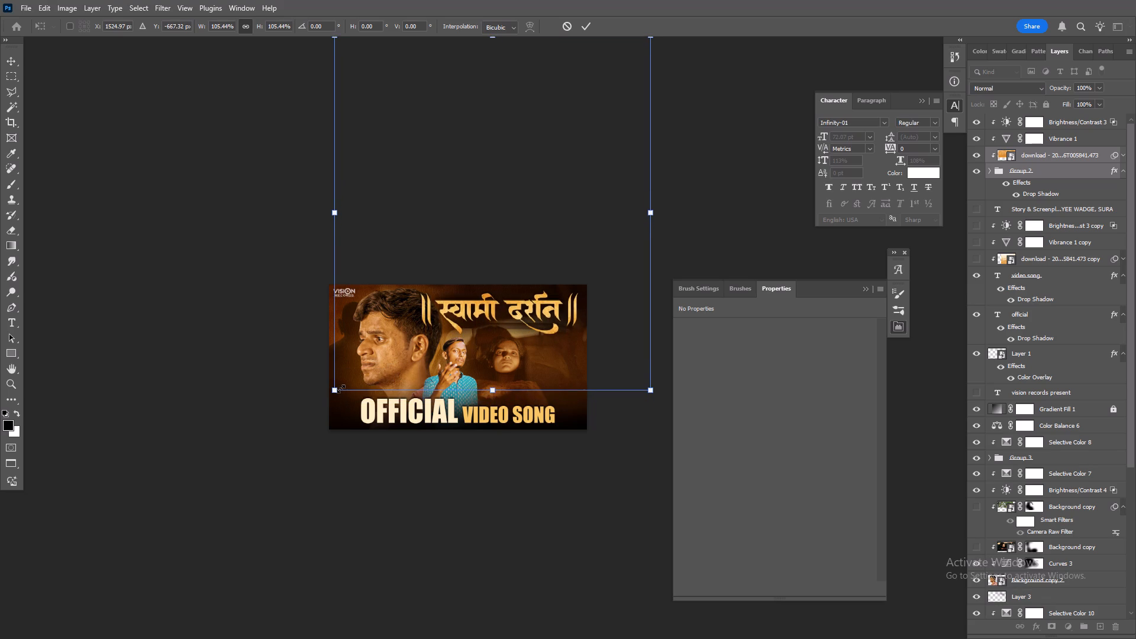
key(Up)
key(Up)
key(Up)
key(Down)
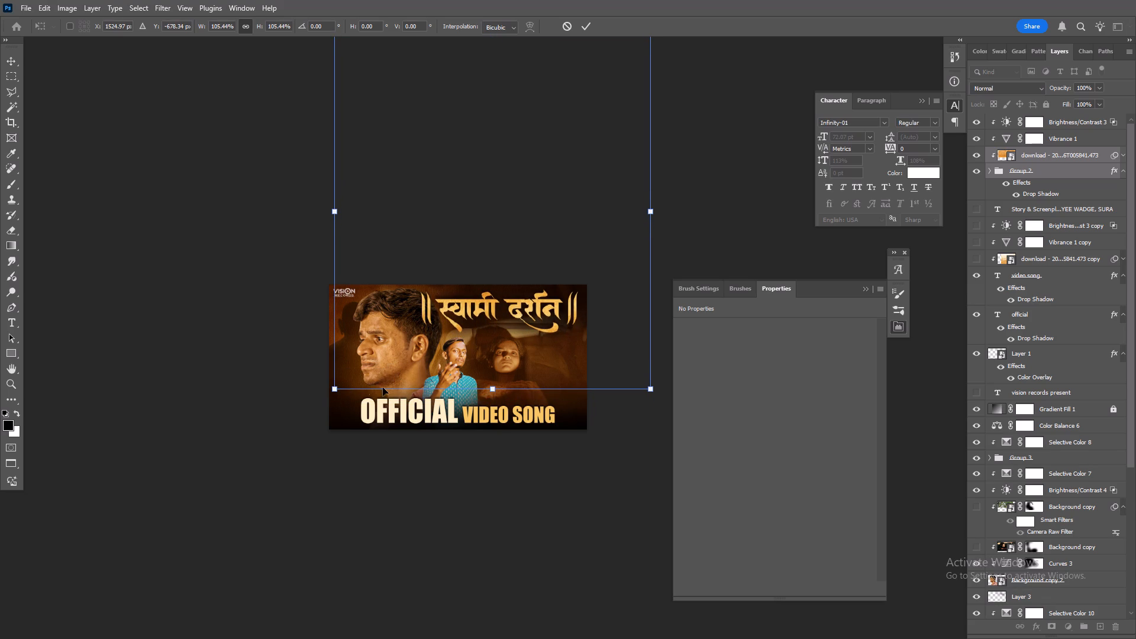
key(Down)
double_click(502, 317)
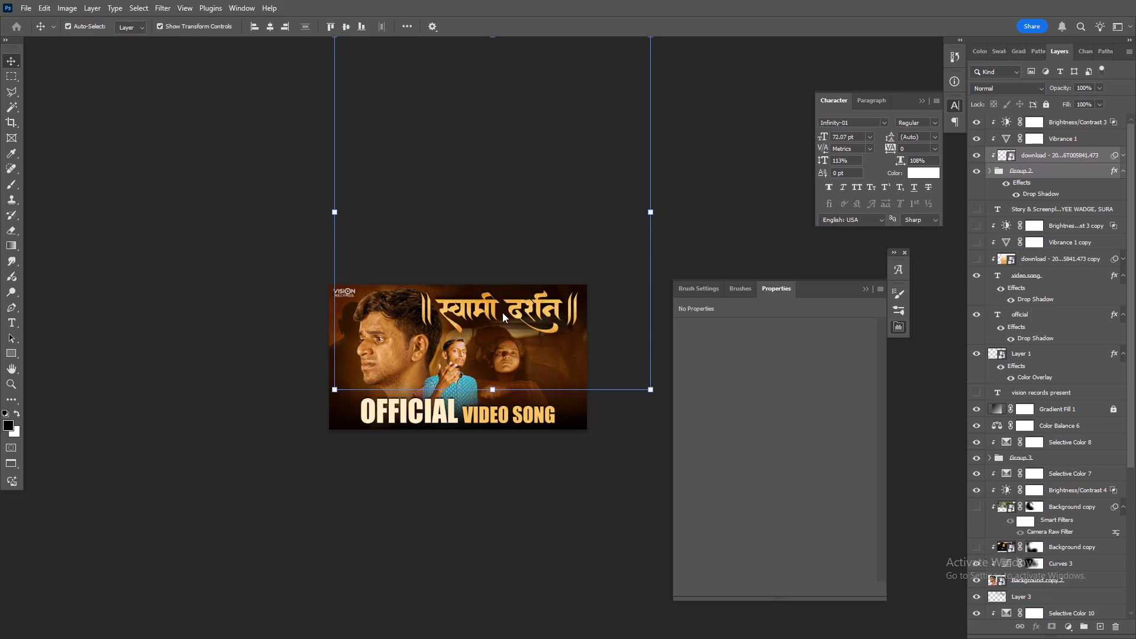
click(502, 201)
click(473, 475)
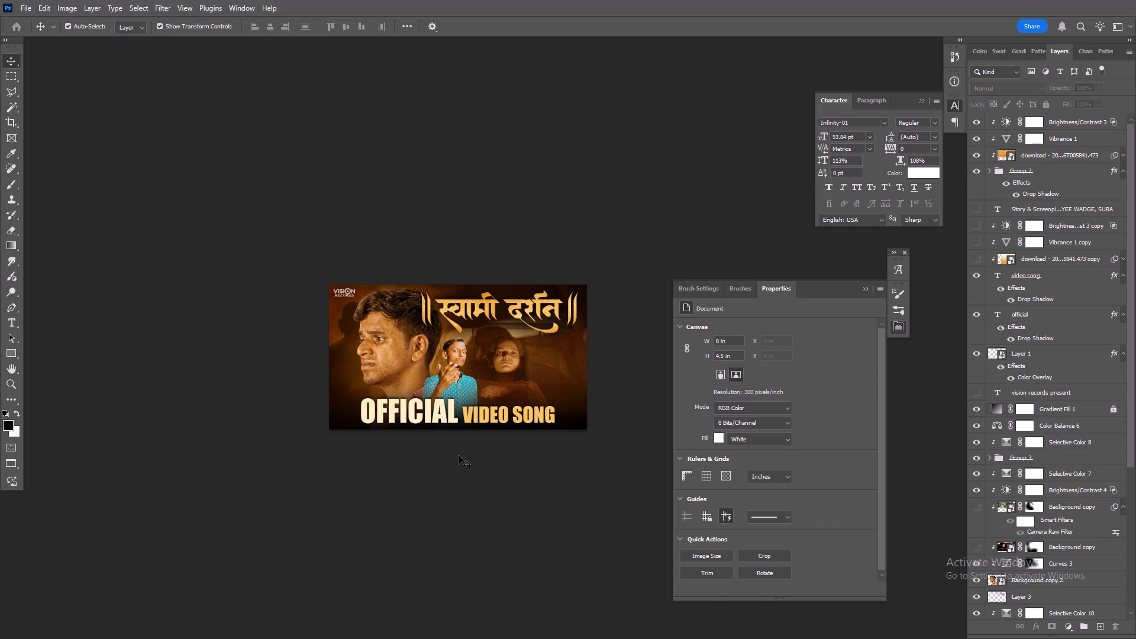
Open the contents of the man's portrait smart object, Background copy 2, for editing.
click(392, 345)
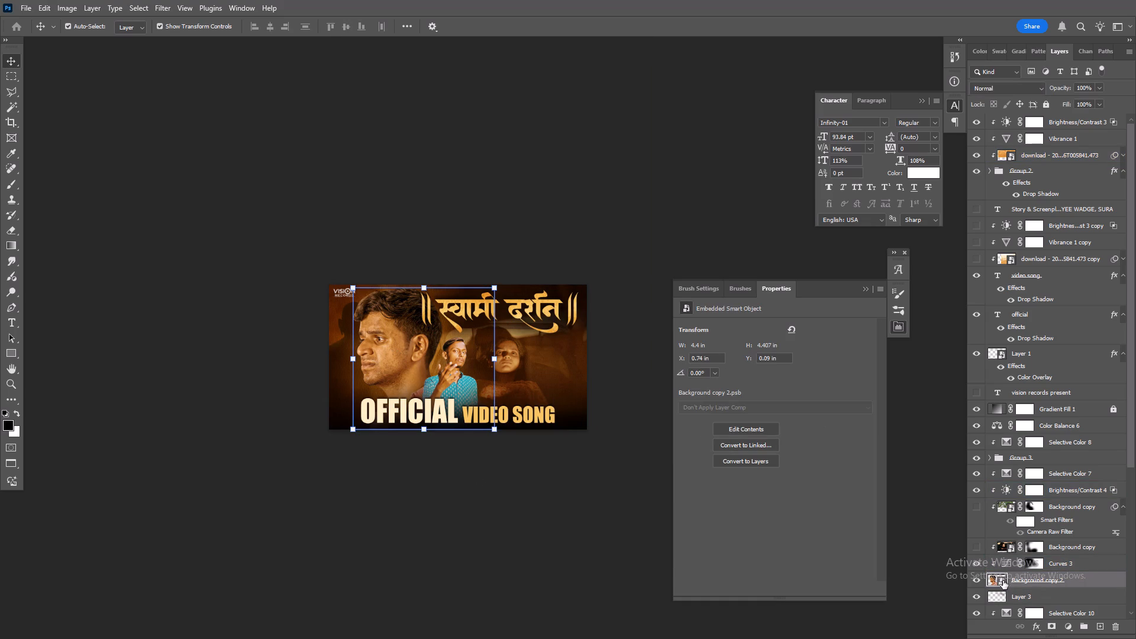
double_click(1003, 580)
With the freehand Lasso, outline the blemishes on the man's temple and upper cheek as one combined selection.
alt+scroll(660, 390, up, 14)
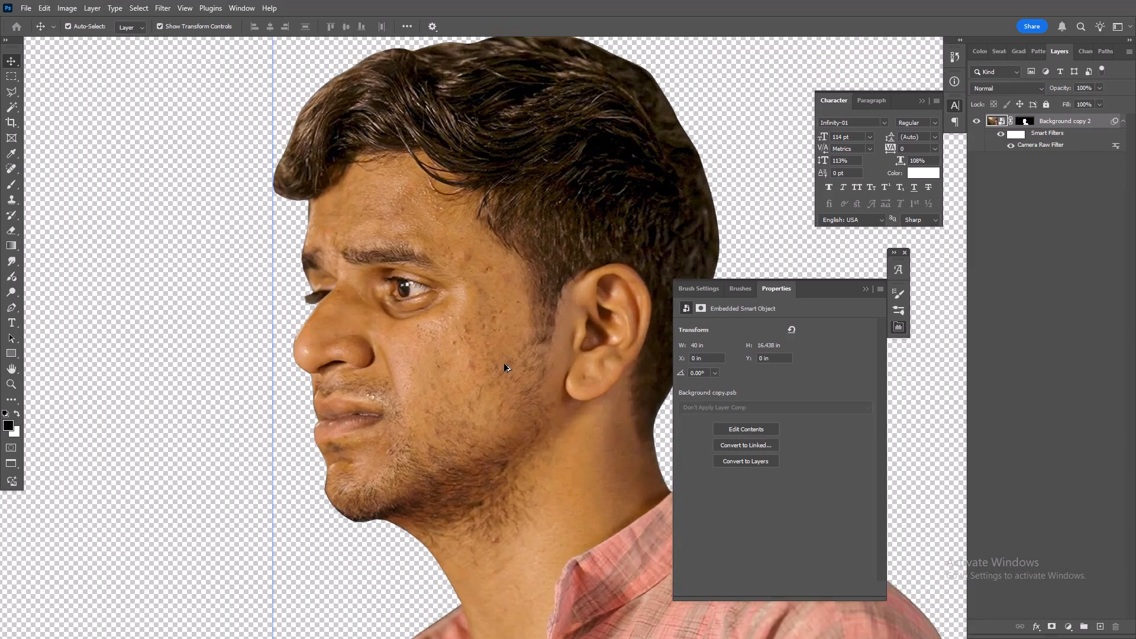
alt+scroll(505, 372, up, 3)
right_click(7, 91)
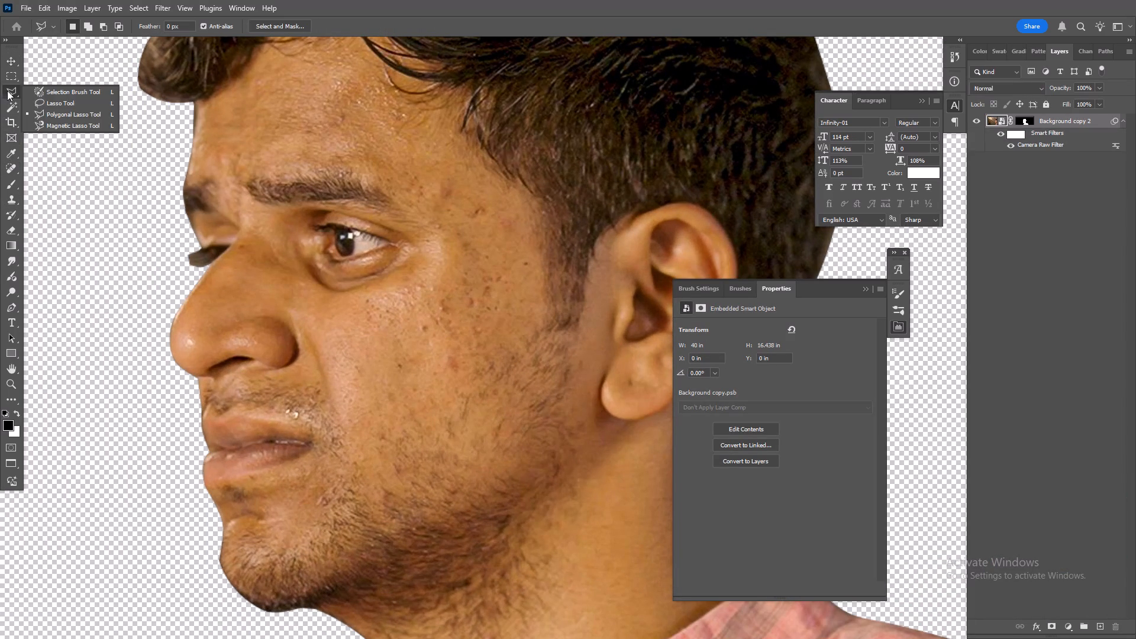
click(33, 102)
key(space)
key(space)
key(space)
key(space)
key(space)
key(space)
key(space)
key(space)
key(space)
key(space)
key(space)
key(space)
drag(348, 195, 330, 372)
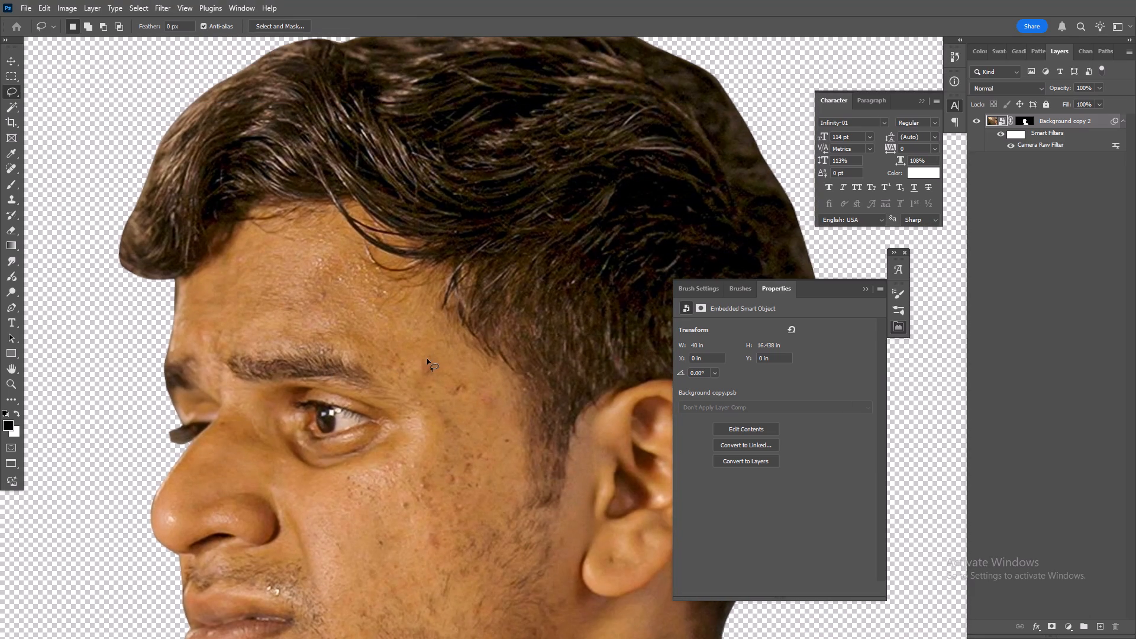
click(423, 358)
shift+click(460, 380)
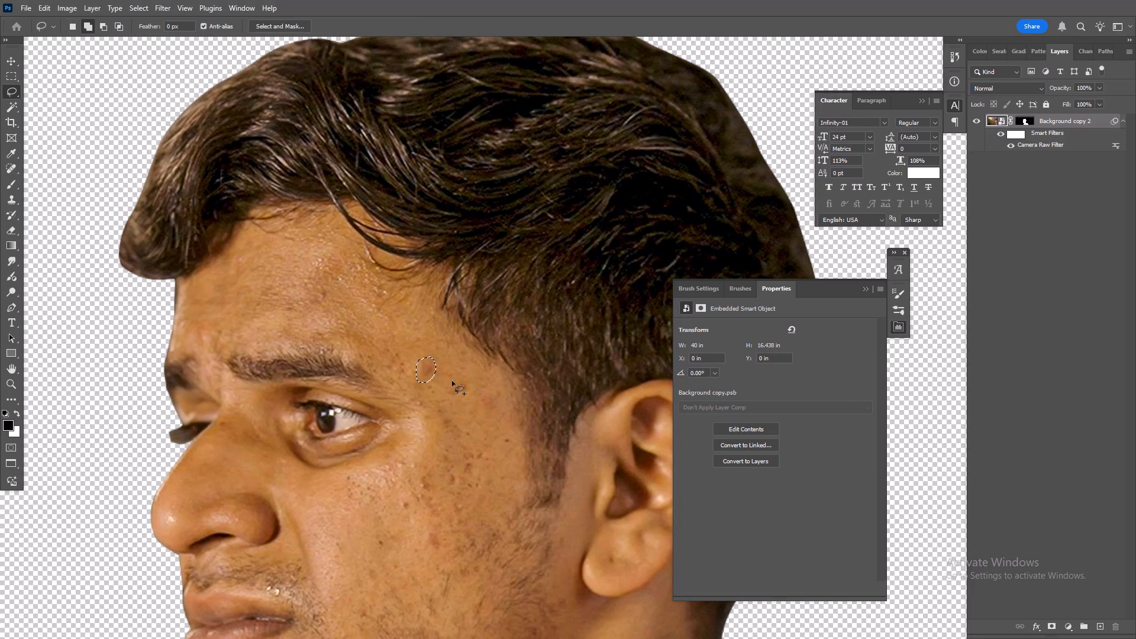
shift+click(506, 435)
shift+drag(462, 446, 468, 449)
shift+click(479, 447)
shift+drag(417, 469, 424, 466)
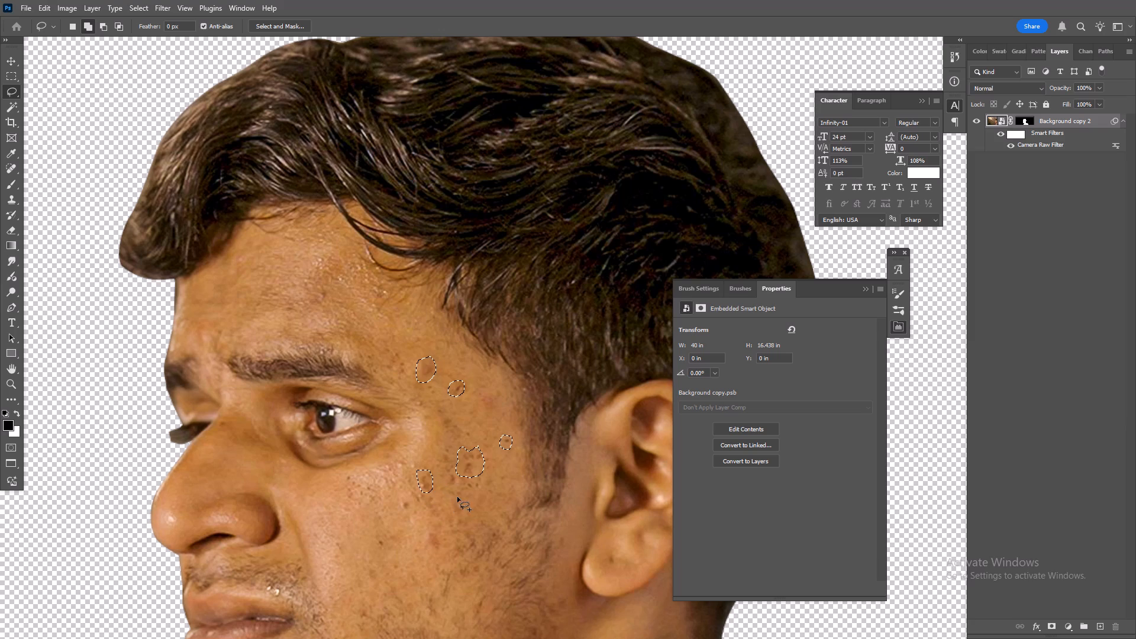
shift+drag(457, 497, 463, 498)
shift+click(429, 525)
shift+drag(402, 495, 408, 492)
shift+drag(377, 530, 385, 530)
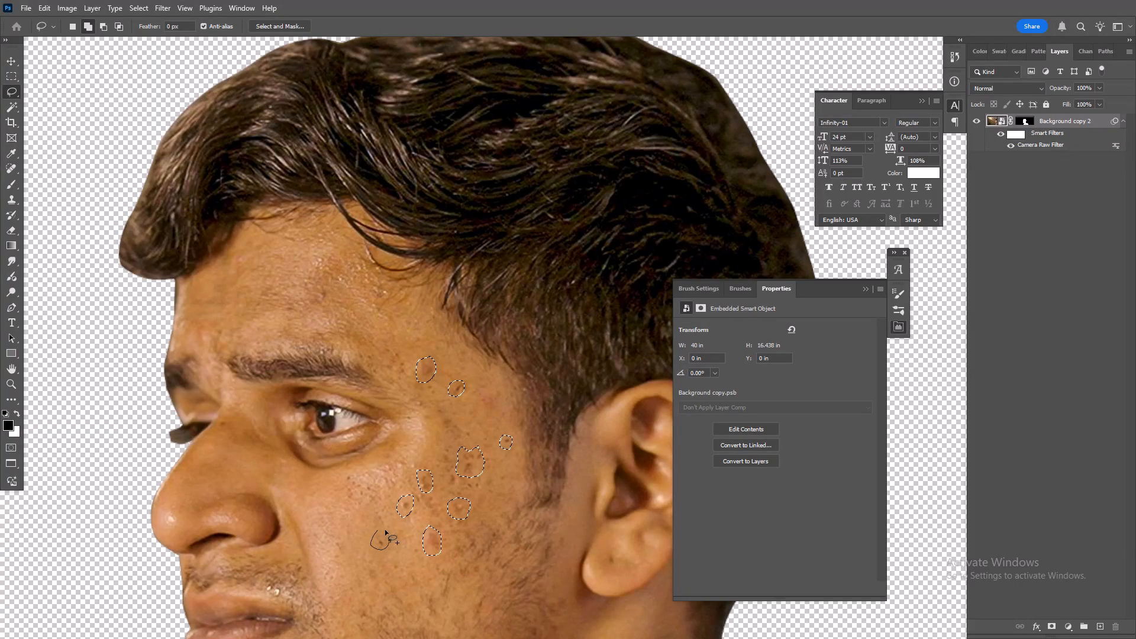
shift+drag(385, 530, 385, 530)
shift+click(347, 474)
shift+click(369, 485)
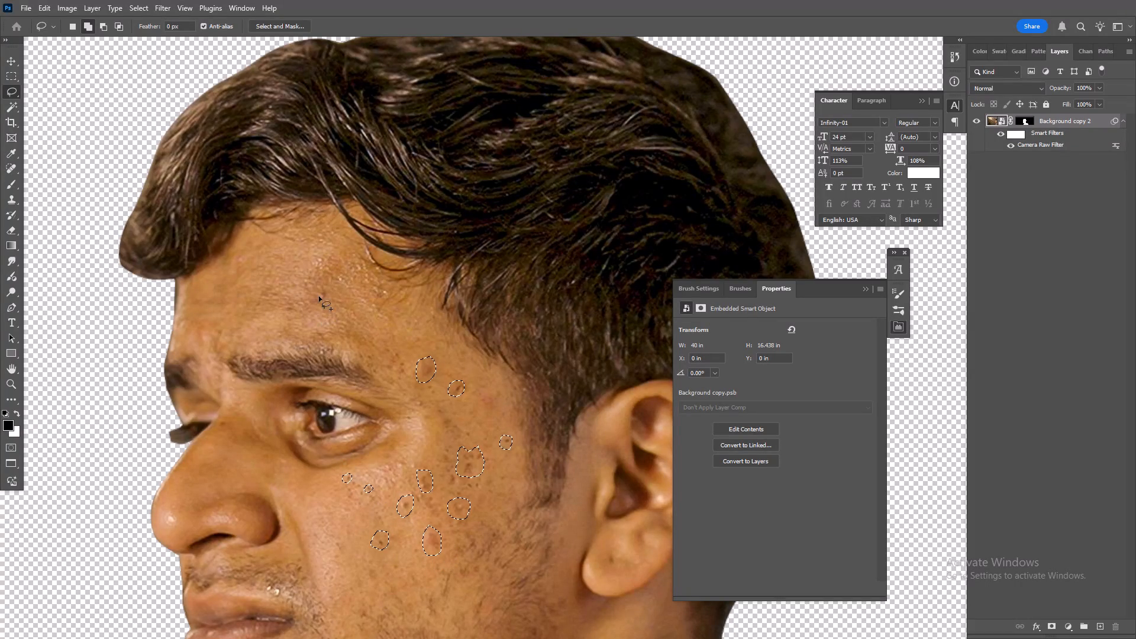
Add two forehead spots and the blemishes on the lower cheek and beside the mouth to the lasso selection.
shift+click(319, 289)
shift+click(288, 305)
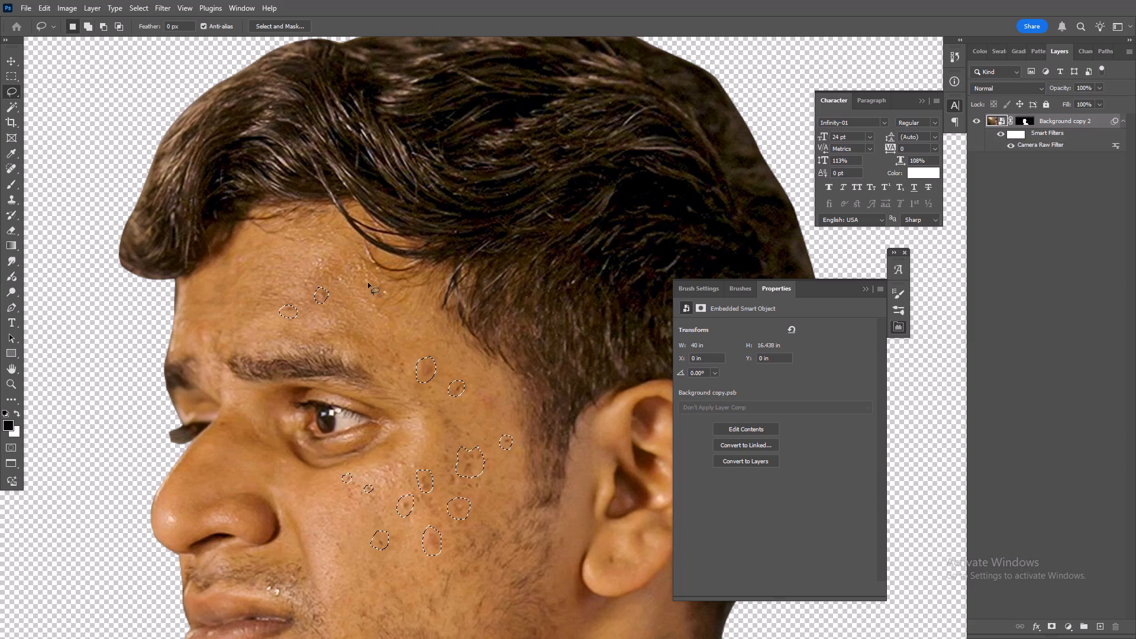
key(space)
key(space)
key(space)
key(space)
key(space)
key(space)
key(space)
key(space)
key(space)
key(space)
key(space)
key(space)
key(space)
drag(334, 486, 347, 305)
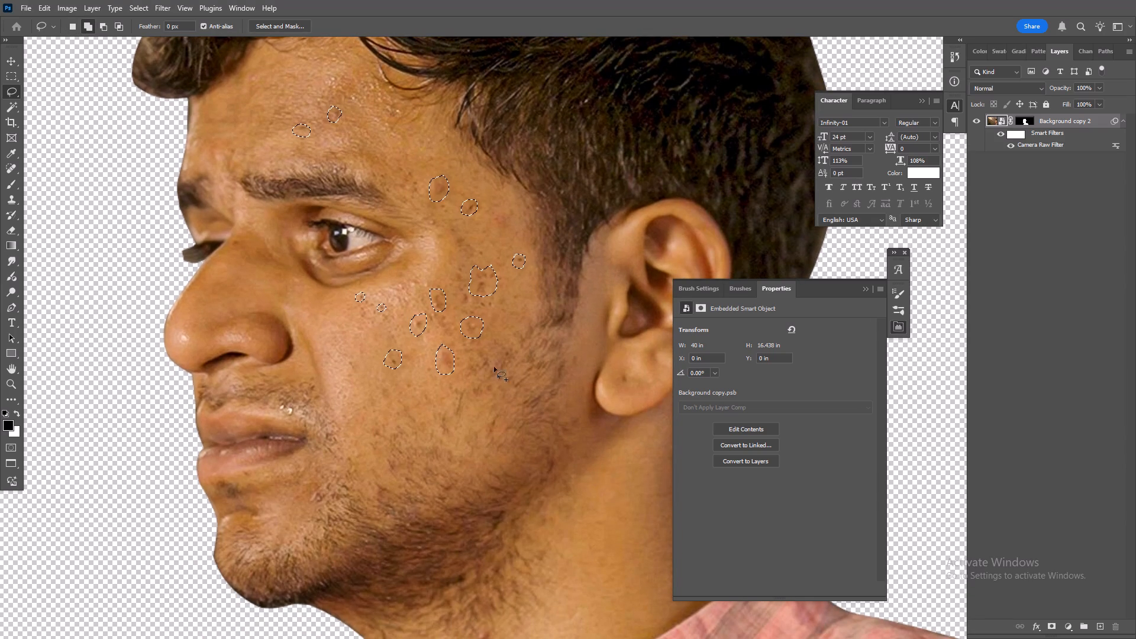
shift+drag(453, 390, 459, 388)
shift+drag(378, 383, 392, 386)
shift+click(407, 379)
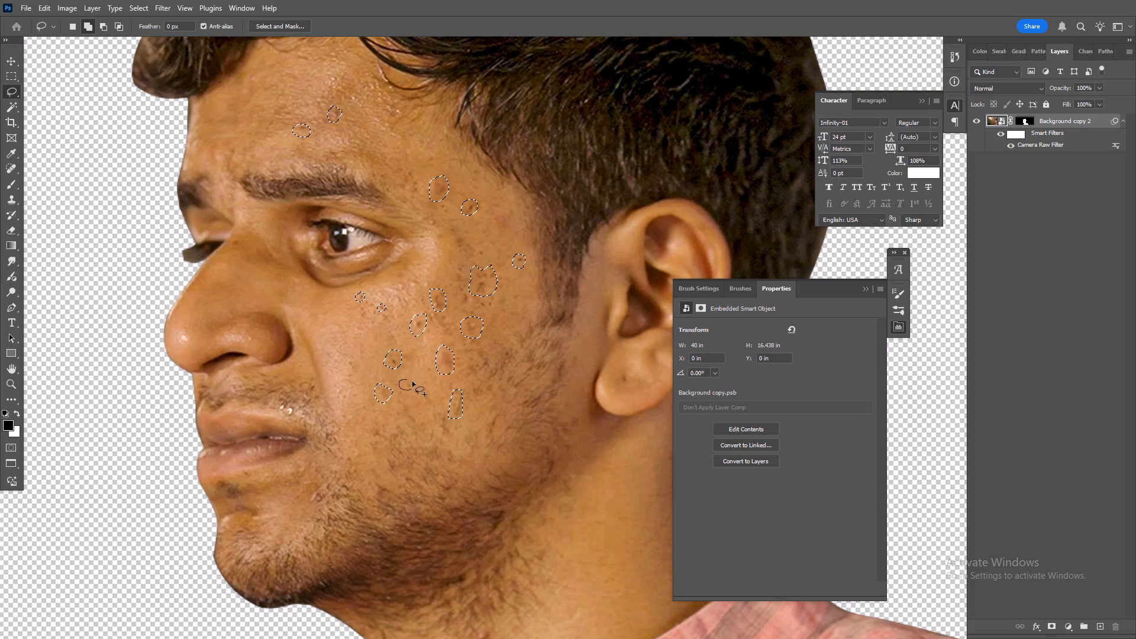
shift+drag(371, 421, 381, 418)
shift+drag(314, 485, 306, 490)
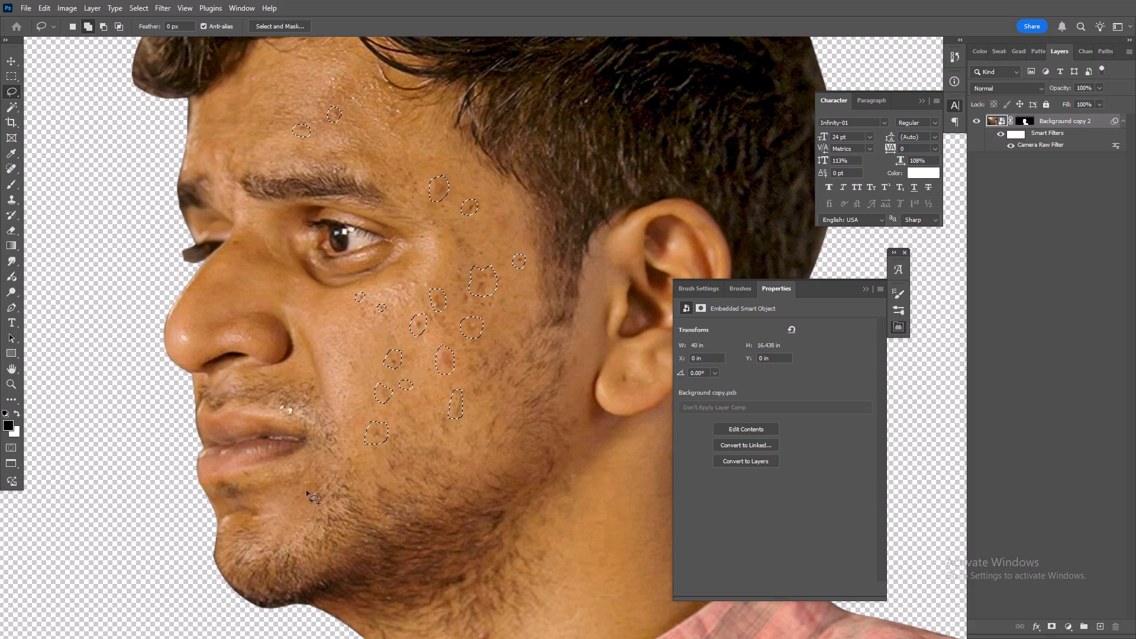
shift+drag(306, 490, 319, 485)
Extend the selection with remaining spots beside the eye, on the cheek near the nose, above the far eyebrow, and along the temple.
key(space)
key(space)
key(space)
key(space)
key(space)
key(space)
key(space)
key(space)
key(space)
key(space)
key(space)
key(space)
drag(458, 364, 425, 450)
shift+click(404, 305)
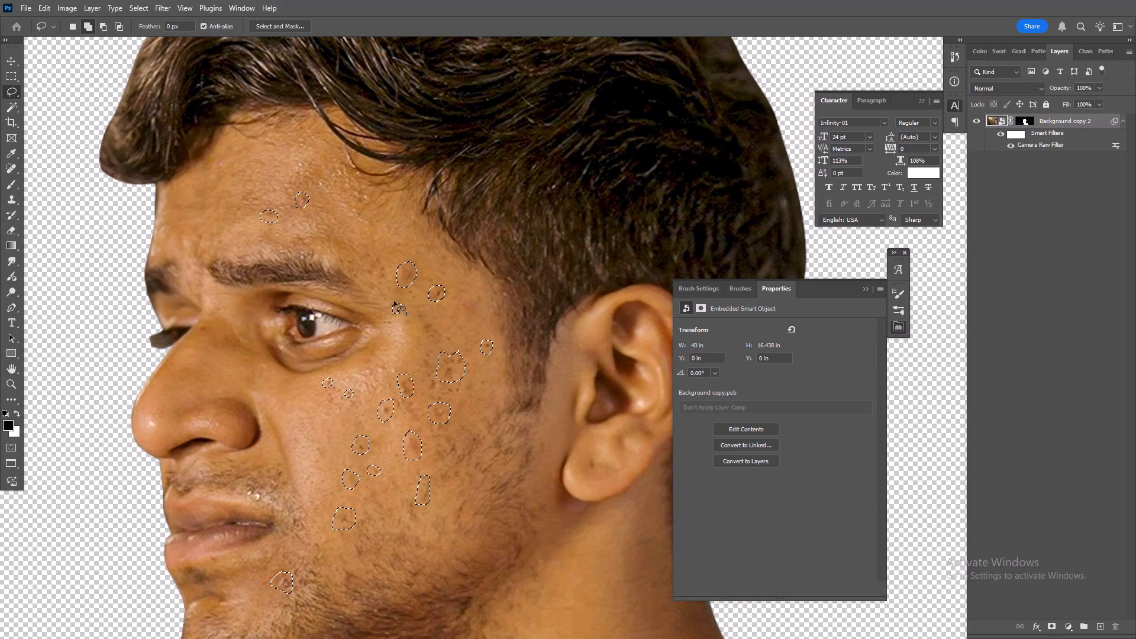
shift+click(405, 300)
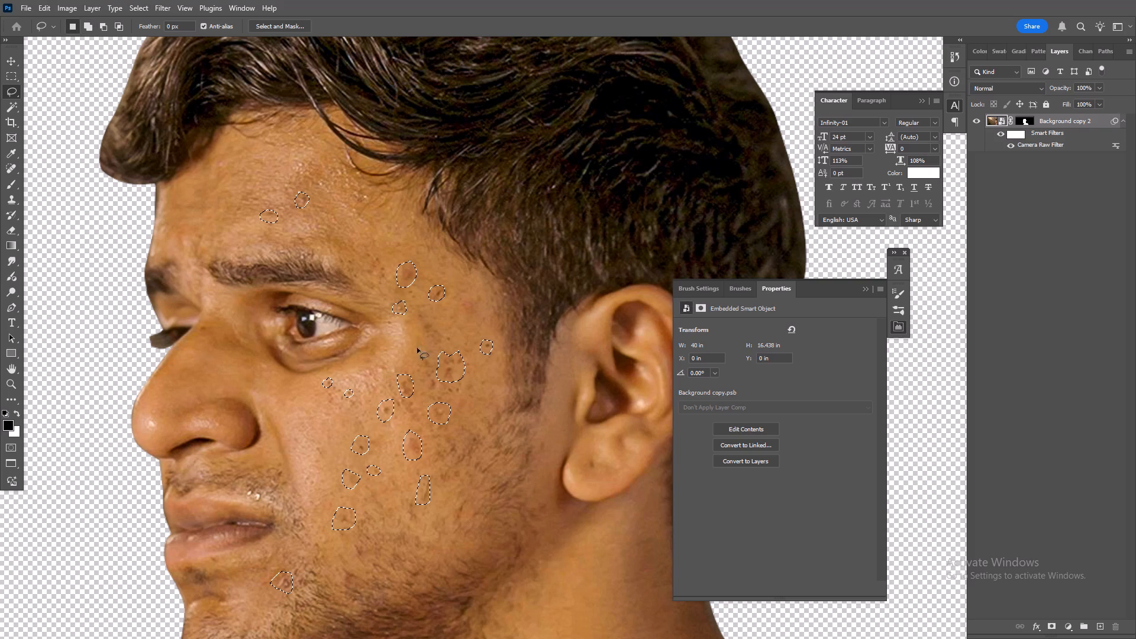
alt+scroll(442, 420, down, 5)
key(space)
key(space)
key(space)
key(space)
key(space)
key(space)
drag(438, 495, 438, 461)
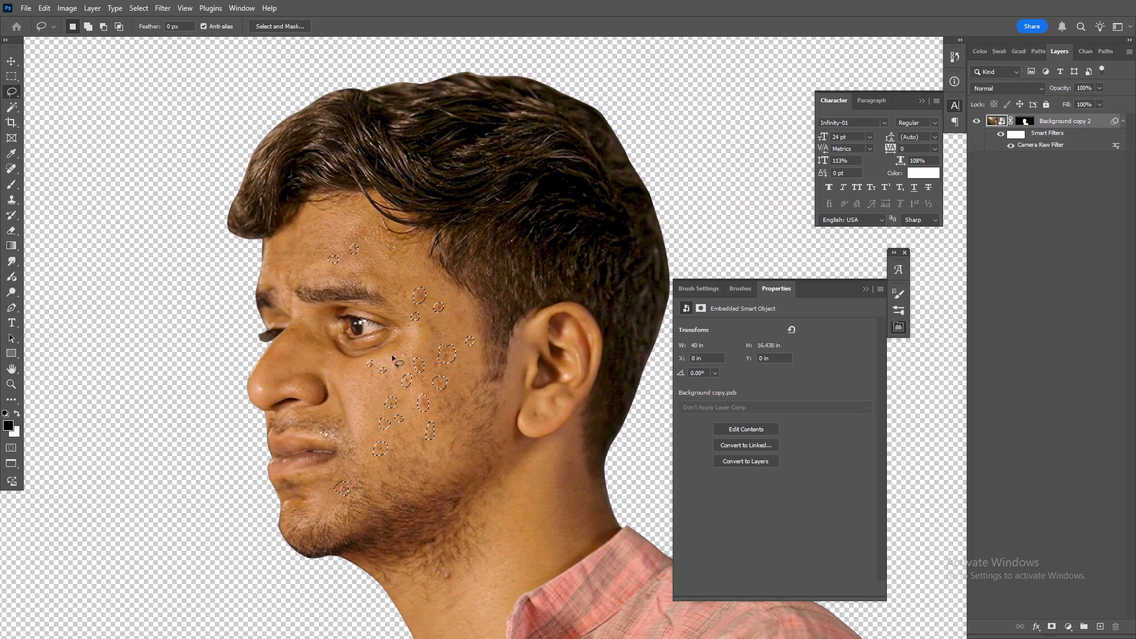
shift+click(363, 401)
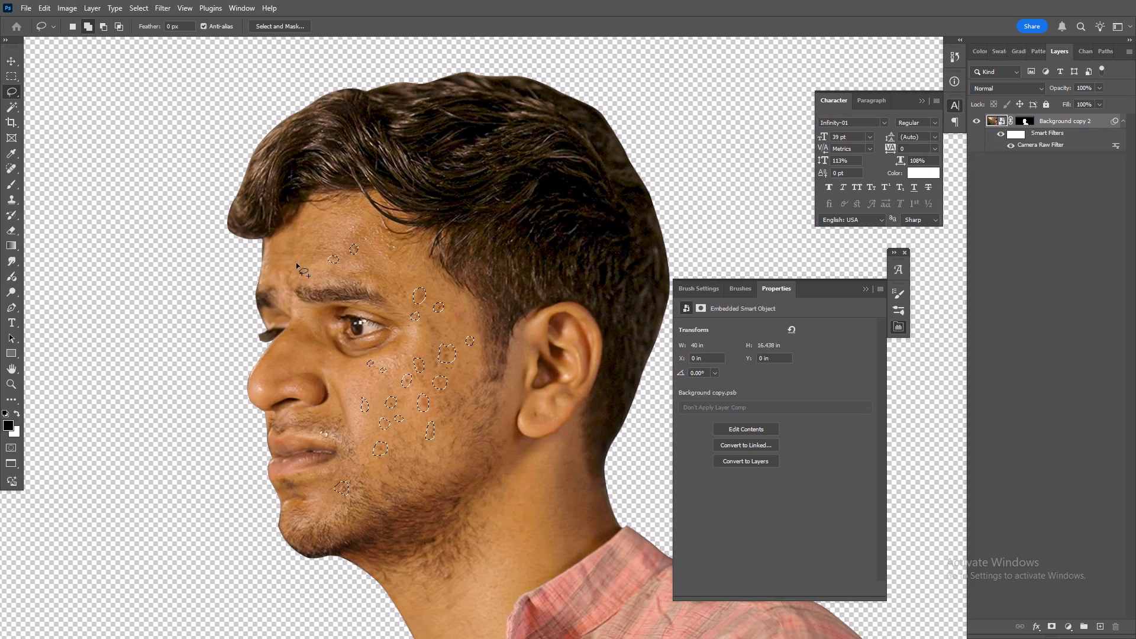
shift+click(275, 266)
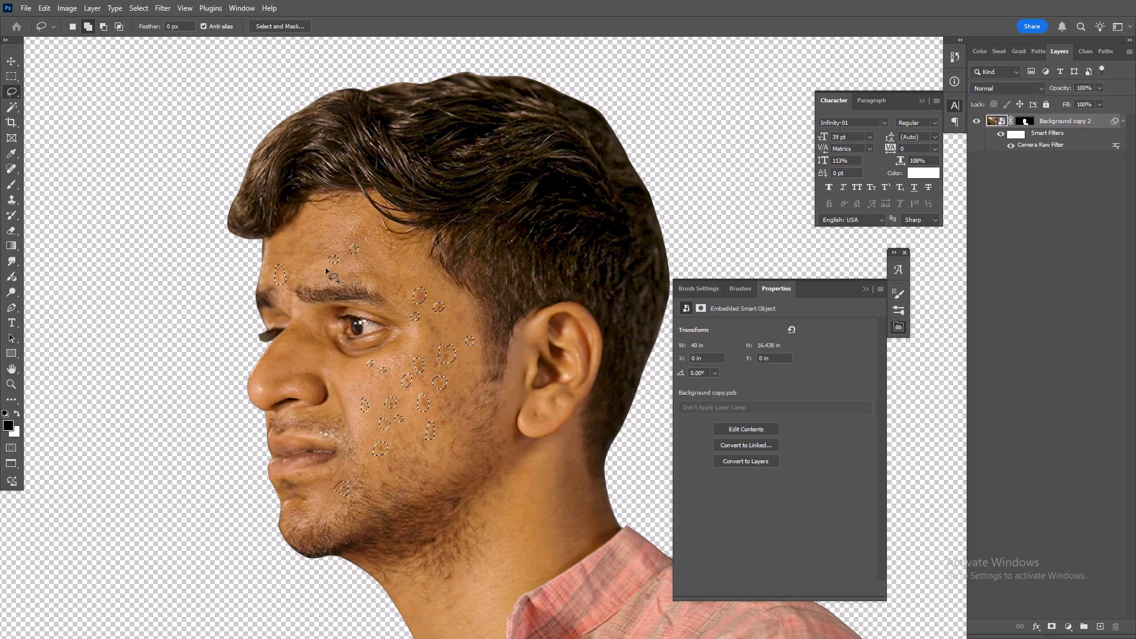
shift+drag(427, 314, 431, 334)
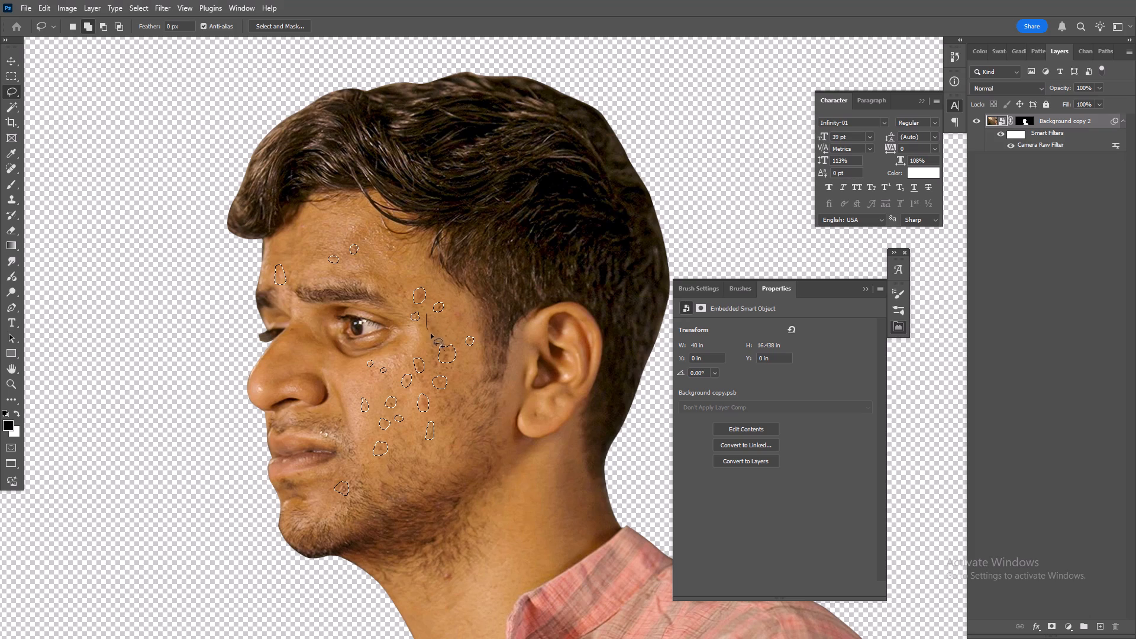
shift+drag(431, 334, 426, 319)
shift+click(425, 341)
shift+drag(451, 308, 452, 299)
Add a blank layer, apply Content-Aware Fill to the selected blemishes with output to a new layer, and deselect.
right_click(415, 370)
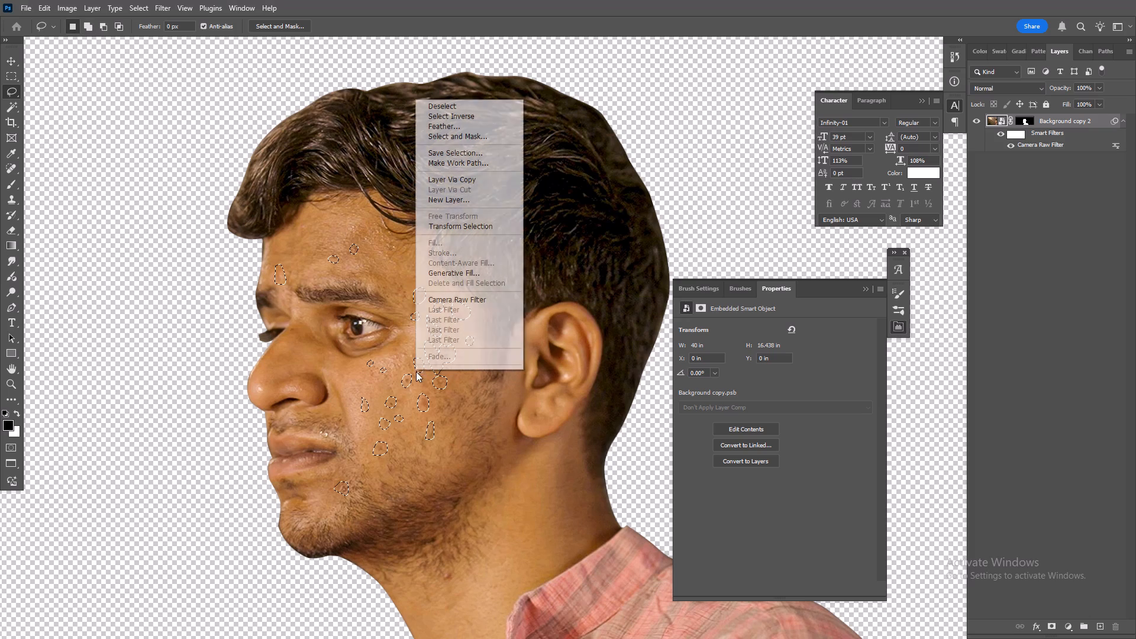
click(631, 269)
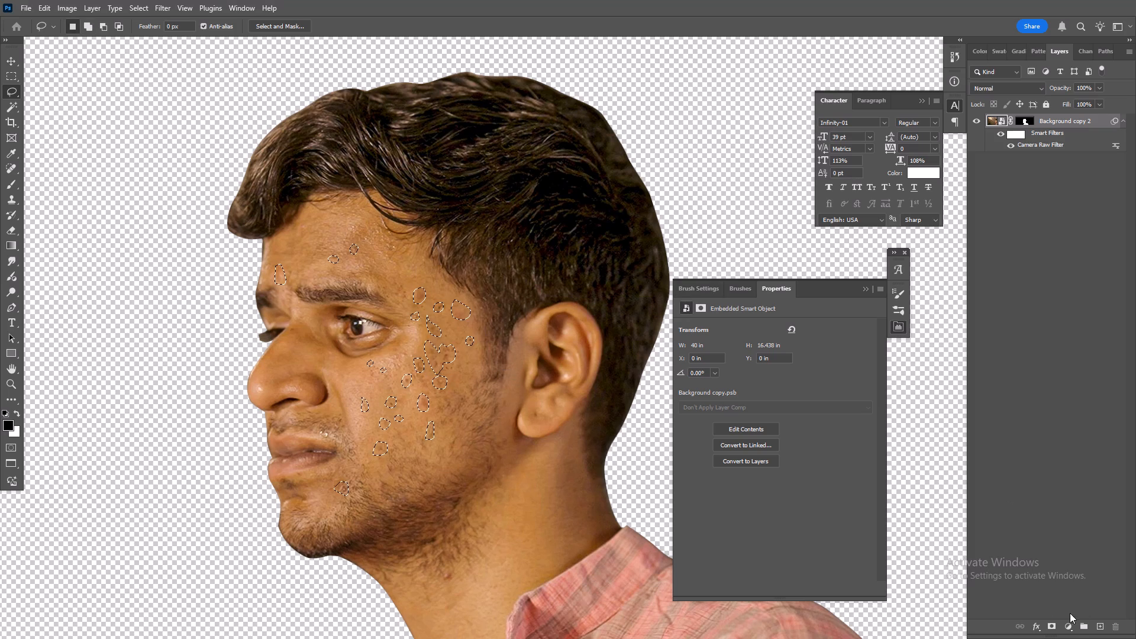
click(1101, 631)
right_click(472, 327)
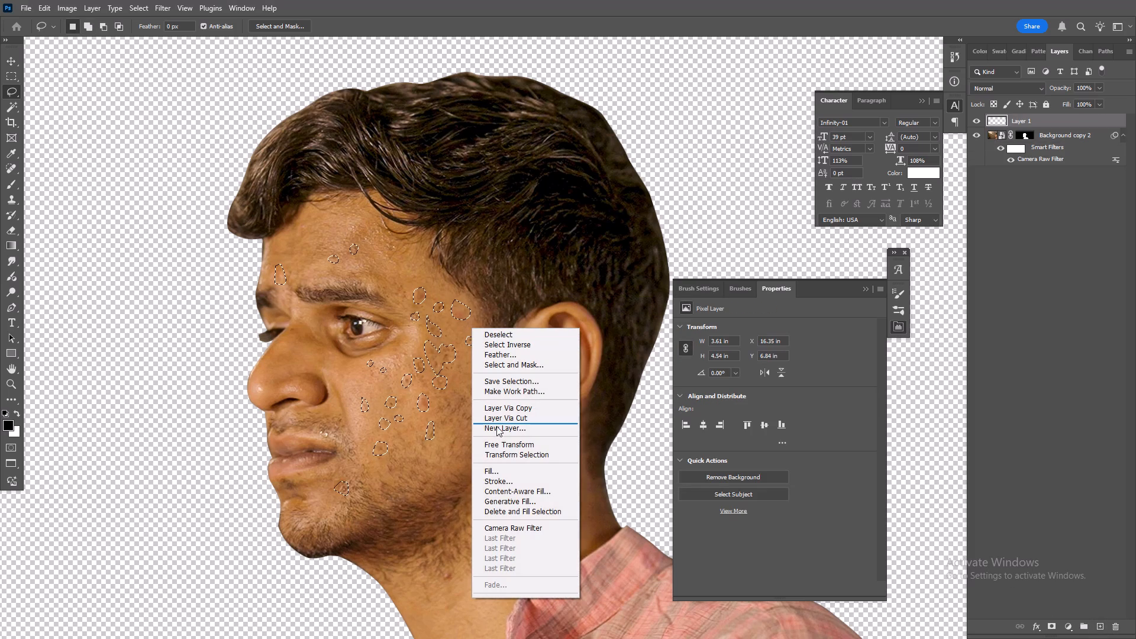
click(512, 489)
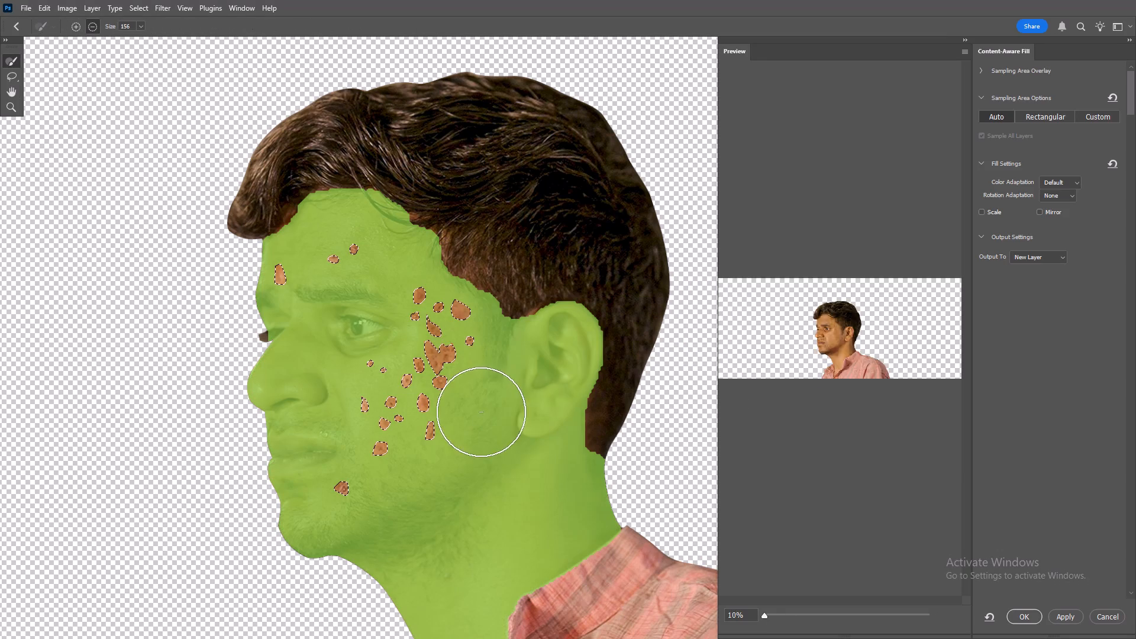
click(1060, 611)
click(1034, 617)
click(661, 334)
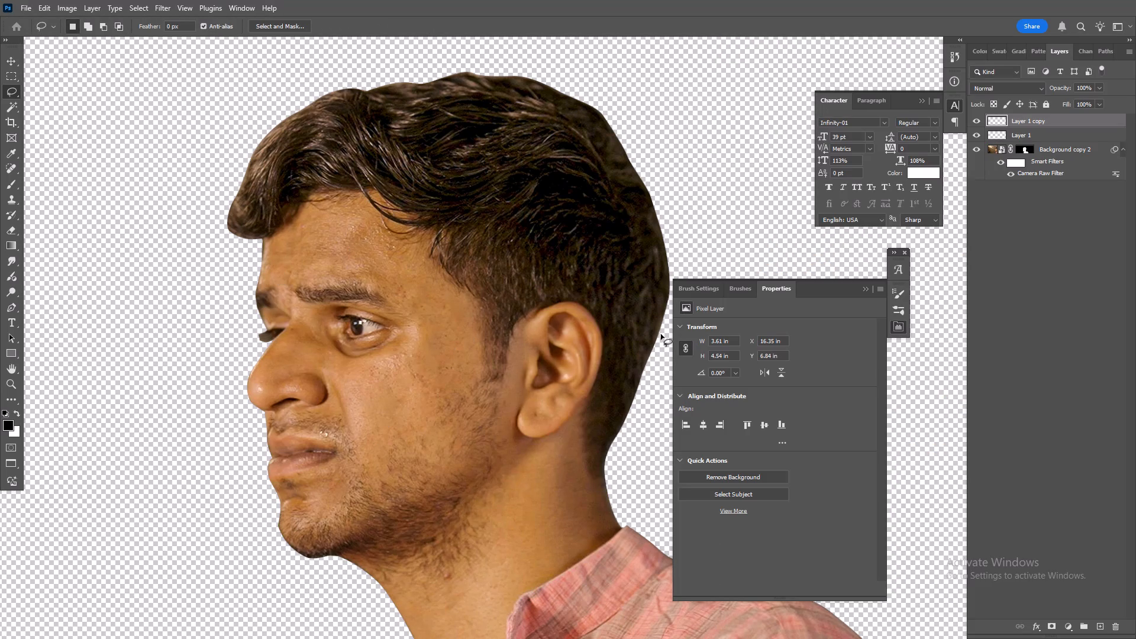
Compare the face with and without the filled layer, leave it visible, and save the portrait smart object's contents.
click(976, 121)
click(976, 121)
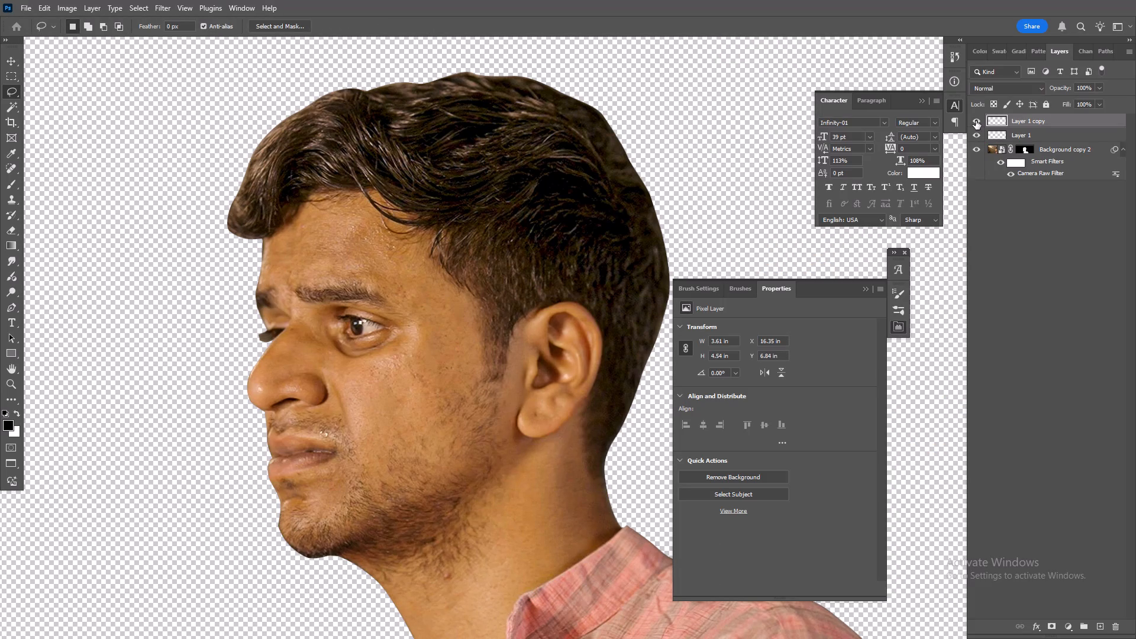
double_click(976, 121)
alt+scroll(465, 410, down, 13)
key(ctrl+s)
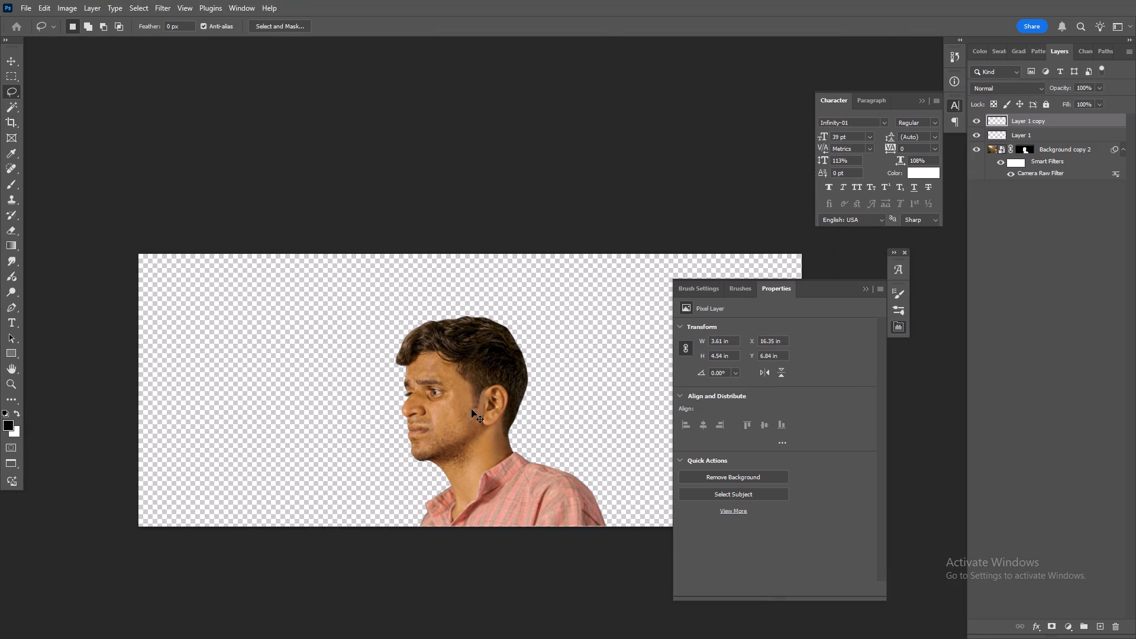
Cycle the screen mode to the standard view that shows the open document tabs.
key(f)
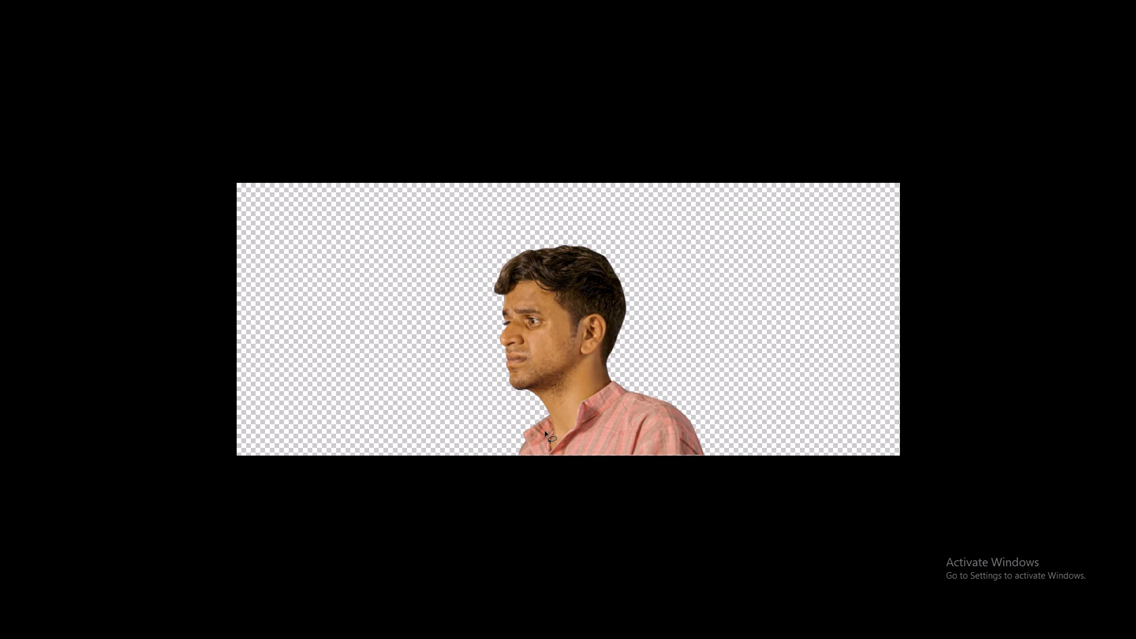
key(f)
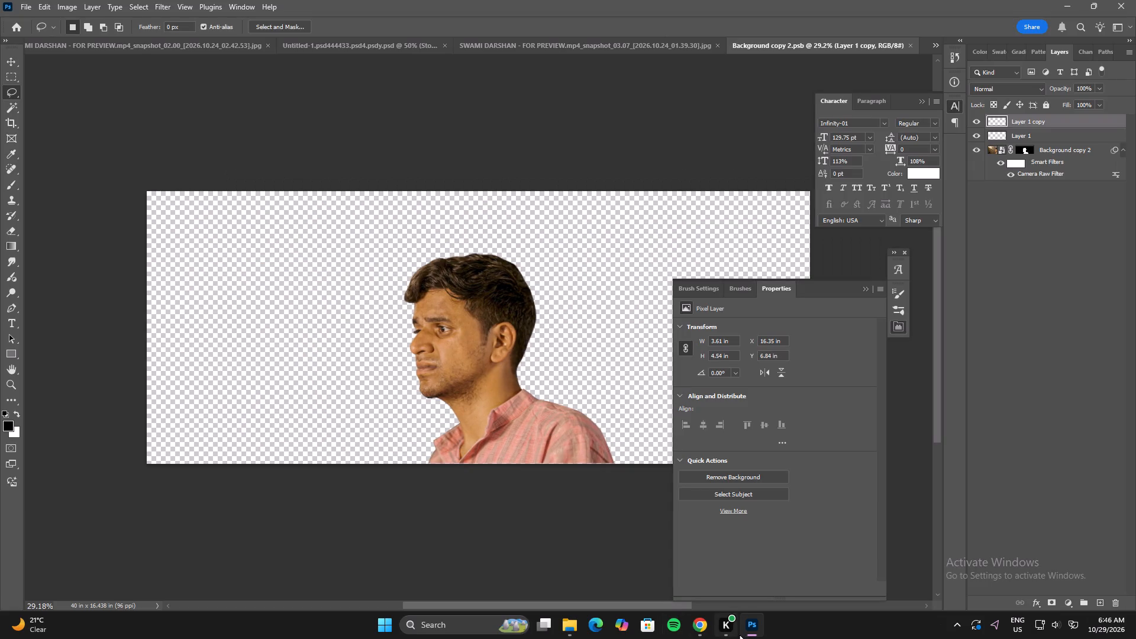